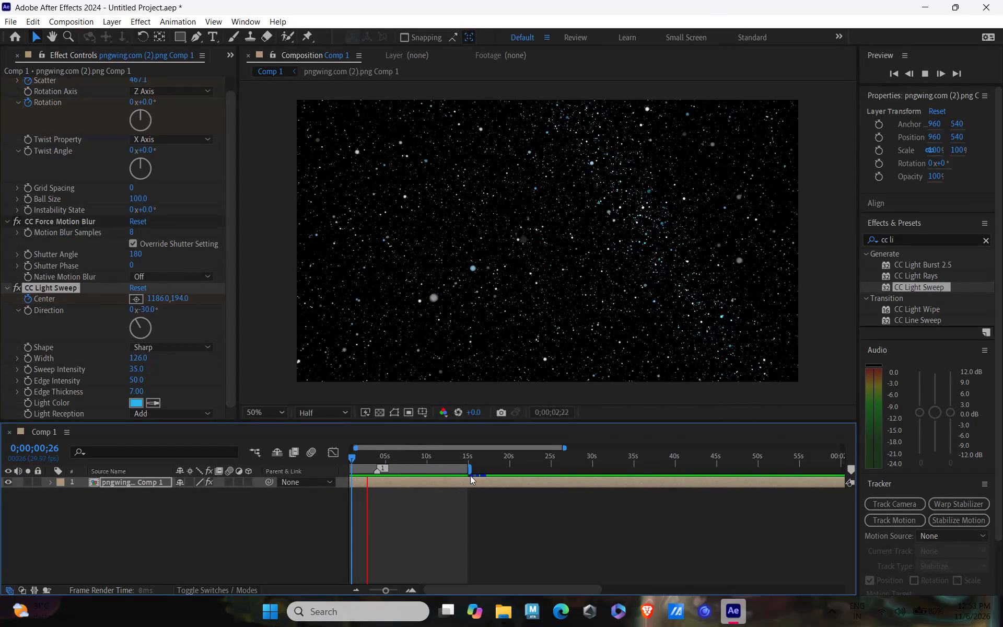
Extend the end of Comp 1's work area to about 18 seconds.
left_click_drag(468, 469, 497, 472)
Preview the particle logo animation in Comp 1 and return the playhead to the first frame.
left_click_drag(350, 458, 451, 474)
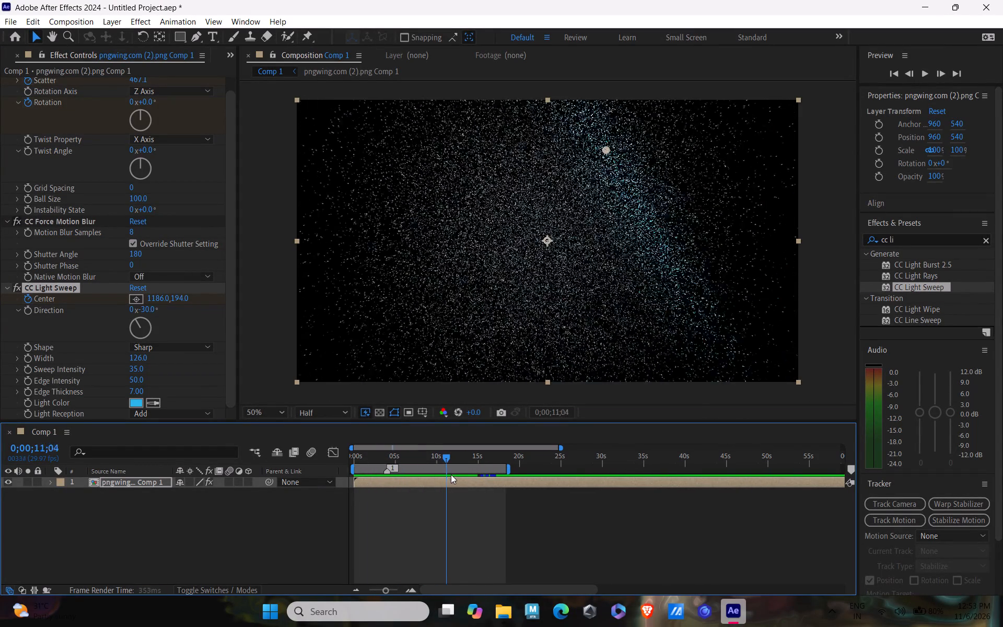
left_click_drag(451, 474, 459, 477)
key("space")
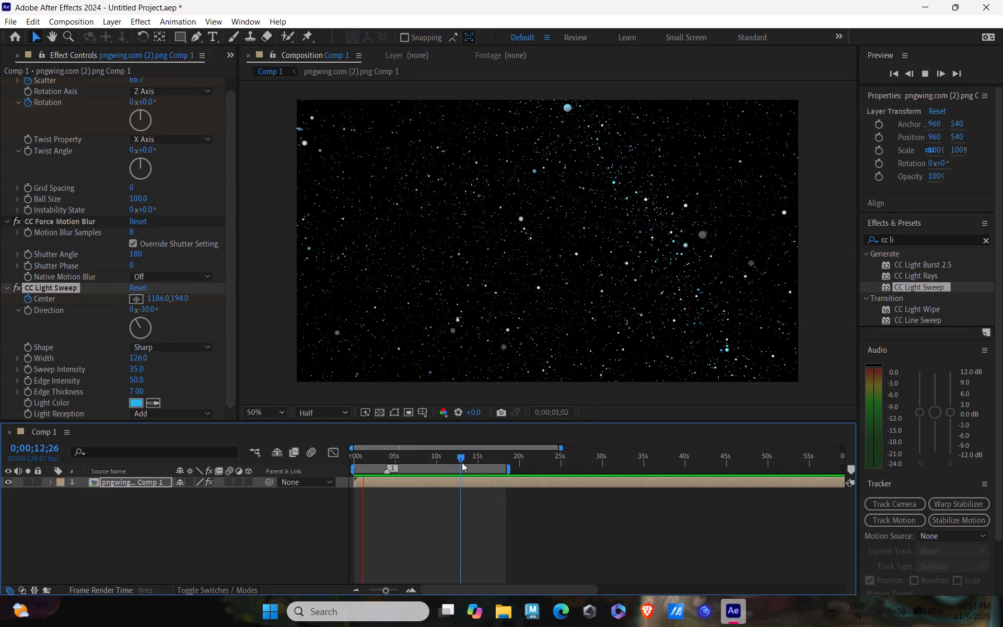
left_click_drag(461, 459, 316, 479)
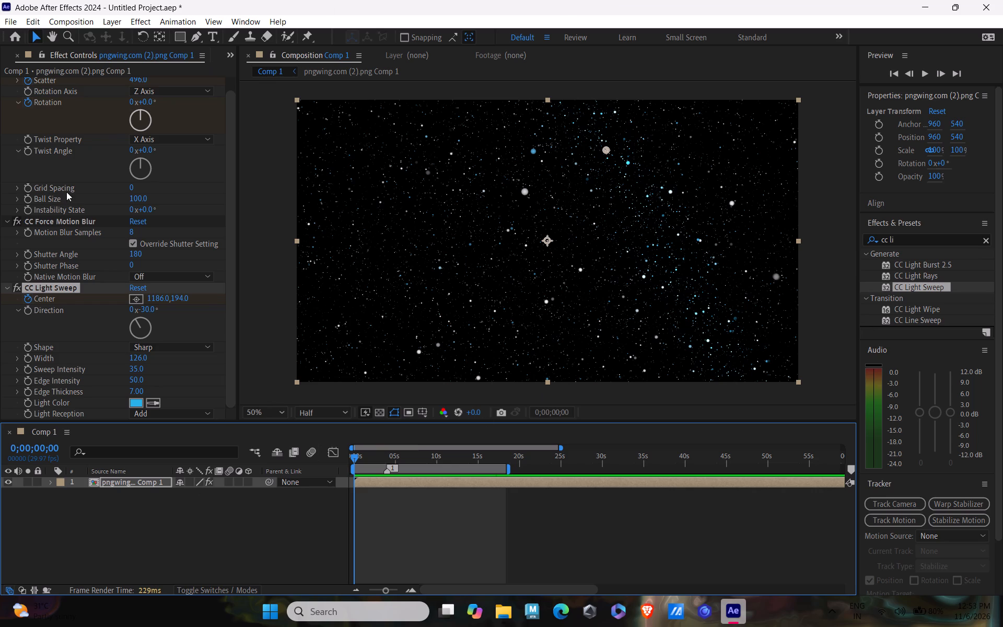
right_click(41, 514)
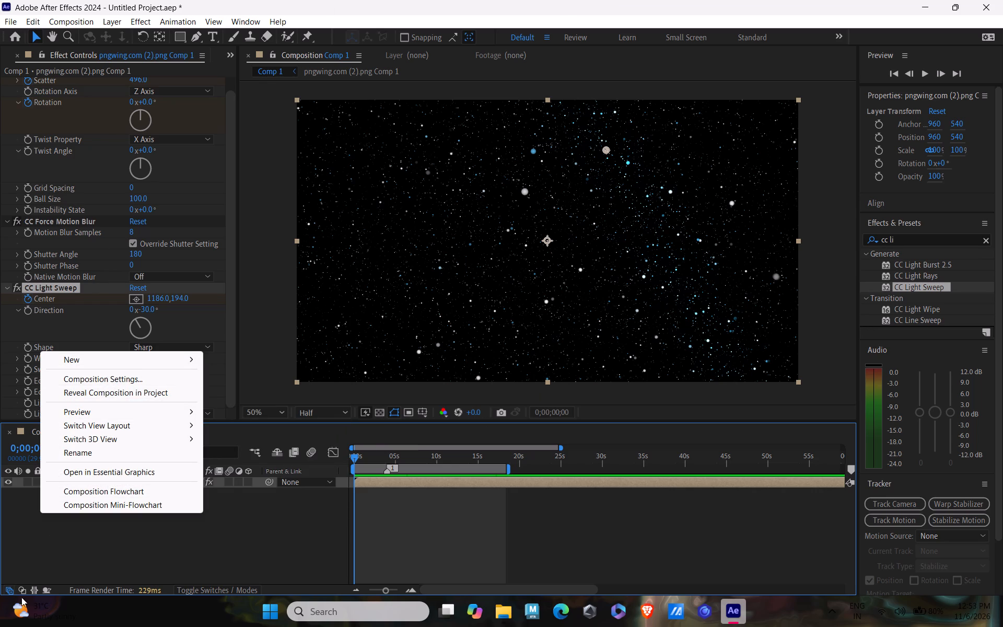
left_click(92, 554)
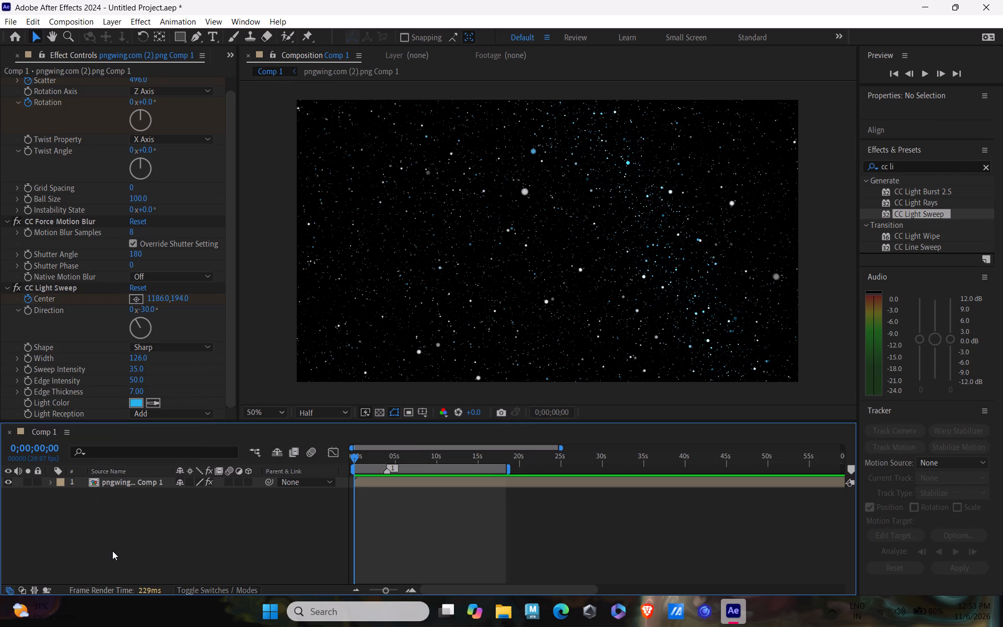
Search the effects and presets library for "force".
left_click(902, 168)
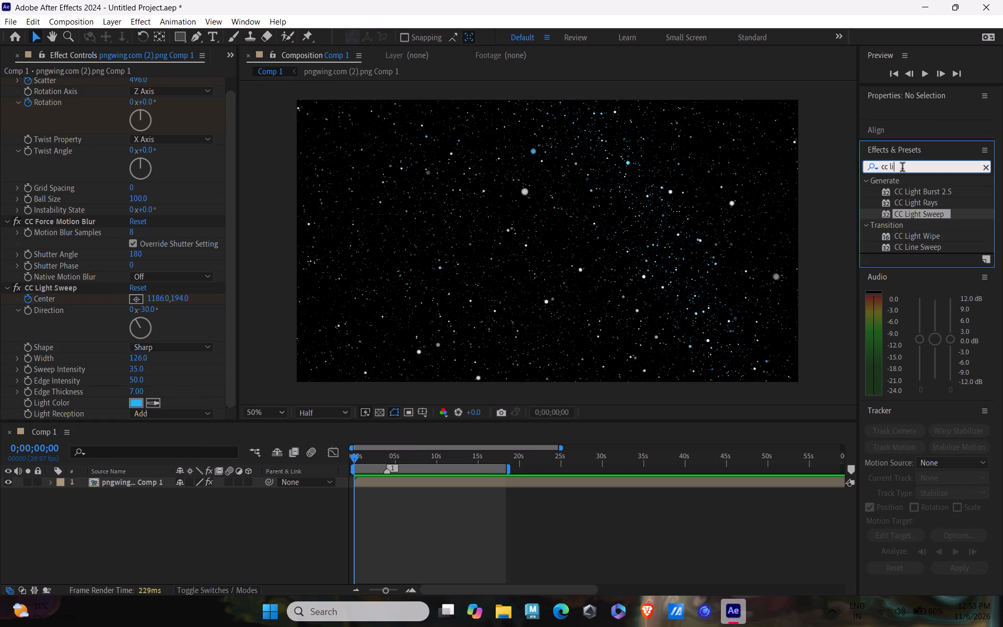
key("BackSpace")
key("BackSpace")
key("BackSpace")
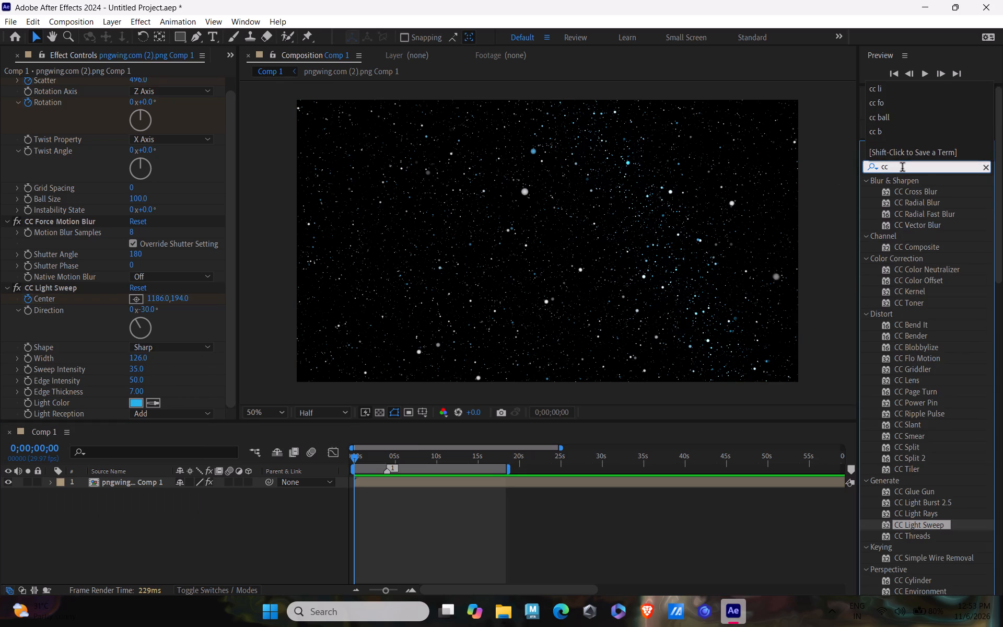
key("BackSpace")
key("BackSpace")
type("fore")
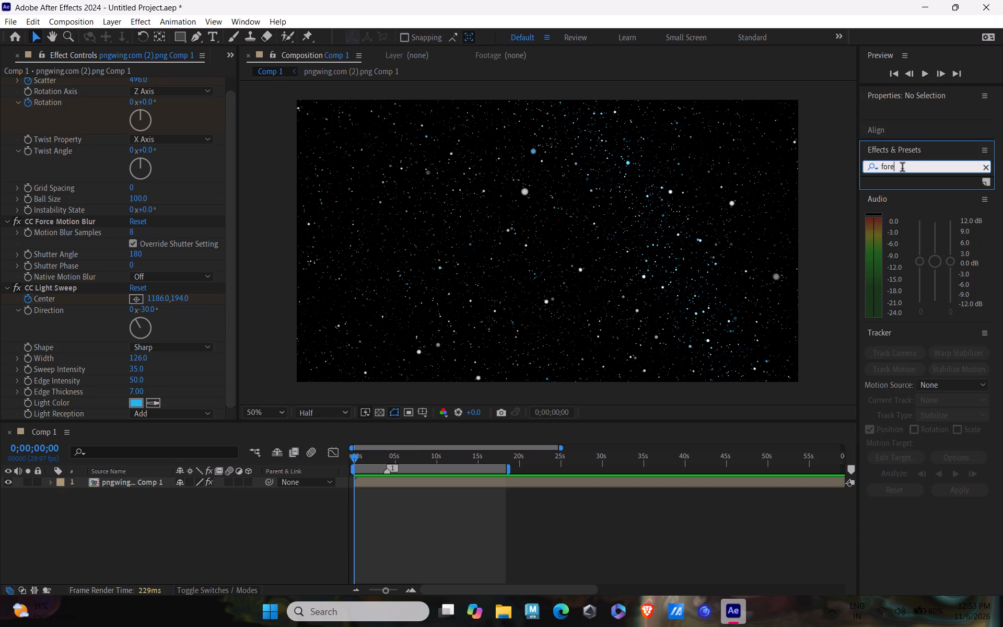
key("BackSpace")
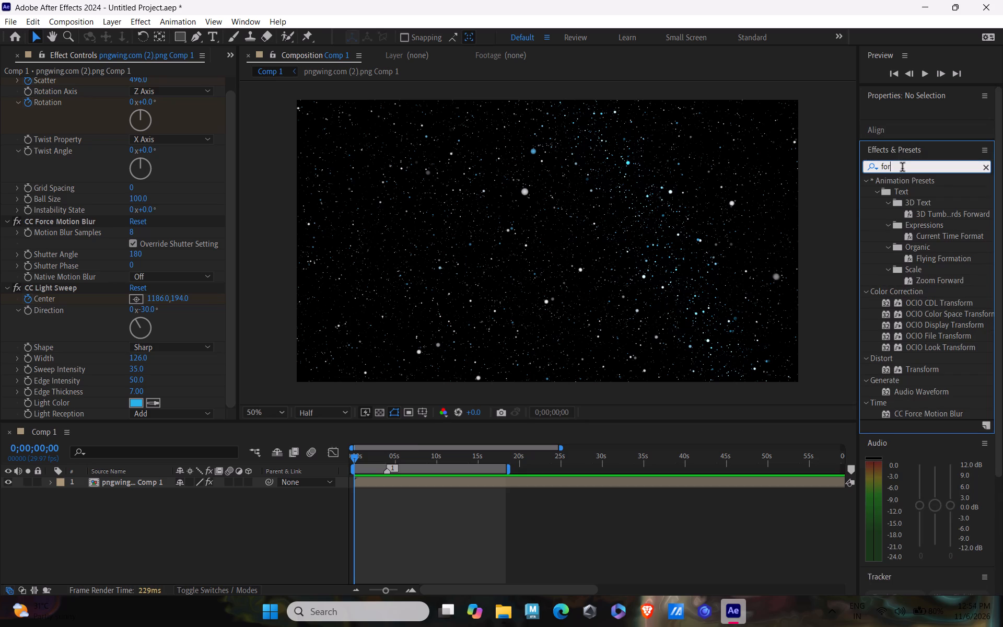
key("BackSpace")
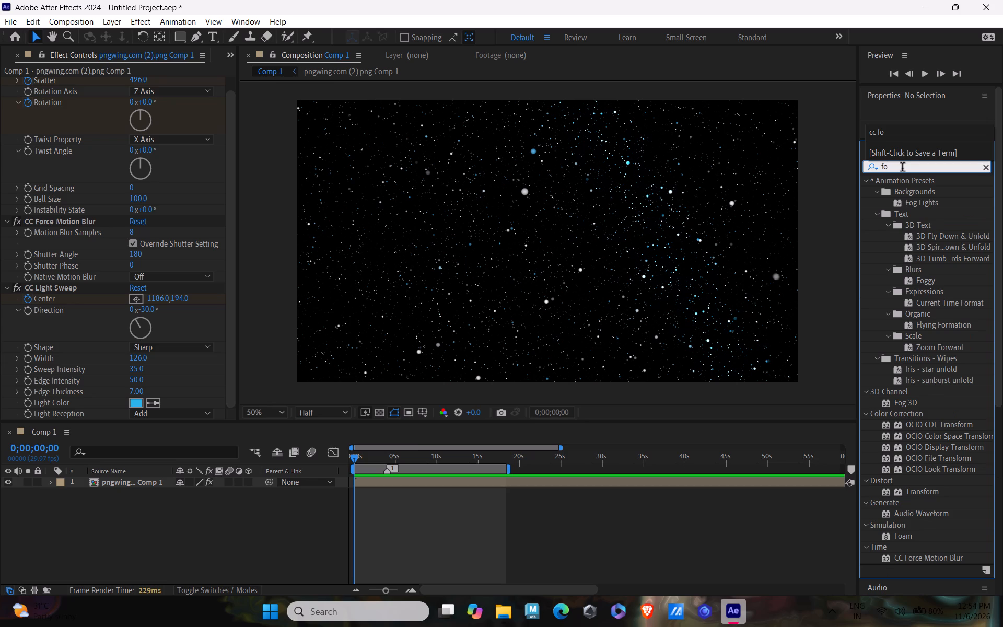
key("BackSpace")
key("BackSpace")
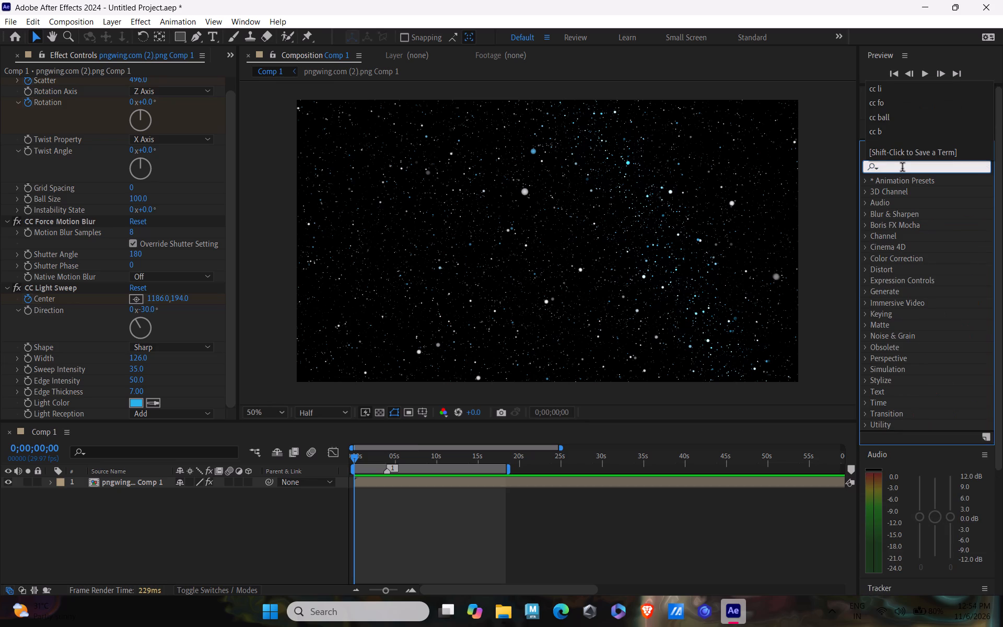
type("fore")
key("space")
type("g")
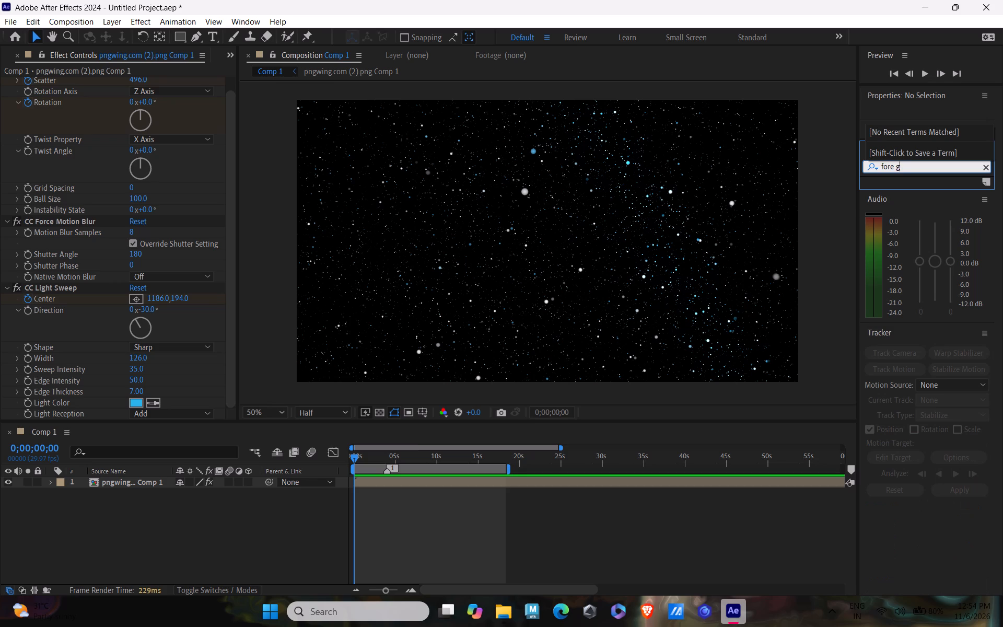
key("BackSpace")
key("BackSpace")
key("BackSpace")
key("BackSpace")
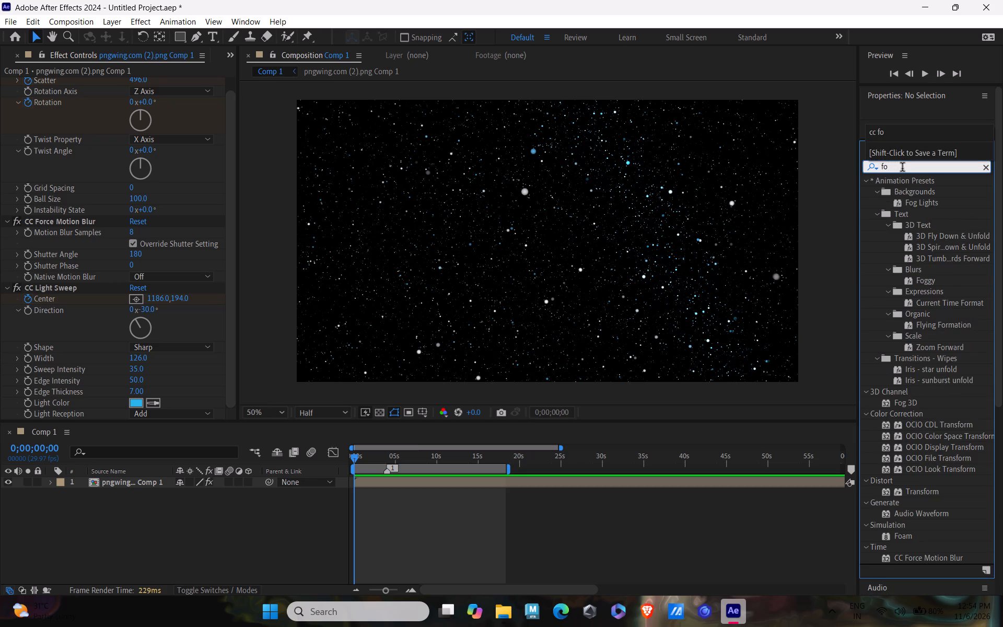
type("fo")
type("rce")
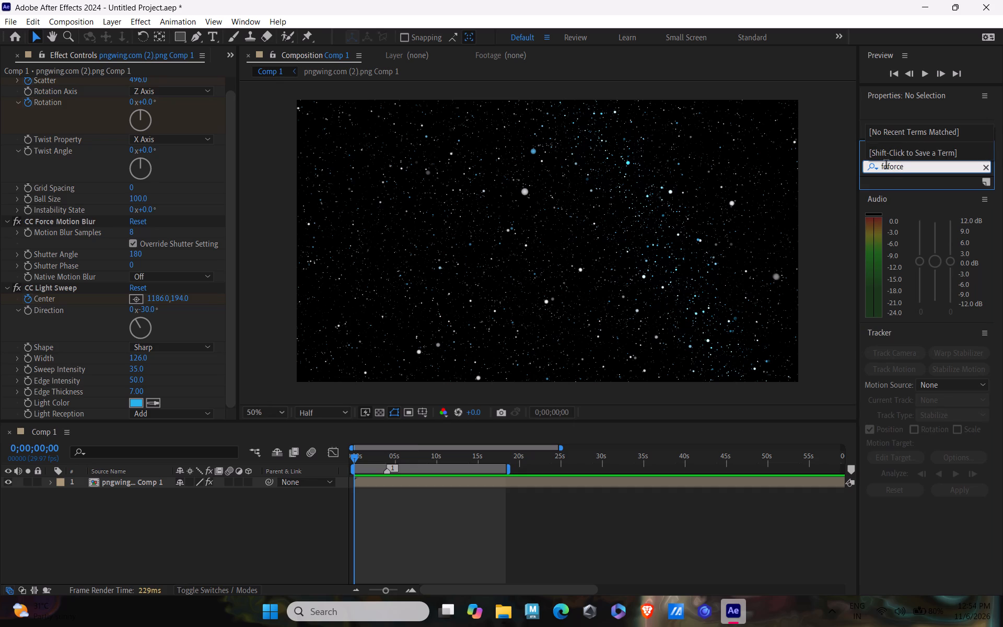
left_click(886, 166)
key("BackSpace")
key("BackSpace")
key("BackSpace")
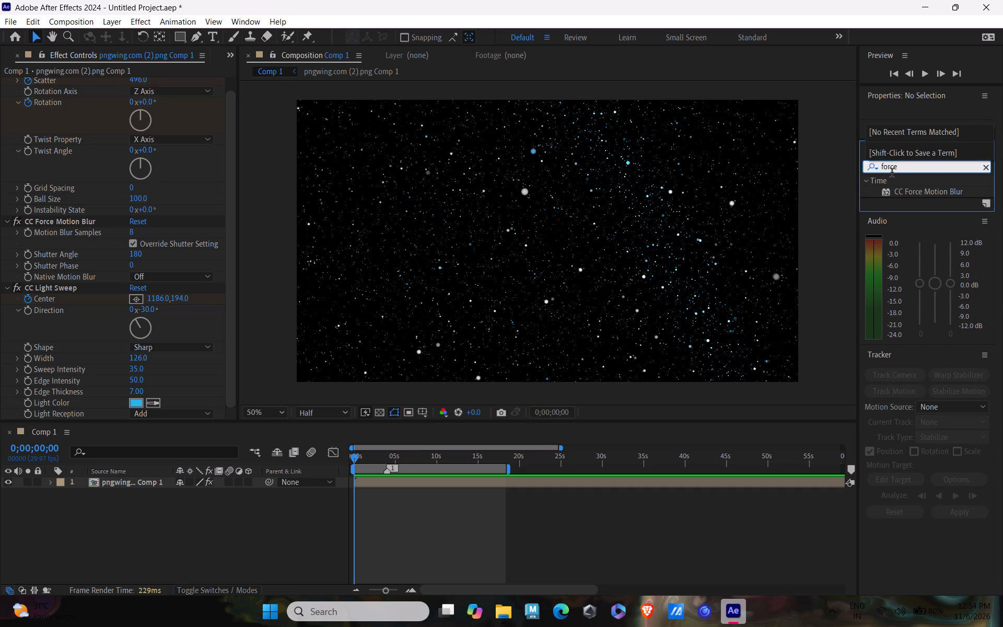
scroll(919, 204, "down", 1)
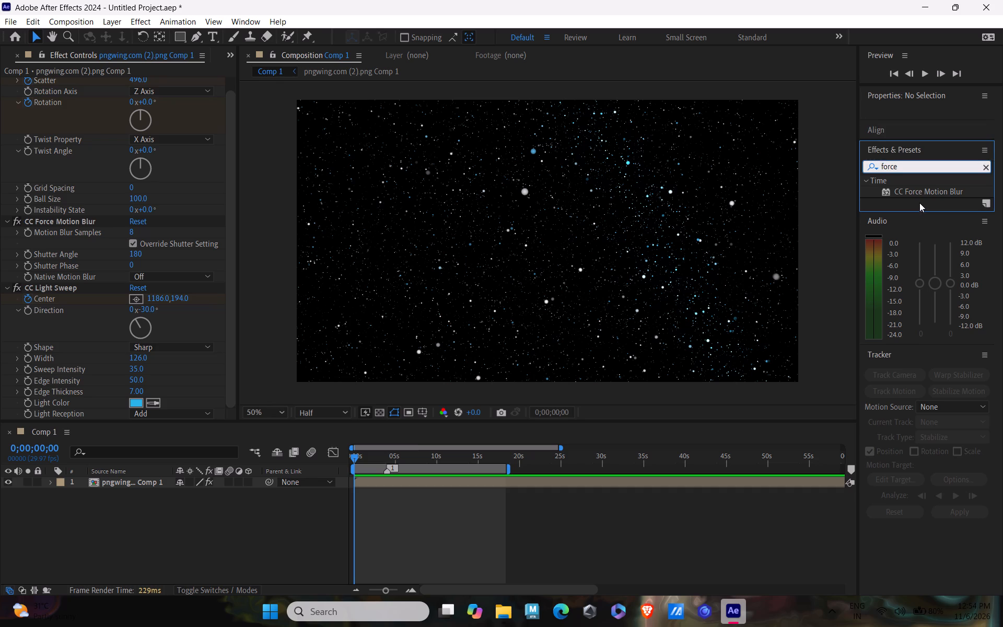
left_click(914, 169)
key("BackSpace")
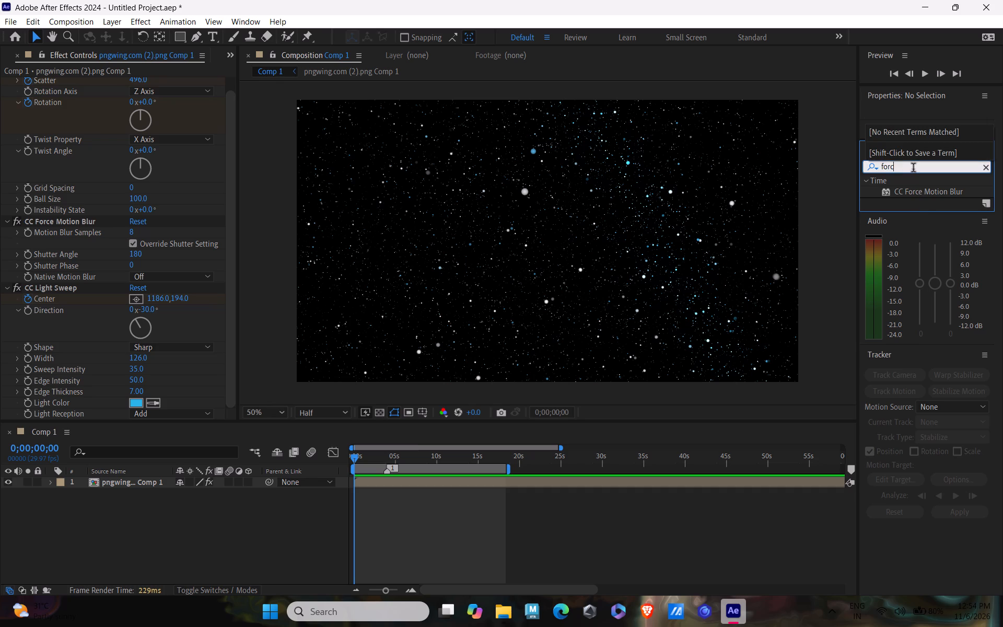
key("BackSpace")
key("BackSpace")
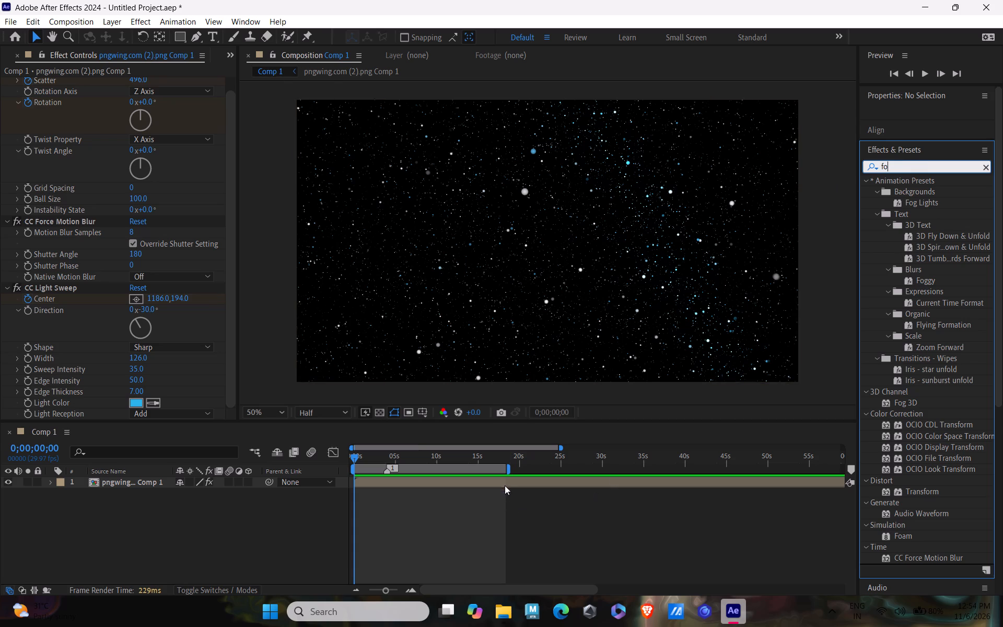
Scrub through Comp 1 to review the logo forming, stopping at 0;00;16;24.
left_click_drag(356, 454, 386, 459)
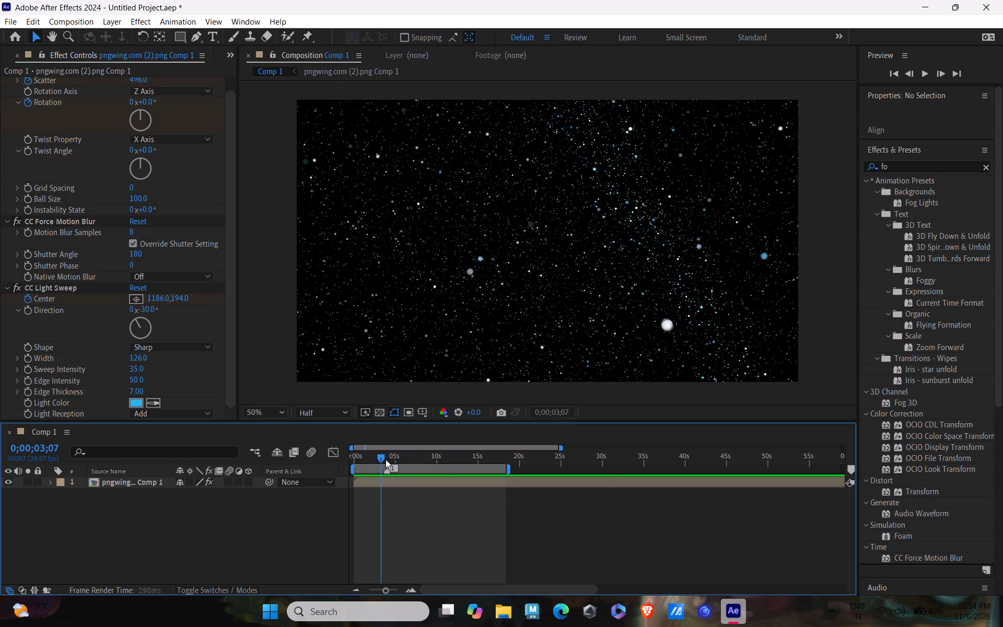
left_click_drag(386, 459, 506, 474)
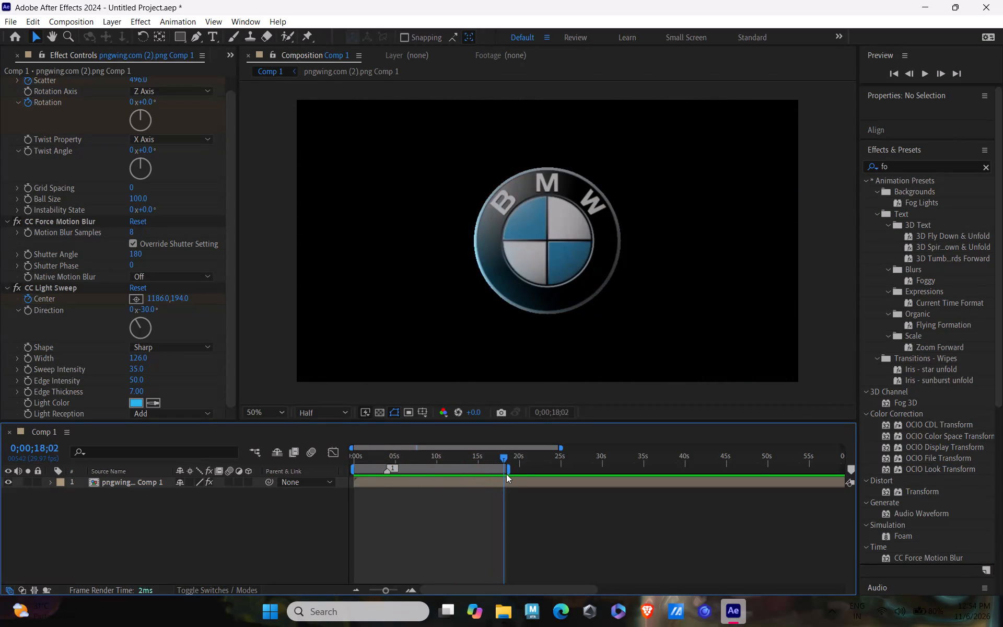
left_click_drag(506, 474, 496, 483)
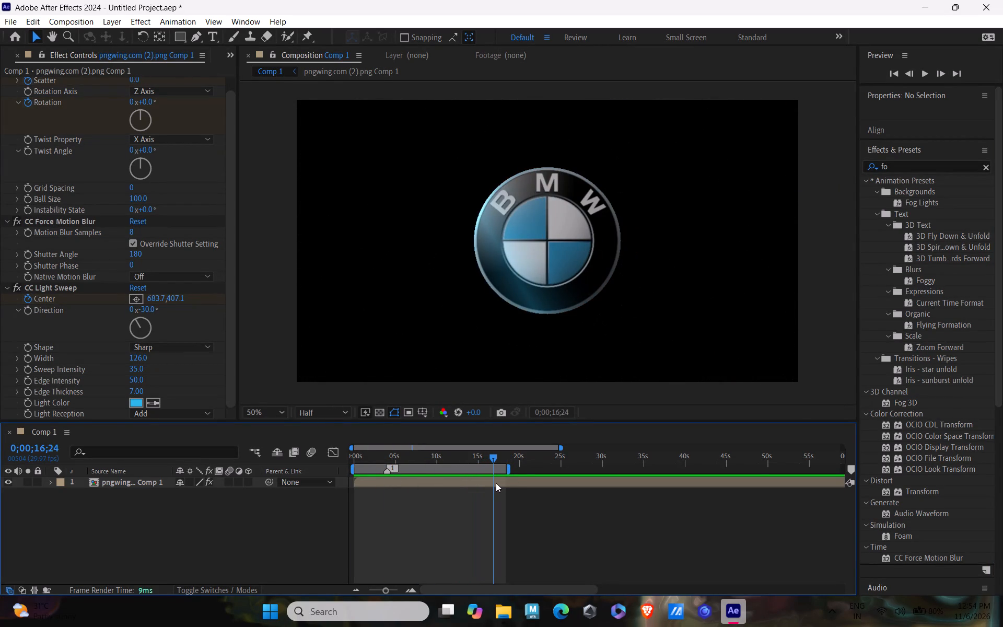
Save the project to the Desktop as "exam logo".
key("ctrl+s")
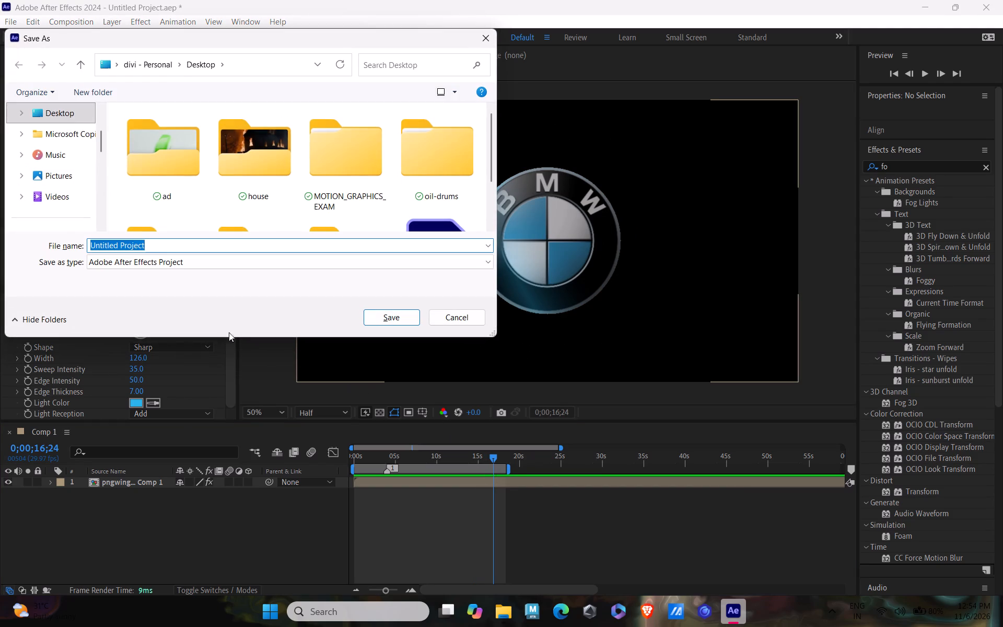
left_click(58, 113)
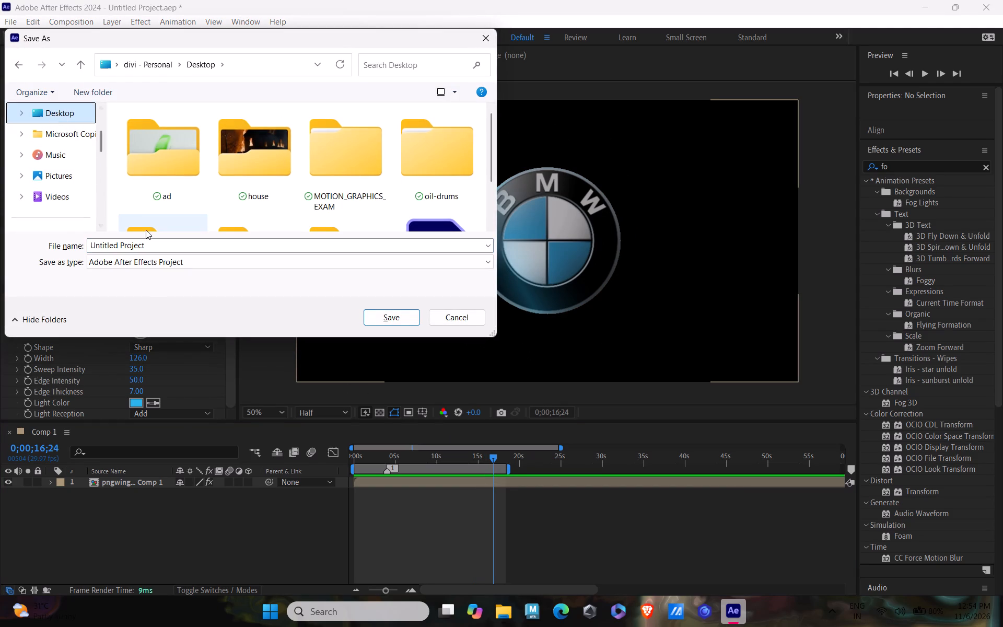
left_click(148, 248)
key("BackSpace")
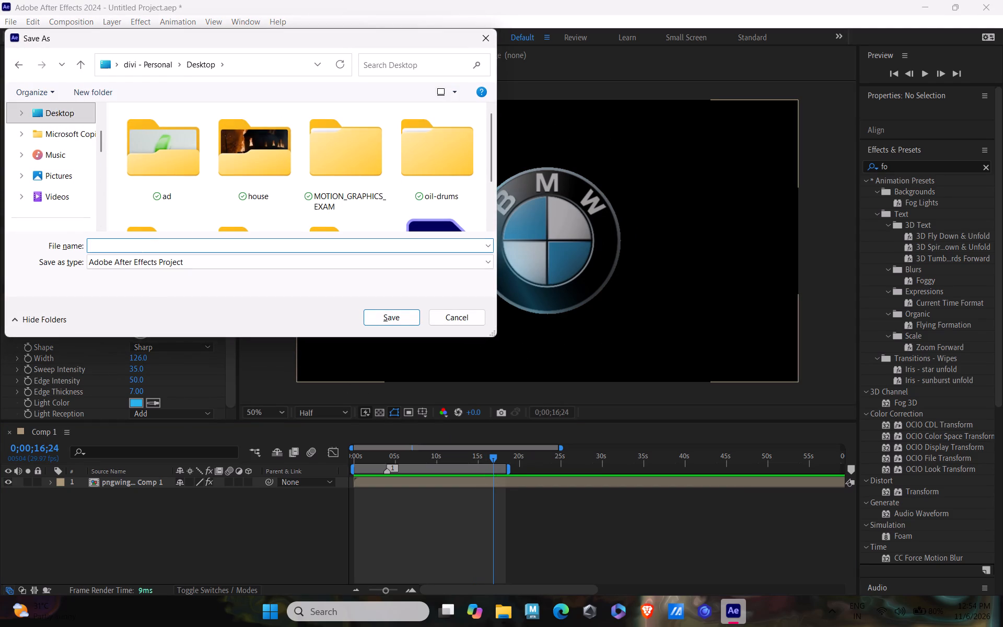
type("exam")
key("space")
type("lo")
type("go")
left_click(374, 314)
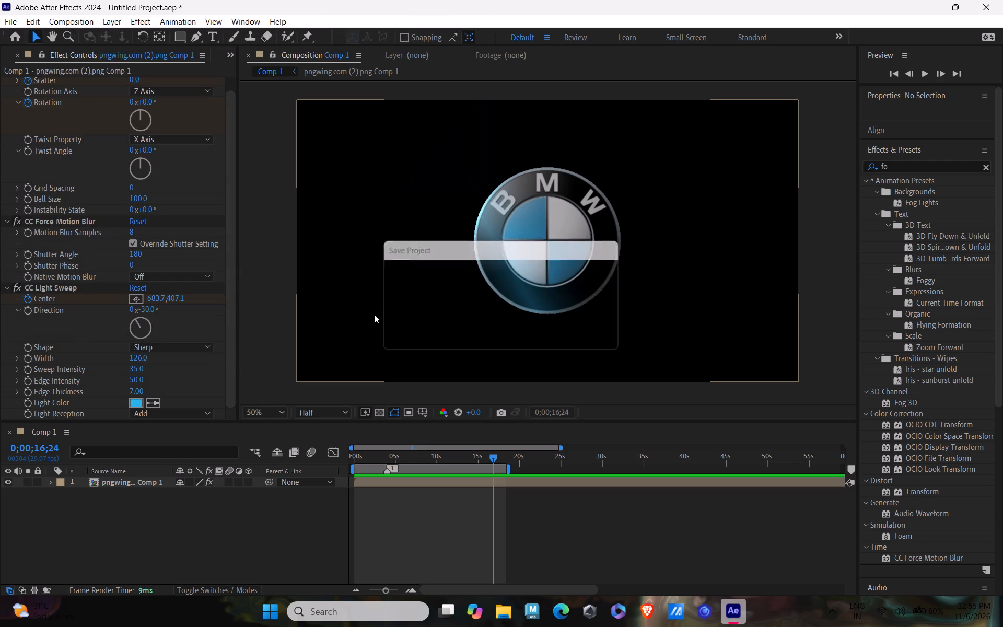
key("ctrl+s")
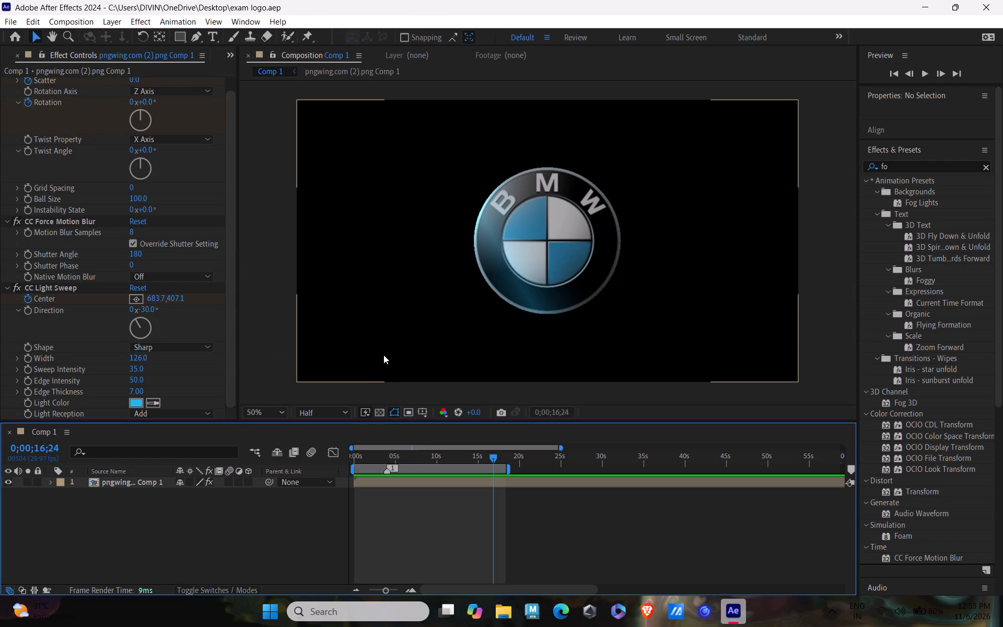
key("ctrl+s")
key("ctrl+s")
key("ctrl+s")
key("ctrl+s")
key("ctrl+s")
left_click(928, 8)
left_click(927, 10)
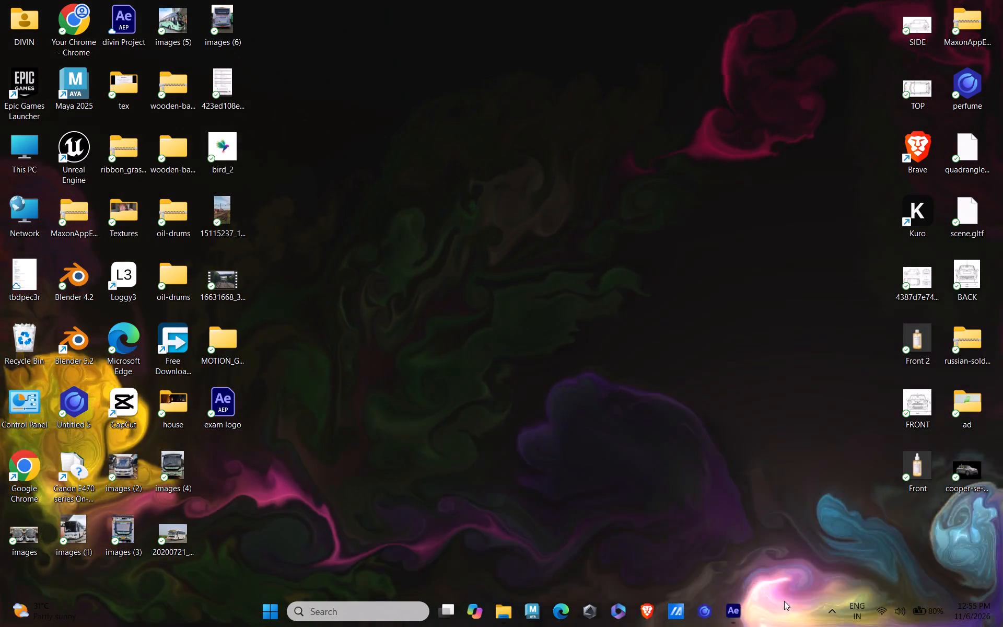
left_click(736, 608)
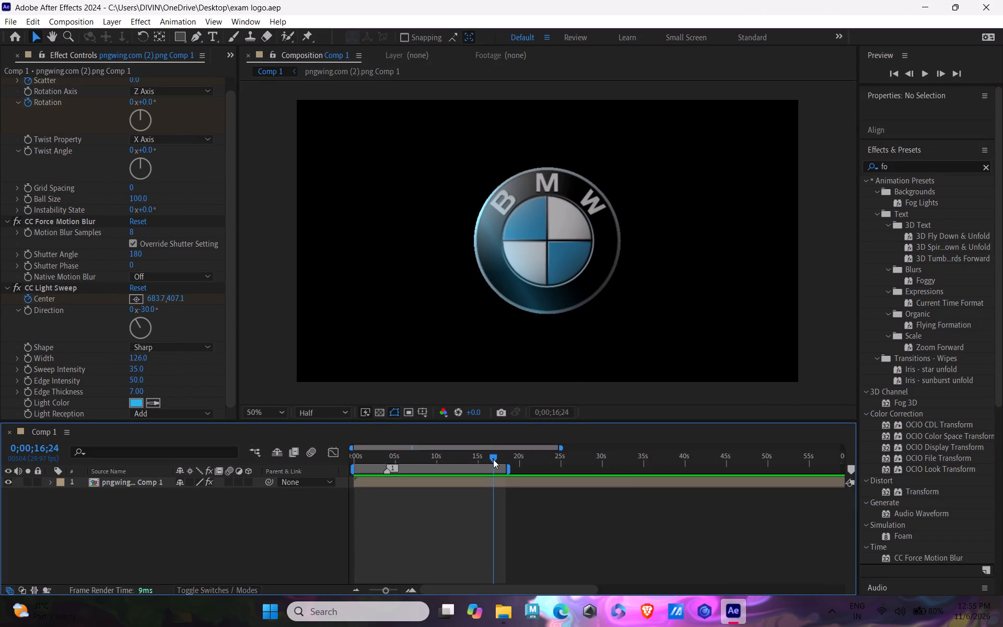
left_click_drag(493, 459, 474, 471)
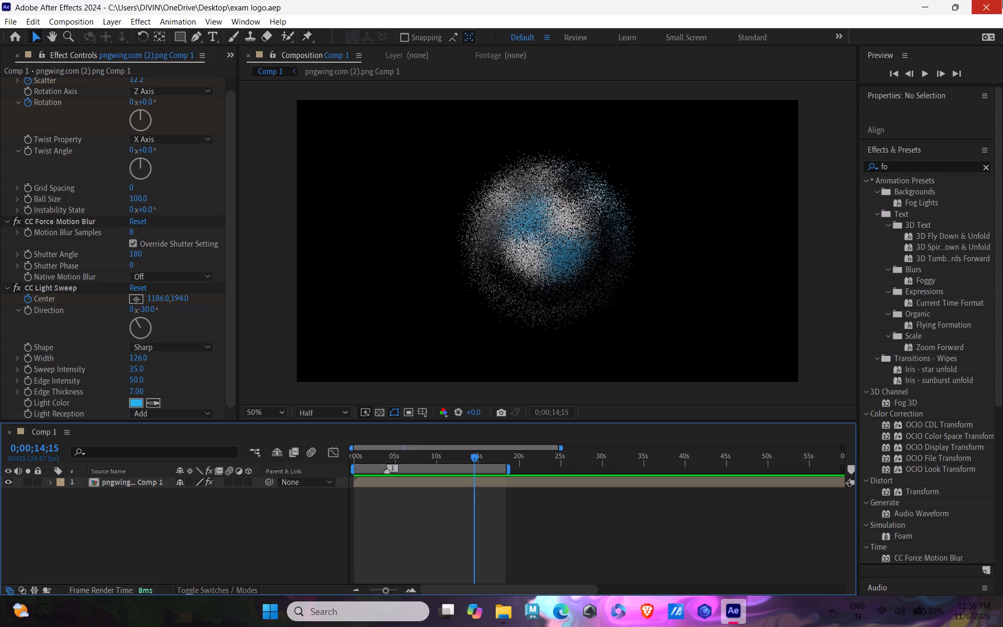
Switch to the Windows desktop and open the MOTION_GRAPHICS_EXAM folder in File Explorer.
left_click(923, 5)
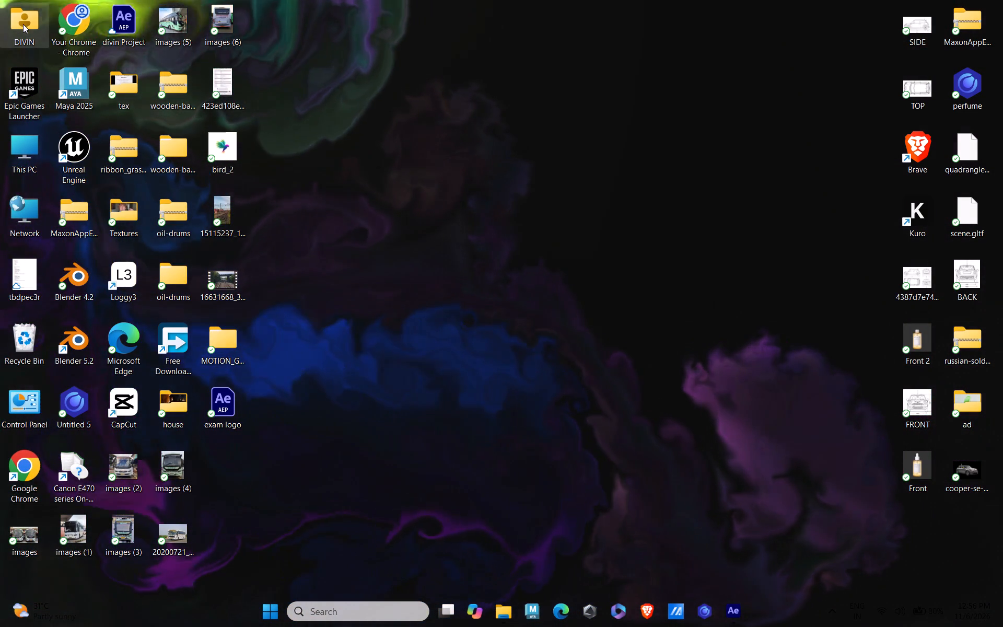
double_click(236, 353)
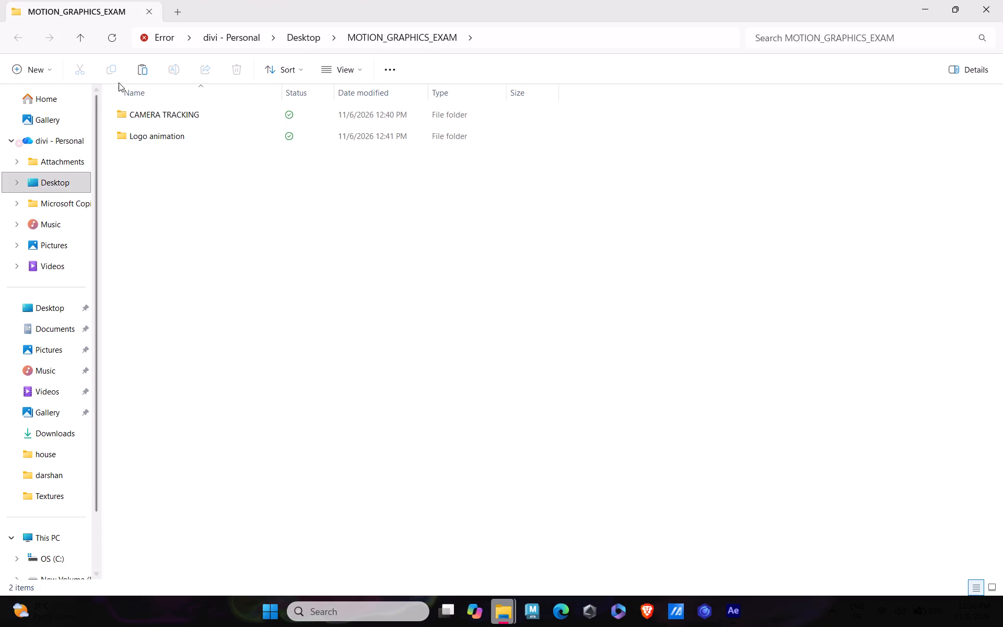
Preview the 15733851_3840_2160_50fps video in the ALLEY subfolder of CAMERA TRACKING.
double_click(160, 120)
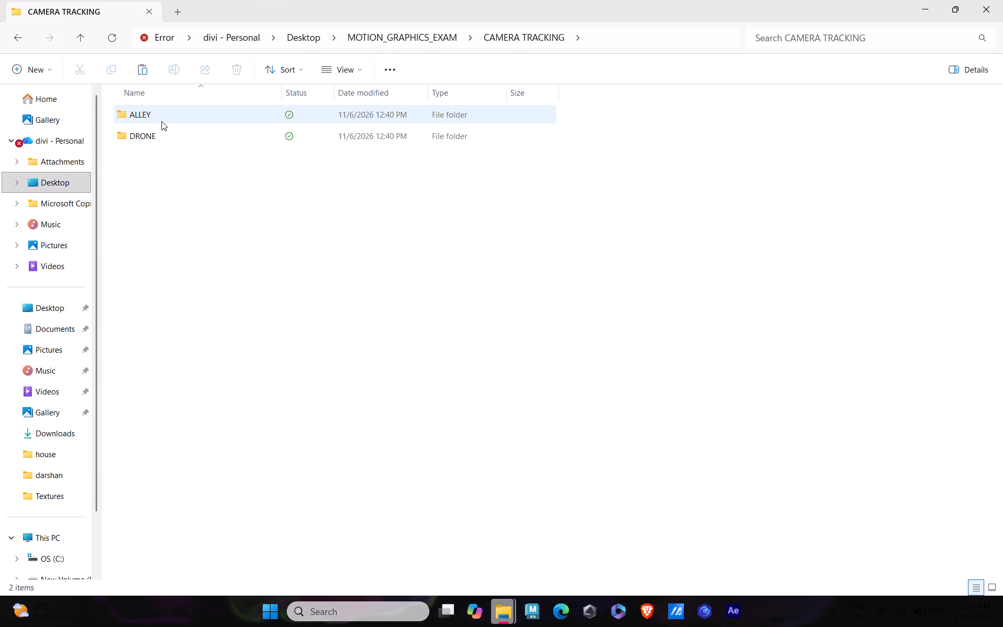
double_click(169, 115)
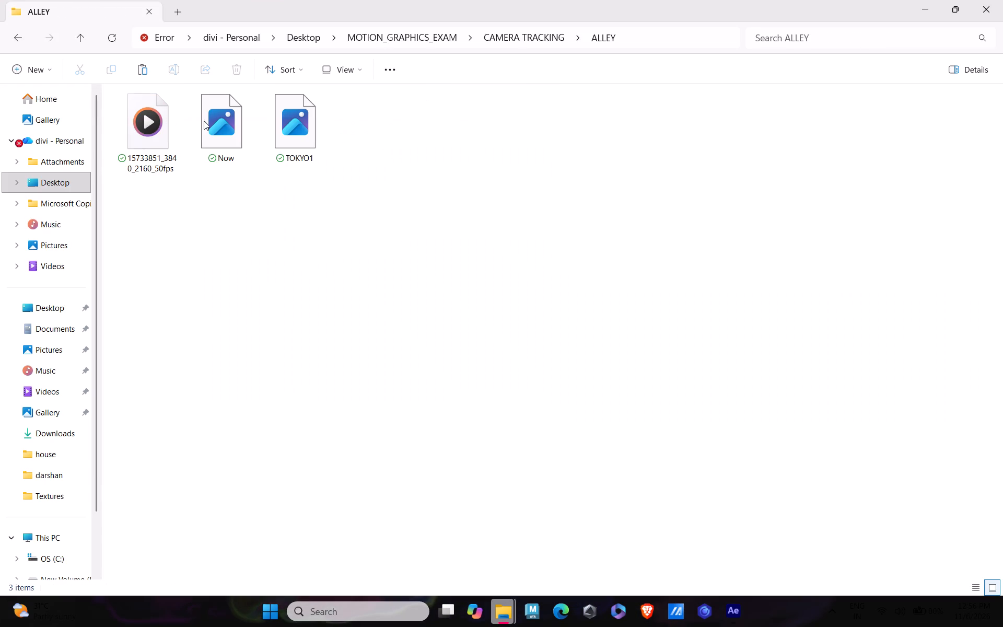
double_click(146, 125)
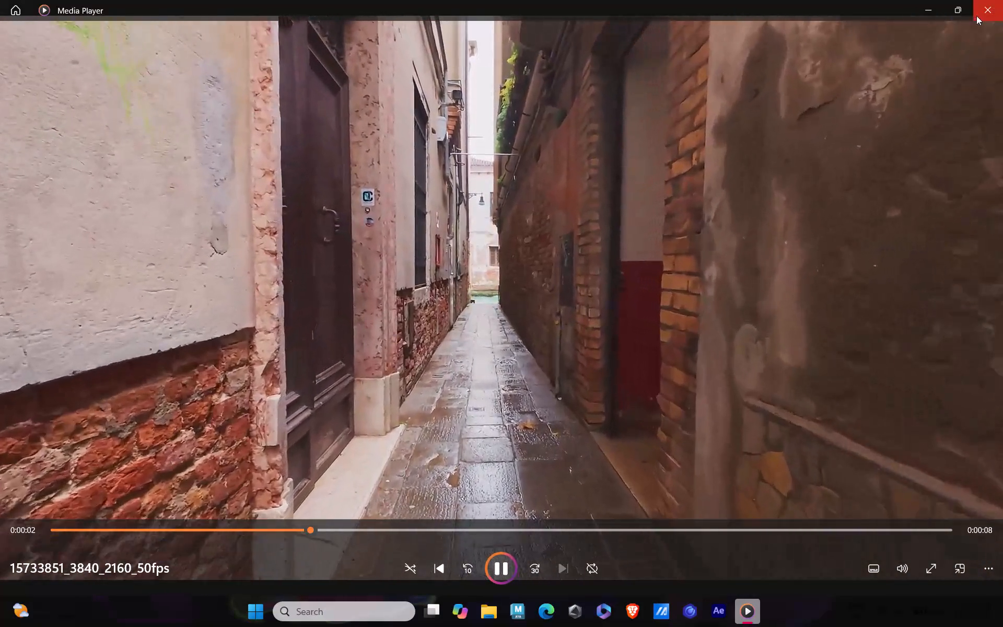
left_click(978, 16)
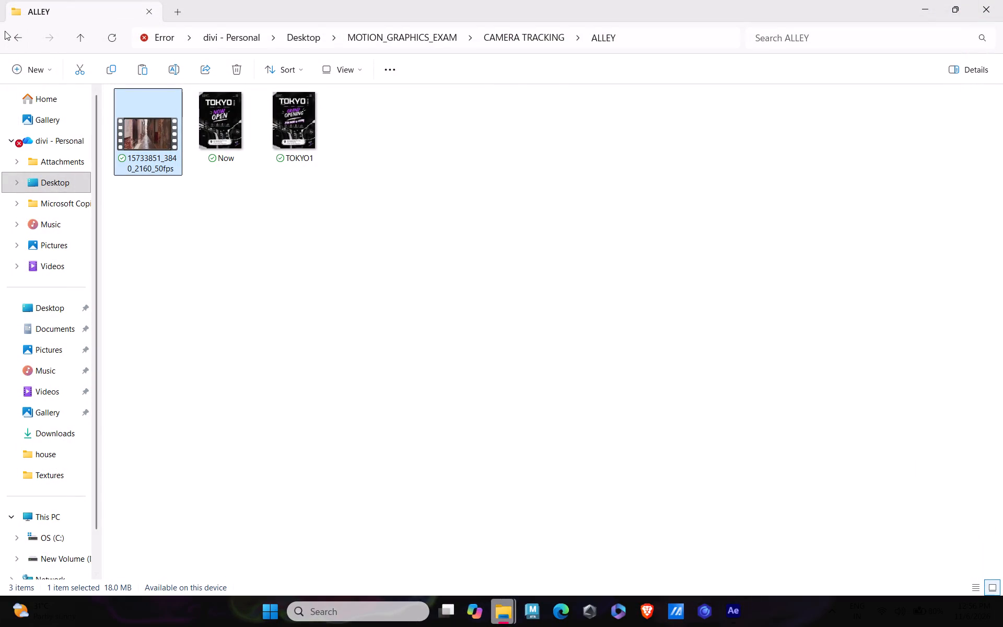
Preview the three clips in the DRONE folder: 262215_medium, the thanos-portal green screen and videoplayback.
left_click(13, 34)
double_click(188, 128)
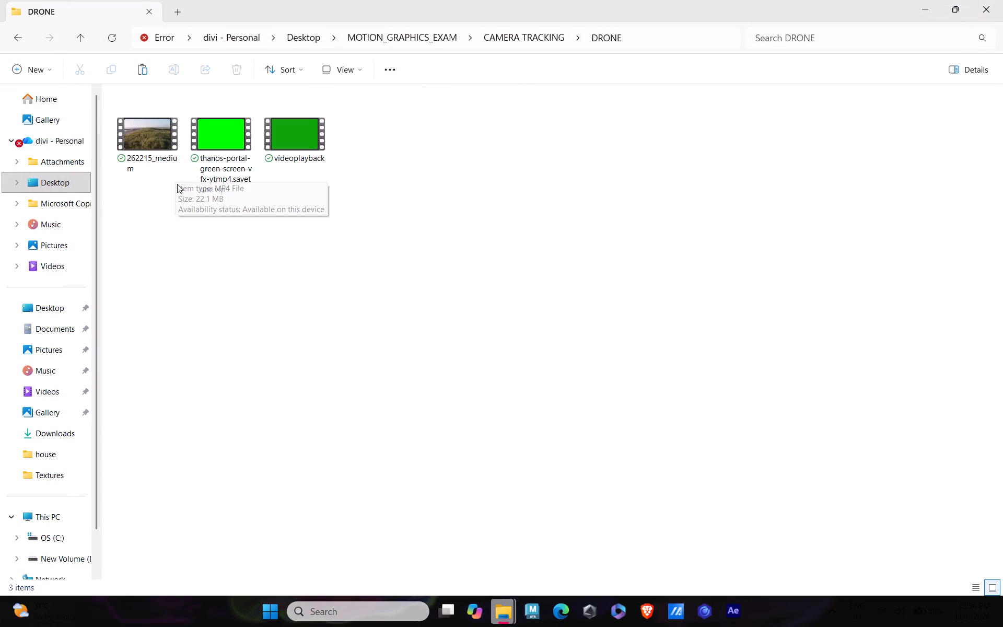
double_click(150, 137)
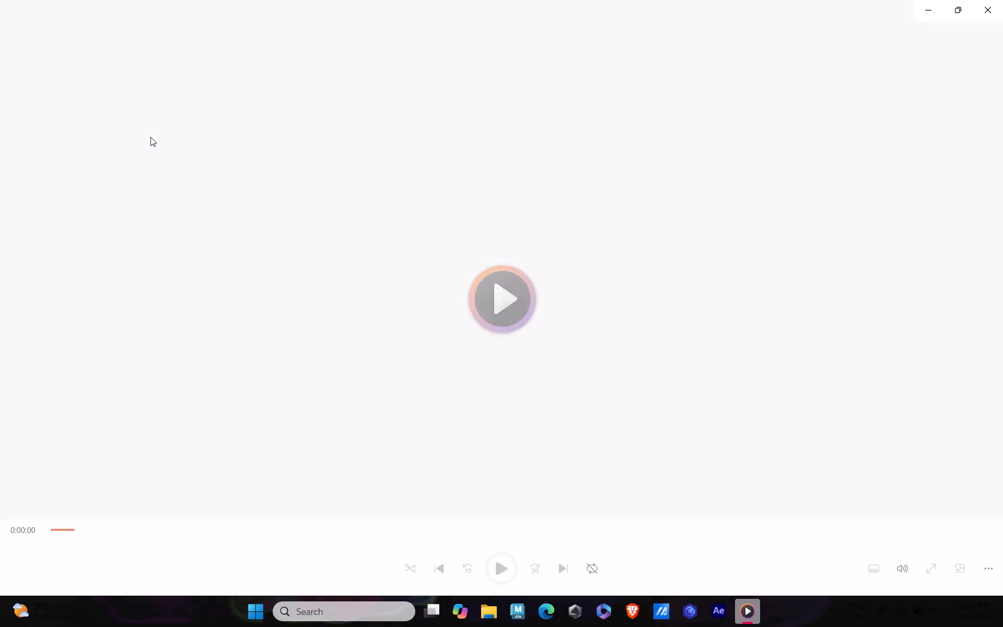
left_click(1002, 0)
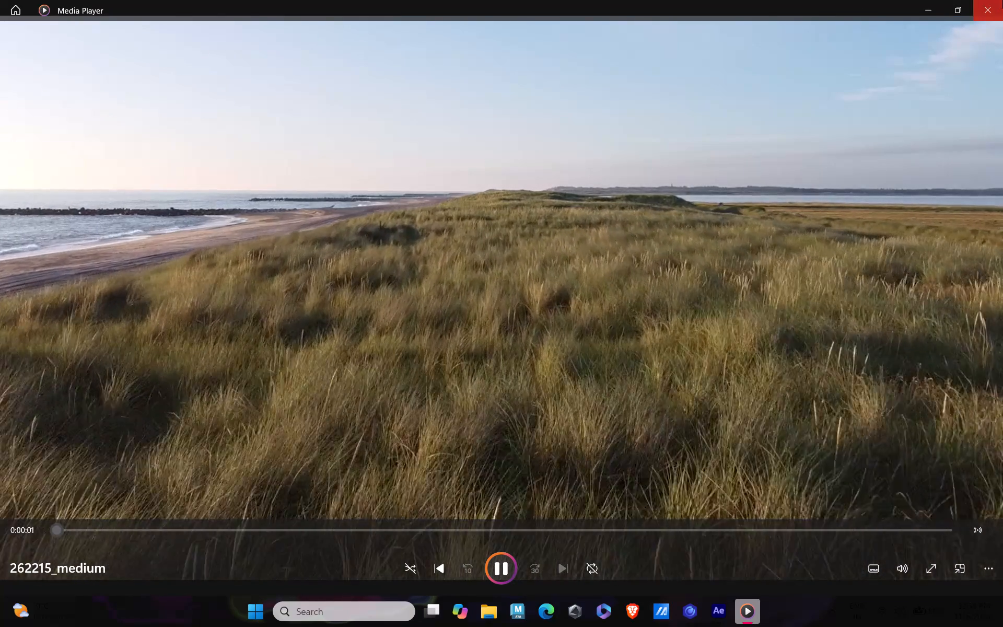
double_click(209, 142)
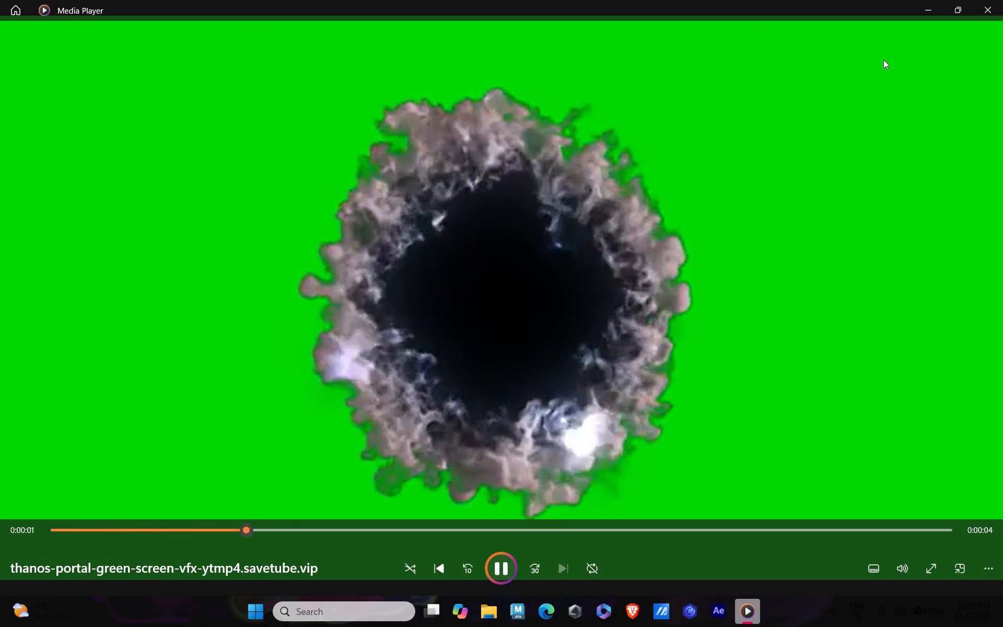
left_click(1000, 7)
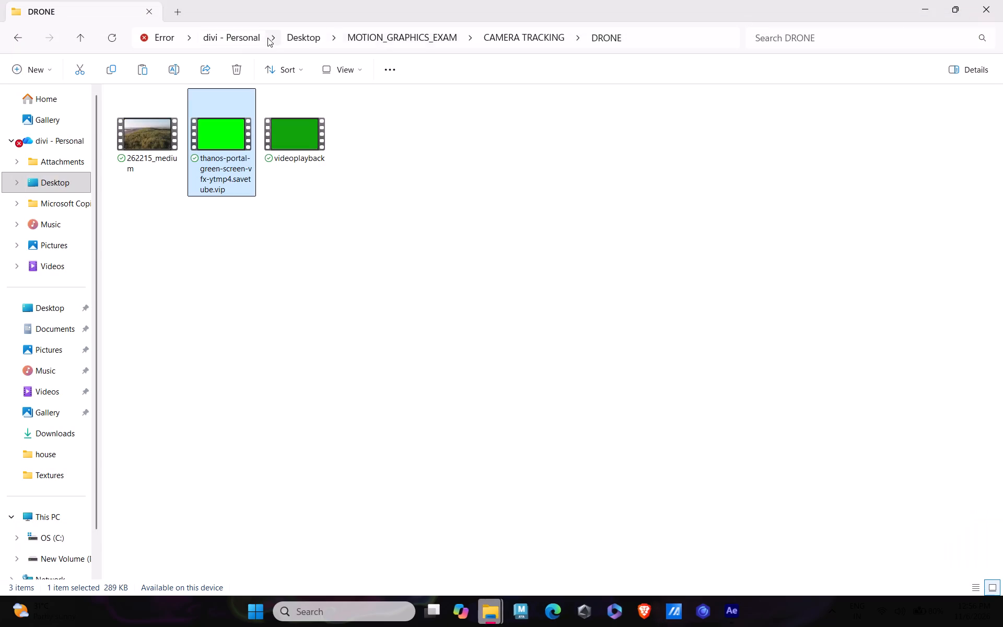
double_click(288, 116)
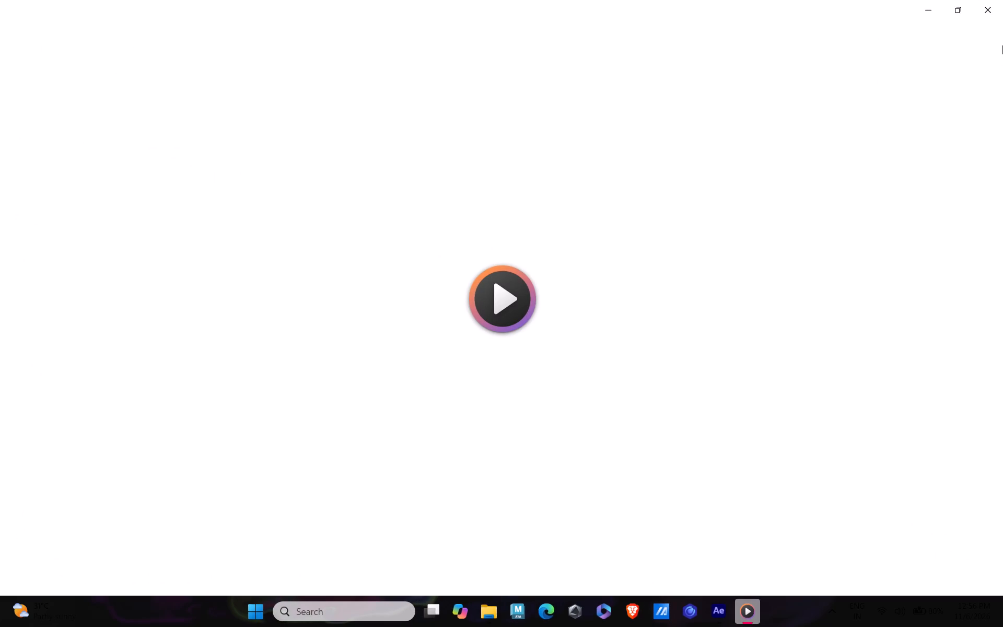
left_click(1002, 0)
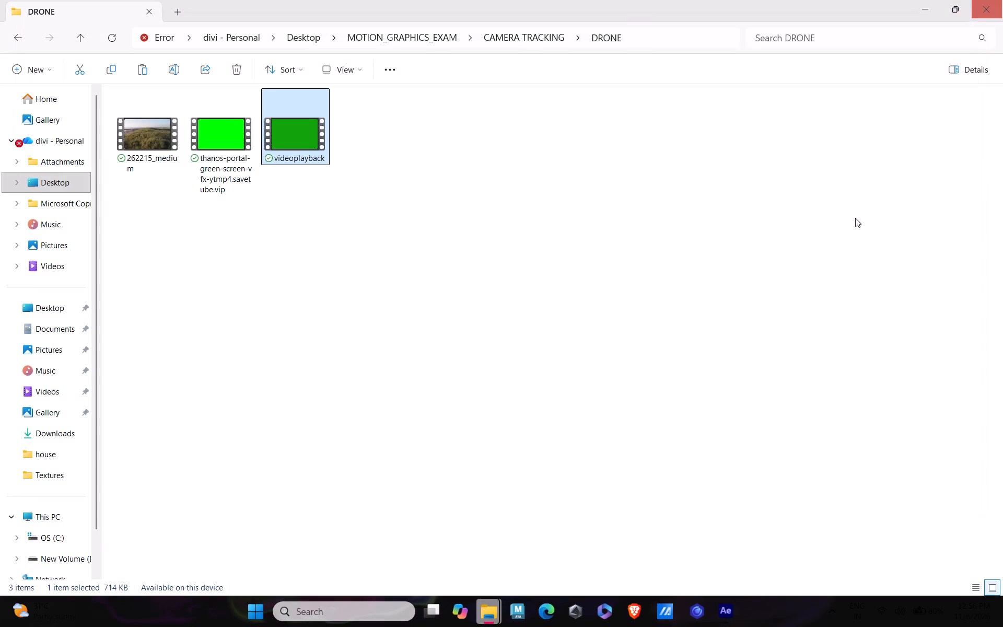
left_click(927, 4)
Switch to After Effects and create a new project.
left_click(726, 609)
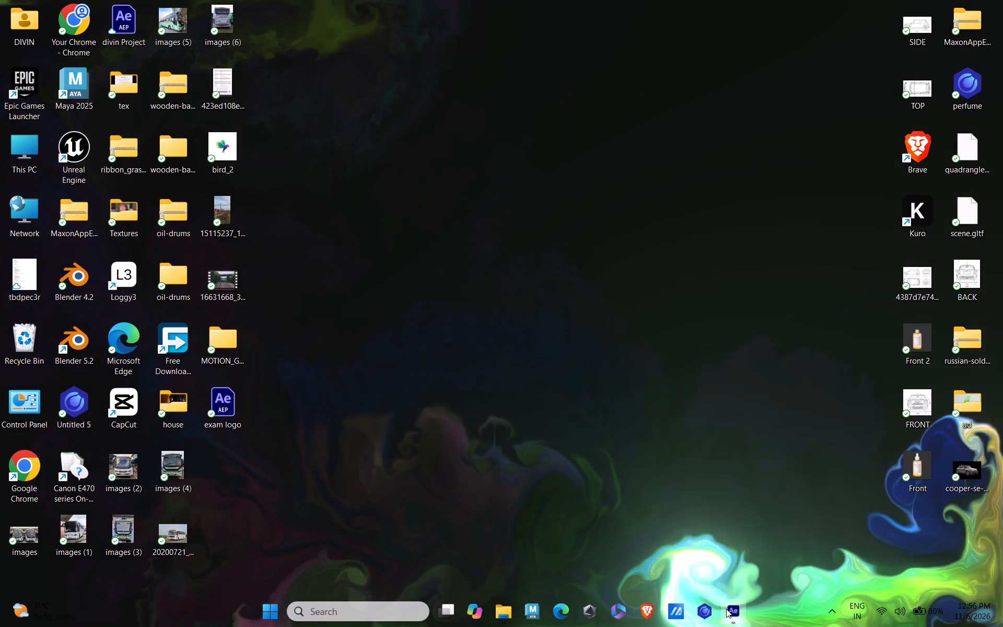
left_click(4, 20)
left_click(29, 38)
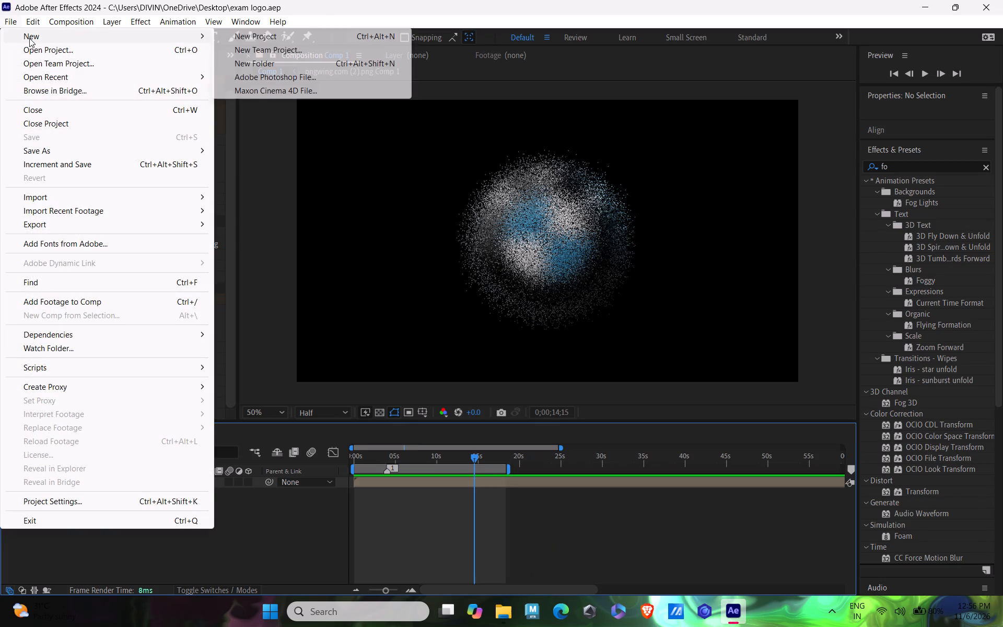
left_click(302, 38)
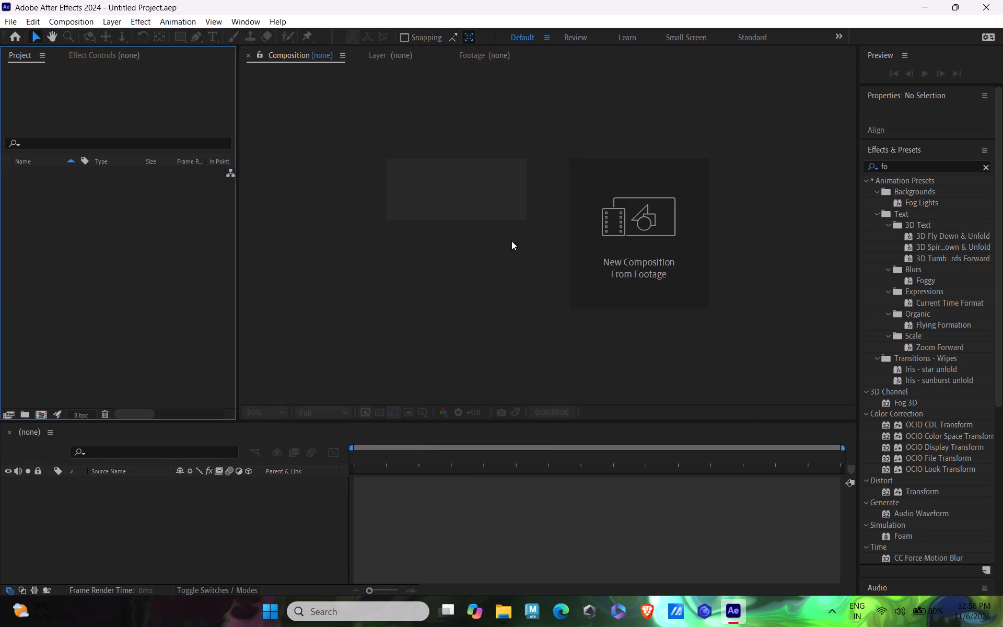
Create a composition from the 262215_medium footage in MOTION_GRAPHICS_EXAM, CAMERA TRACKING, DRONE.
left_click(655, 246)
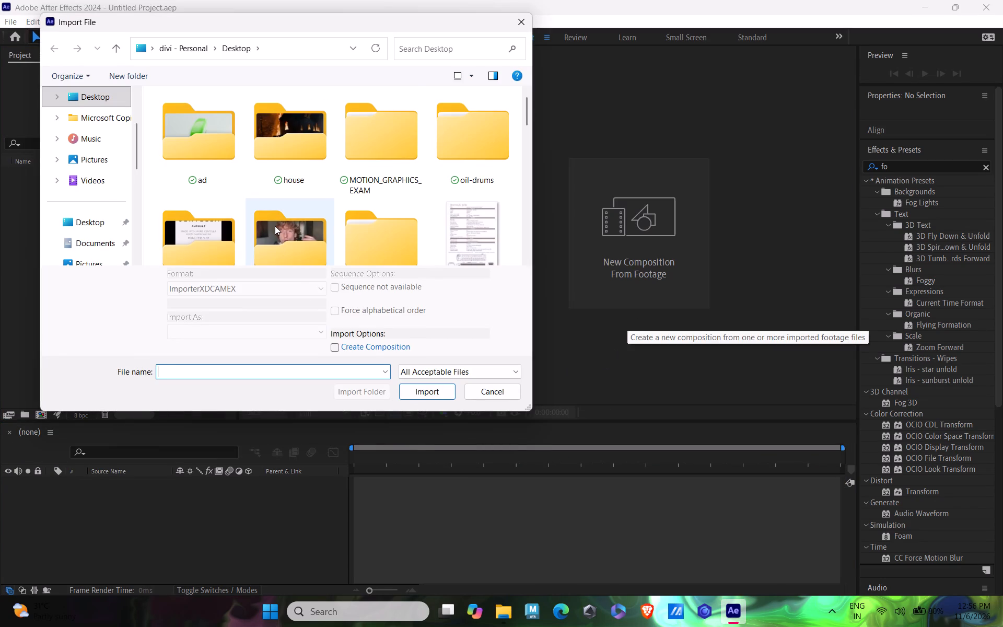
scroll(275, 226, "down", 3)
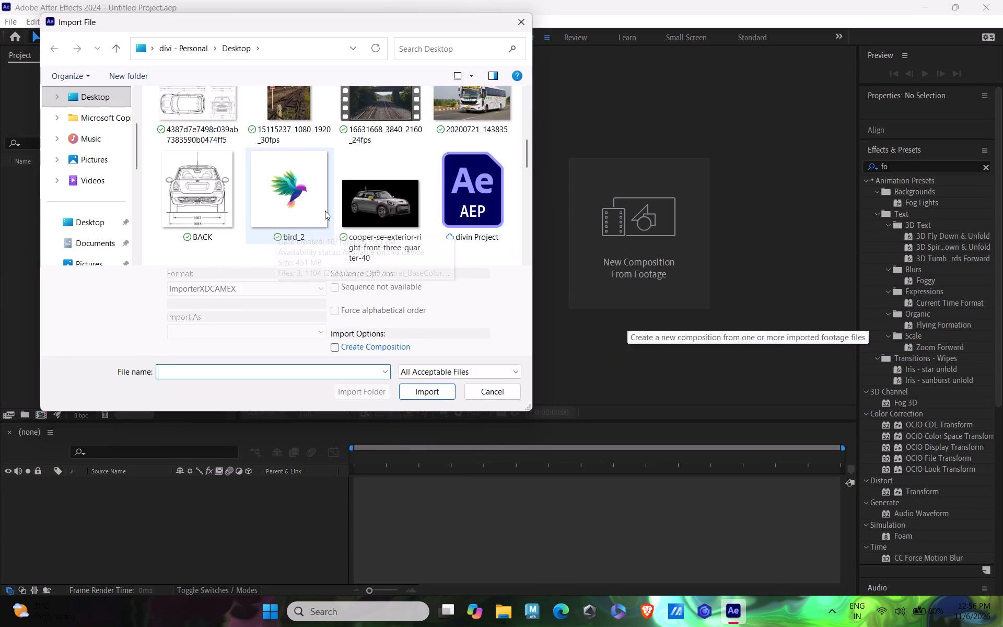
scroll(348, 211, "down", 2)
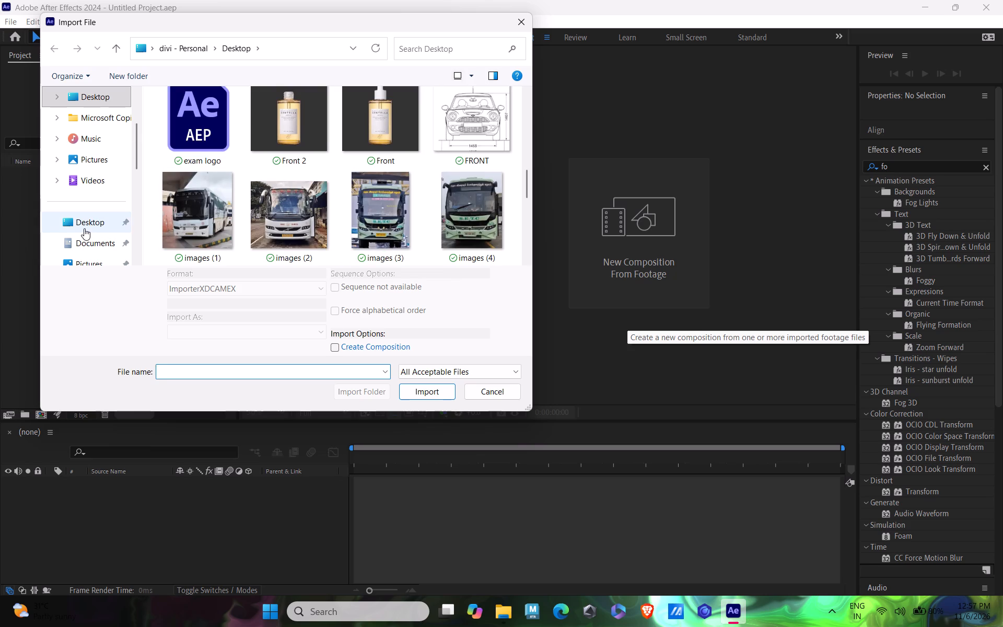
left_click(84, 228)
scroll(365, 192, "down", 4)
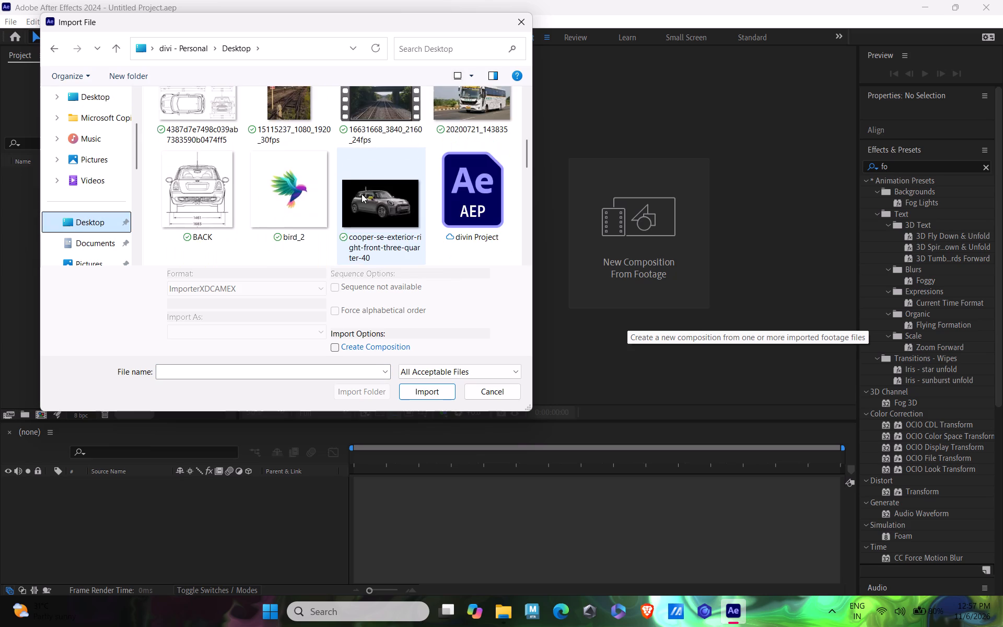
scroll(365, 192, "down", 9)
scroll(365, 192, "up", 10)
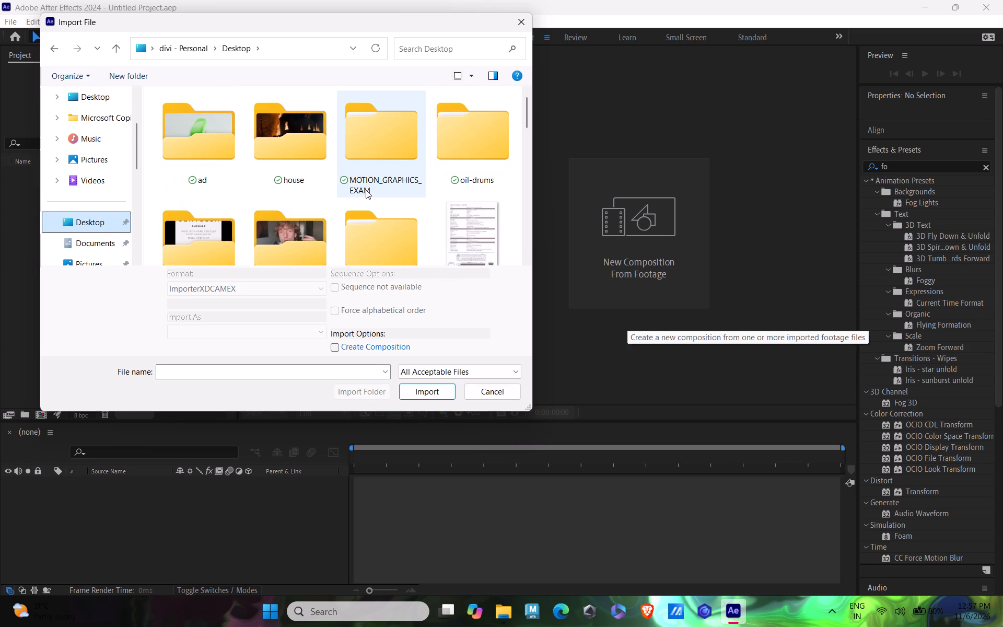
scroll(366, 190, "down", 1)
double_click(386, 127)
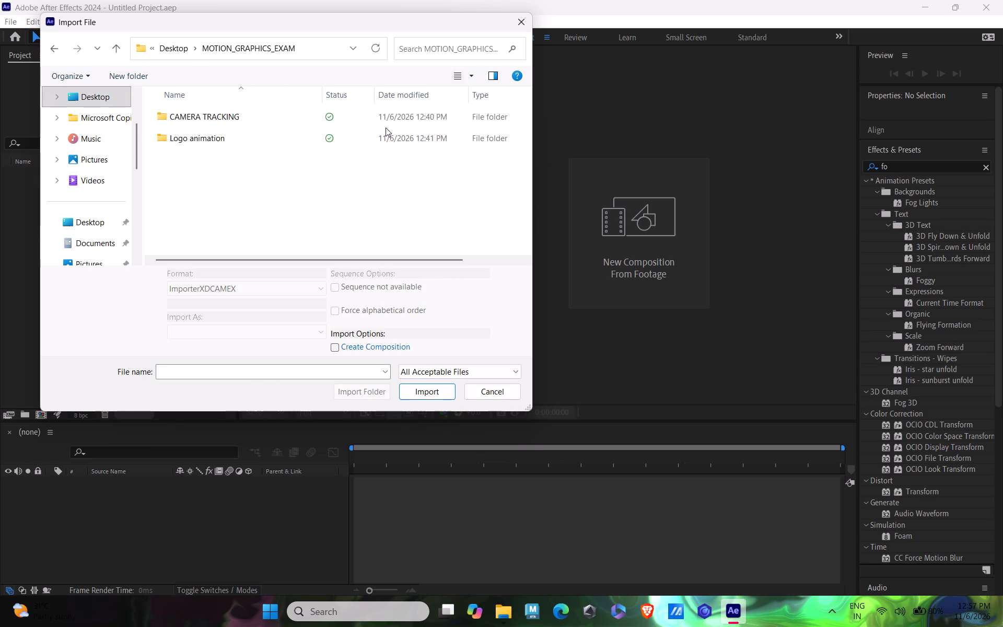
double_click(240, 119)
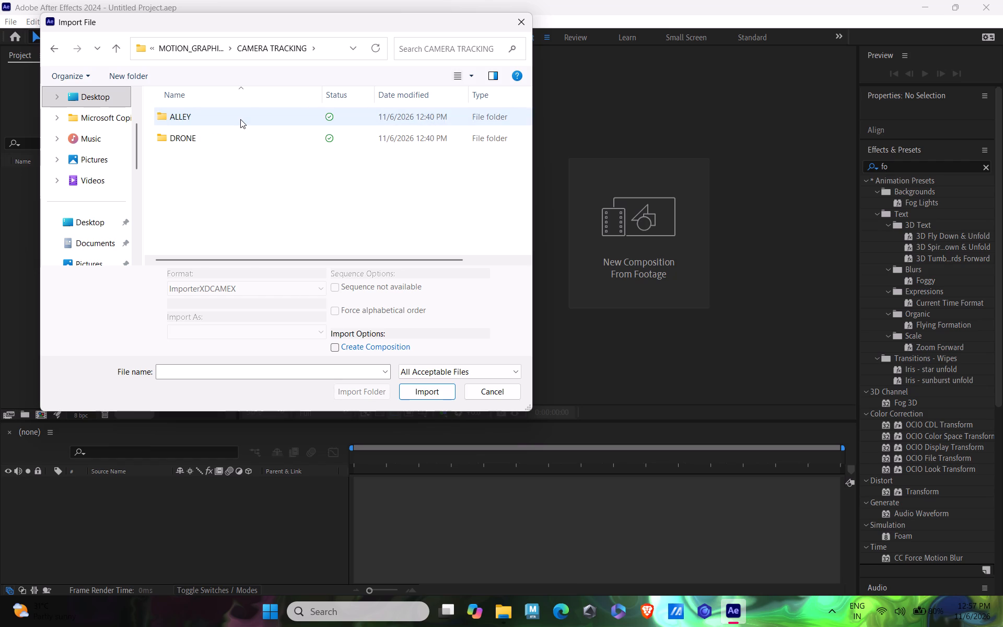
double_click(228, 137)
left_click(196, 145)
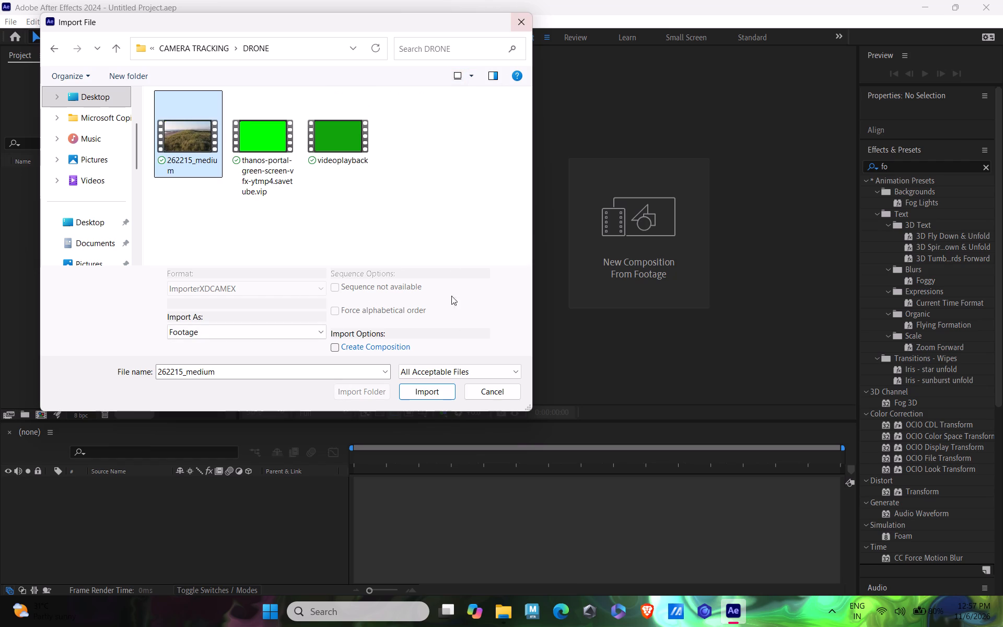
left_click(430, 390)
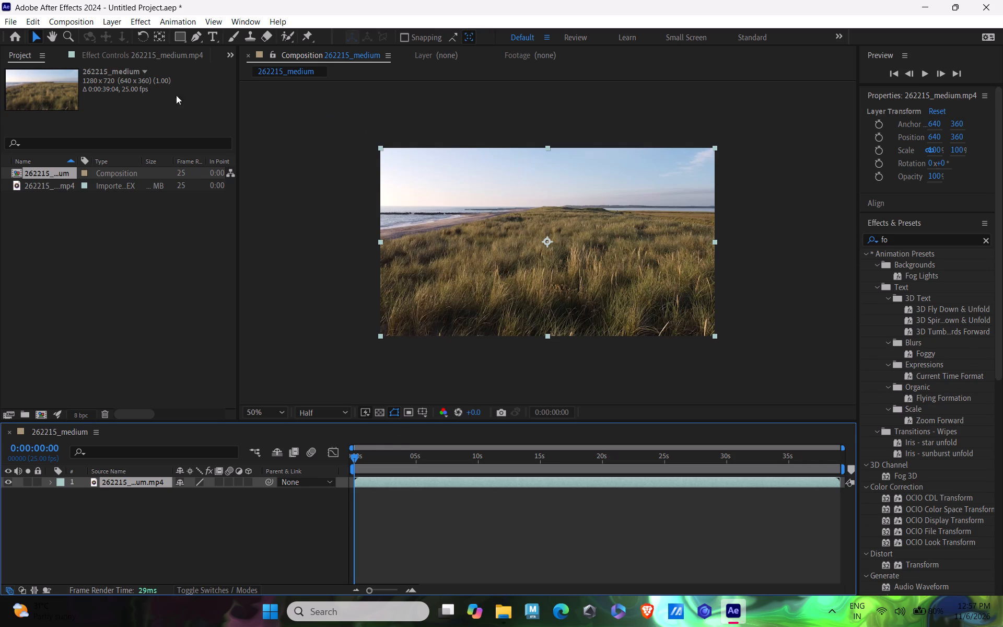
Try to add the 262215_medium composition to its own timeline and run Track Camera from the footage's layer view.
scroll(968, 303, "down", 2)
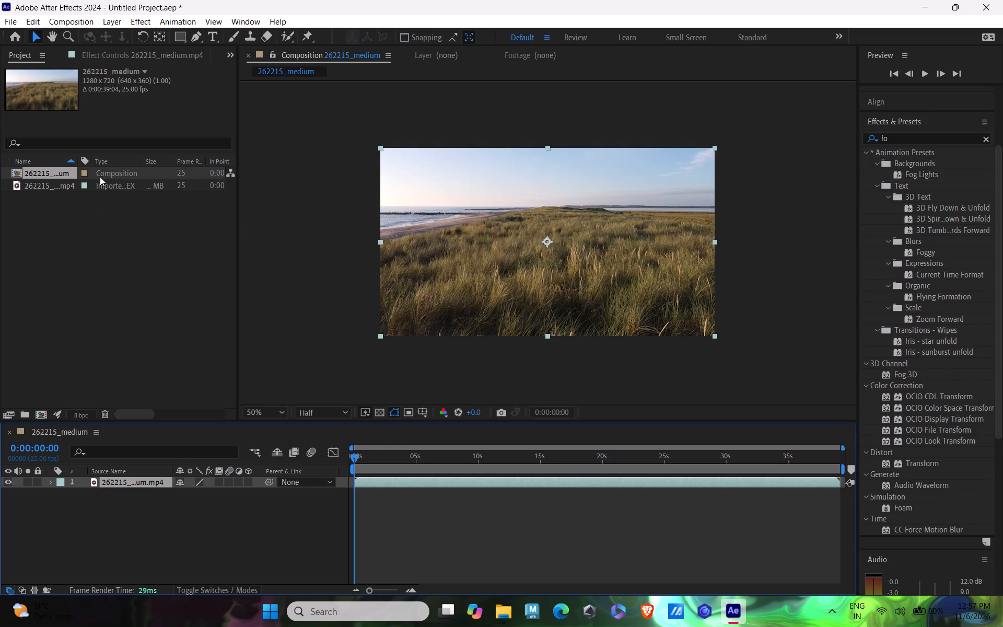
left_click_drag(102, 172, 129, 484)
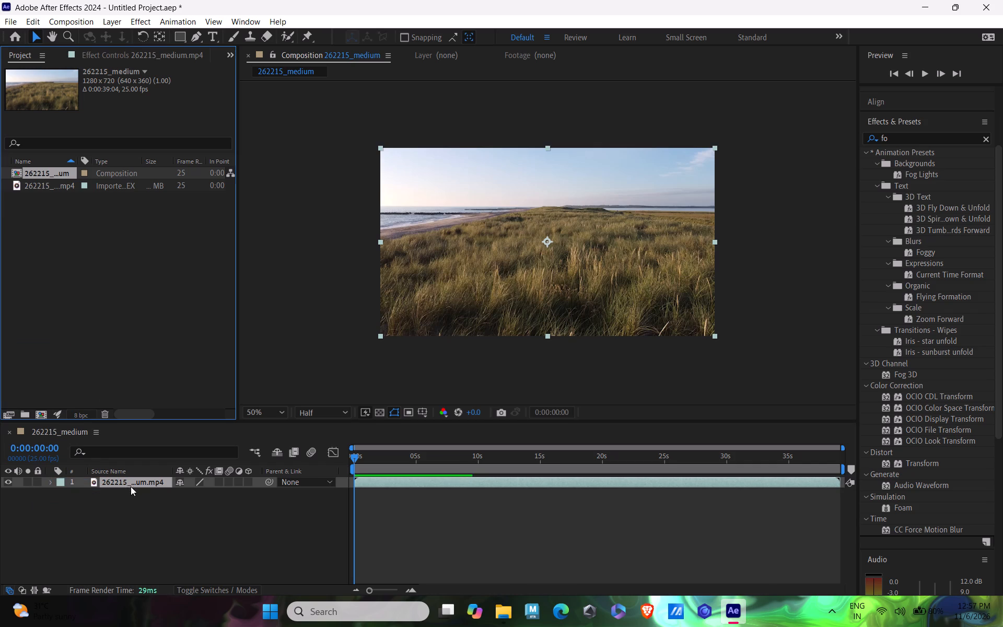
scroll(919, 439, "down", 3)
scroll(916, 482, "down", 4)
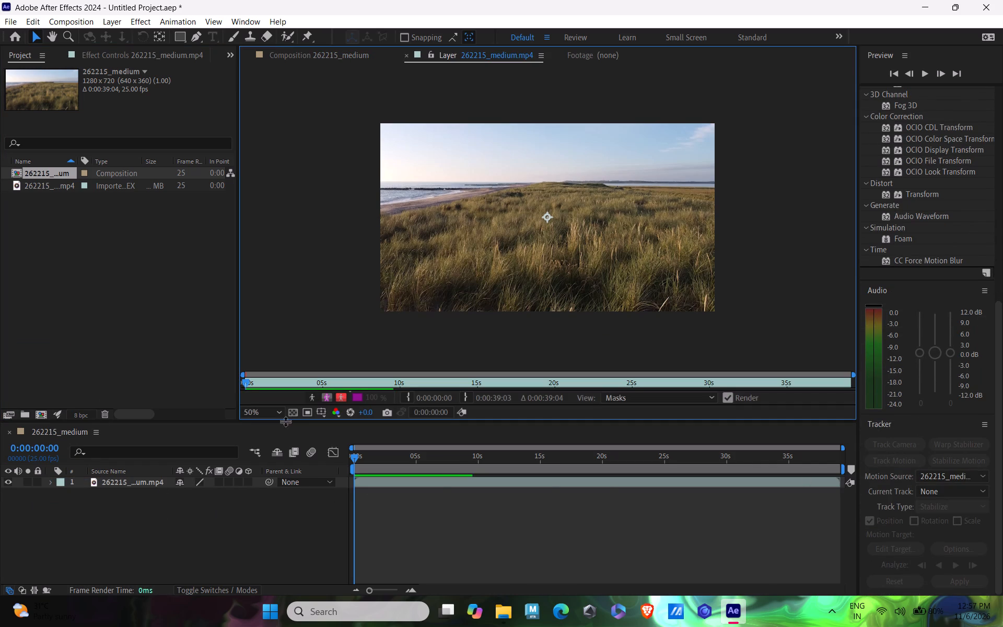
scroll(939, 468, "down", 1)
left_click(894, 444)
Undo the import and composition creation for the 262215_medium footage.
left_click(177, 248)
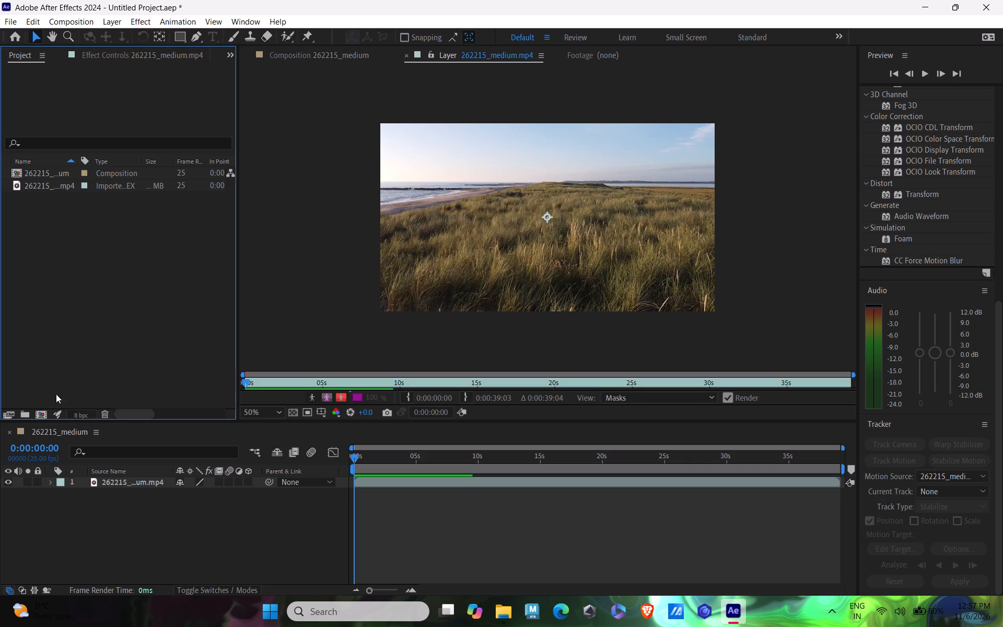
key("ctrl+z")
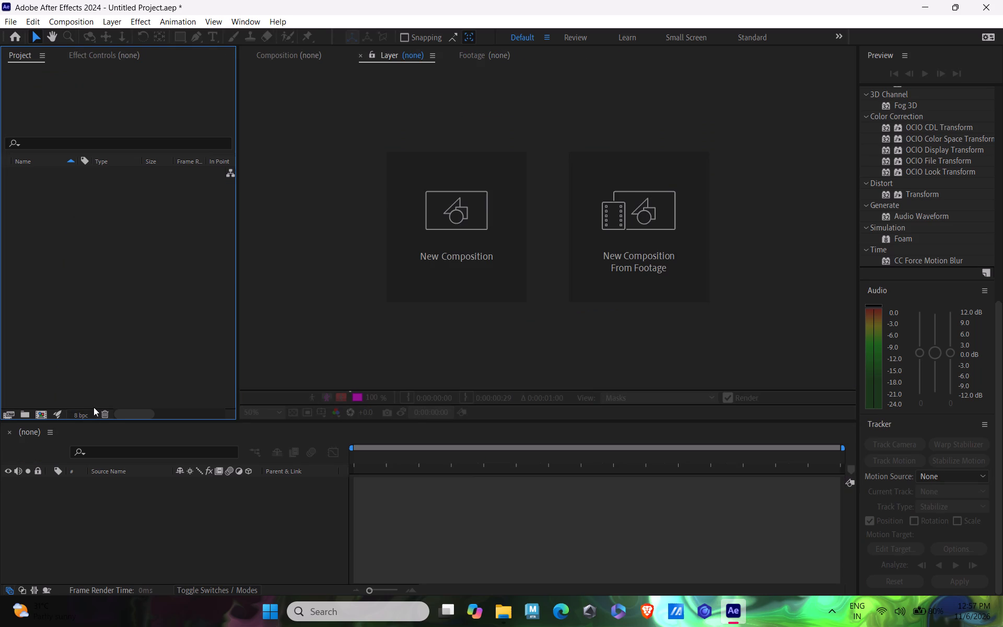
Create a new composition from the 262215_medium footage in the DRONE folder.
left_click(703, 223)
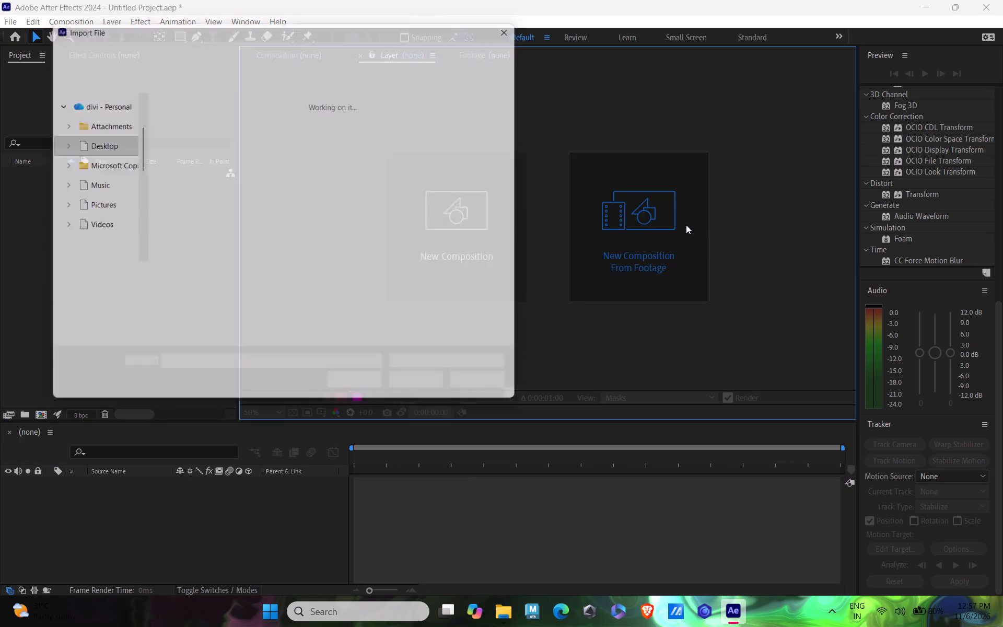
left_click(191, 148)
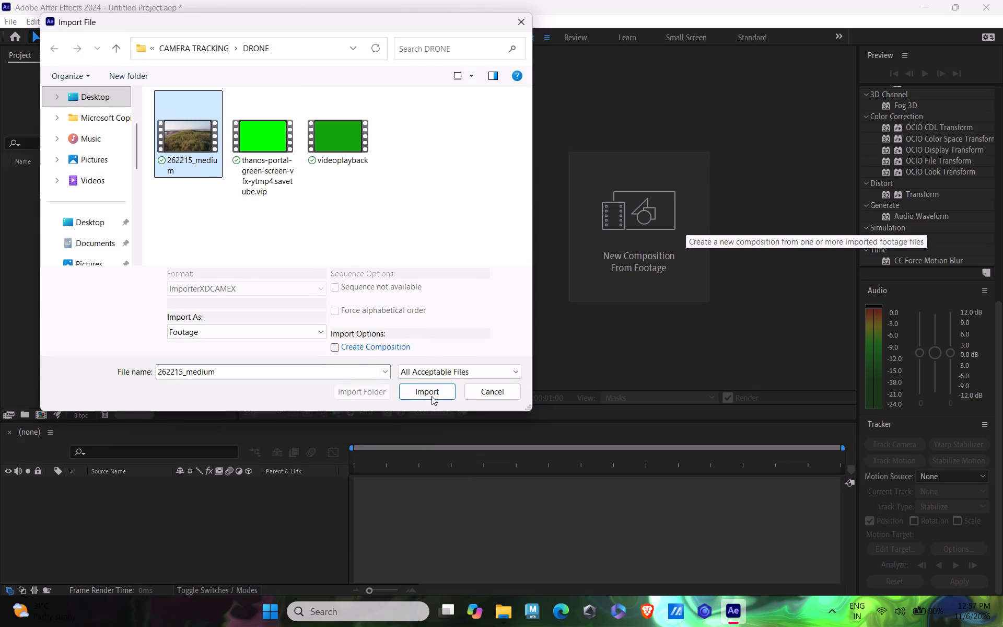
left_click(431, 396)
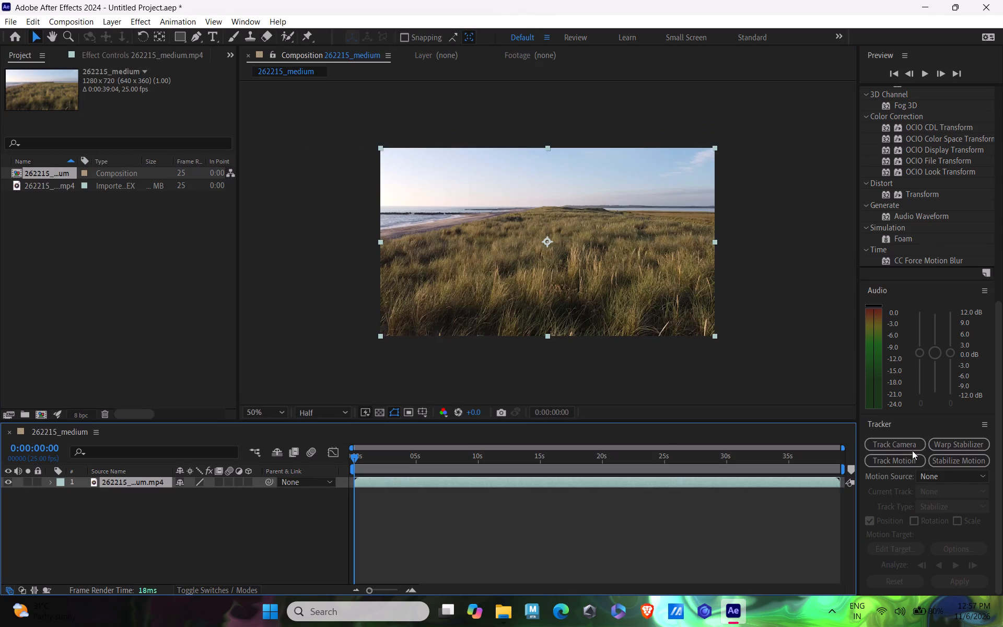
Run Track Camera on the 262215_medium.mp4 layer.
left_click(909, 446)
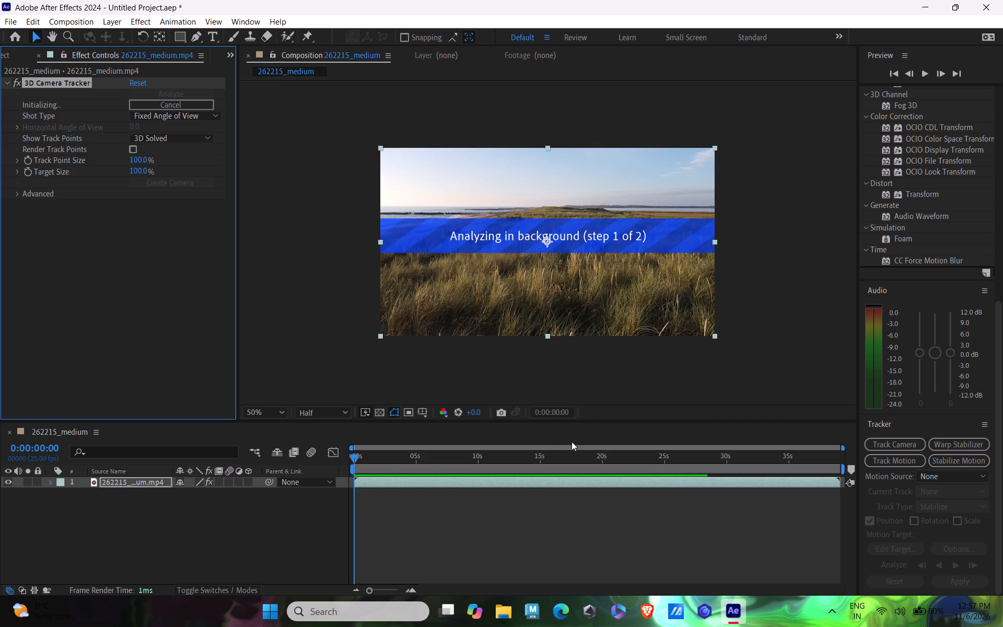
Scrub through the drone footage to review it during the camera analysis, stopping at 0:00:06:16.
left_click_drag(352, 456, 385, 462)
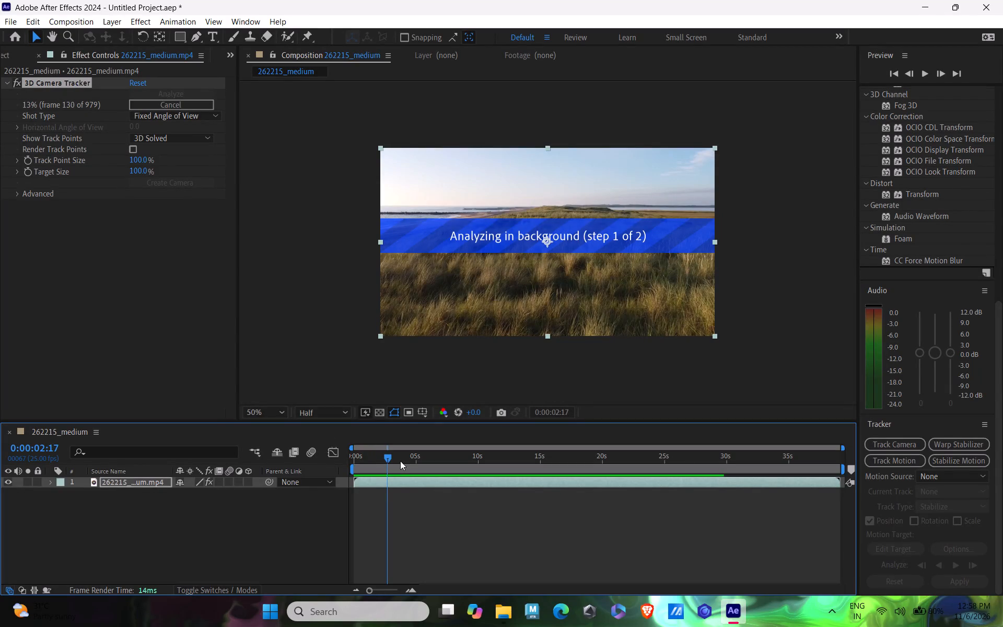
left_click_drag(386, 454, 413, 465)
left_click_drag(414, 457, 435, 462)
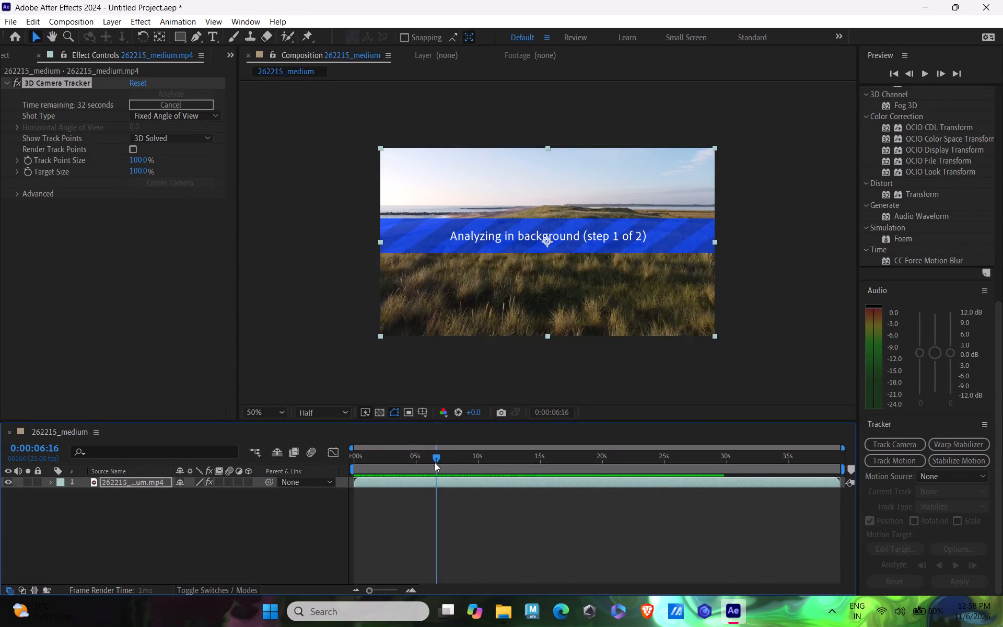
Split the drone footage layer at 0:00:06:18 and delete the part after the split.
left_click_drag(435, 462, 436, 463)
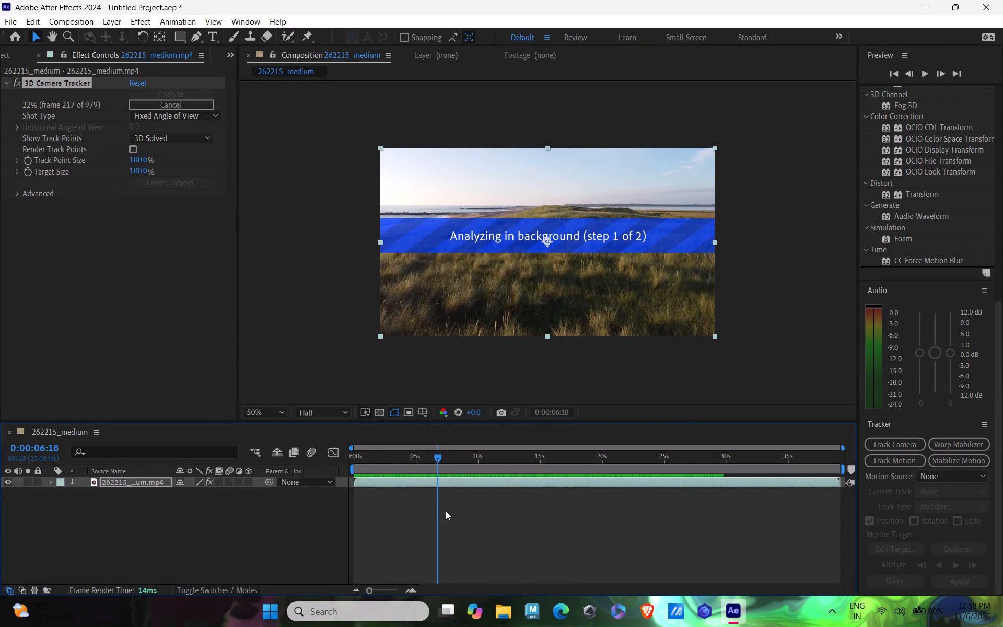
key("ctrl+shift+d")
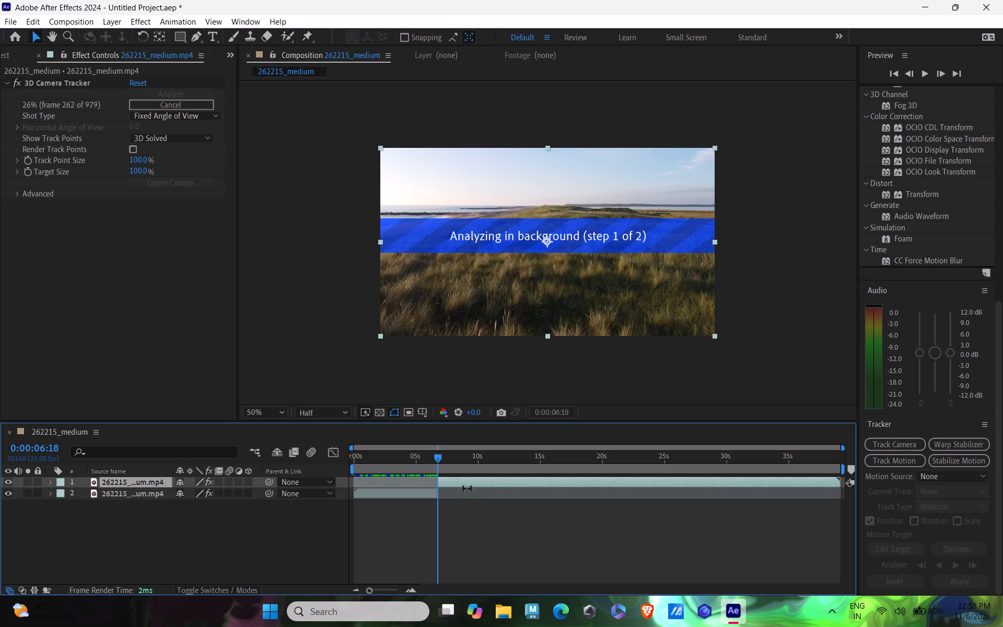
left_click(468, 484)
left_click(468, 484)
key("Delete")
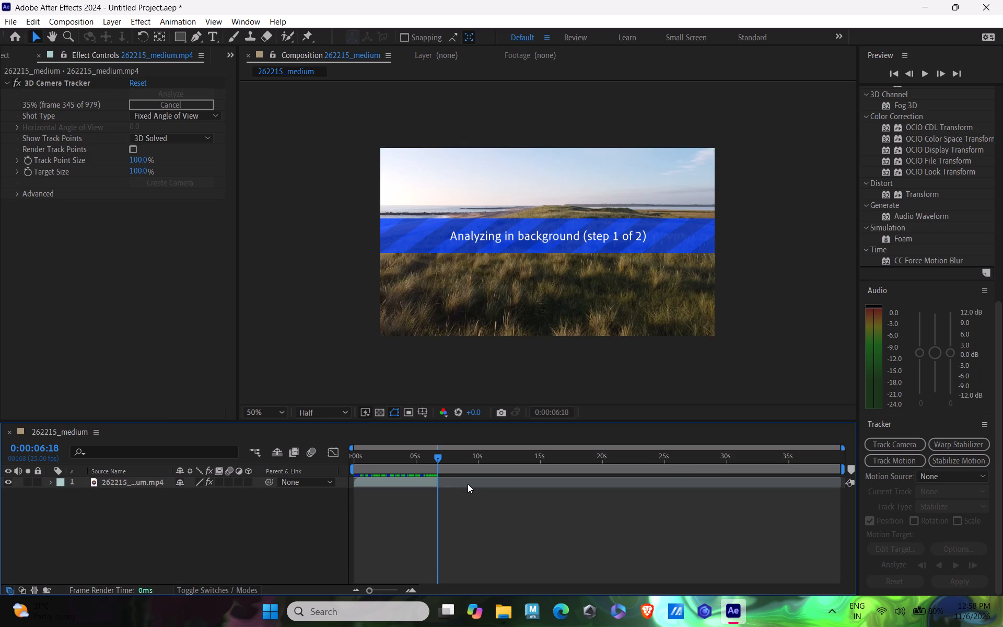
Cancel the running camera analysis and analyze the trimmed footage again with the 3D Camera Tracker.
left_click_drag(437, 455, 434, 456)
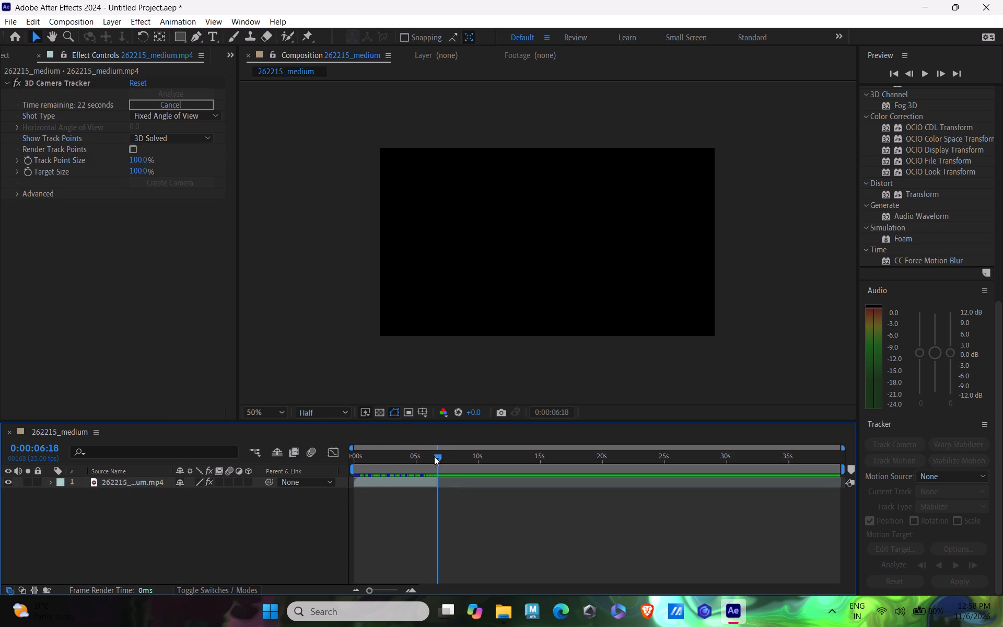
left_click_drag(434, 456, 360, 482)
left_click(155, 108)
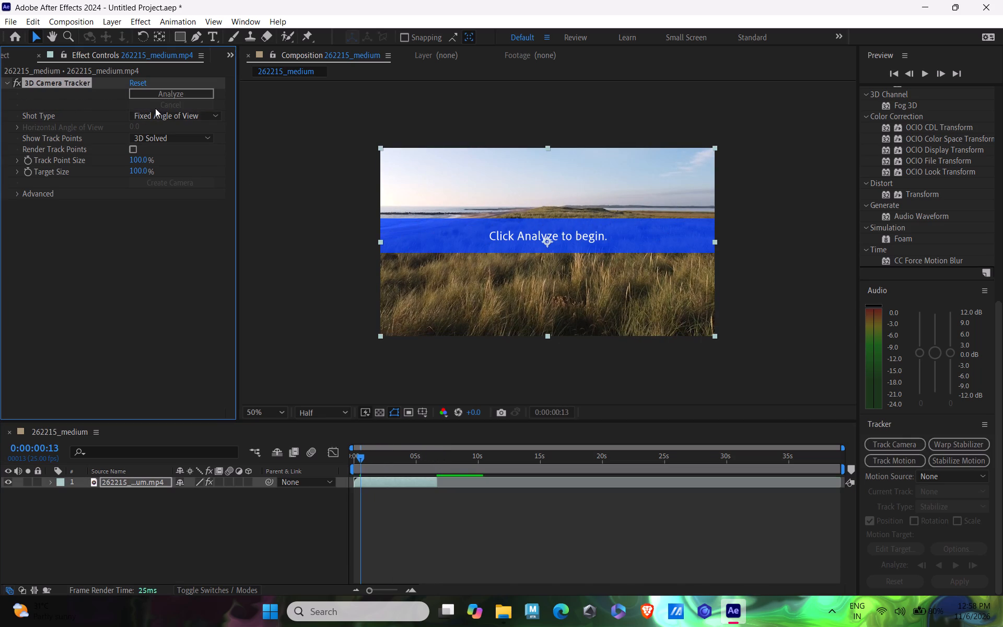
left_click(179, 90)
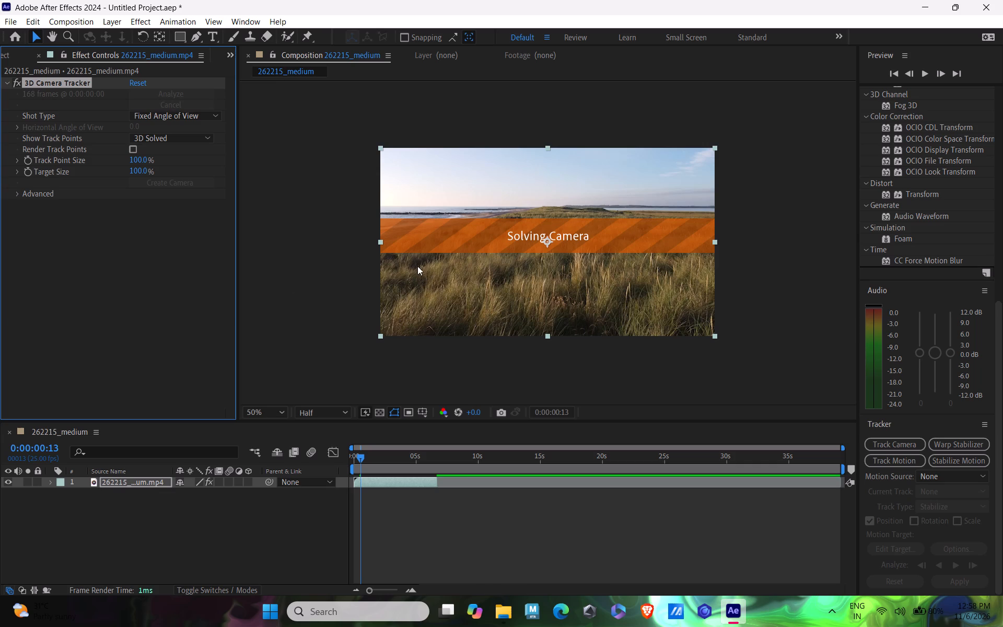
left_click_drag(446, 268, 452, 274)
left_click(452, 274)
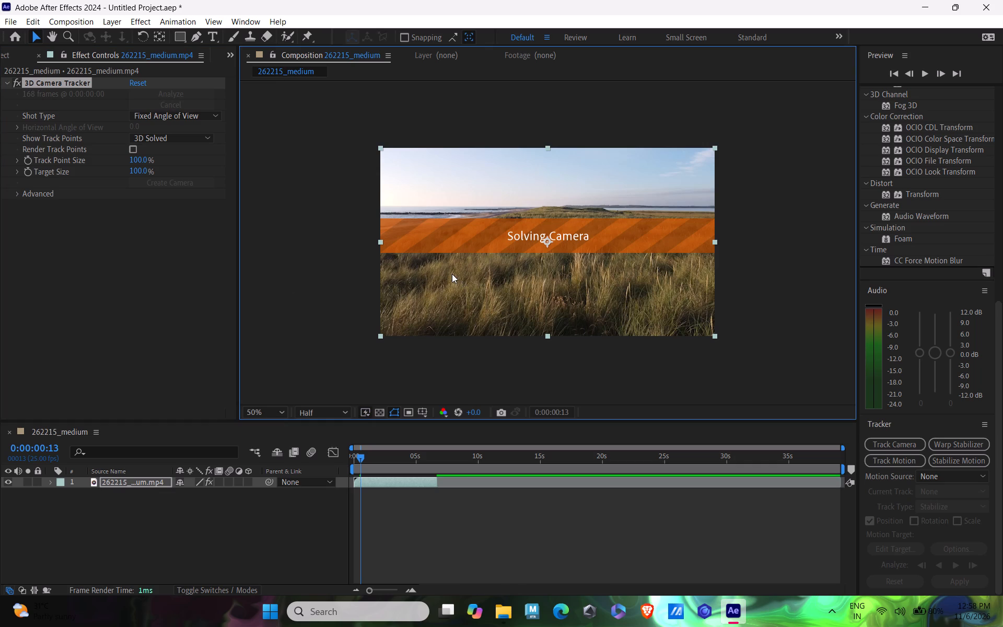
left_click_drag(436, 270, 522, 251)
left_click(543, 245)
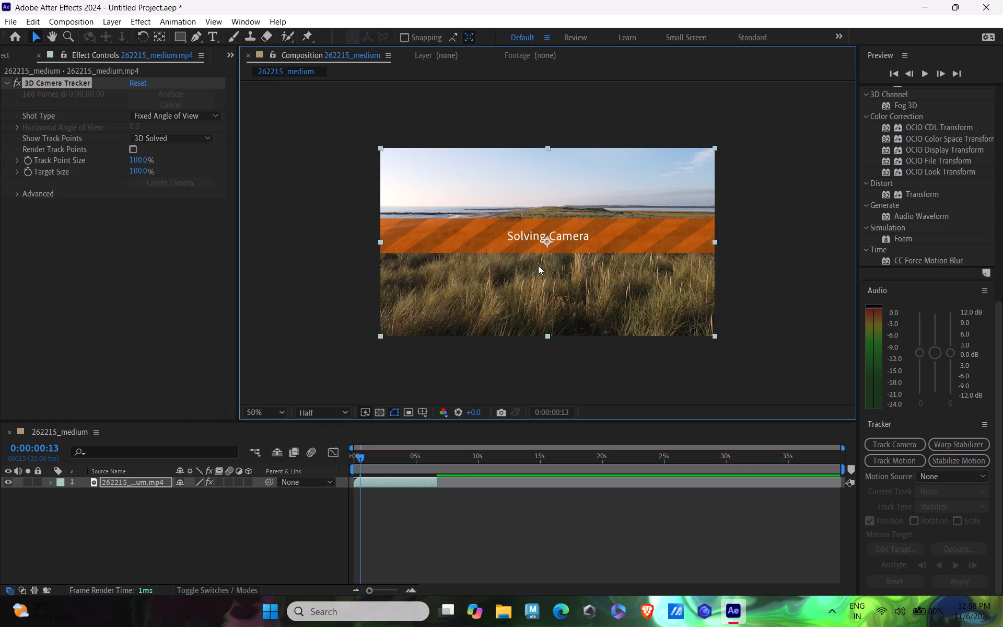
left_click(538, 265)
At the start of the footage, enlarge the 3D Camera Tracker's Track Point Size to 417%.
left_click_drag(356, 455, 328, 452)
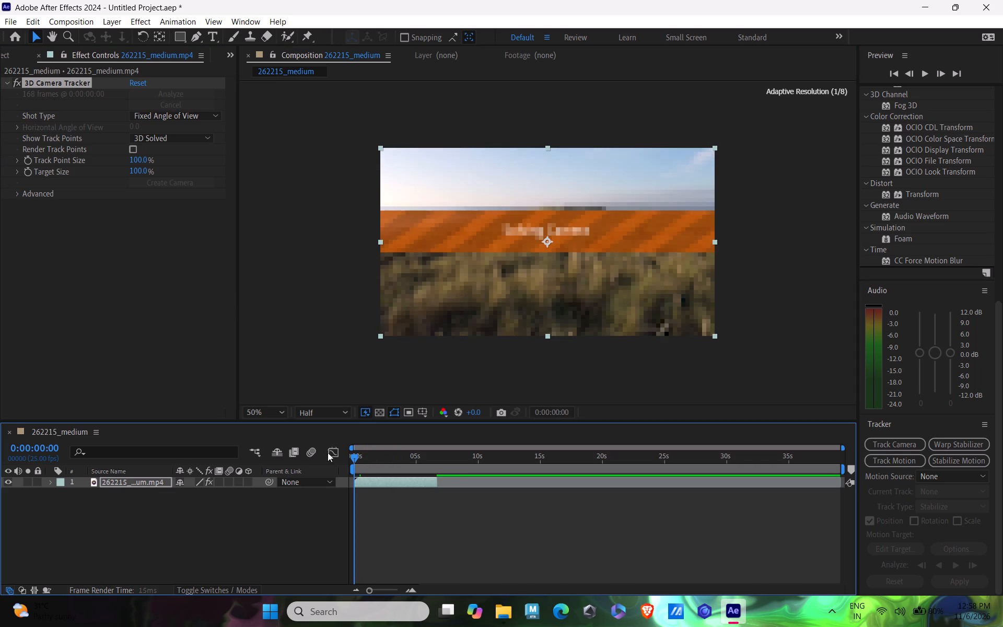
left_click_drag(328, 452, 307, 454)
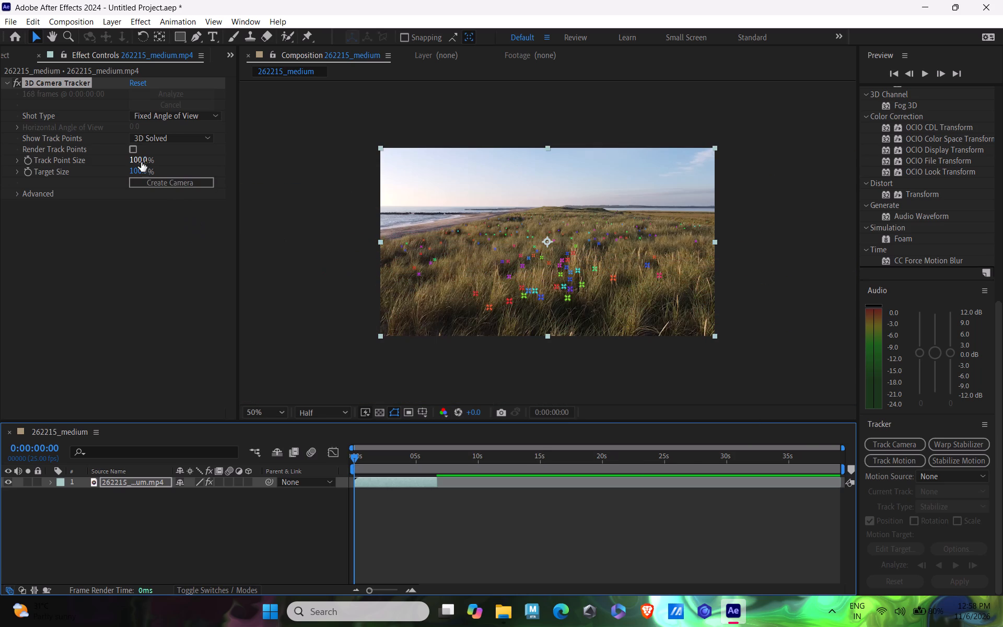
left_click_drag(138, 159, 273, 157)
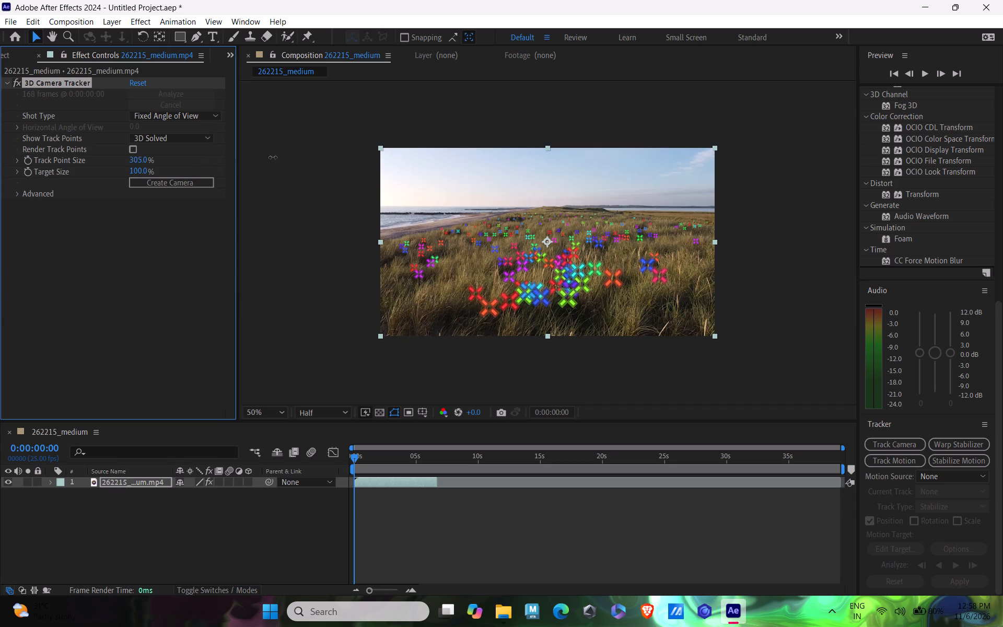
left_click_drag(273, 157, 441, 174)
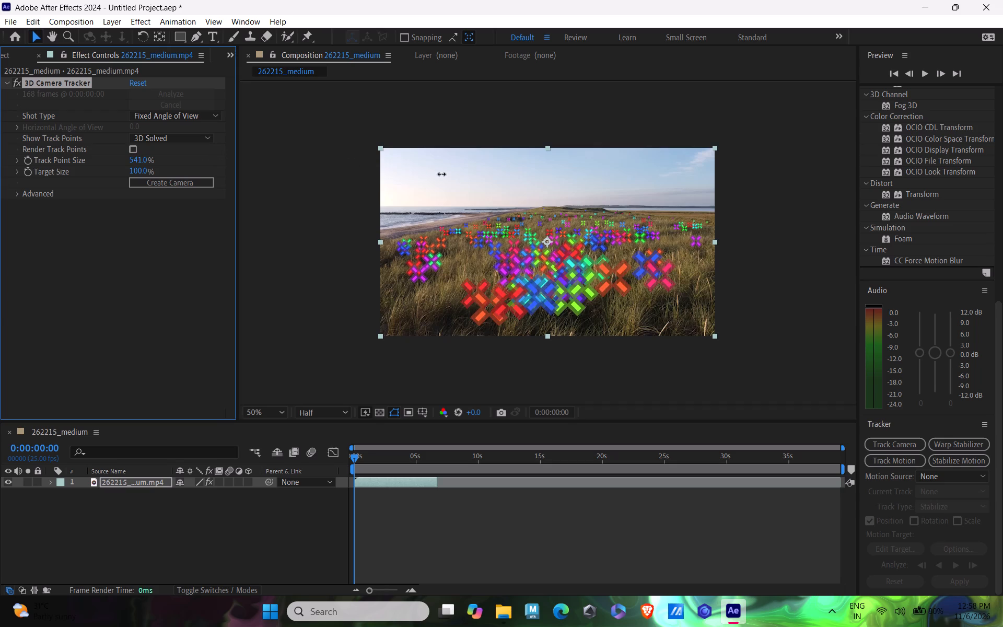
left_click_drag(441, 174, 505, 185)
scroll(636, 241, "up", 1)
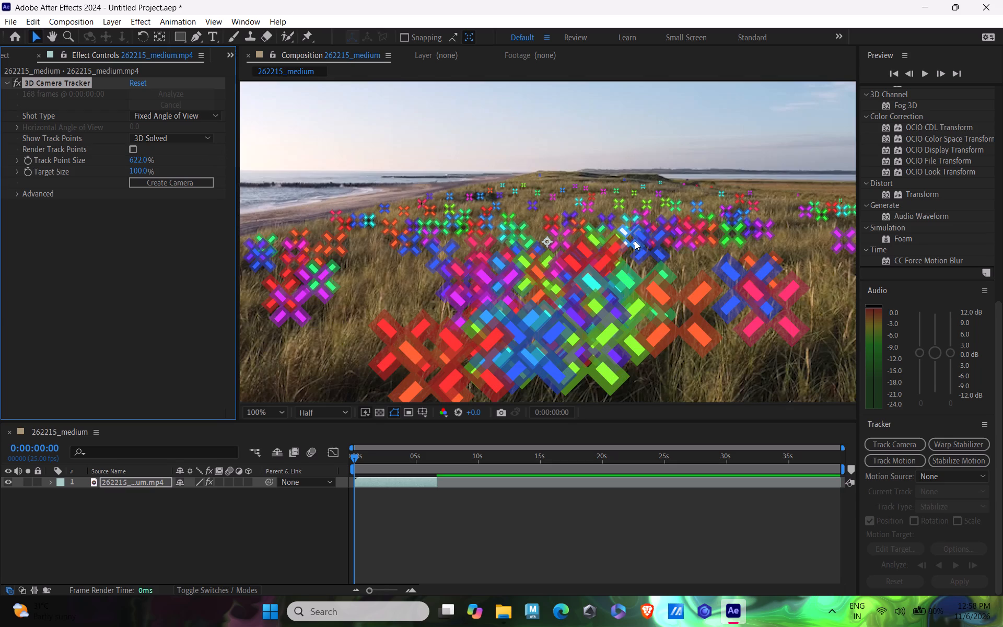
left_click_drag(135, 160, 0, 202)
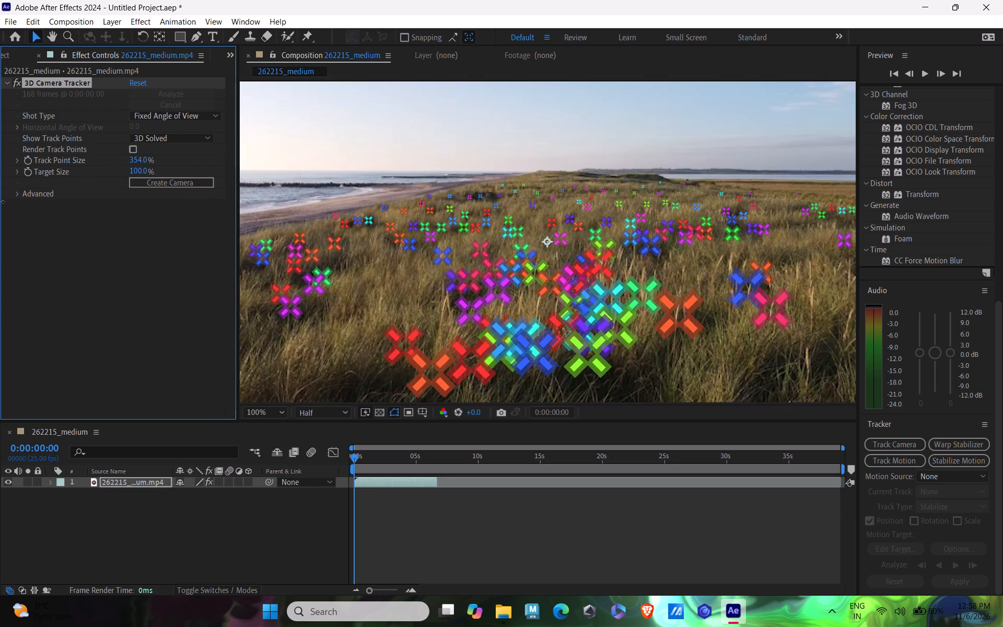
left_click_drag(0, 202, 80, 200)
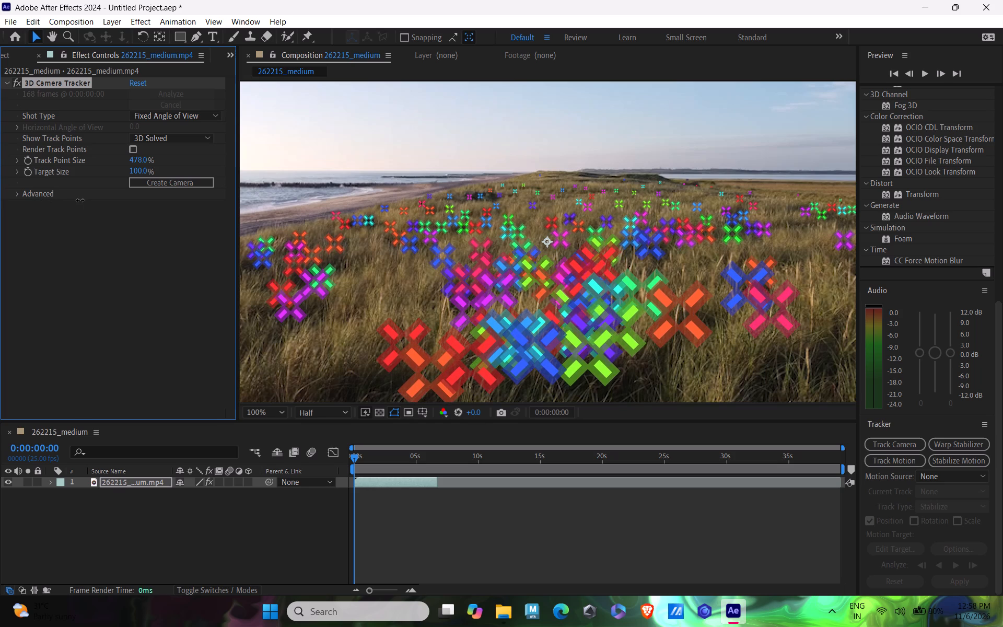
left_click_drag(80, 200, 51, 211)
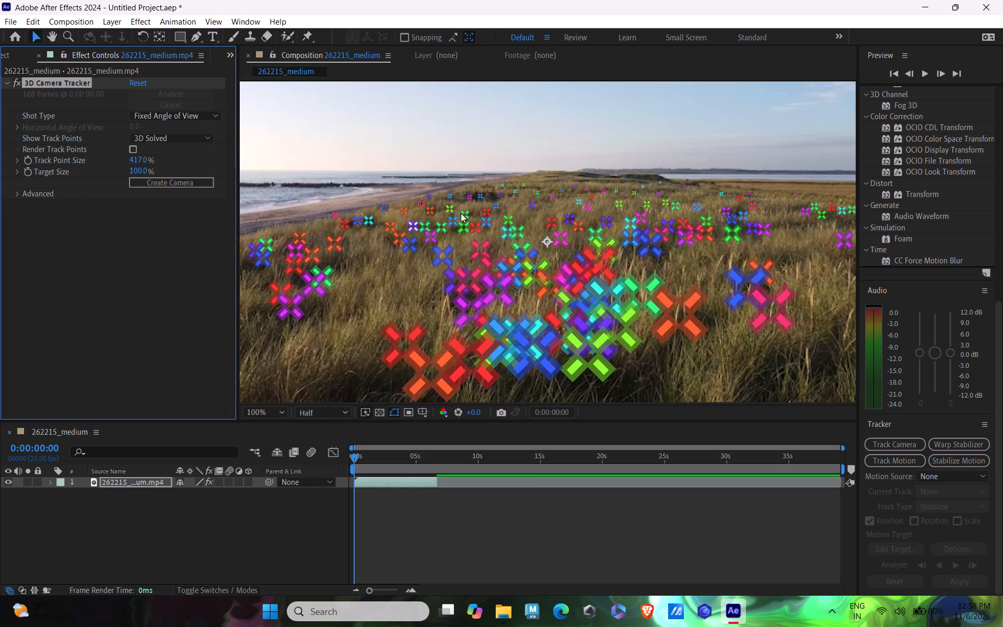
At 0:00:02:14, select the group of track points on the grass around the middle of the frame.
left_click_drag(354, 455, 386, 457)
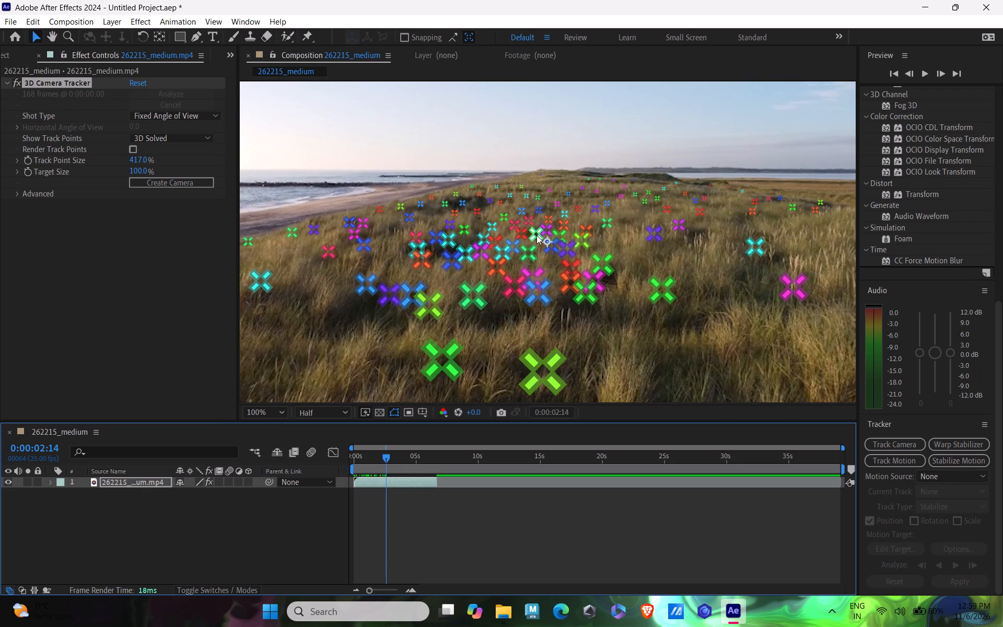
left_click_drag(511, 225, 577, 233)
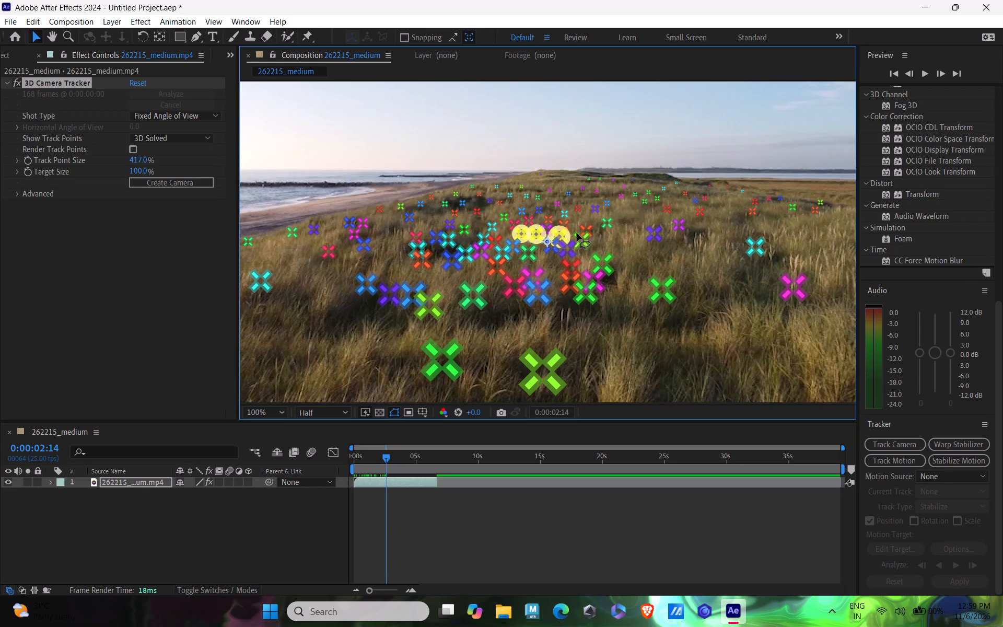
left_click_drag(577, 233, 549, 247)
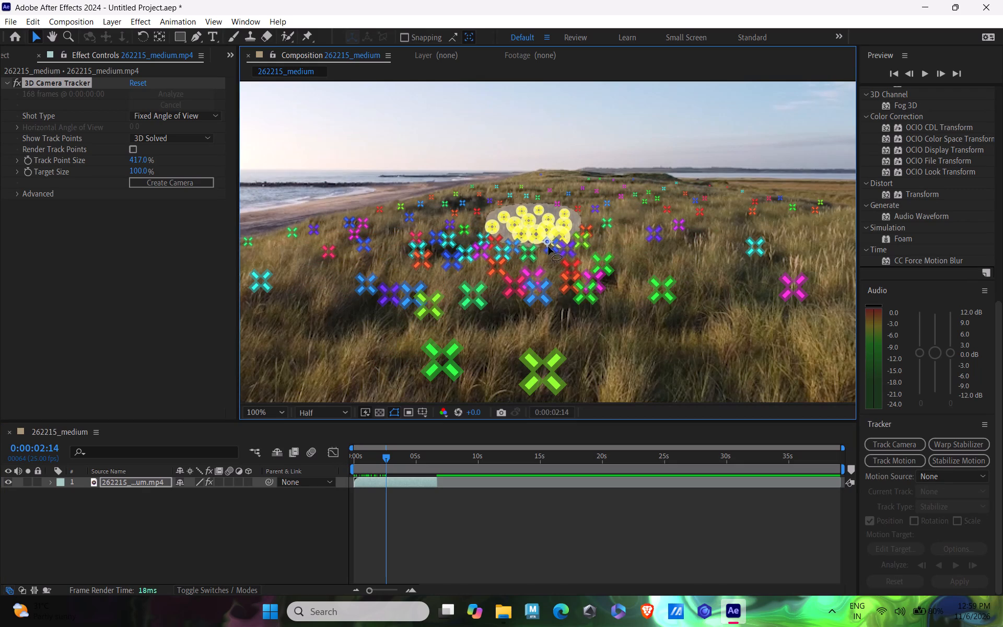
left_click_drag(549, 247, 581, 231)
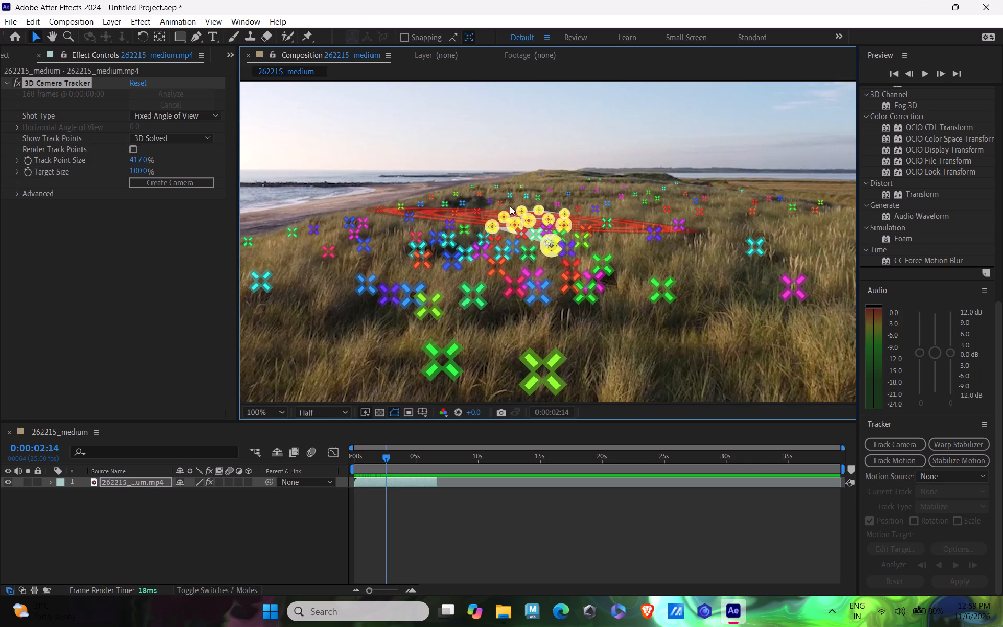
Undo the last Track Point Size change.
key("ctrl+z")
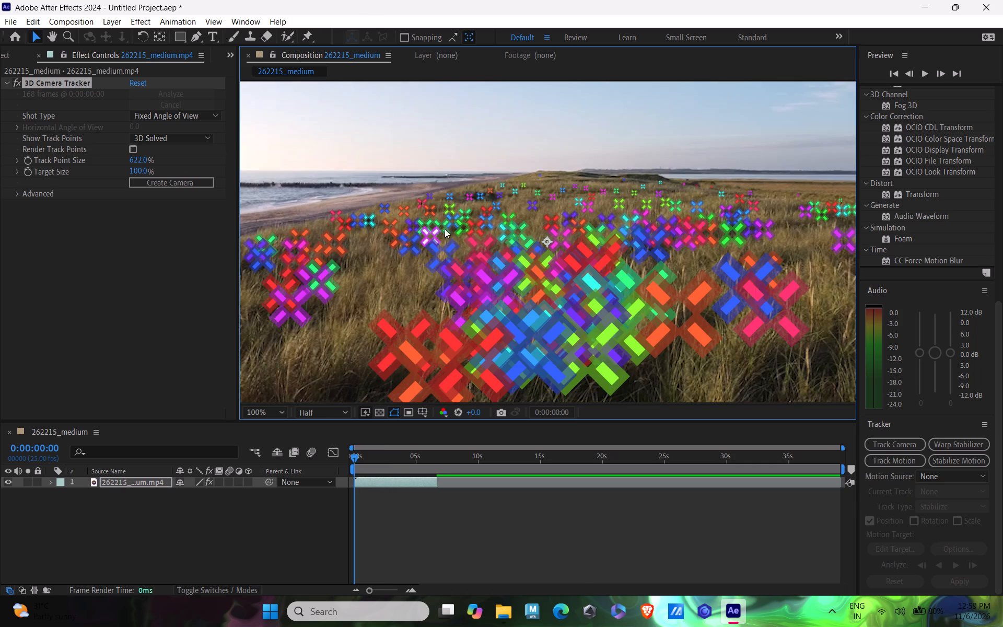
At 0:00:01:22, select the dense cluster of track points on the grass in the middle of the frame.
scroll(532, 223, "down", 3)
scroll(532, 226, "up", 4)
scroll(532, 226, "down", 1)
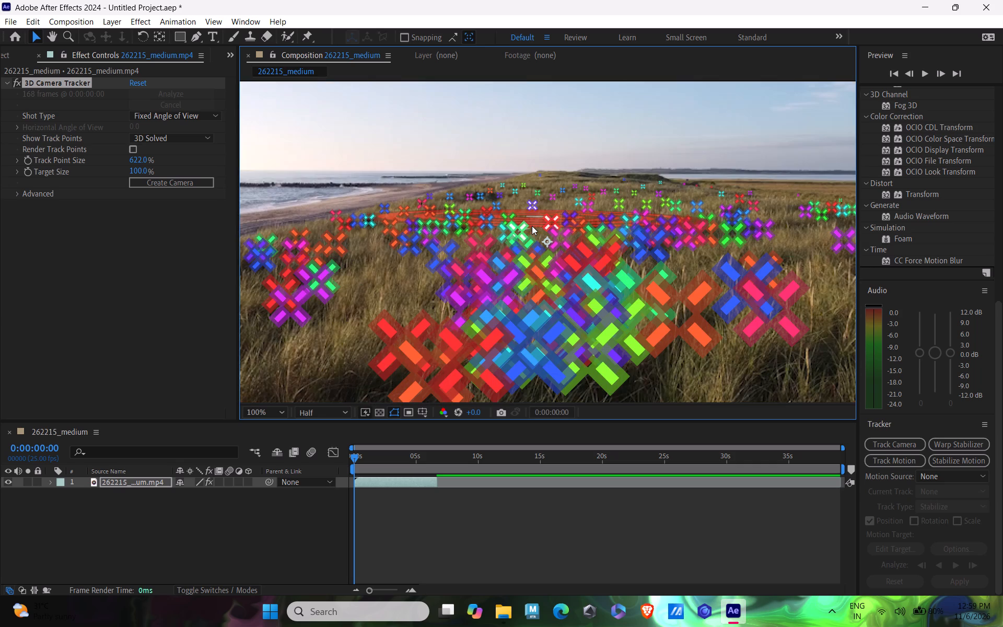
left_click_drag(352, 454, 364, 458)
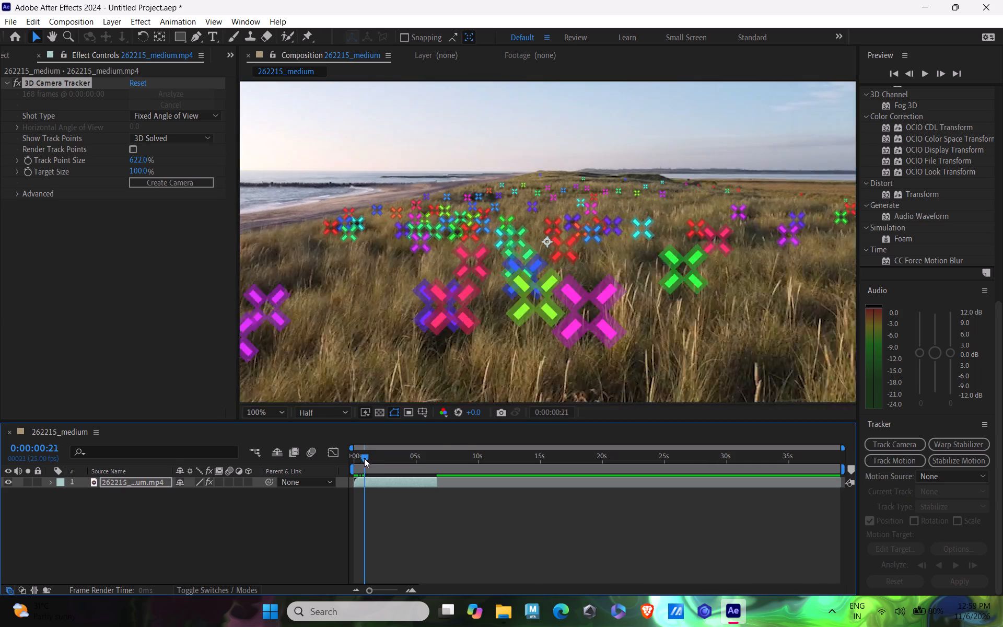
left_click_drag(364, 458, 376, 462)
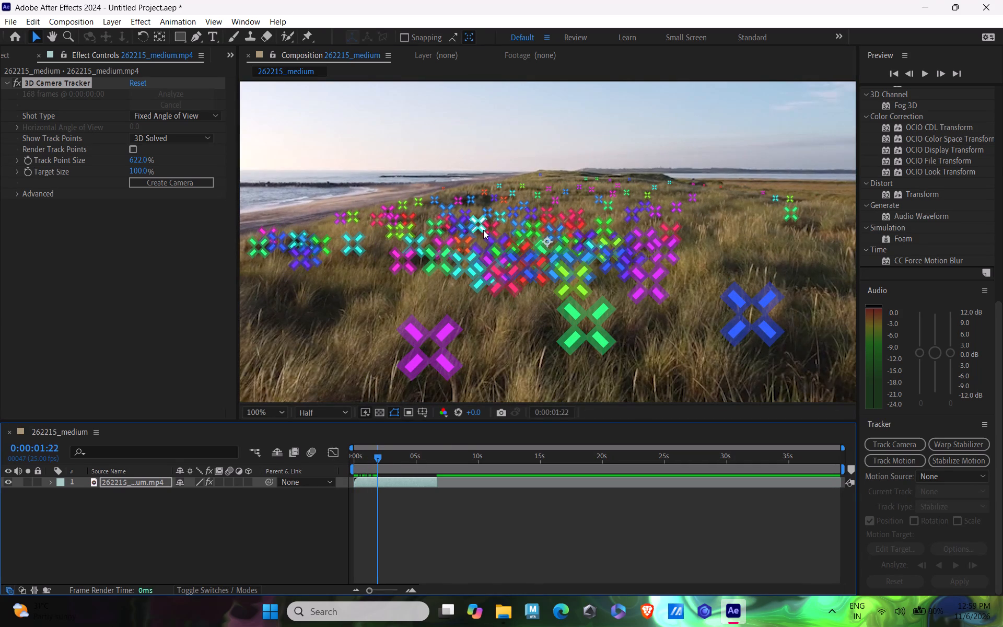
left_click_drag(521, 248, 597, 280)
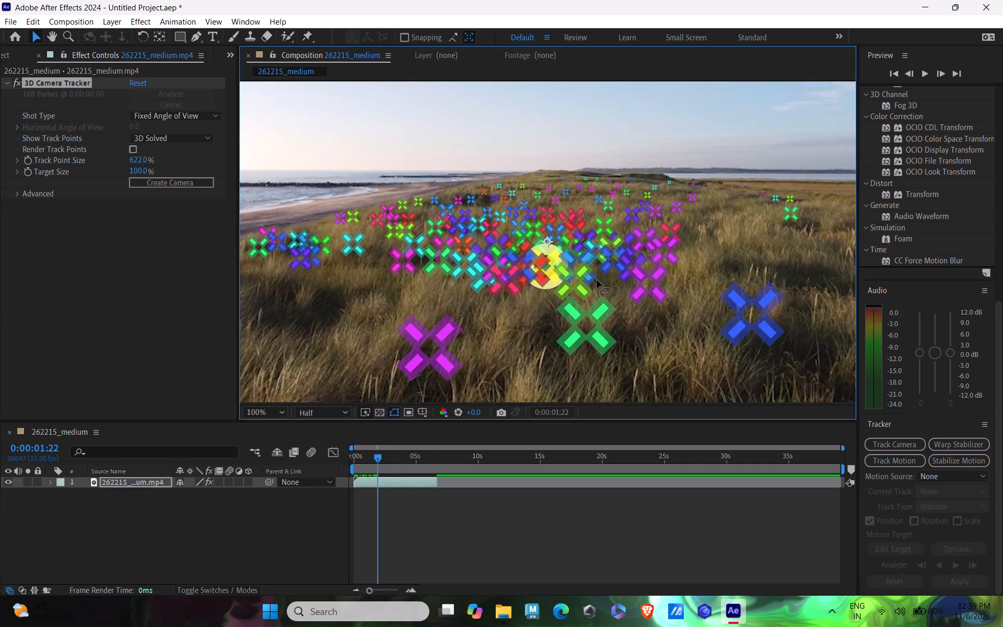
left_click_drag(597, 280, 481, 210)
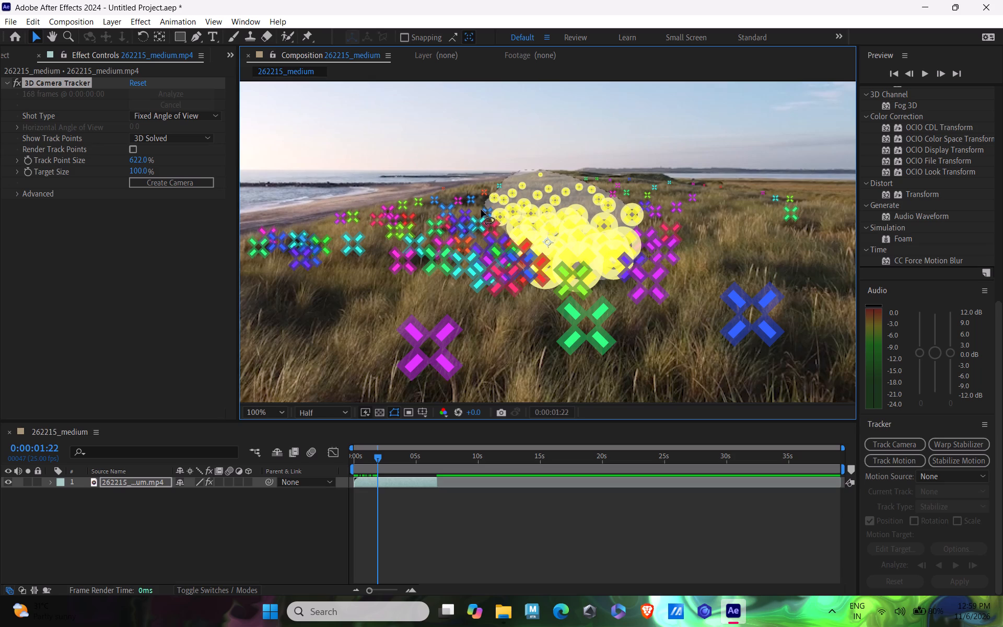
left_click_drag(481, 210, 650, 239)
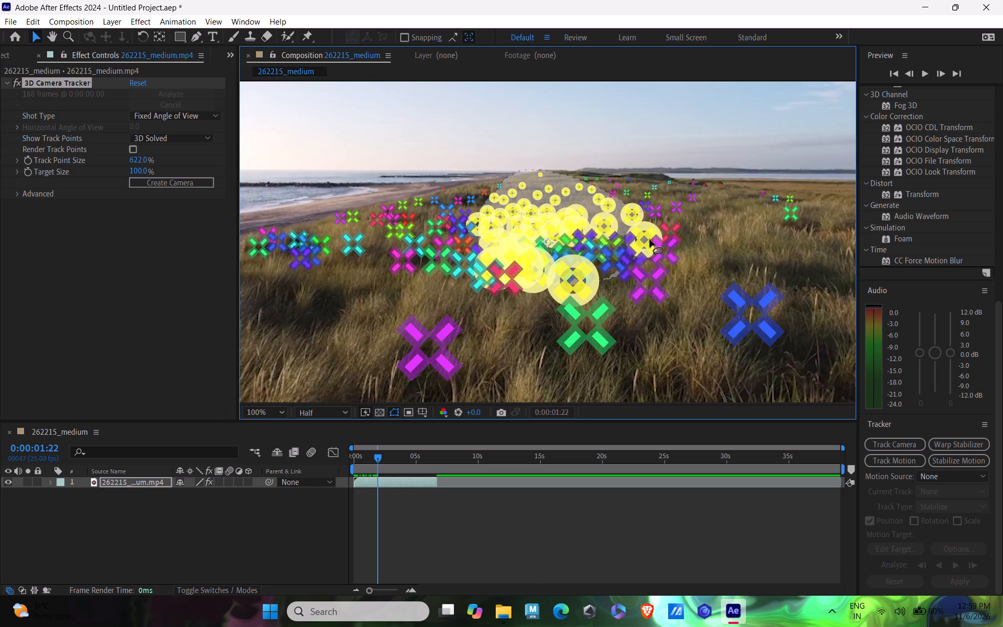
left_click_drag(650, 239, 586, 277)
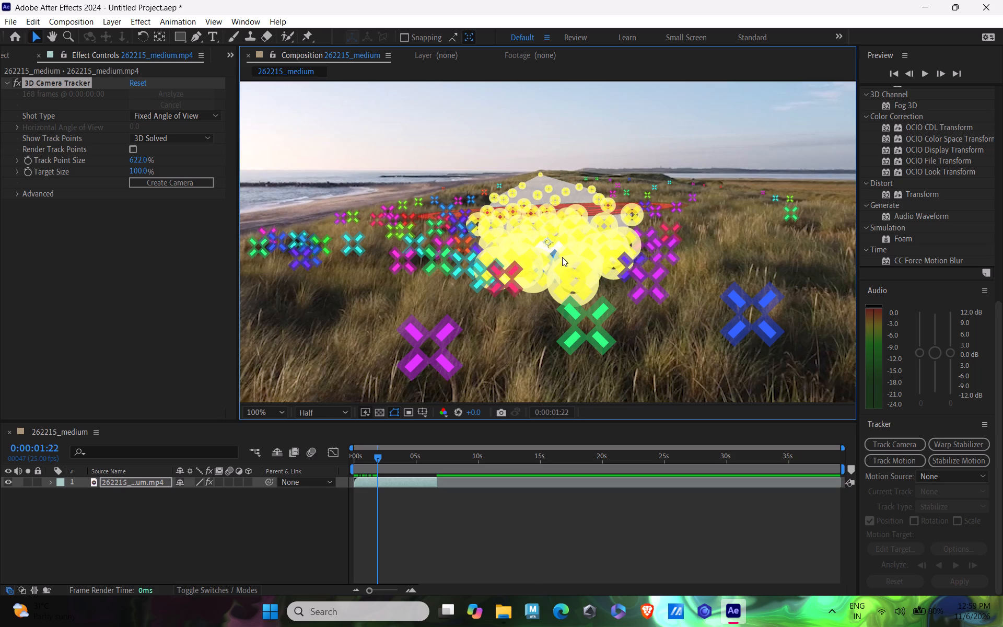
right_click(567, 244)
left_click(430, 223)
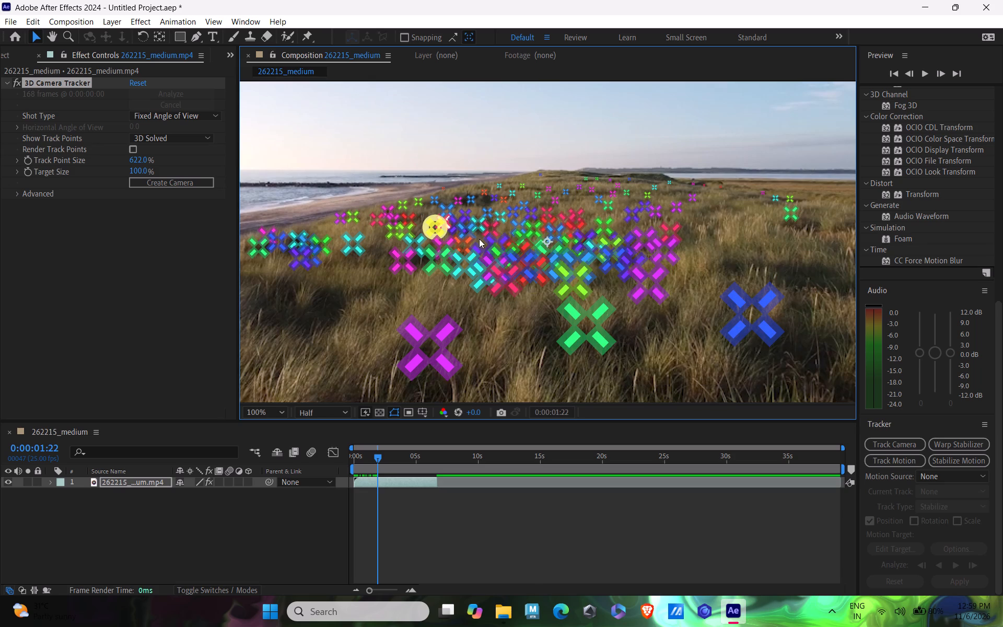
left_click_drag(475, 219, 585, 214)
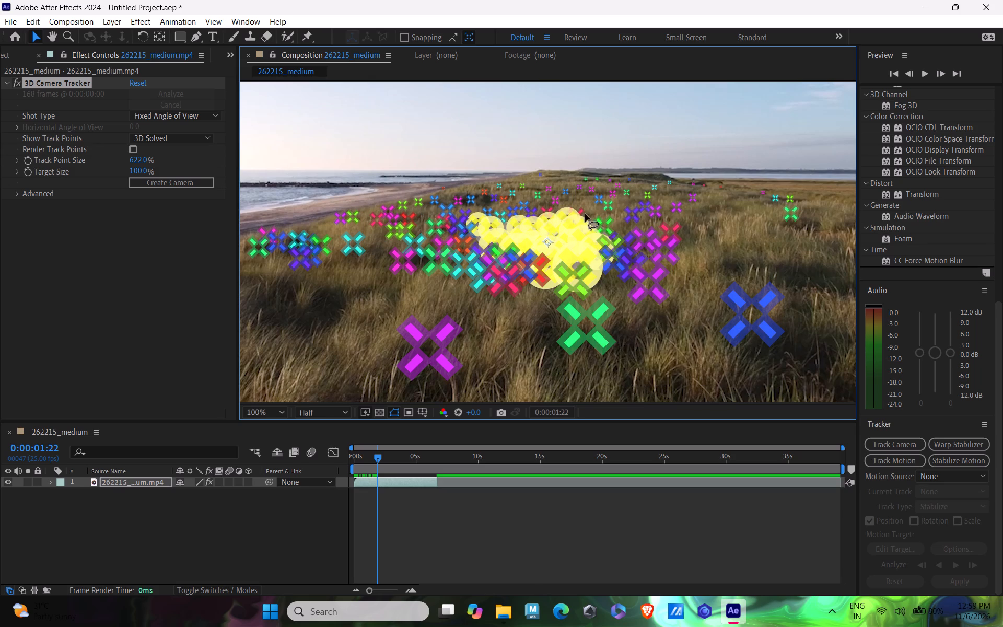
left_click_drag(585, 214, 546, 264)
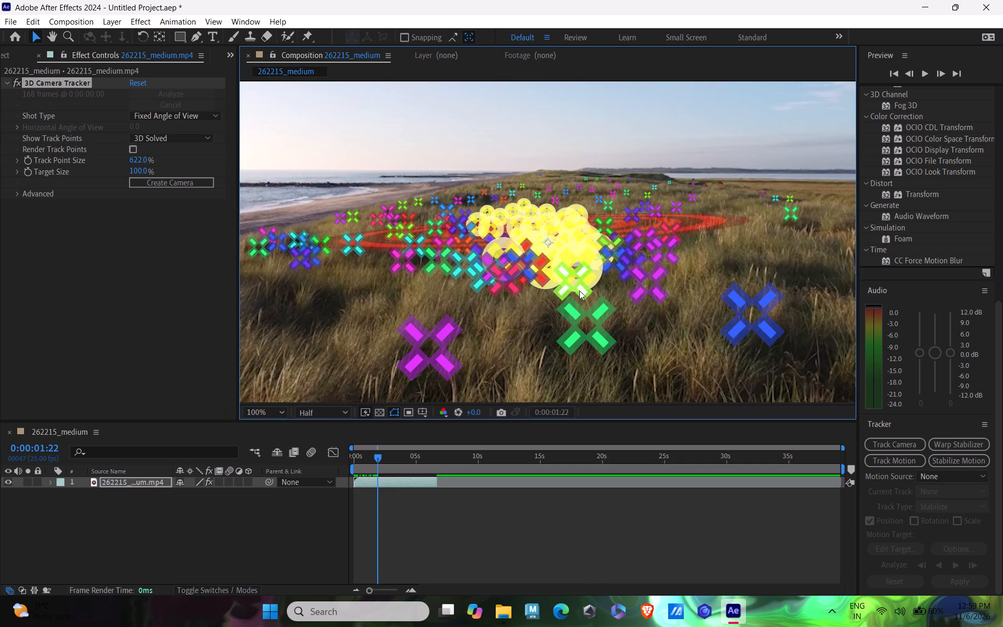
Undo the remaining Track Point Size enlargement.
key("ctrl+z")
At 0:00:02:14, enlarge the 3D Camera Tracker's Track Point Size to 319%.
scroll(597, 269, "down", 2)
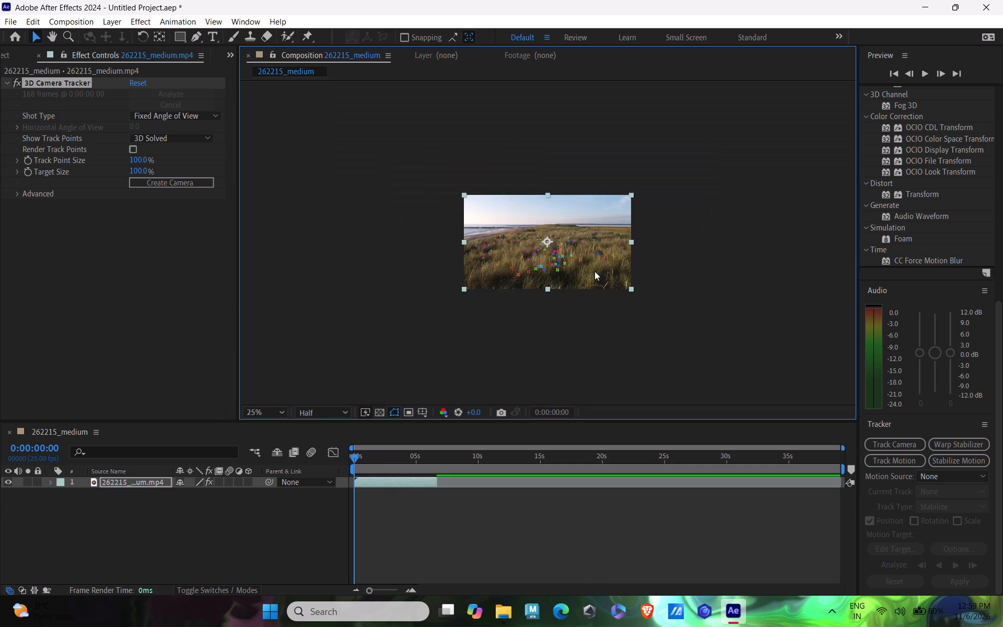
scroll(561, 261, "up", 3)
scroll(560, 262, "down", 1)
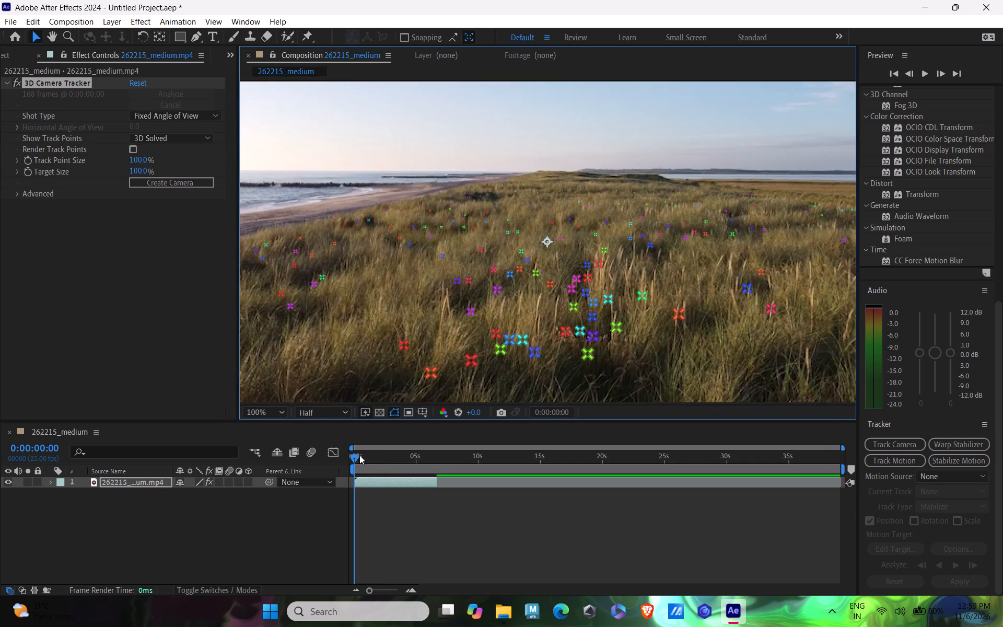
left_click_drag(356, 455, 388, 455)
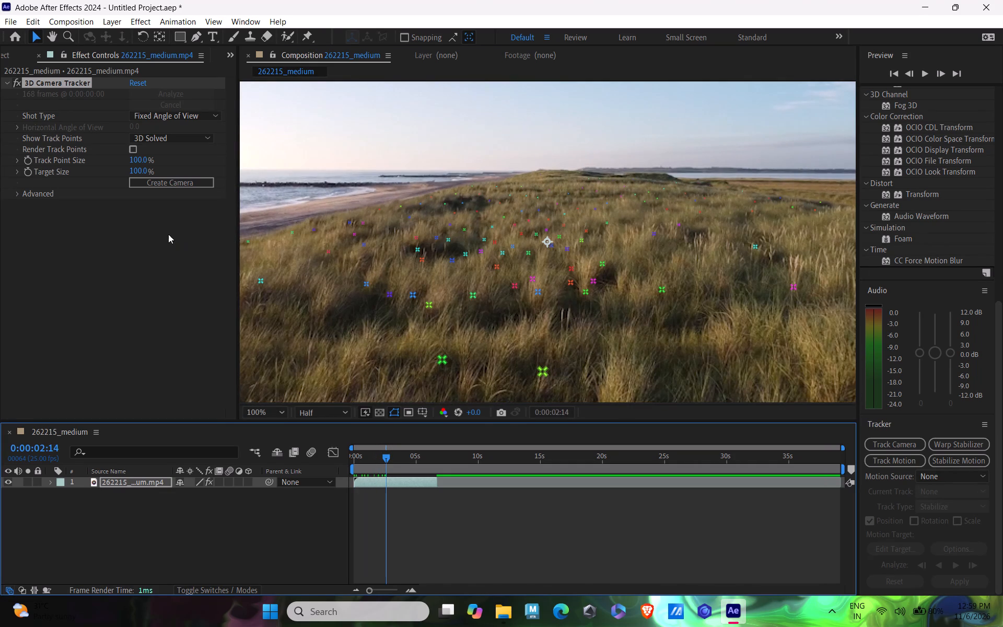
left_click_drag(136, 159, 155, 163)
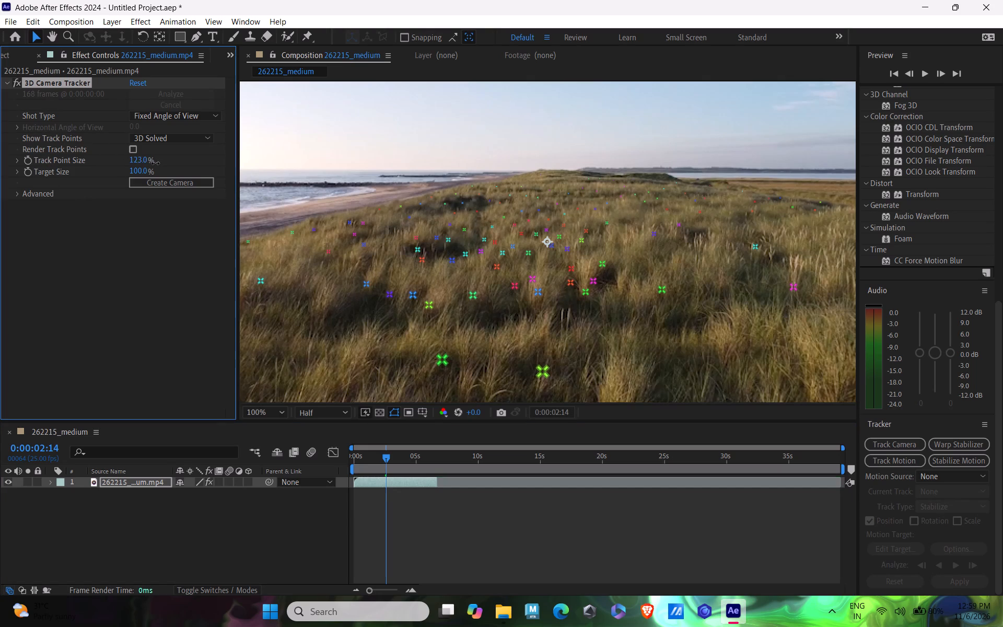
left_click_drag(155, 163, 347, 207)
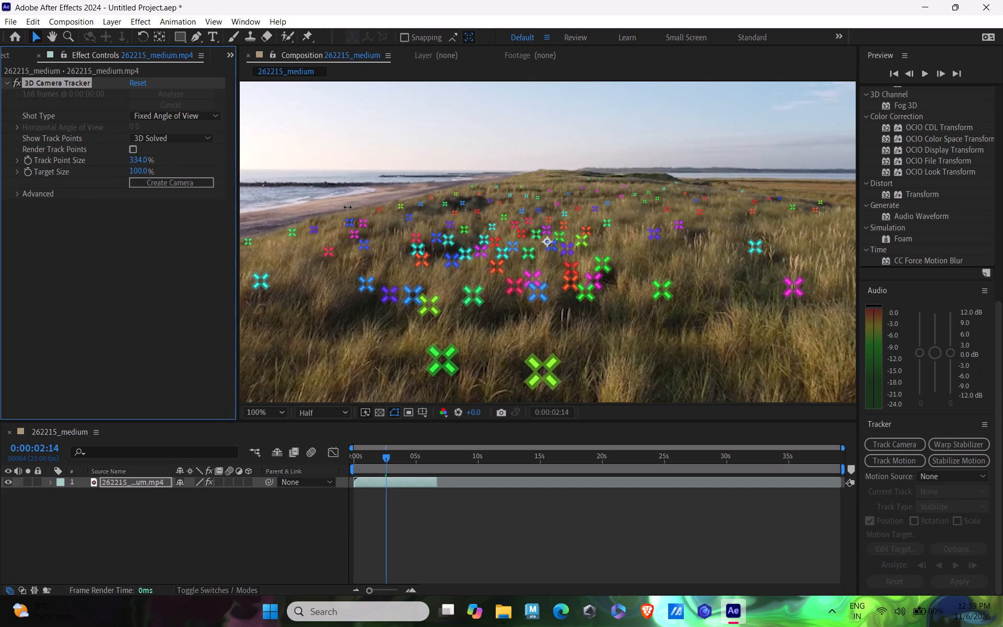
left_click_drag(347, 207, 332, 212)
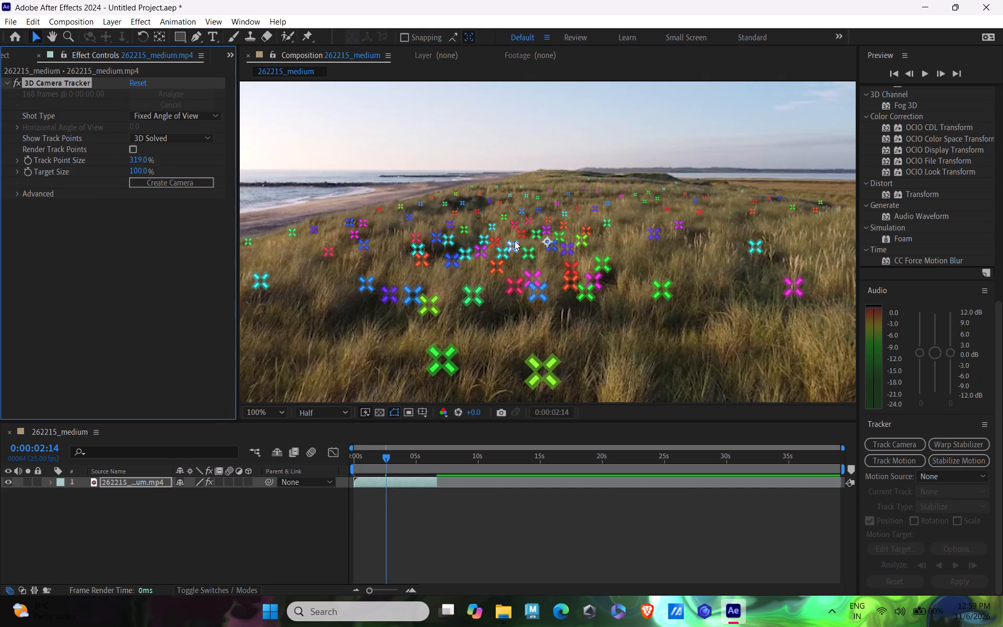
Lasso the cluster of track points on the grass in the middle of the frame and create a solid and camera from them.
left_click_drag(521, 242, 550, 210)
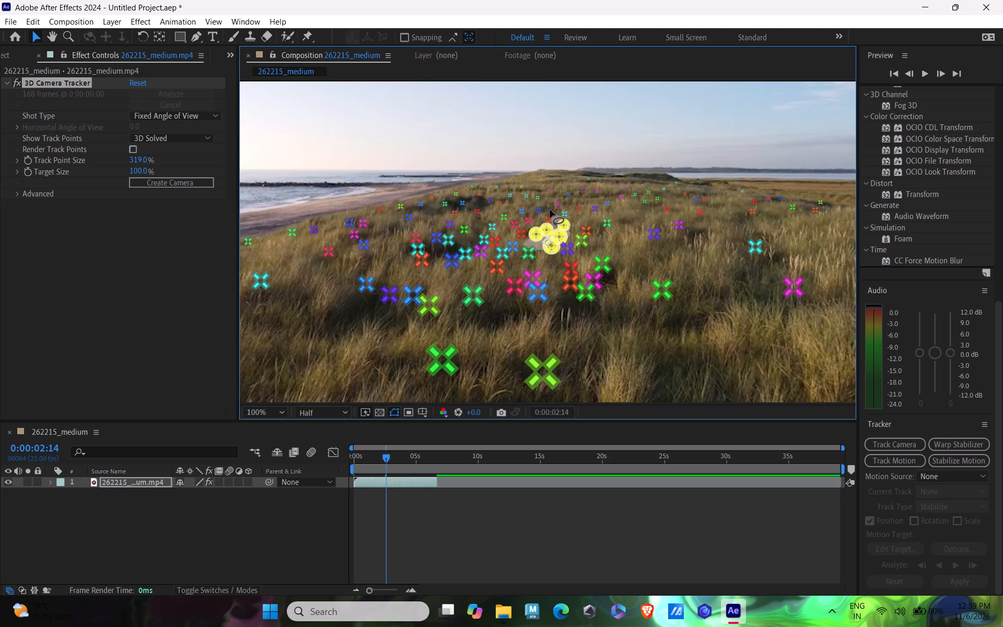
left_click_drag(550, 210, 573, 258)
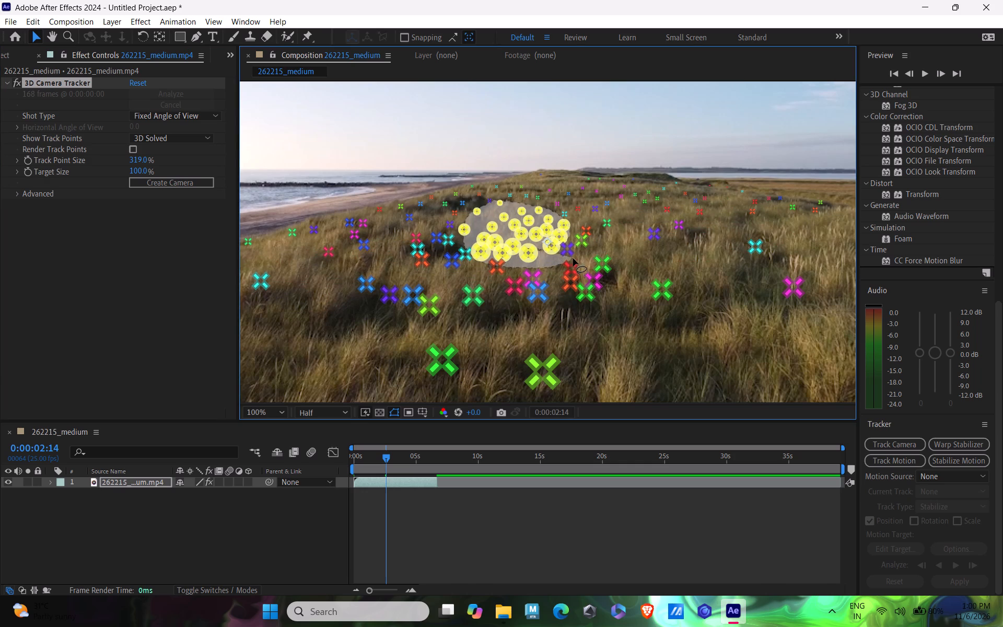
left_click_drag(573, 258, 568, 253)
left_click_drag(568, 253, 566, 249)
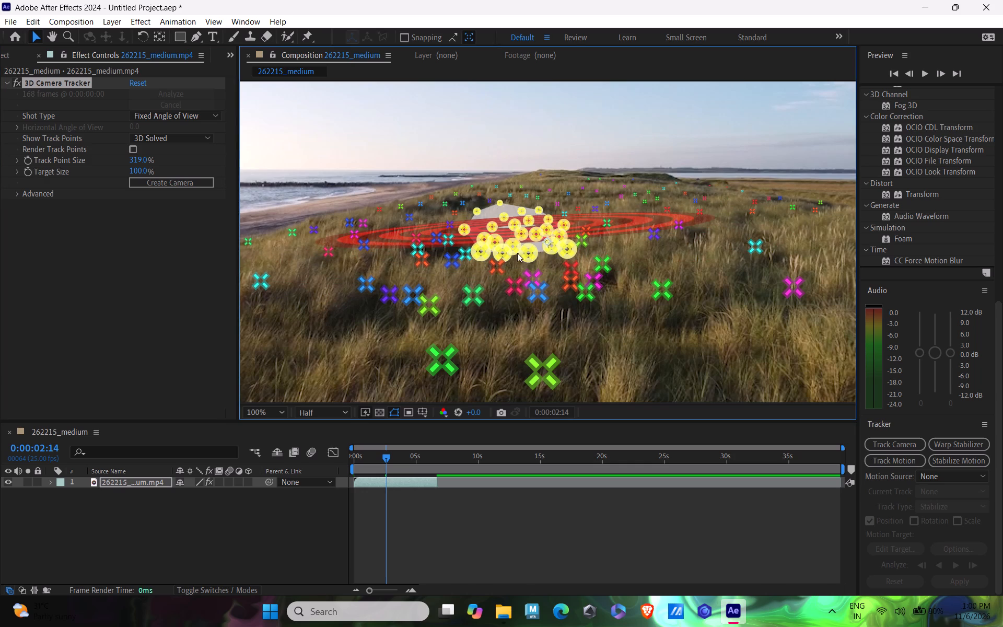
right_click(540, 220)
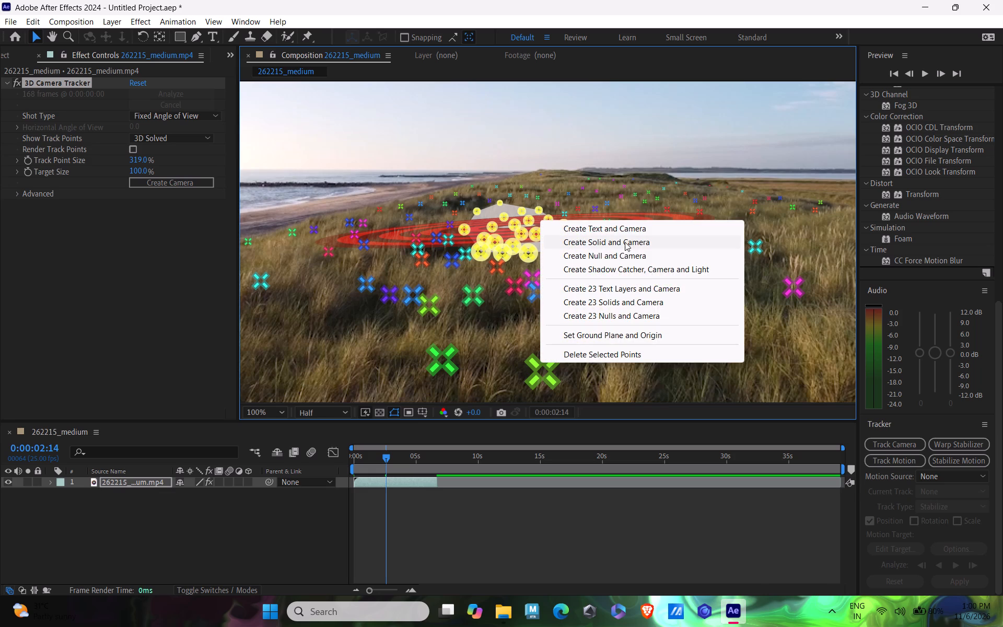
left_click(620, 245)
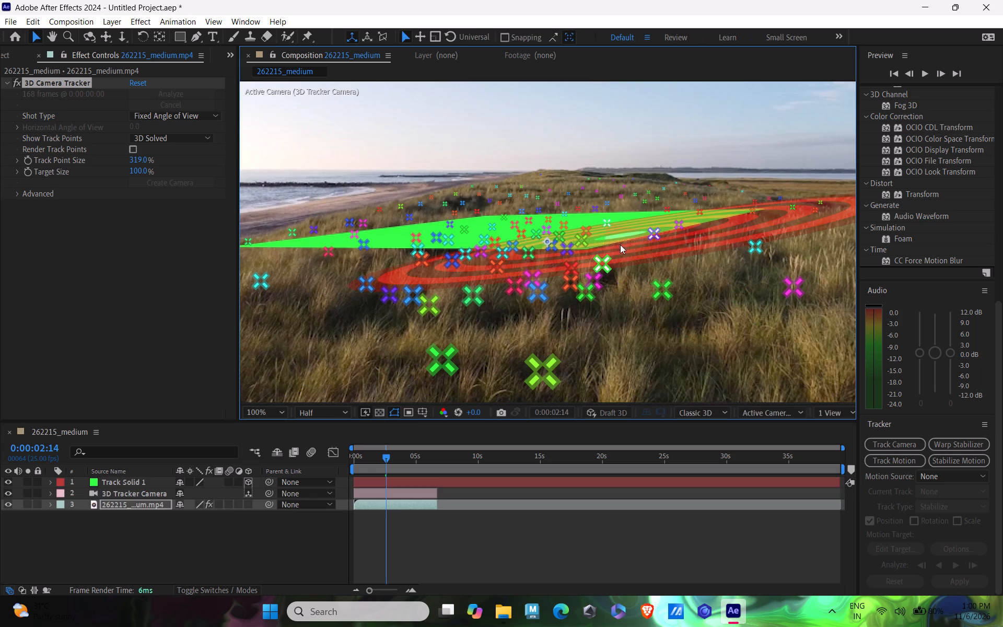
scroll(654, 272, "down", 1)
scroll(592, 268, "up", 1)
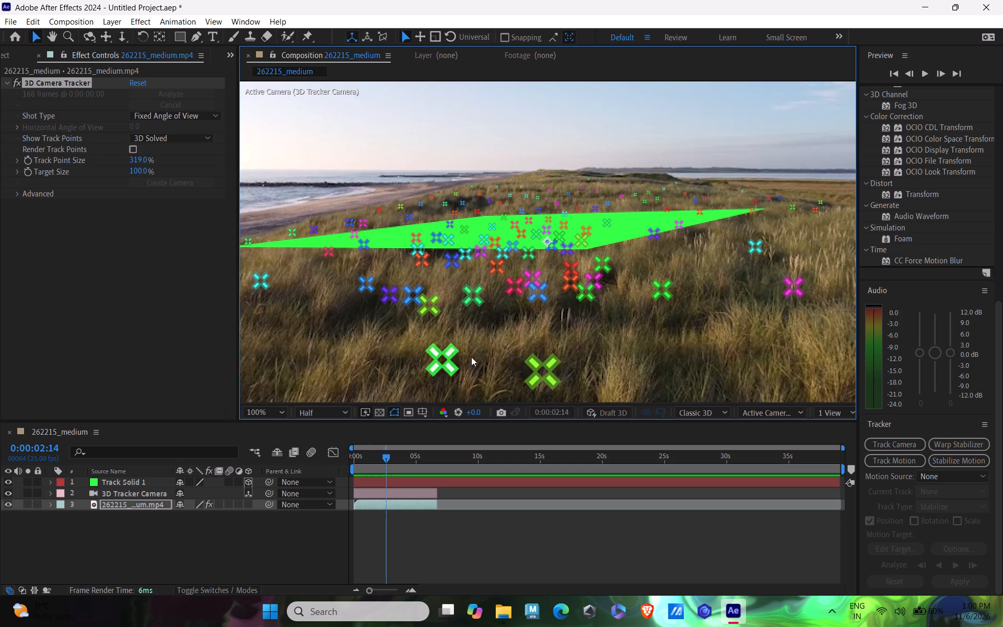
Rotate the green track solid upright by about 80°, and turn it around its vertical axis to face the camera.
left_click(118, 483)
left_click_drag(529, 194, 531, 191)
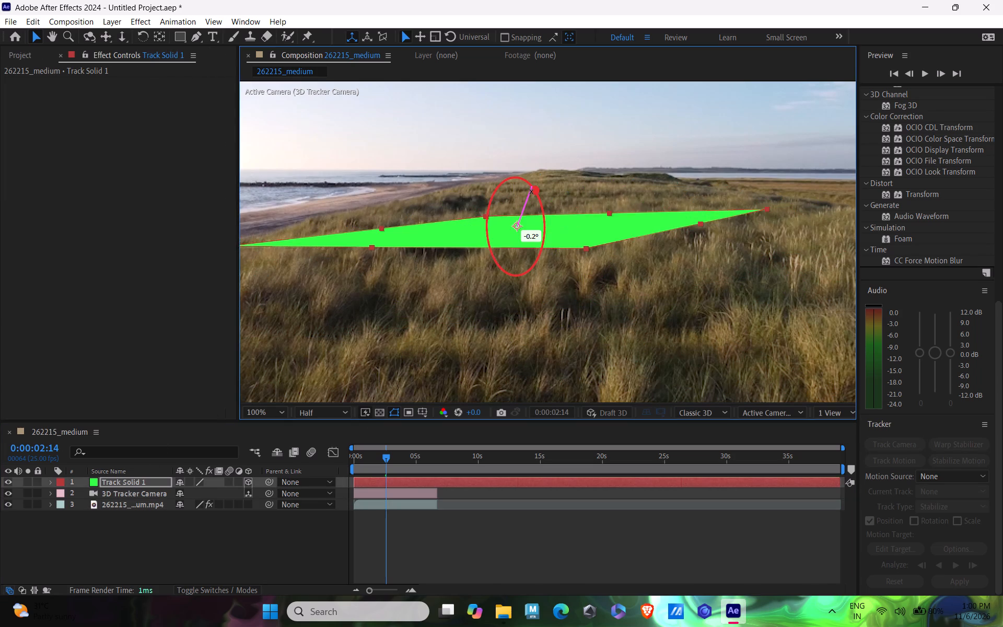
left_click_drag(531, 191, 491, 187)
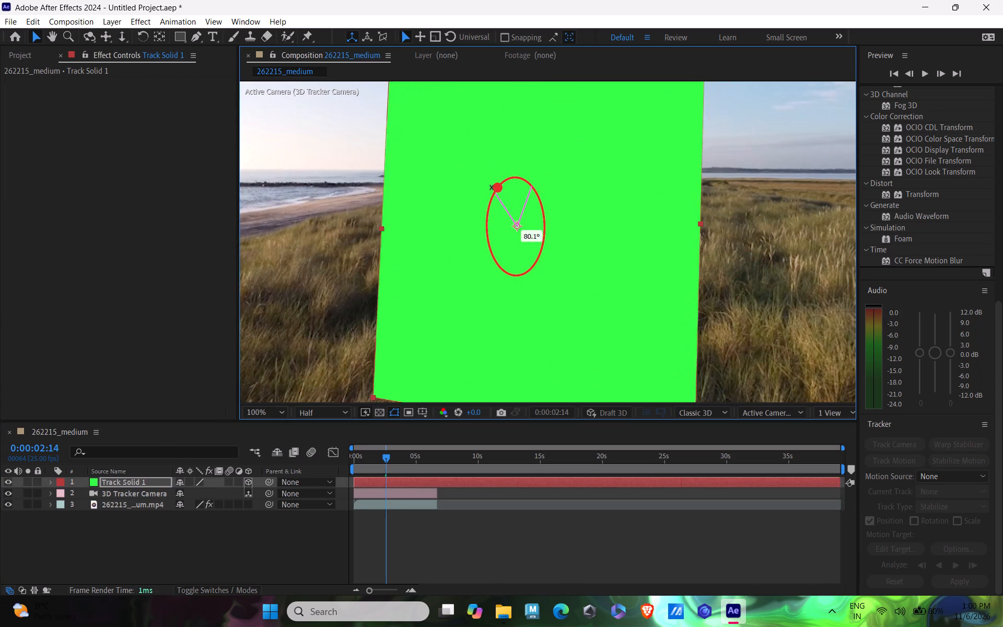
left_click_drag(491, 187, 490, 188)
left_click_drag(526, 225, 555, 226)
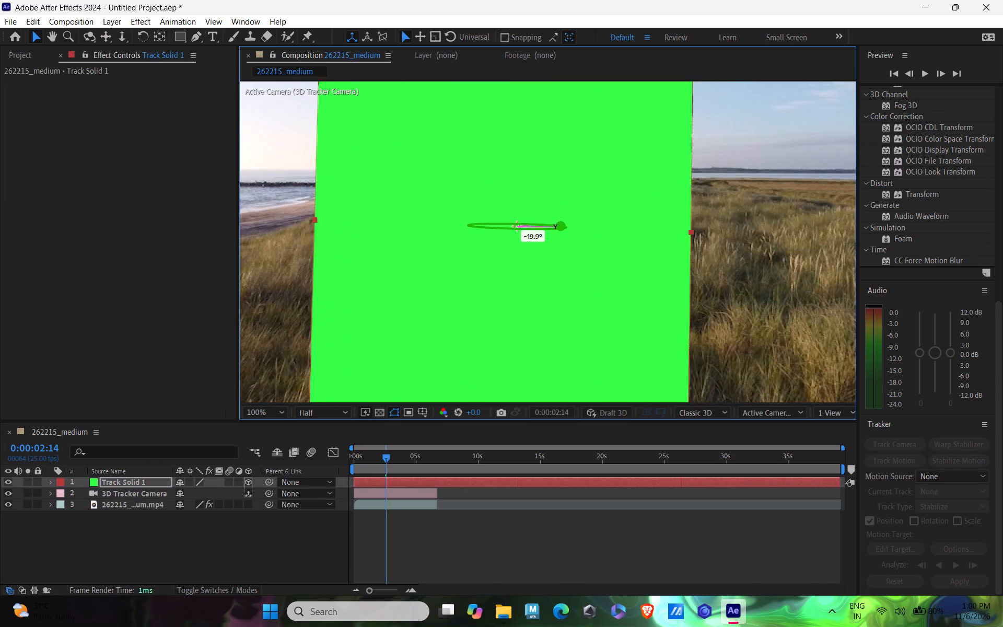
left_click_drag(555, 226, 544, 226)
Play the composition from 0:00:00:00 to check how the track solid follows the drone footage.
left_click_drag(379, 459, 320, 462)
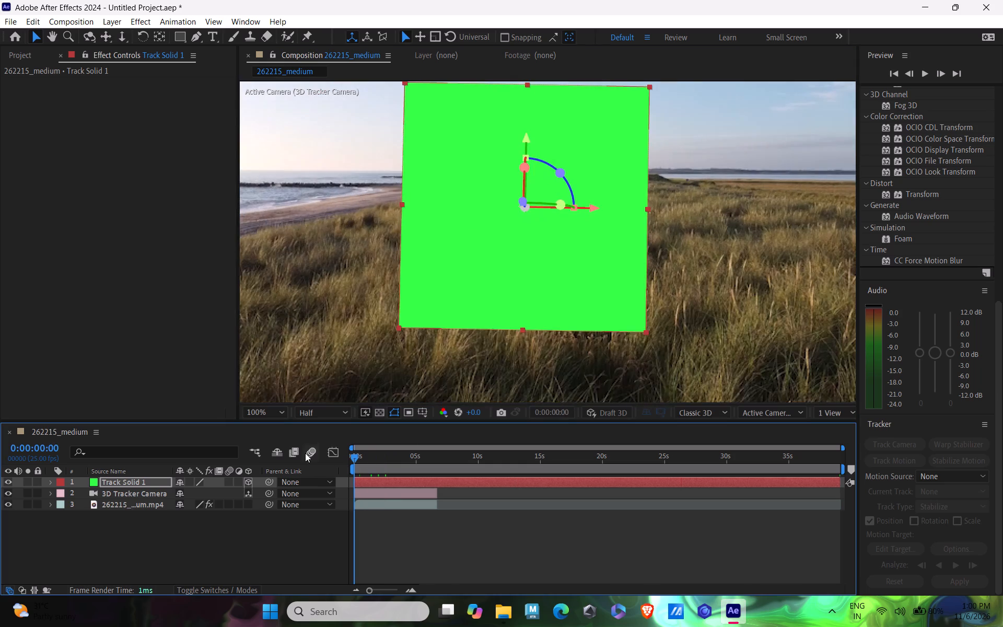
scroll(389, 366, "down", 2)
scroll(447, 328, "up", 1)
left_click_drag(369, 462, 334, 465)
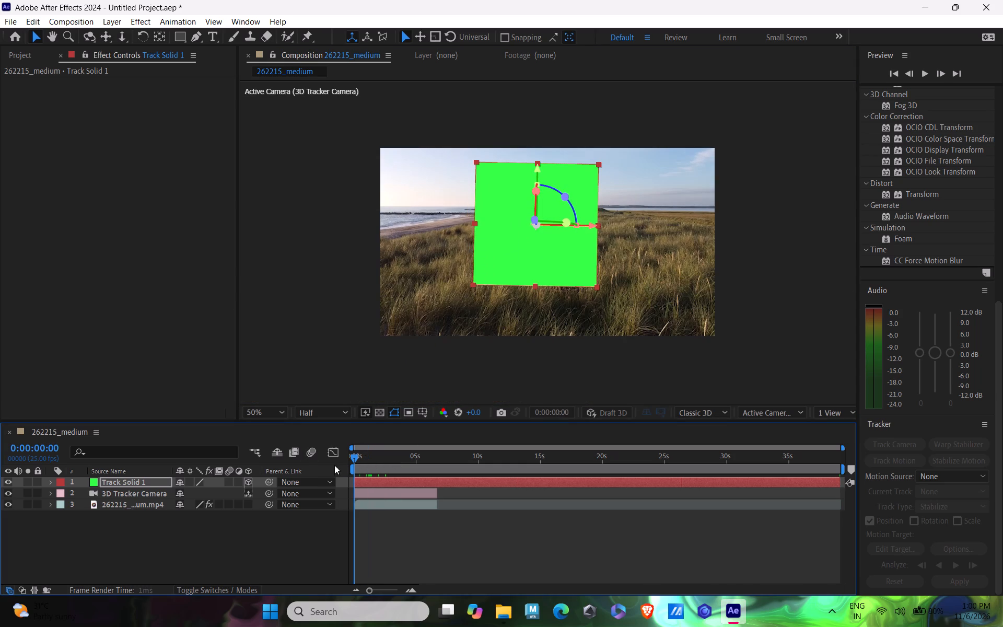
left_click_drag(334, 465, 315, 467)
key("space")
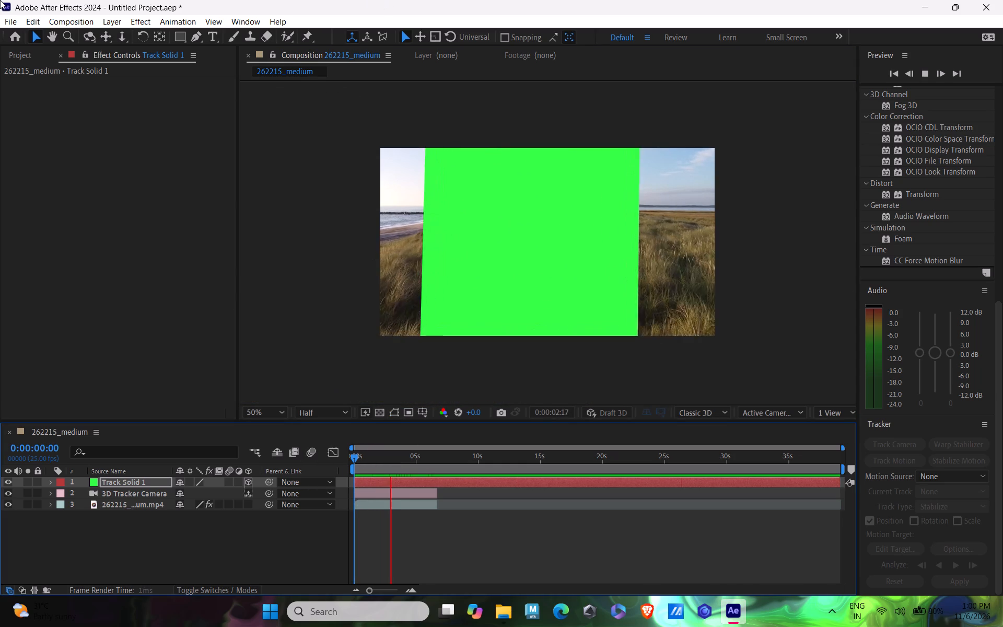
scroll(537, 227, "down", 1)
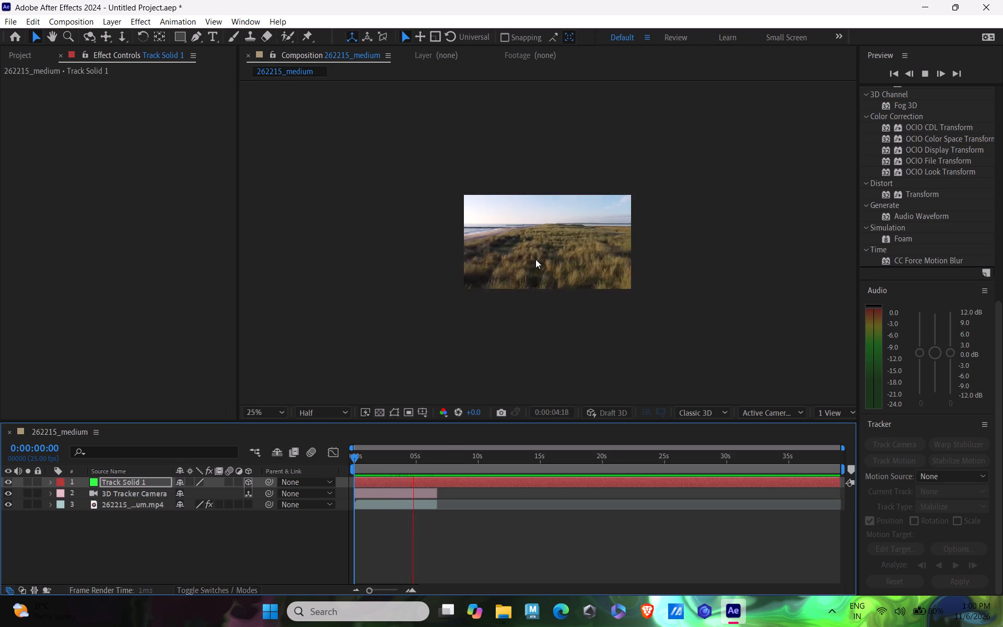
Start a new project, discarding the changes to the untitled project.
left_click(1002, 0)
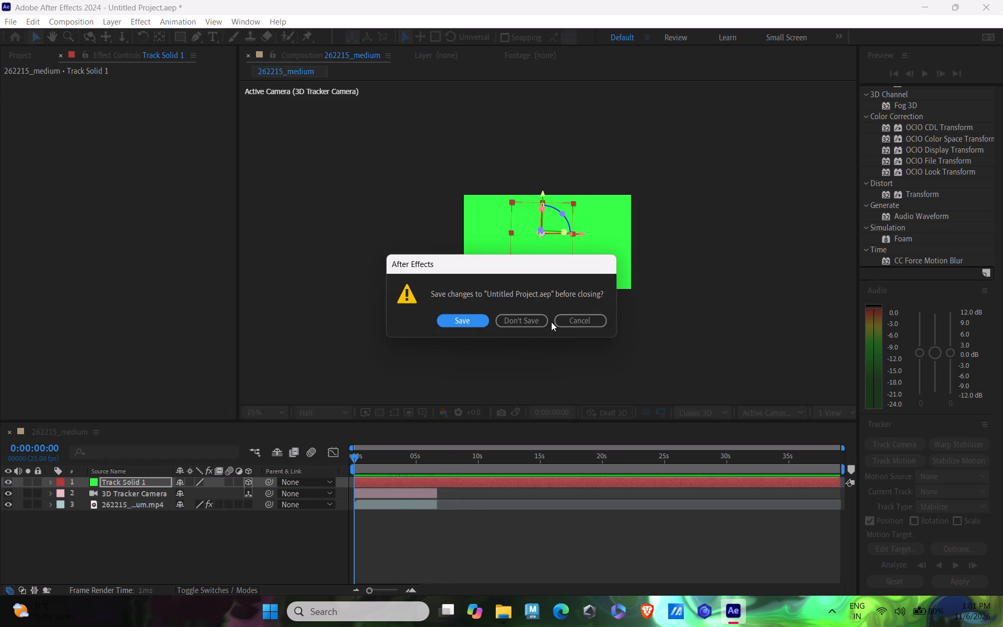
left_click(572, 320)
left_click(4, 19)
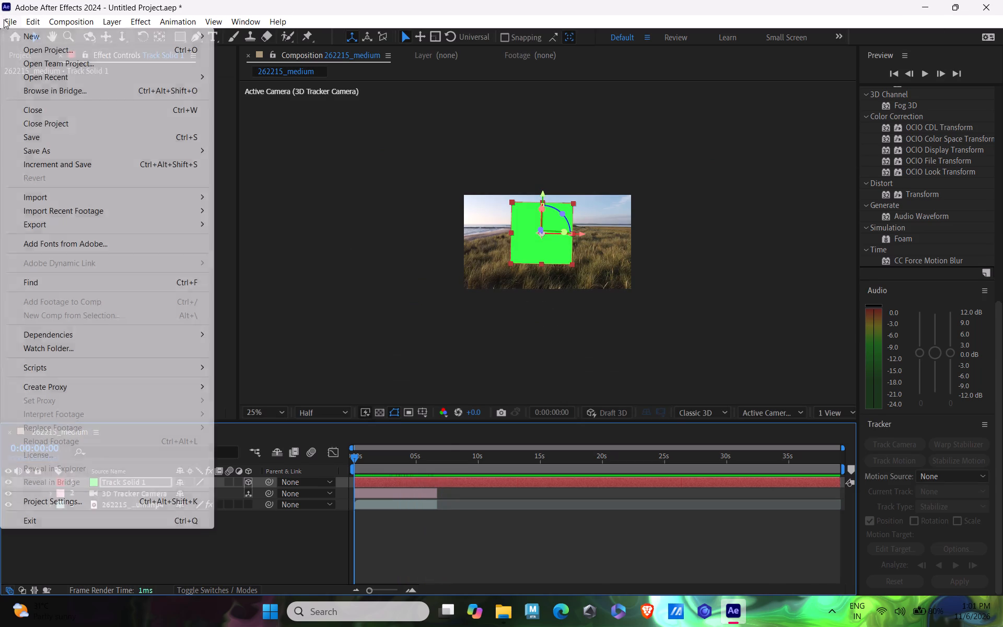
left_click(56, 39)
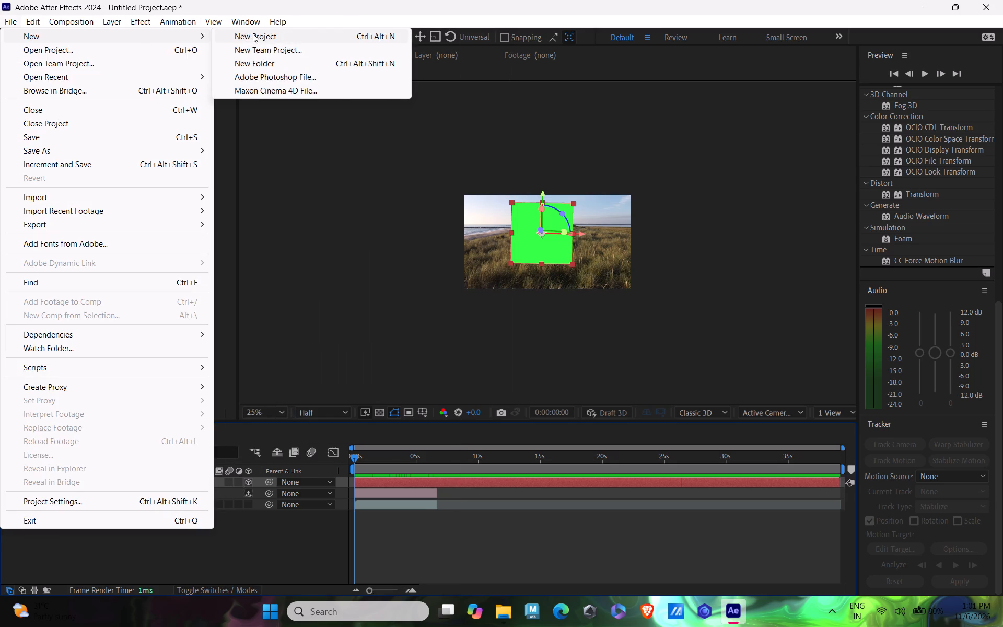
left_click(253, 33)
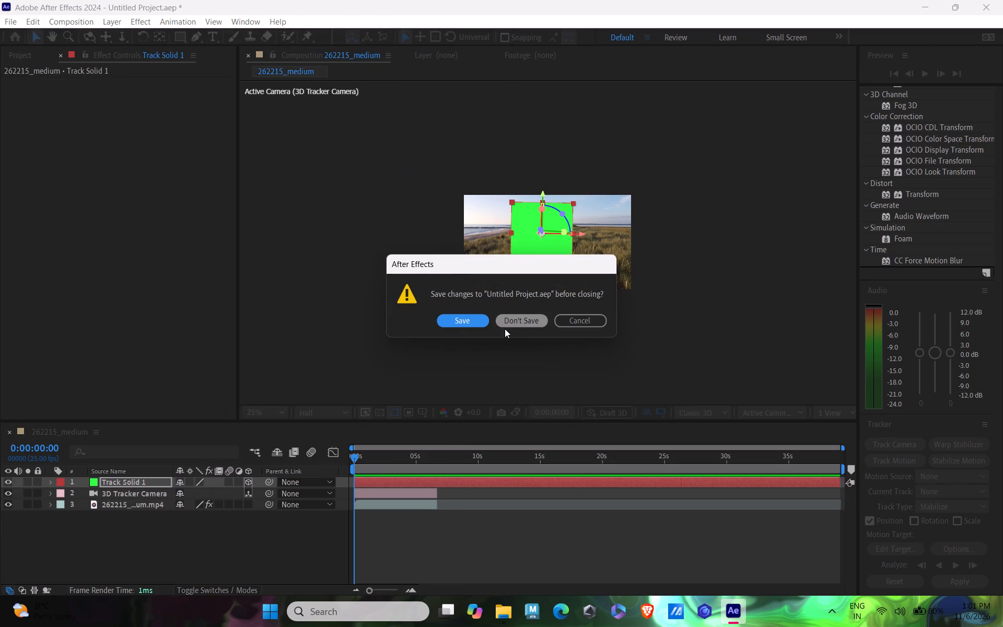
left_click(505, 328)
left_click(513, 320)
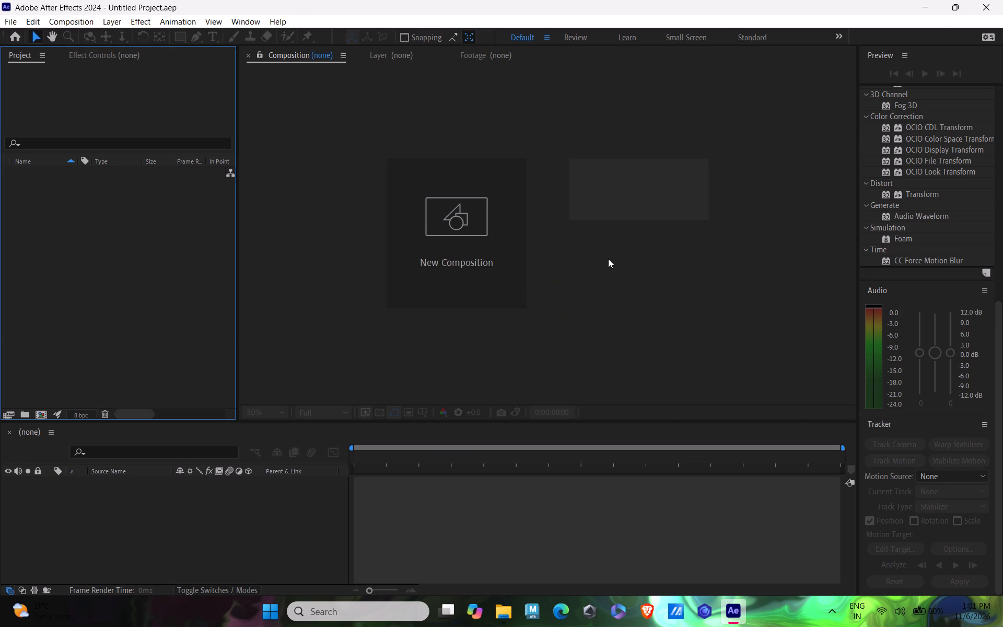
Create a new composition from the 15733851_3840_2160_50fps video in the ALLEY folder of MOTION_GRAPHICS_EXAM's CAMERA TRACKING folder.
left_click(608, 259)
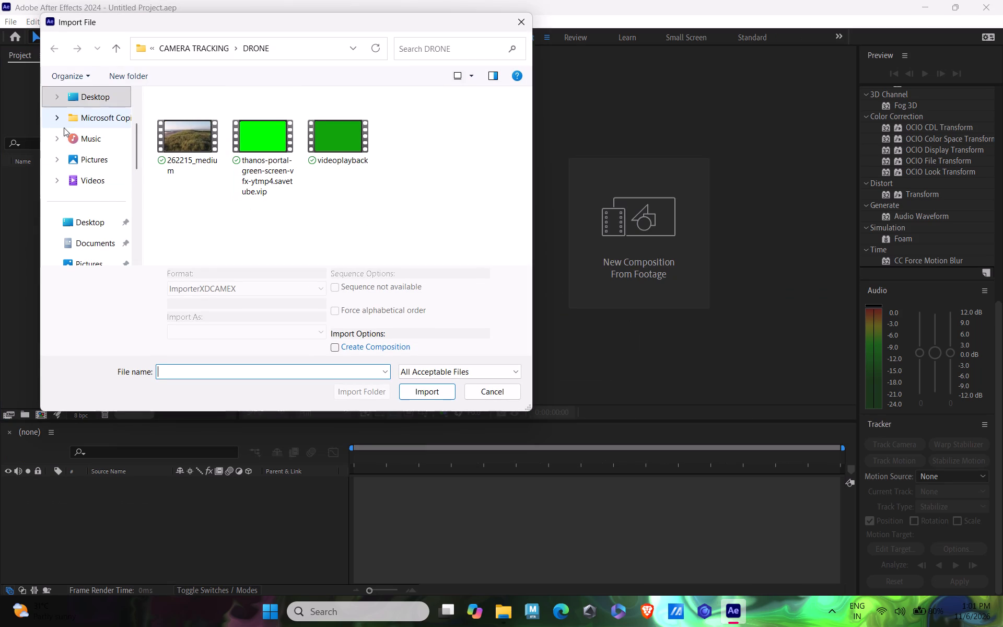
scroll(126, 198, "down", 1)
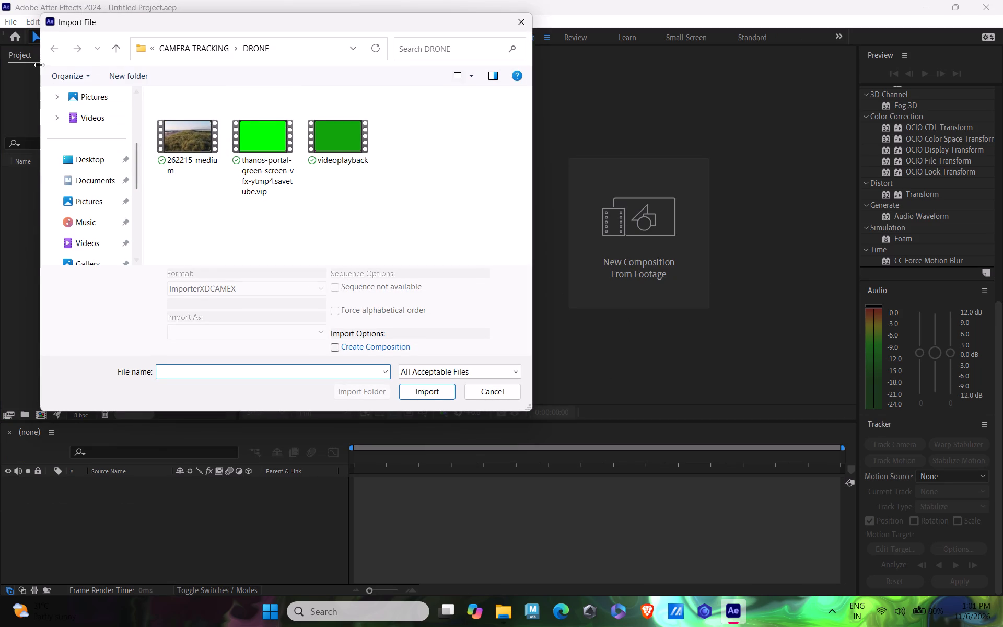
left_click(55, 51)
left_click(44, 46)
scroll(189, 227, "up", 3)
scroll(201, 201, "down", 2)
scroll(112, 200, "down", 1)
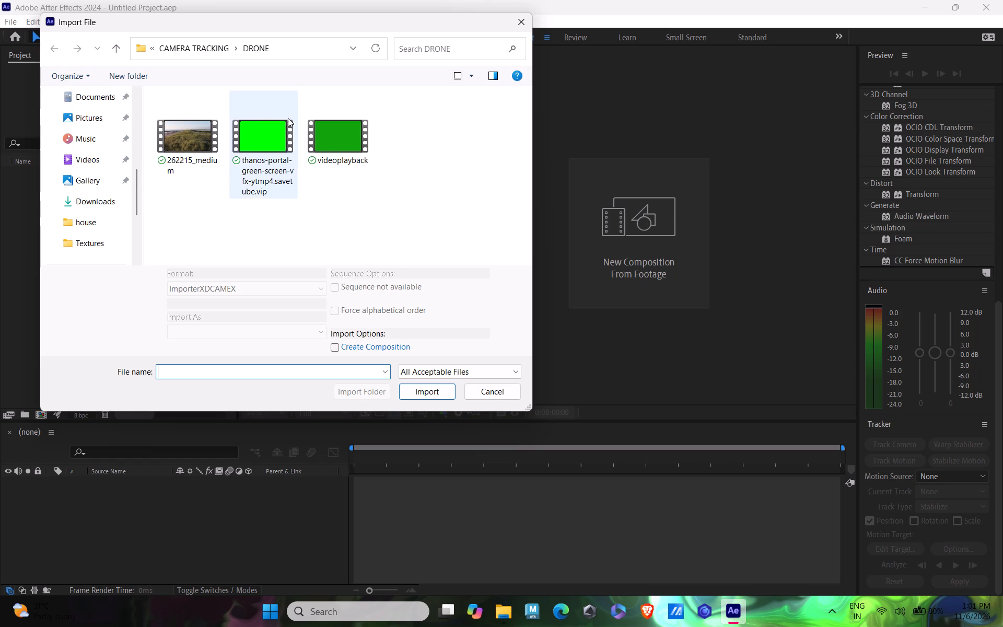
scroll(108, 162, "up", 4)
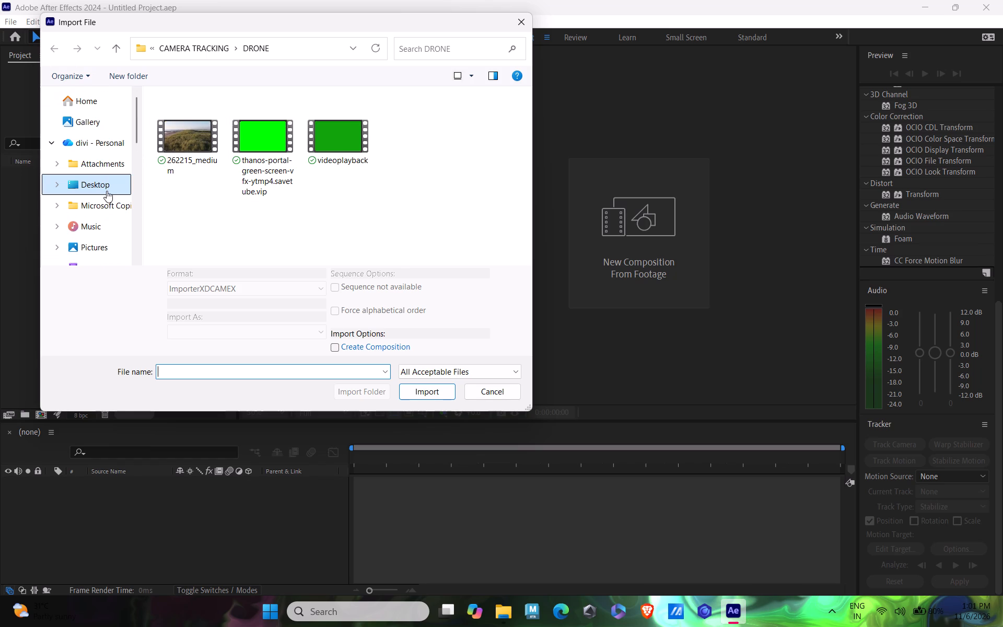
left_click(107, 191)
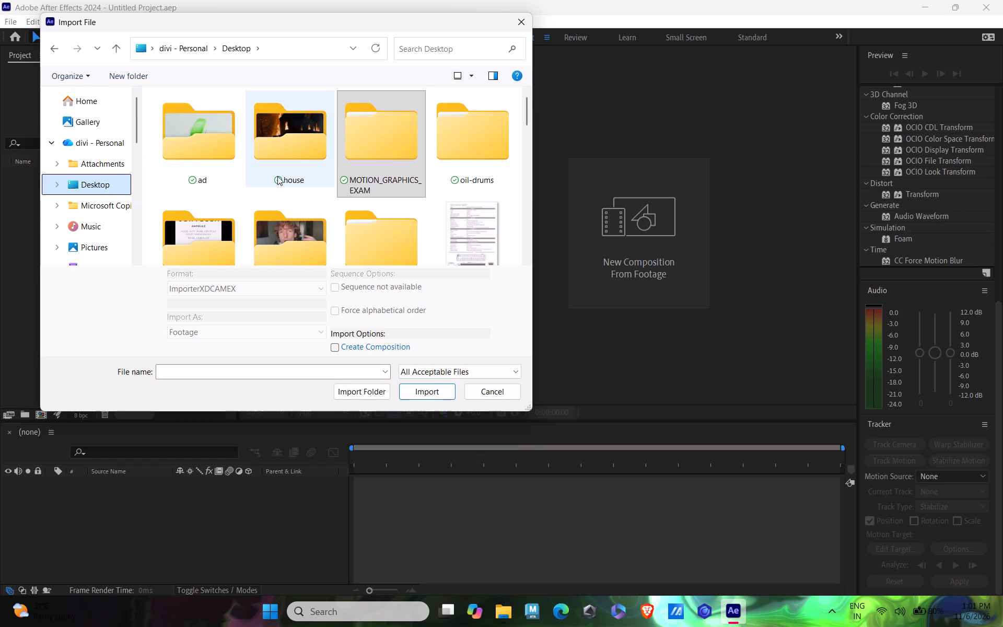
scroll(277, 176, "down", 1)
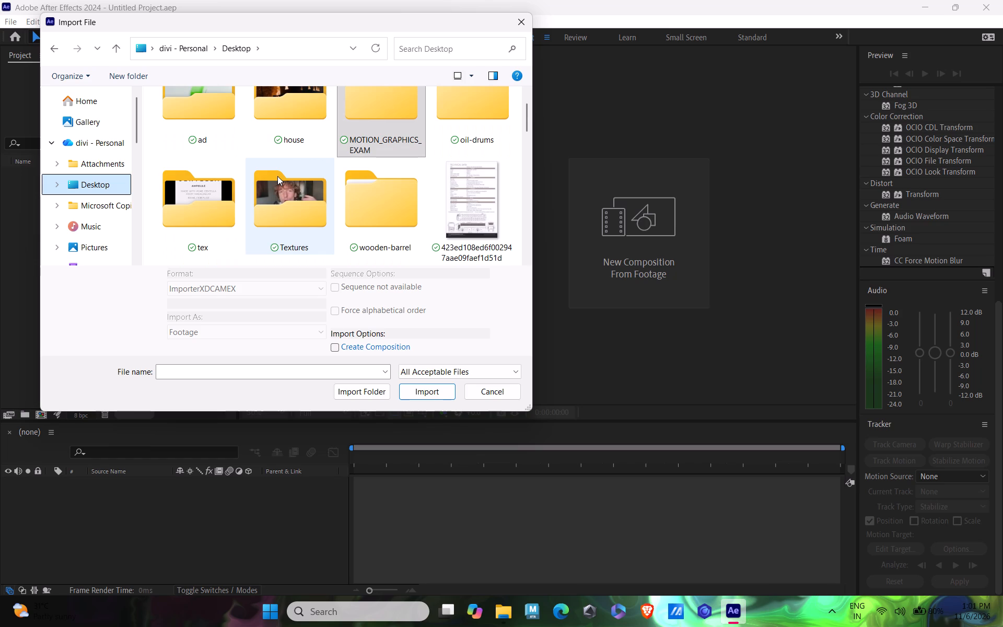
scroll(281, 176, "down", 1)
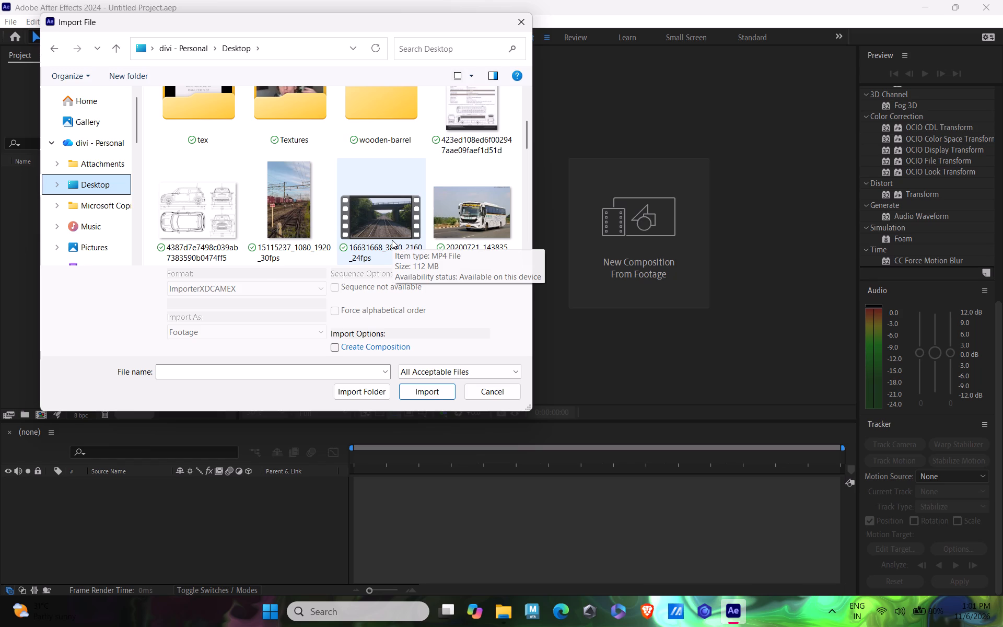
scroll(387, 232, "down", 1)
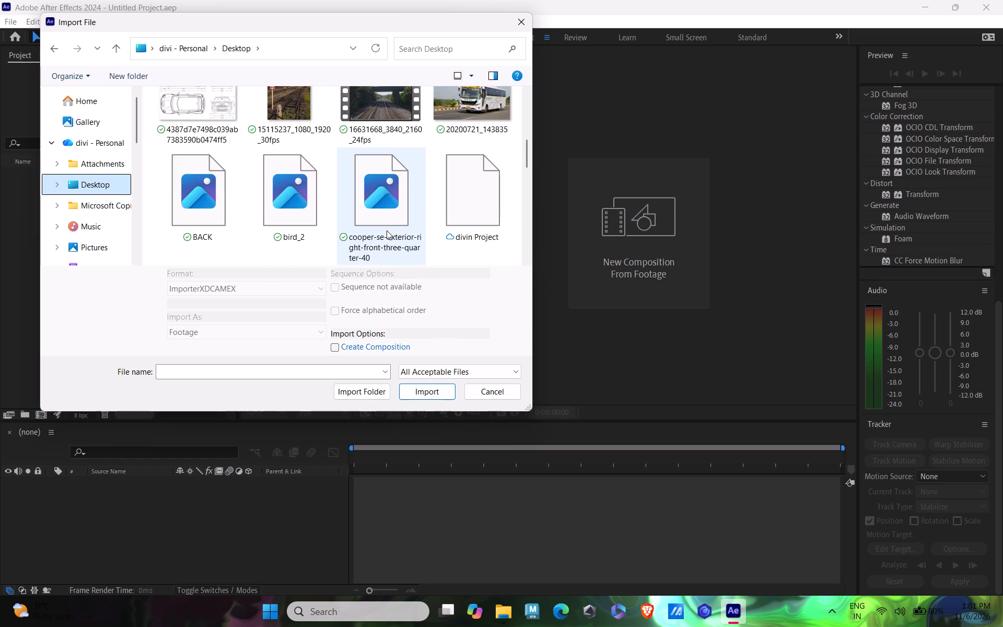
scroll(388, 217, "up", 3)
left_click(366, 152)
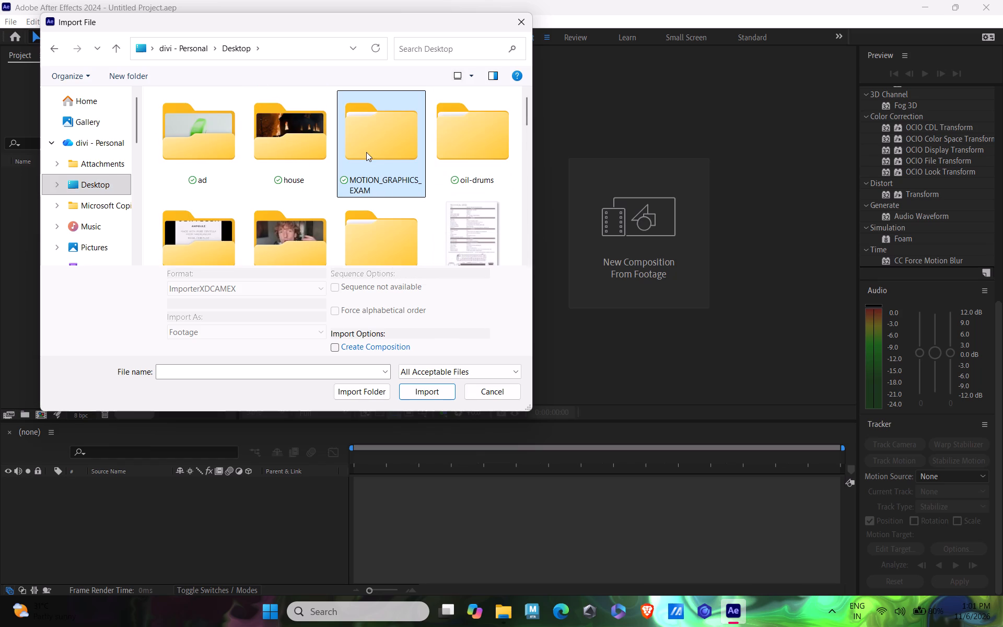
double_click(368, 154)
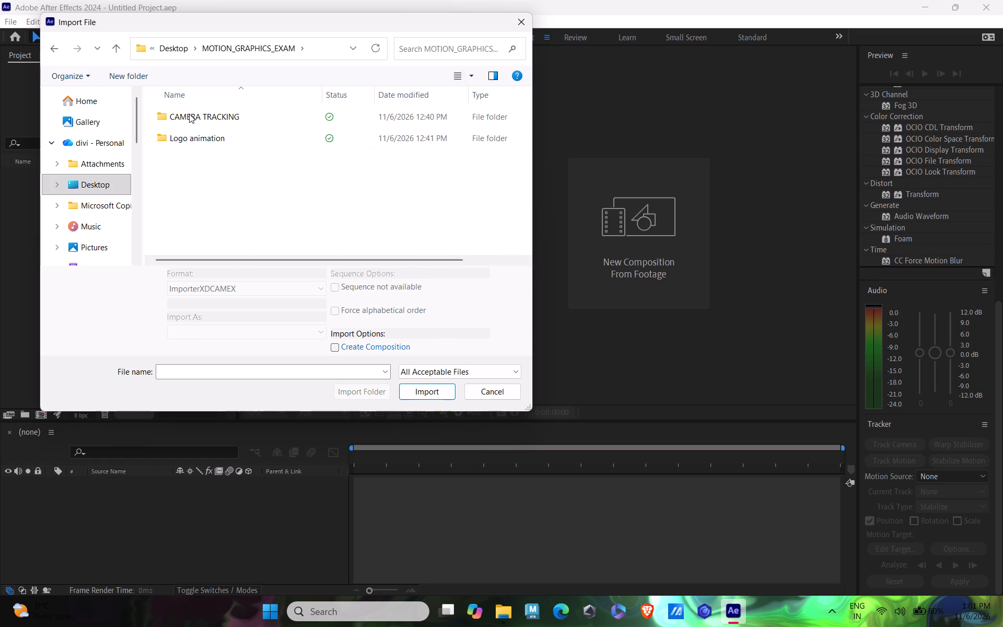
double_click(189, 114)
double_click(196, 122)
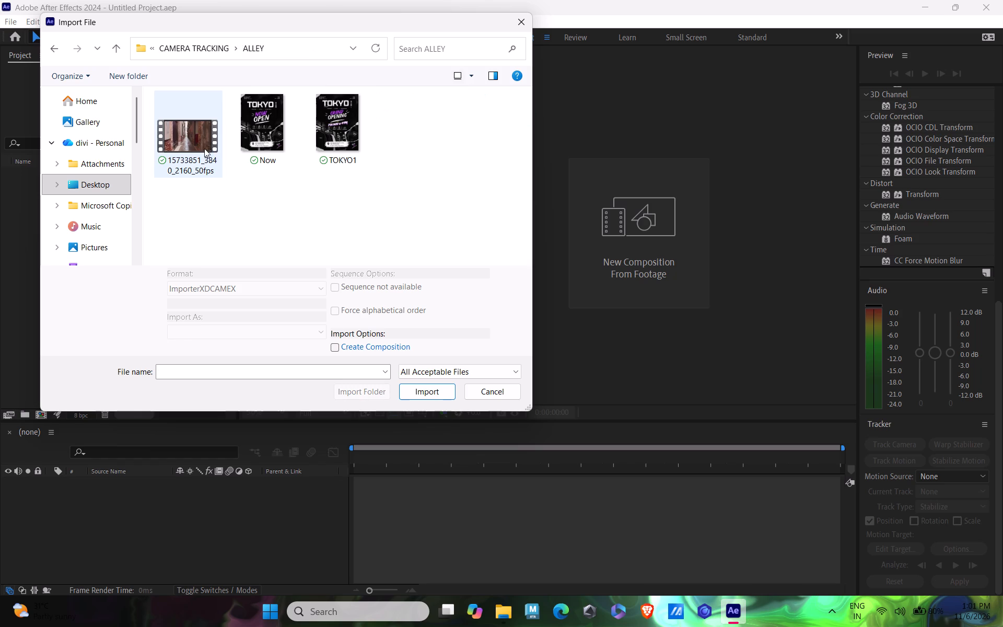
left_click(204, 148)
left_click(430, 390)
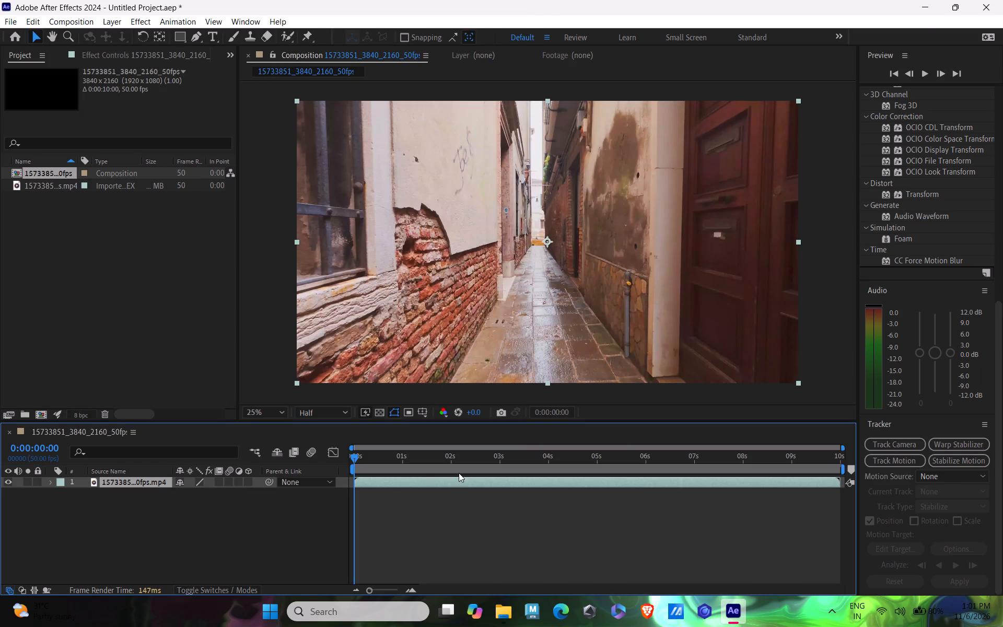
Preview the alley footage across the timeline, return to 0:00:00:00, and start 3D camera tracking on its layer.
left_click_drag(350, 451, 406, 467)
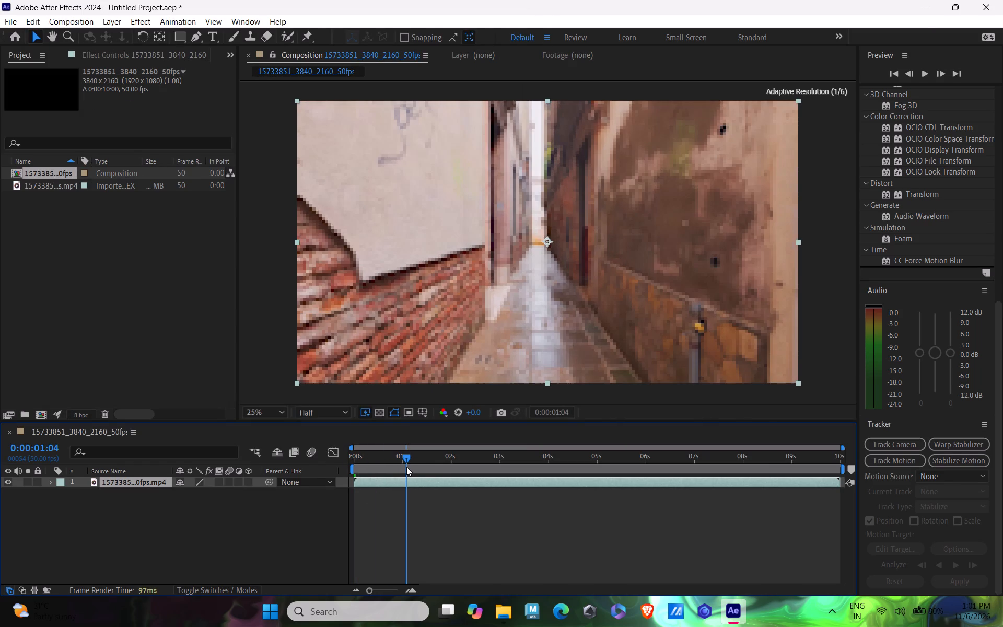
left_click_drag(406, 467, 612, 525)
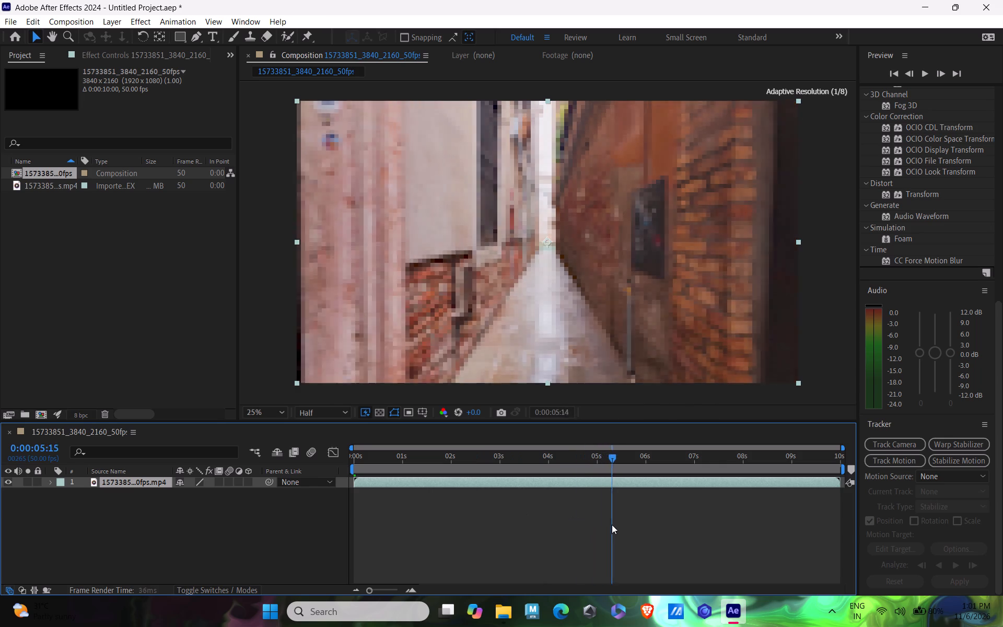
left_click_drag(612, 525, 485, 519)
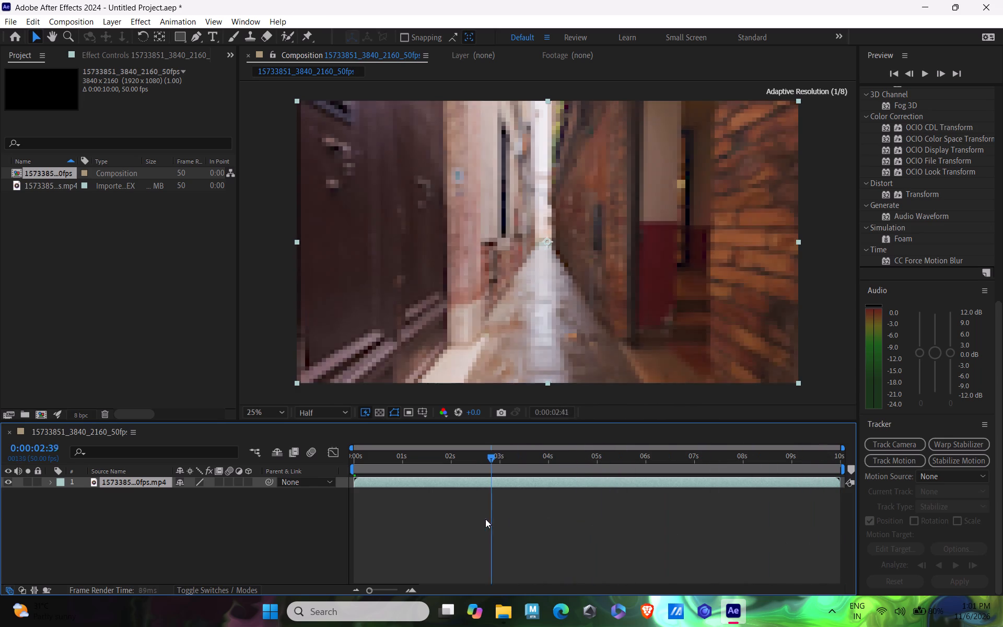
left_click_drag(485, 519, 349, 520)
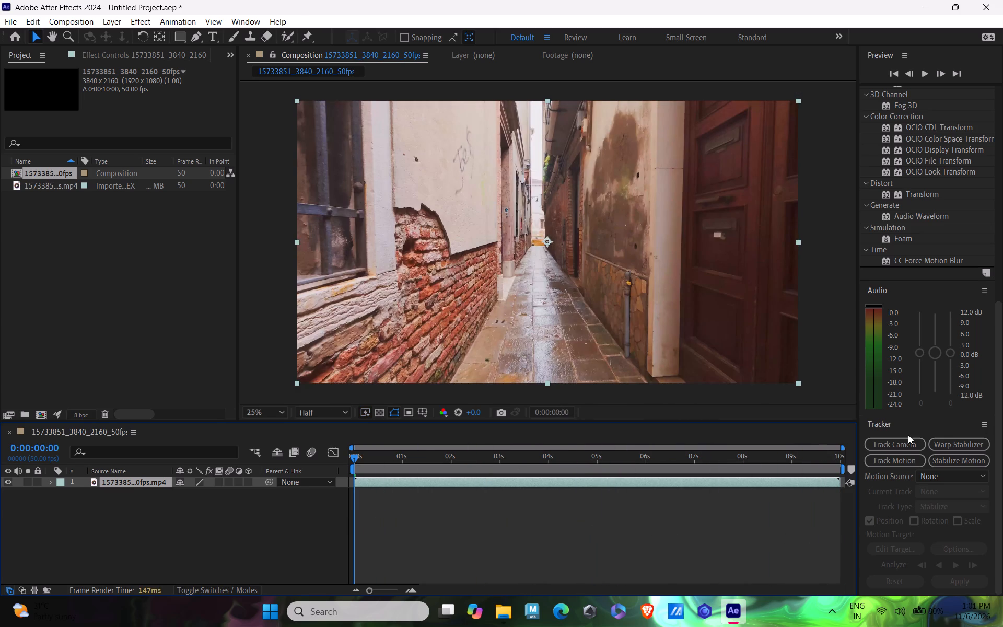
left_click(895, 444)
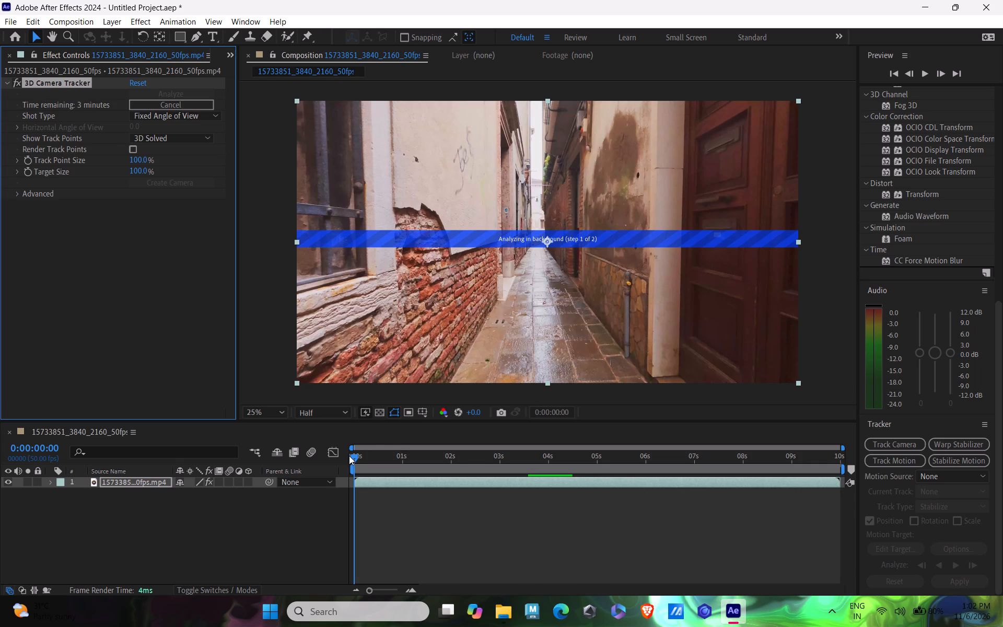
Scrub the alley footage up to about 0:00:09:09 and back to the start to examine the walls and camera movement.
left_click_drag(349, 456, 800, 497)
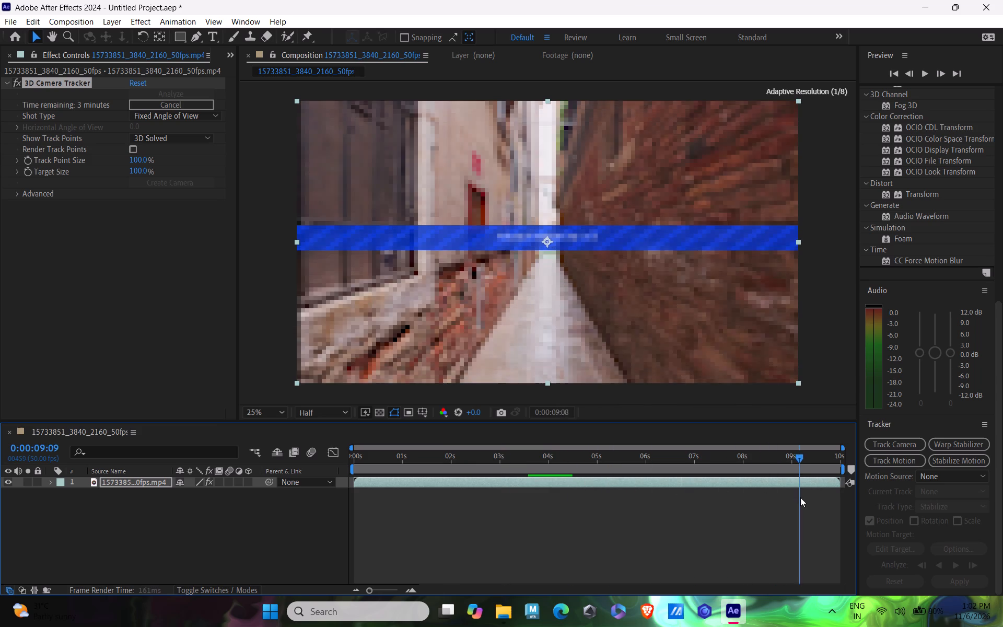
left_click_drag(800, 497, 282, 500)
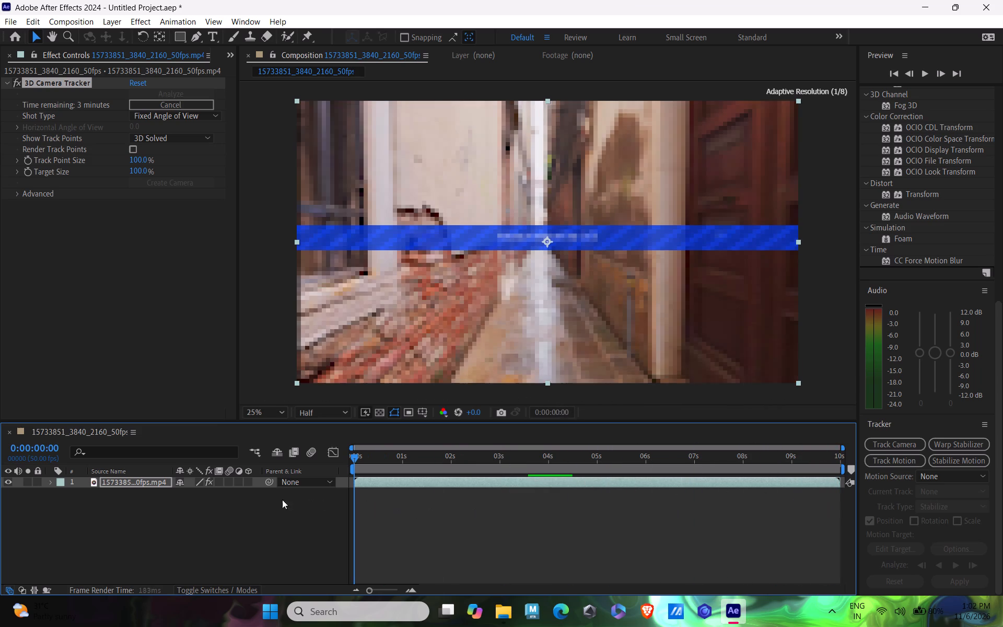
left_click_drag(282, 500, 272, 500)
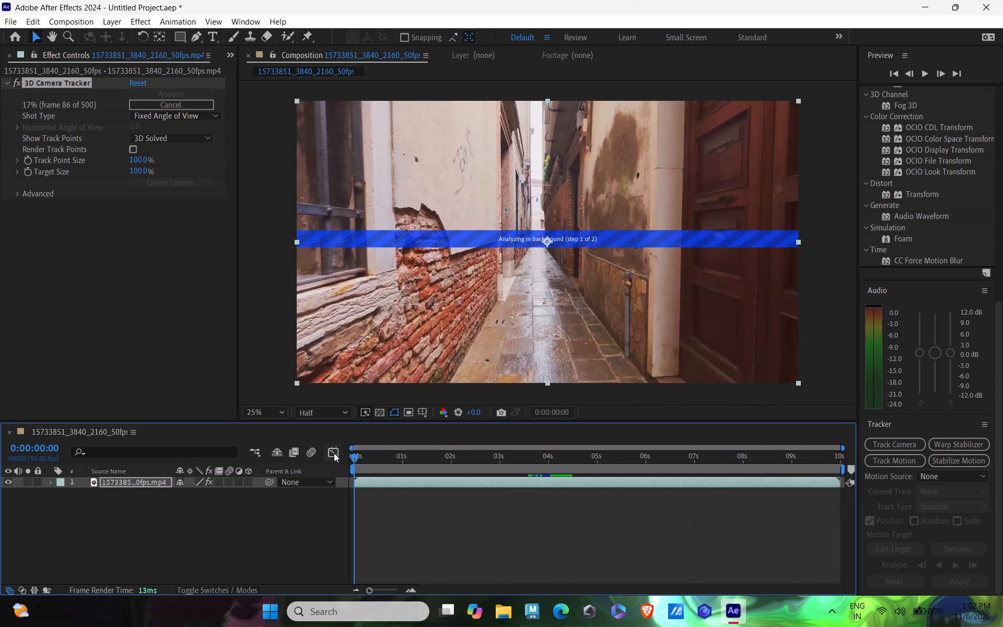
left_click_drag(354, 455, 384, 460)
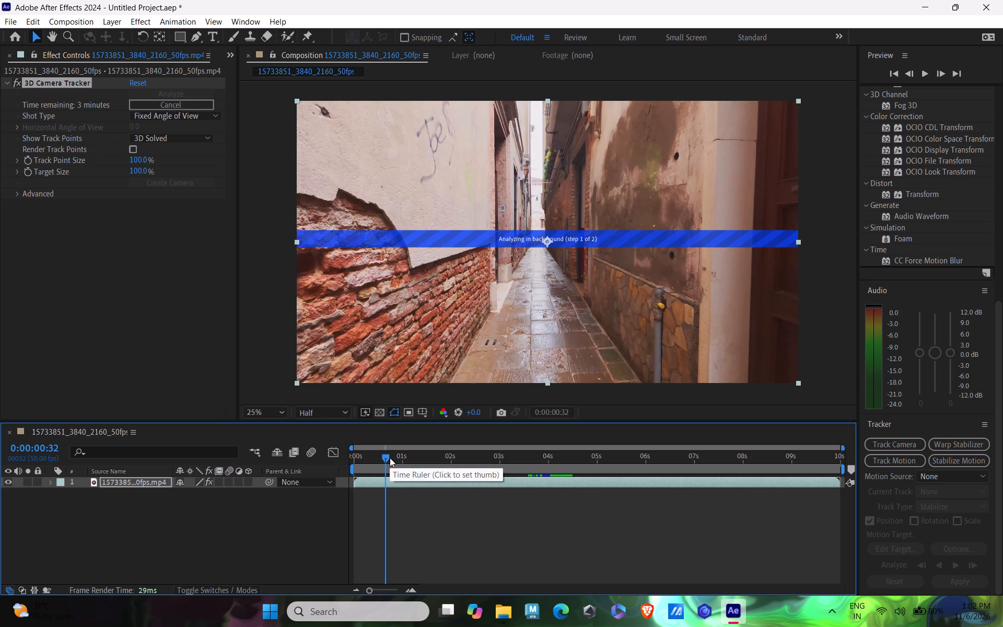
left_click_drag(389, 457, 325, 470)
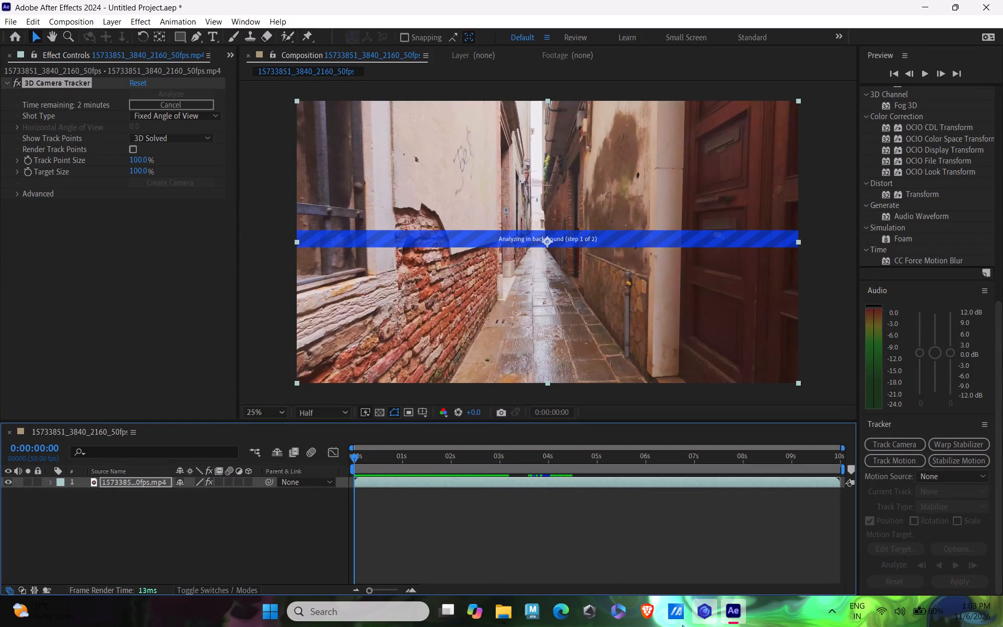
Switch to File Explorer, compare the Now and TOKYO1 posters in the CAMERA TRACKING project's ALLEY folder, and return to After Effects.
left_click(497, 626)
left_click(477, 568)
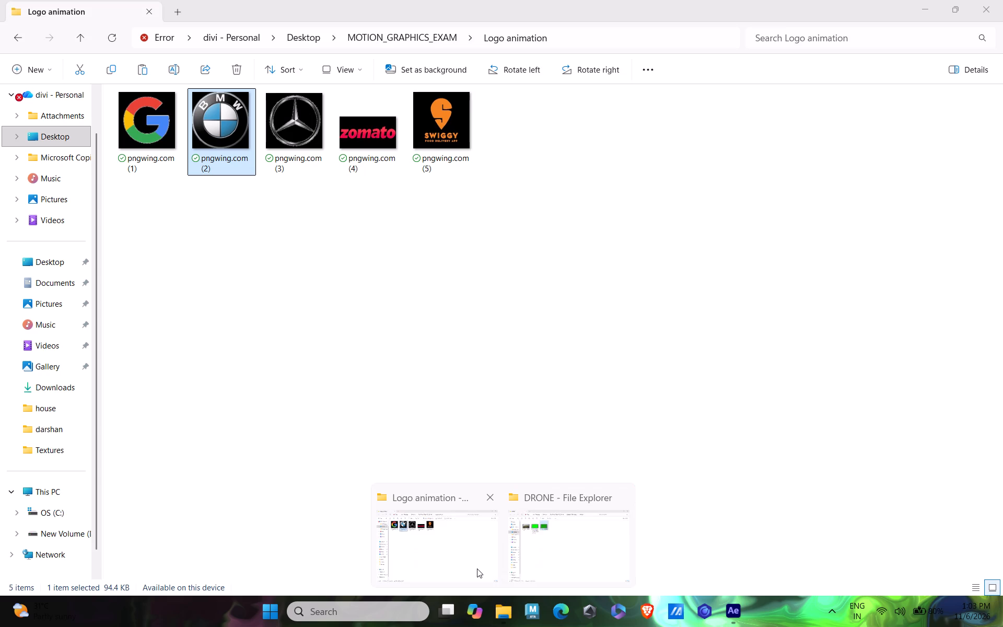
left_click(11, 30)
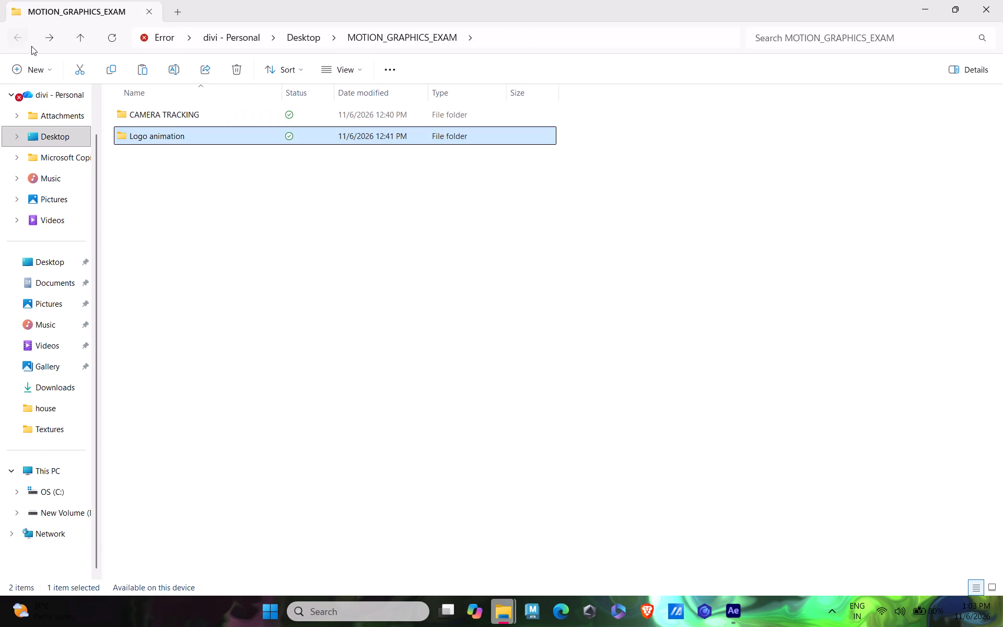
double_click(173, 121)
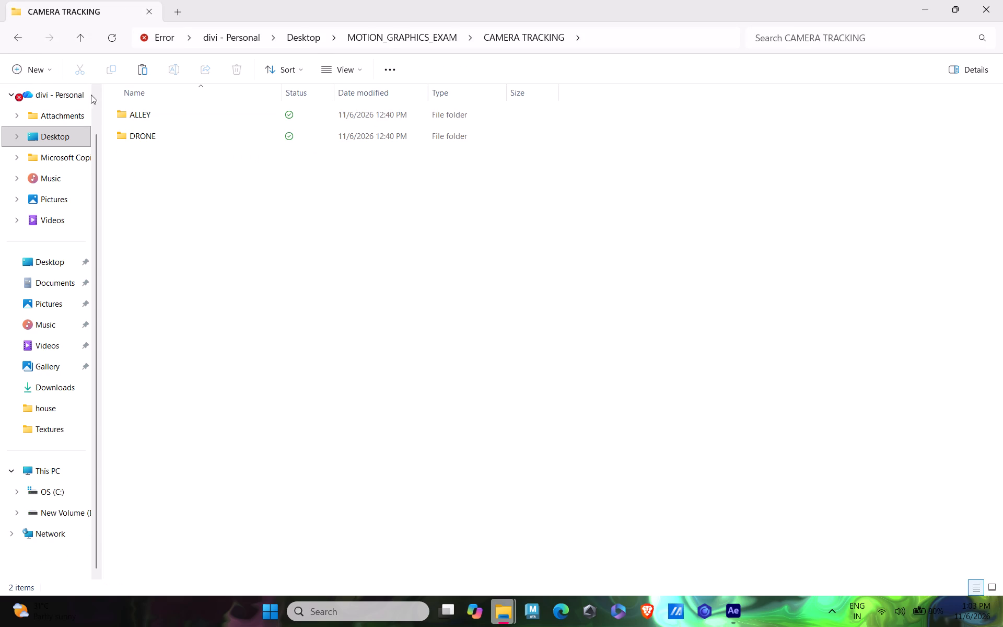
double_click(142, 117)
double_click(201, 133)
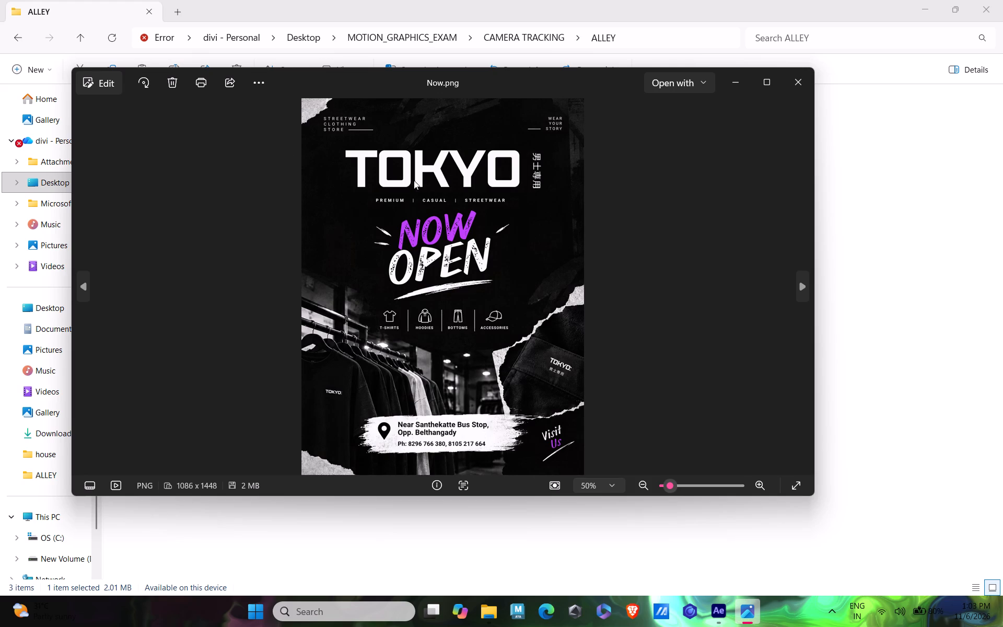
key("Right")
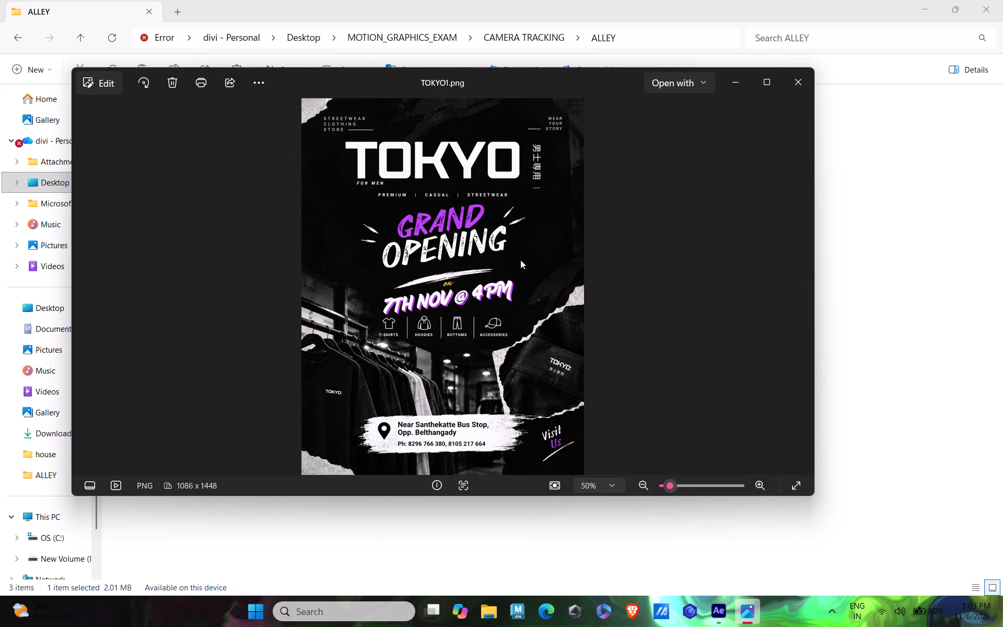
key("Left")
key("Right")
key("Left")
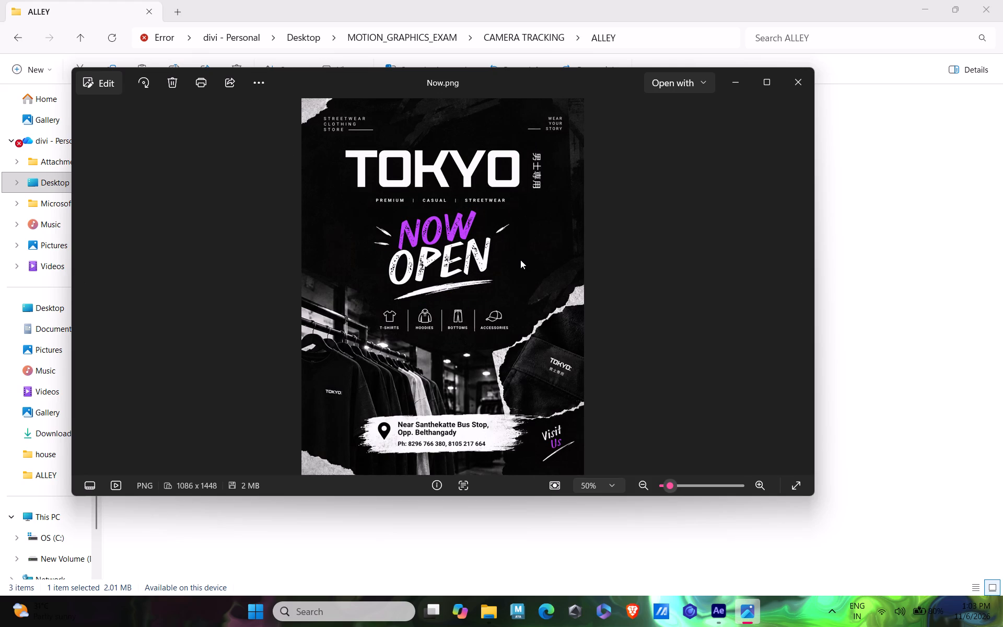
key("Right")
key("Left")
key("Right")
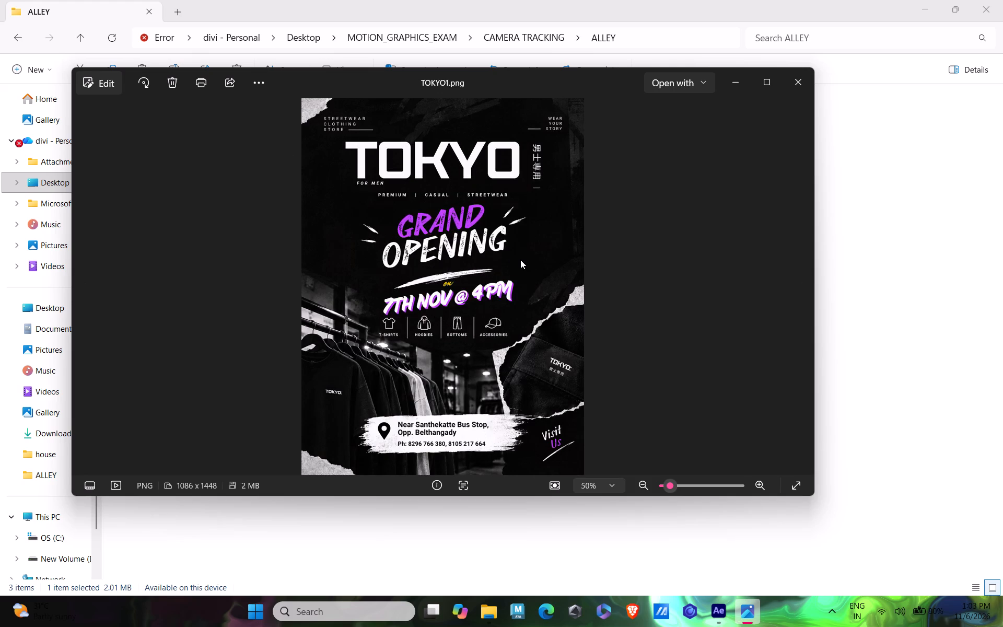
key("Left")
key("Right")
key("Left")
key("Right")
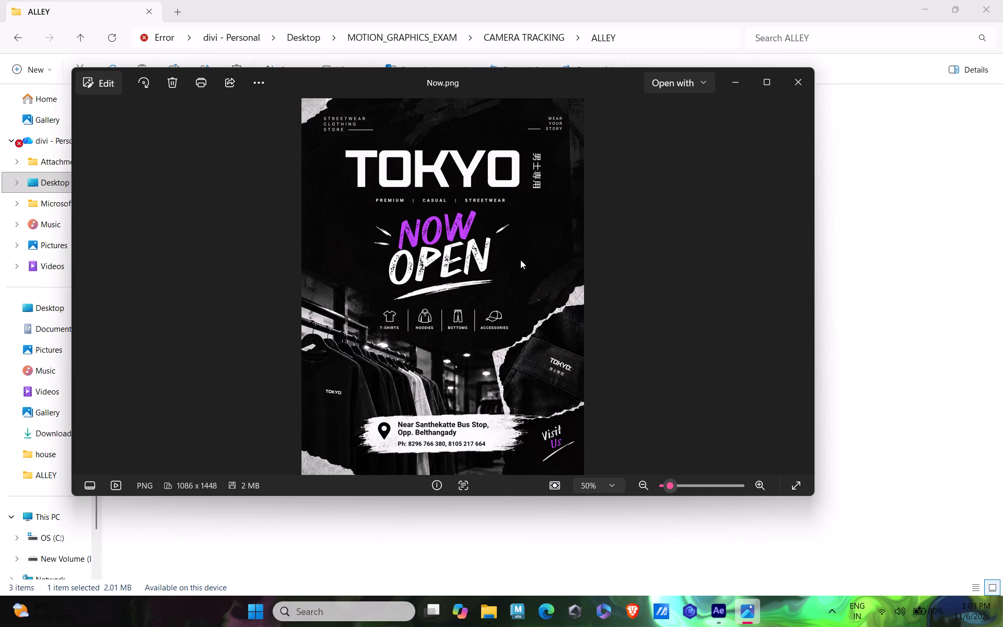
key("Left")
key("Right")
key("Left")
left_click(786, 85)
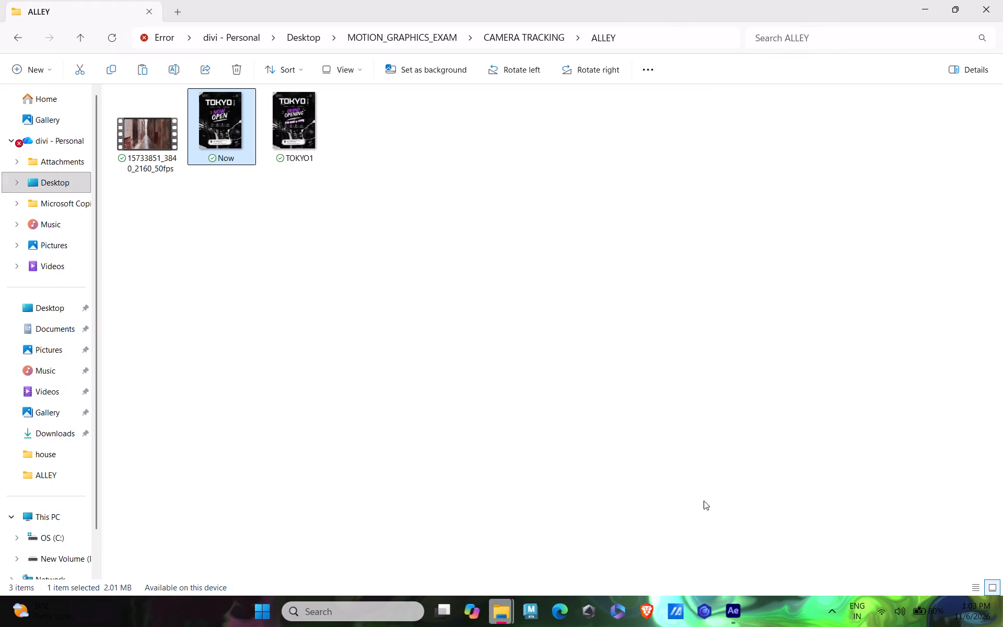
left_click(739, 611)
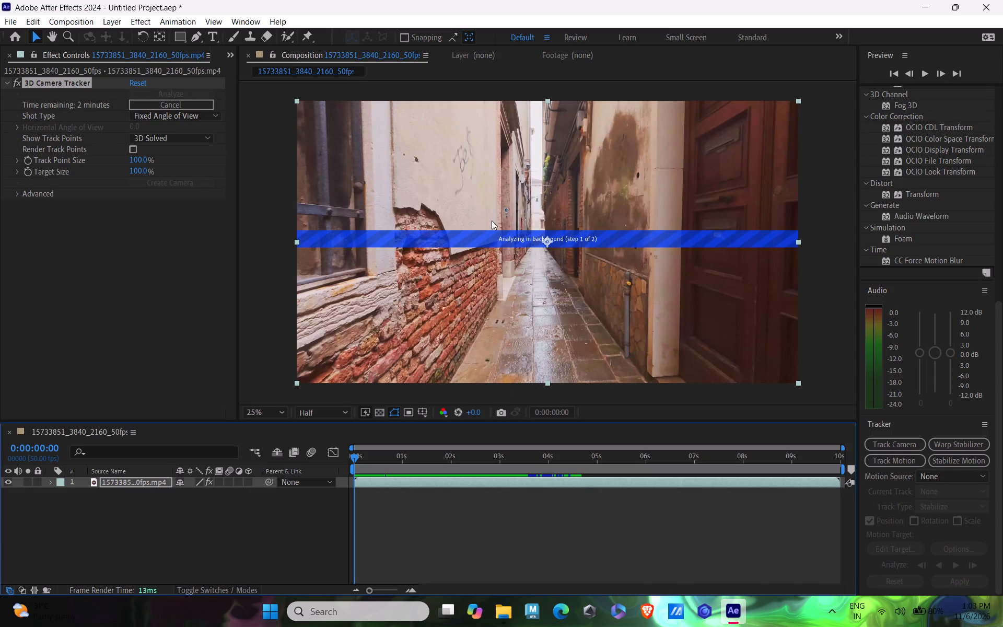
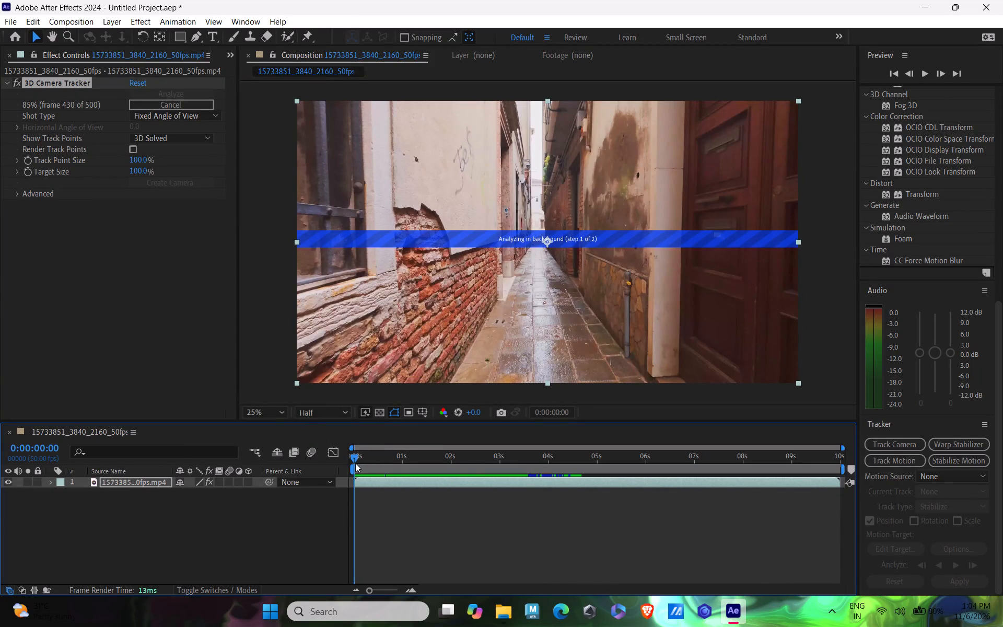
Scrub the alley footage to its end at 0:00:09:49 and back to the start to examine the walls.
left_click_drag(355, 457, 923, 560)
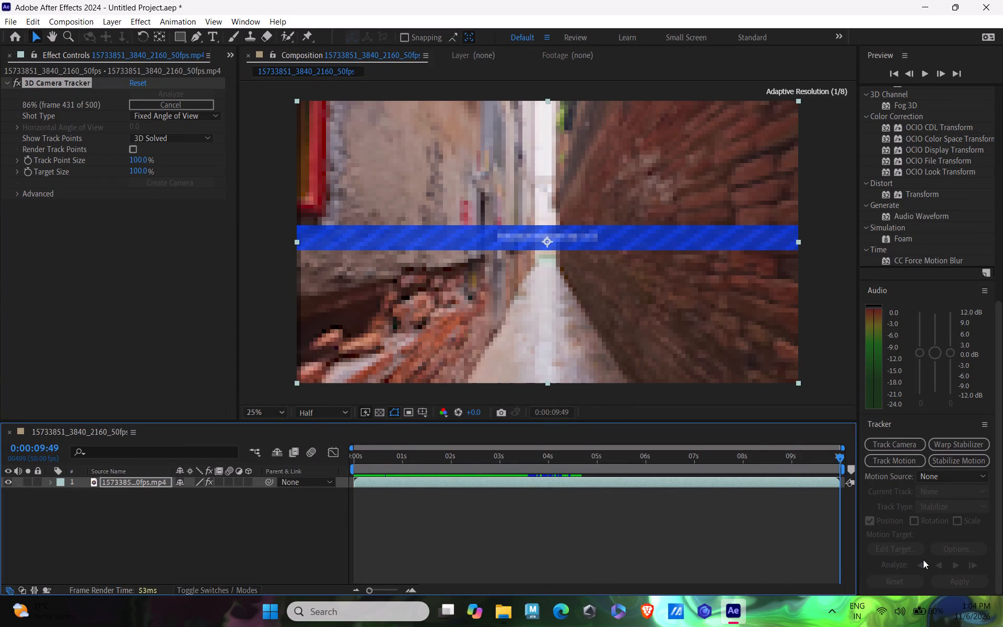
left_click_drag(923, 560, 287, 480)
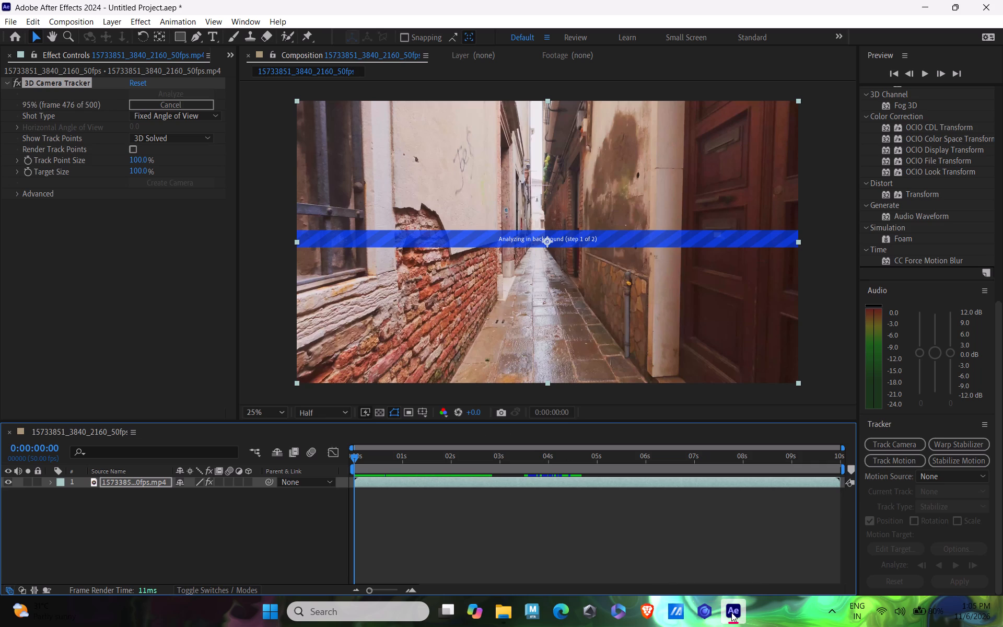
Switch to File Explorer, go to the CAMERA TRACKING project's ALLEY folder, and examine the Now poster's design up close.
left_click(511, 605)
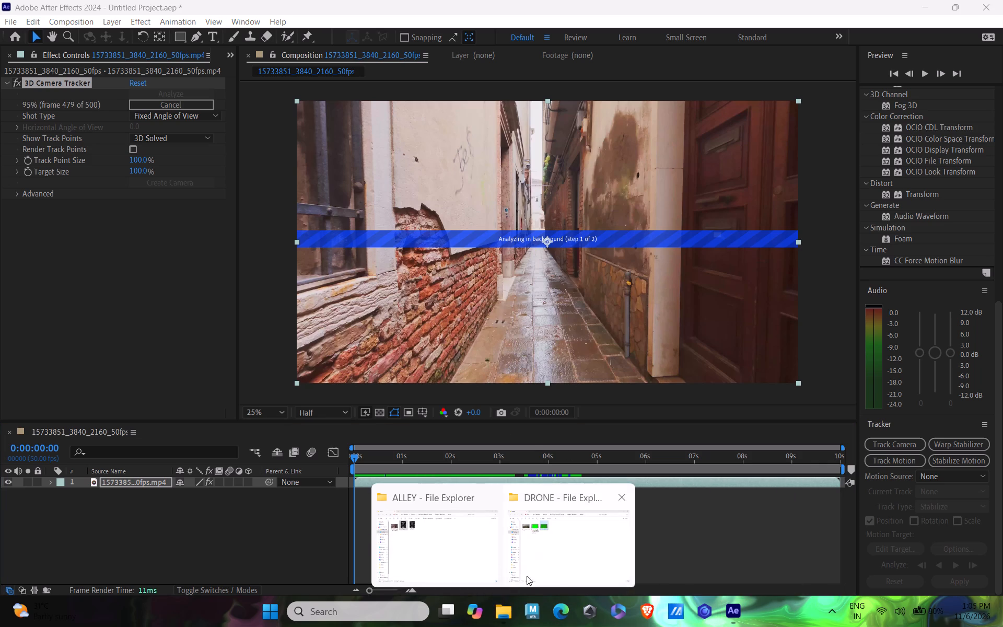
left_click(590, 556)
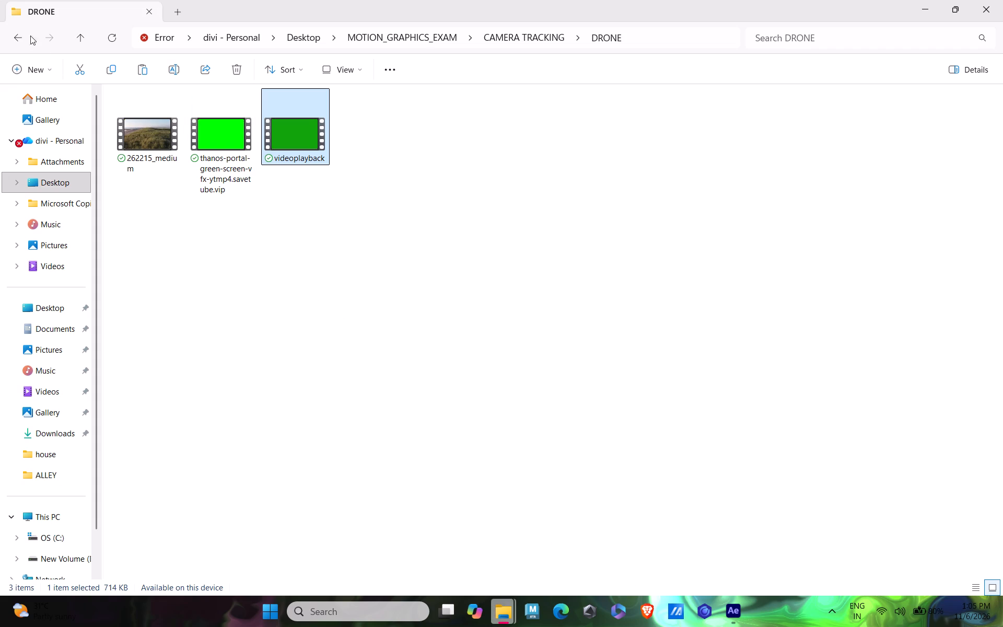
left_click(18, 35)
double_click(280, 117)
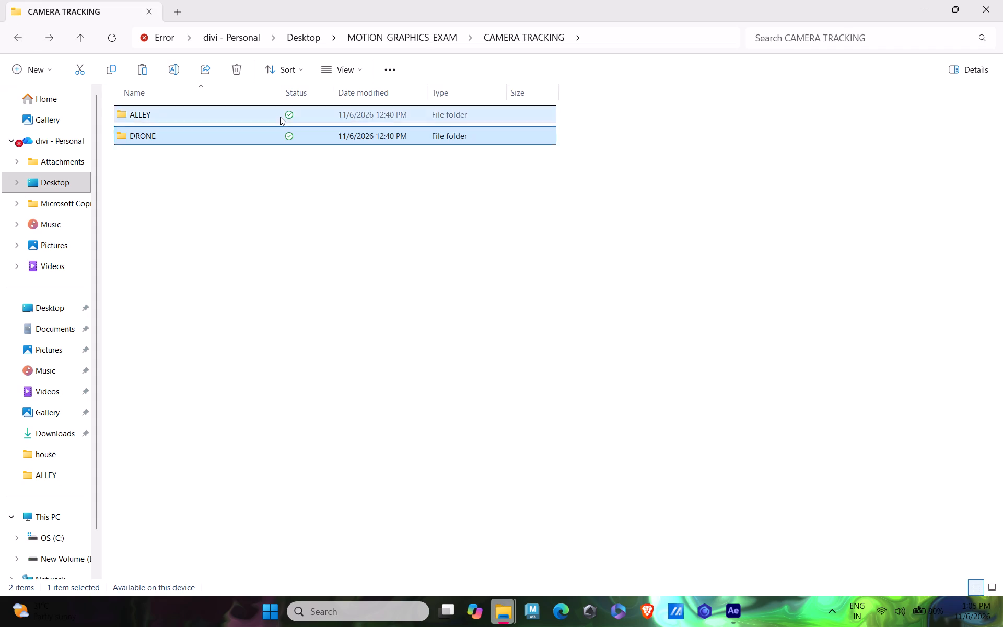
double_click(235, 123)
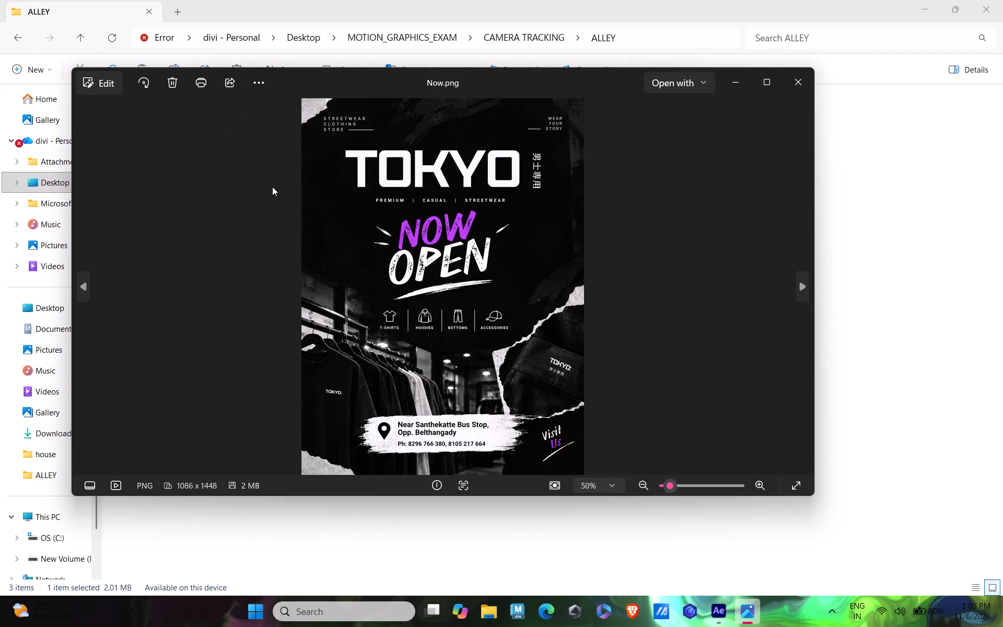
scroll(483, 170, "up", 4)
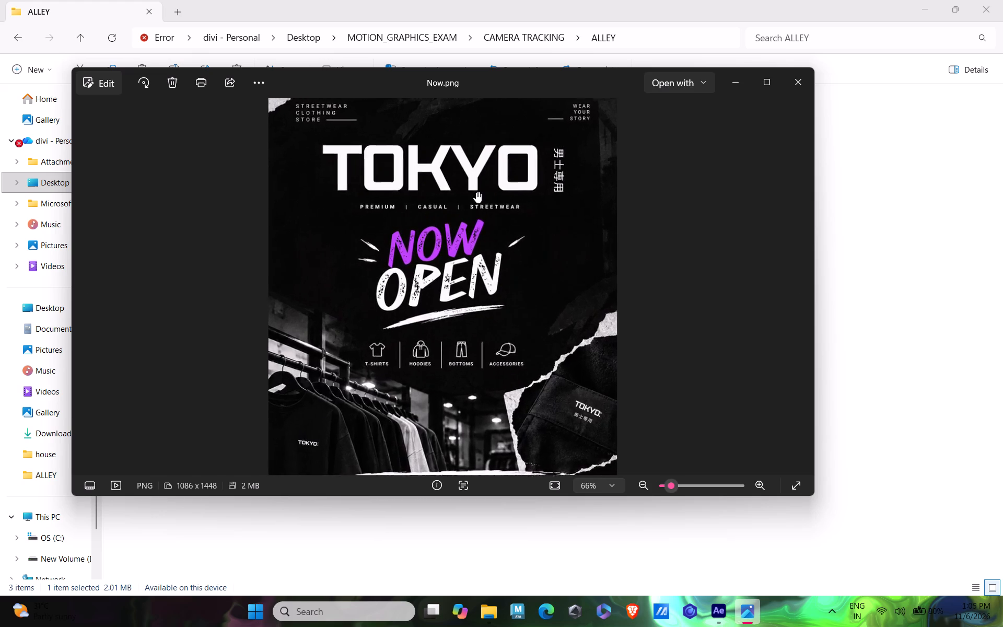
scroll(476, 192, "up", 5)
scroll(465, 232, "down", 1)
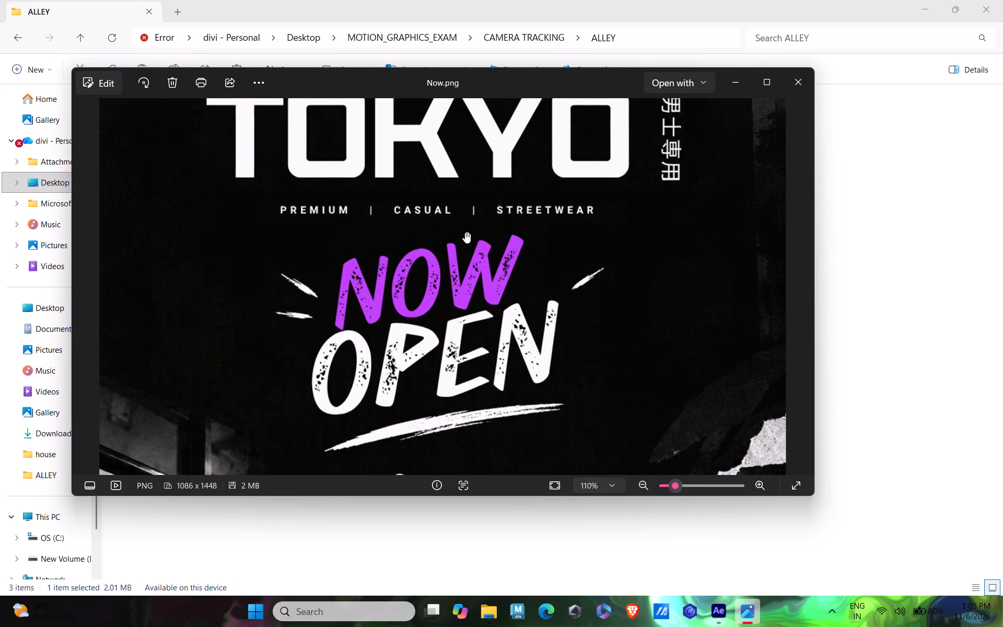
scroll(465, 232, "down", 1)
scroll(465, 232, "up", 2)
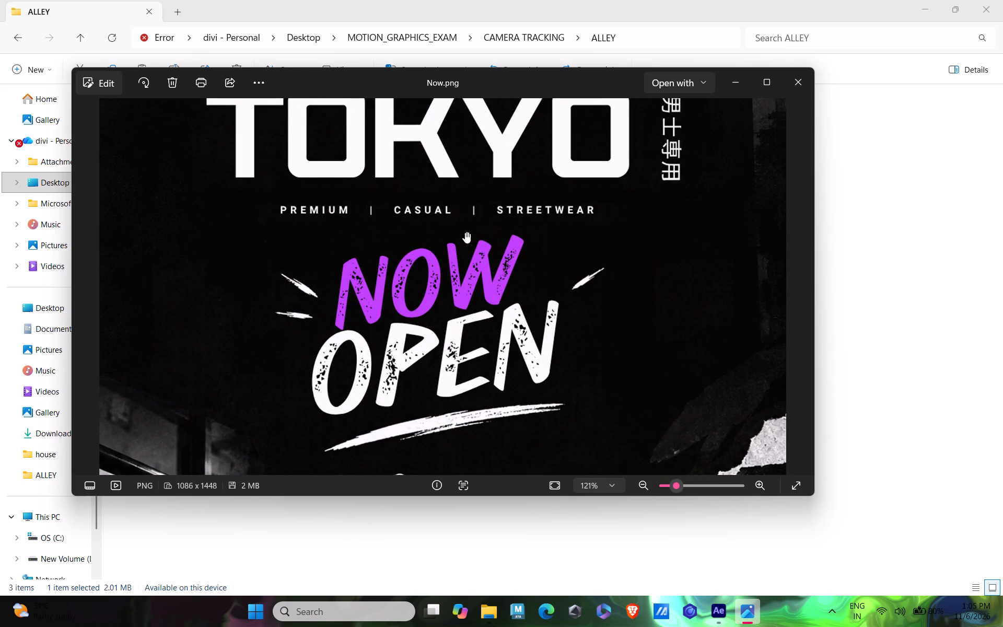
scroll(465, 232, "down", 6)
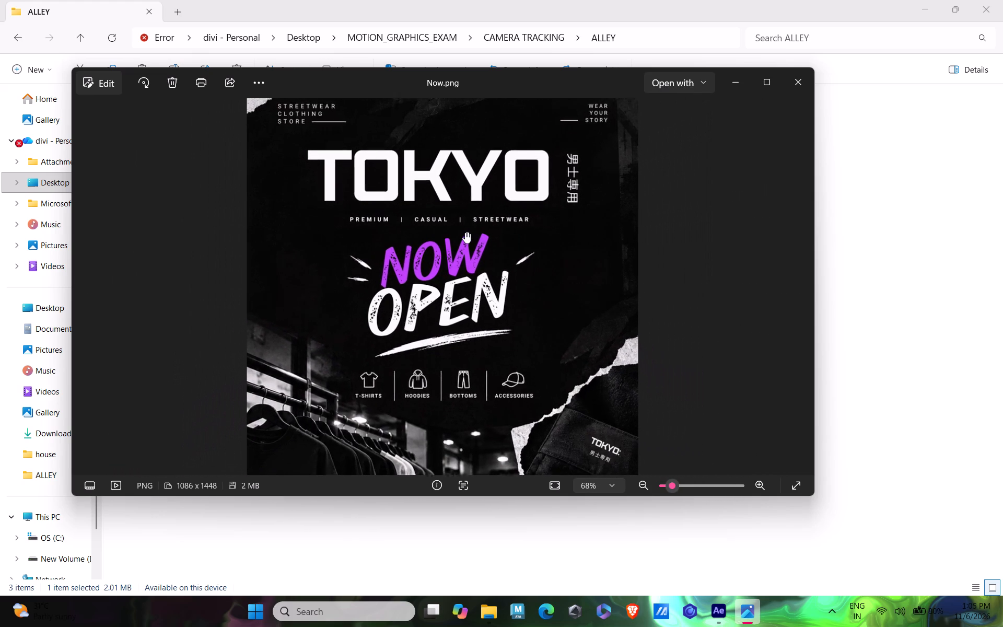
scroll(472, 268, "up", 3)
scroll(473, 257, "down", 3)
middle_click_drag(518, 280, 529, 271)
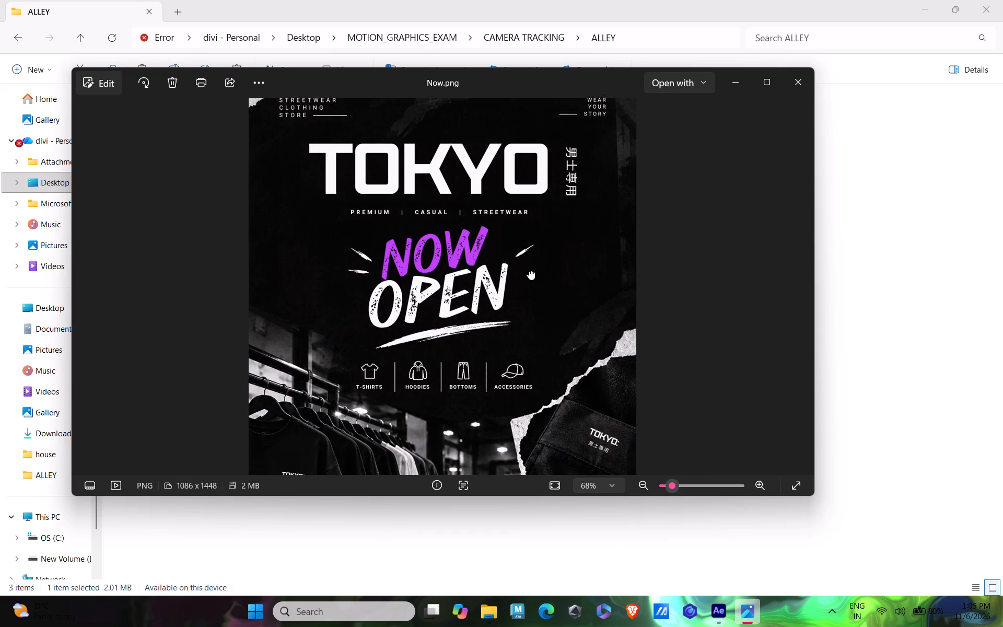
middle_click_drag(529, 271, 534, 230)
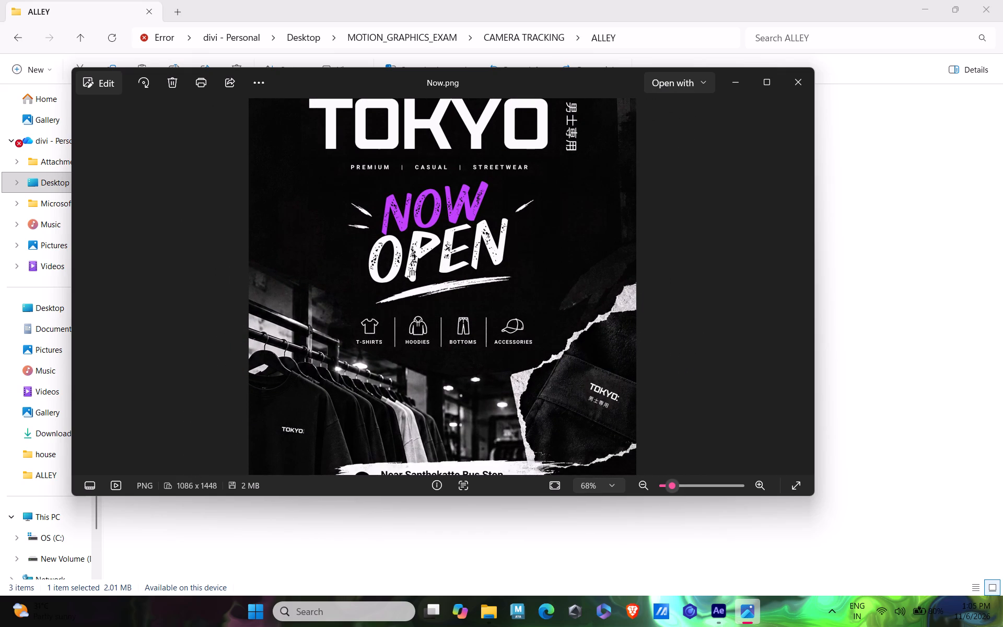
left_click(789, 87)
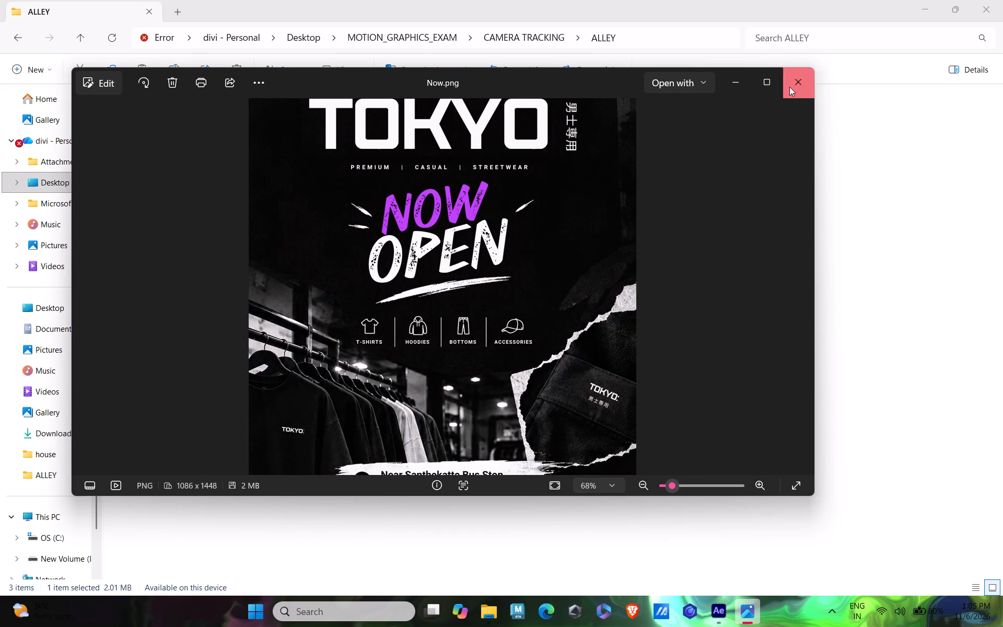
View the TOKYO1 poster from the ALLEY folder and return to After Effects.
double_click(302, 119)
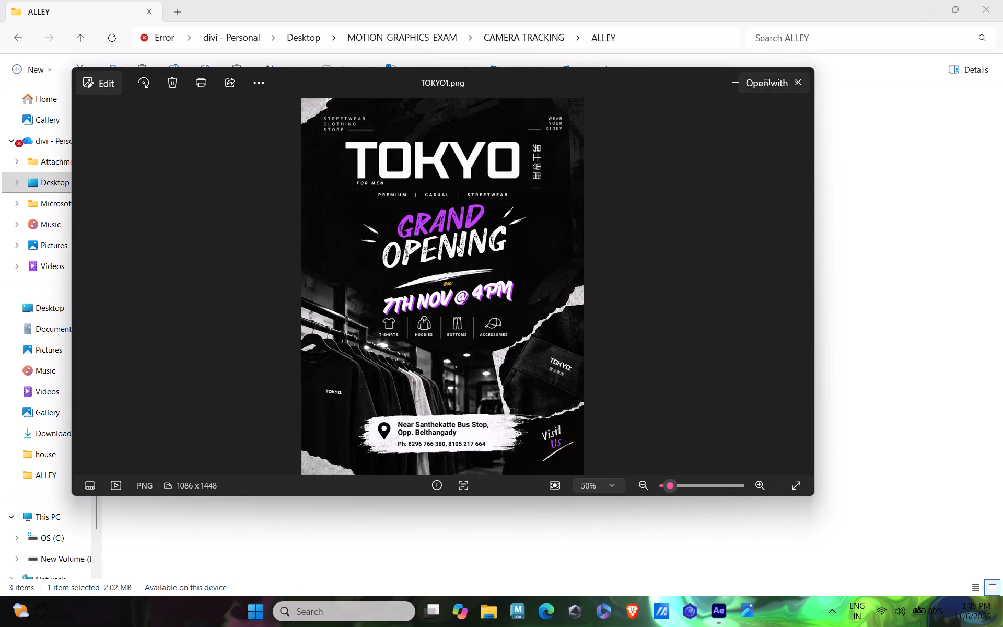
left_click(801, 74)
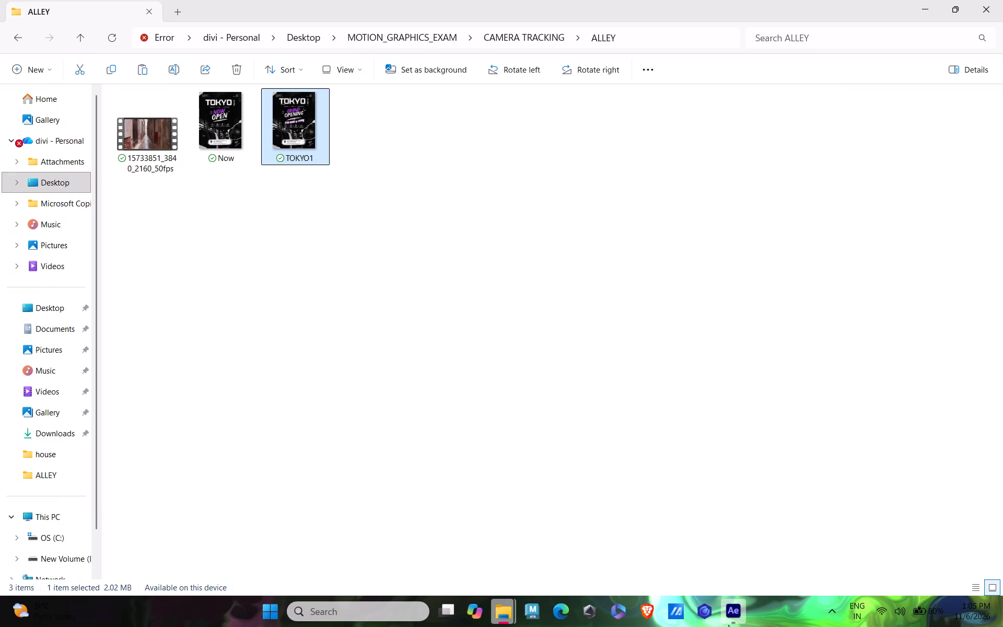
left_click(728, 625)
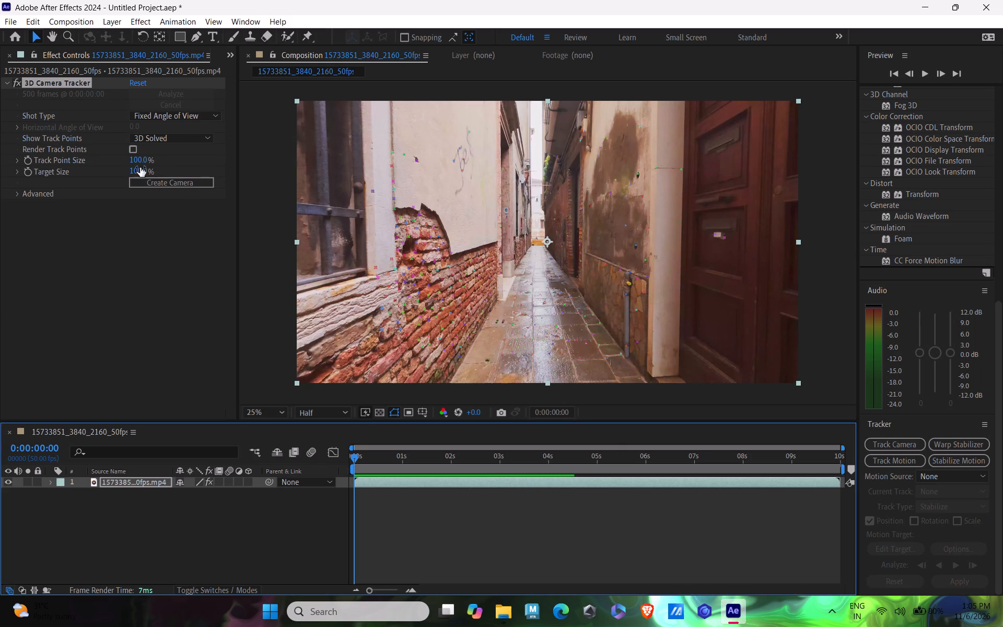
Set the 3D Camera Tracker's Track Point Size to 545%.
left_click_drag(131, 162, 135, 161)
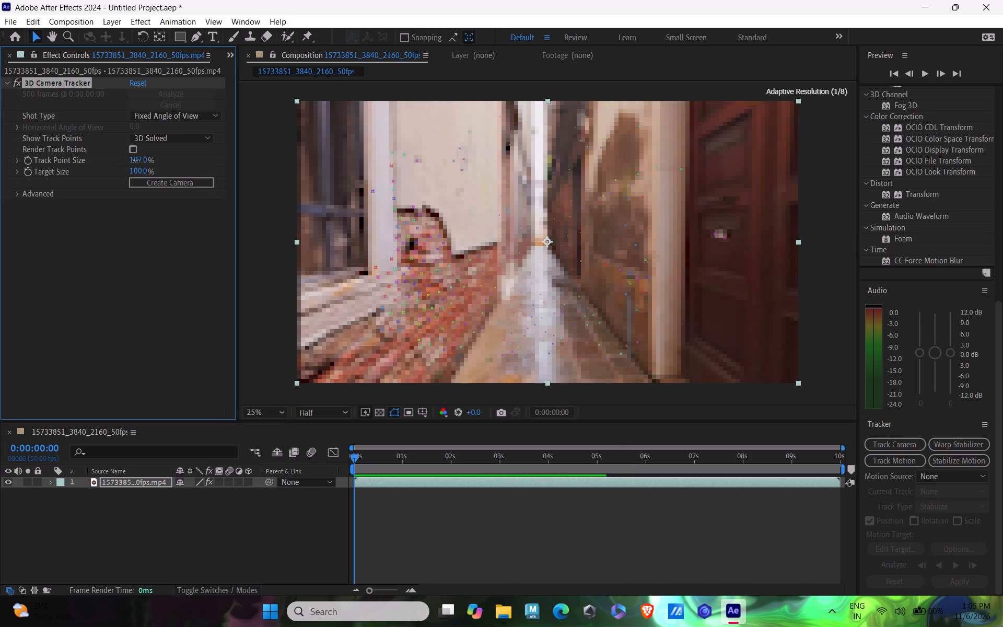
left_click_drag(135, 161, 242, 178)
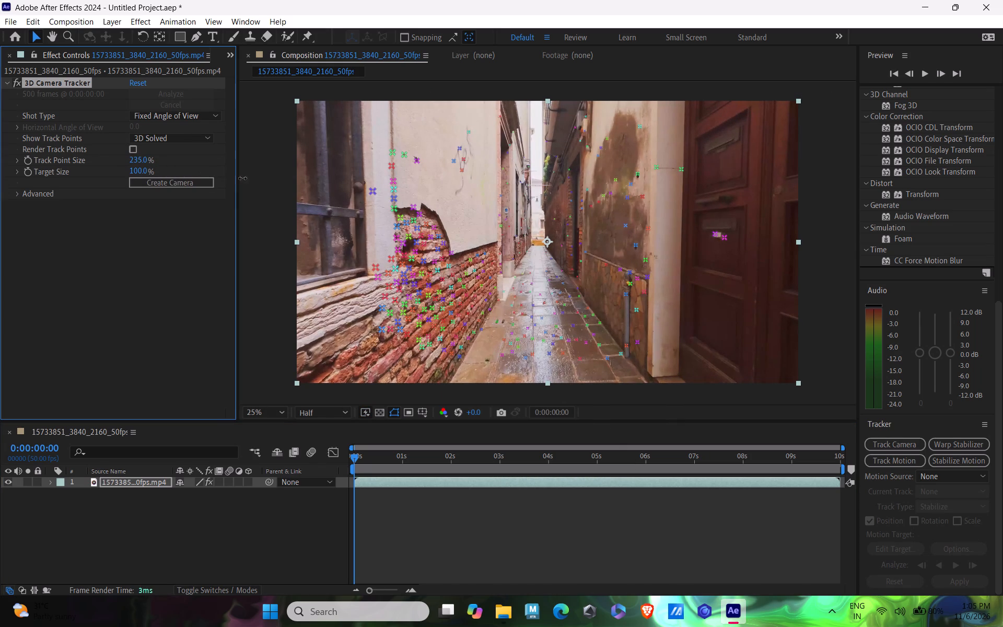
left_click_drag(242, 178, 483, 215)
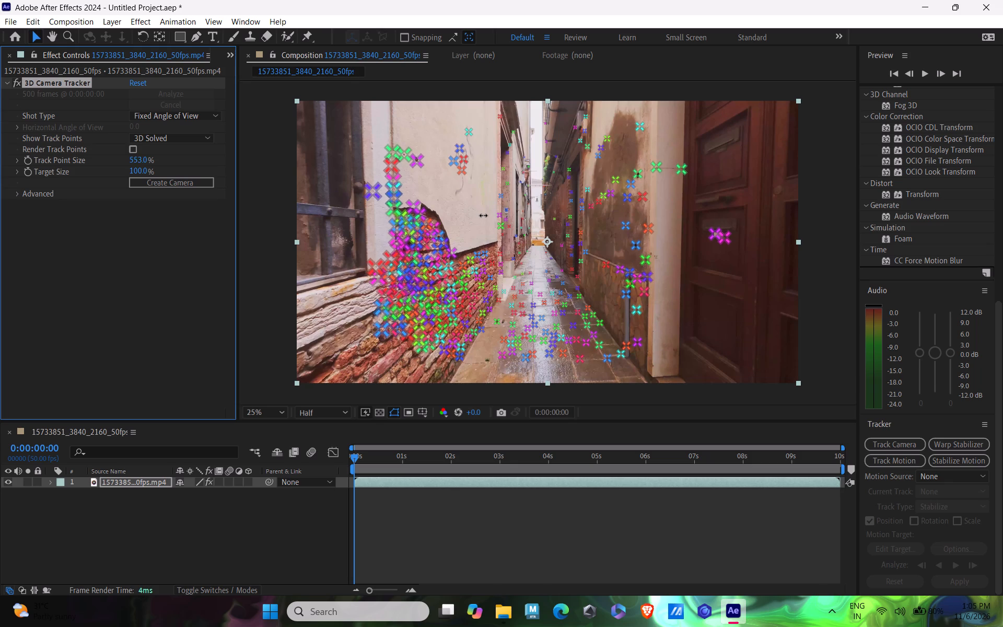
left_click_drag(483, 215, 479, 219)
Scrub the tracked alley footage up to about 0:00:05:36 and back to 0:00:00:00 to examine track points on the walls.
left_click_drag(356, 453, 386, 455)
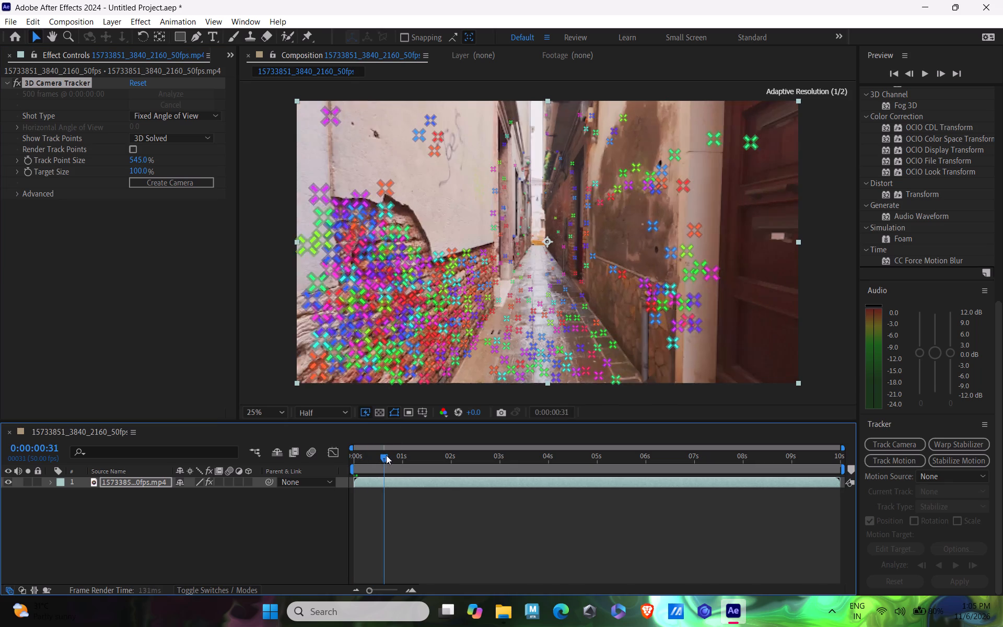
left_click_drag(386, 455, 397, 452)
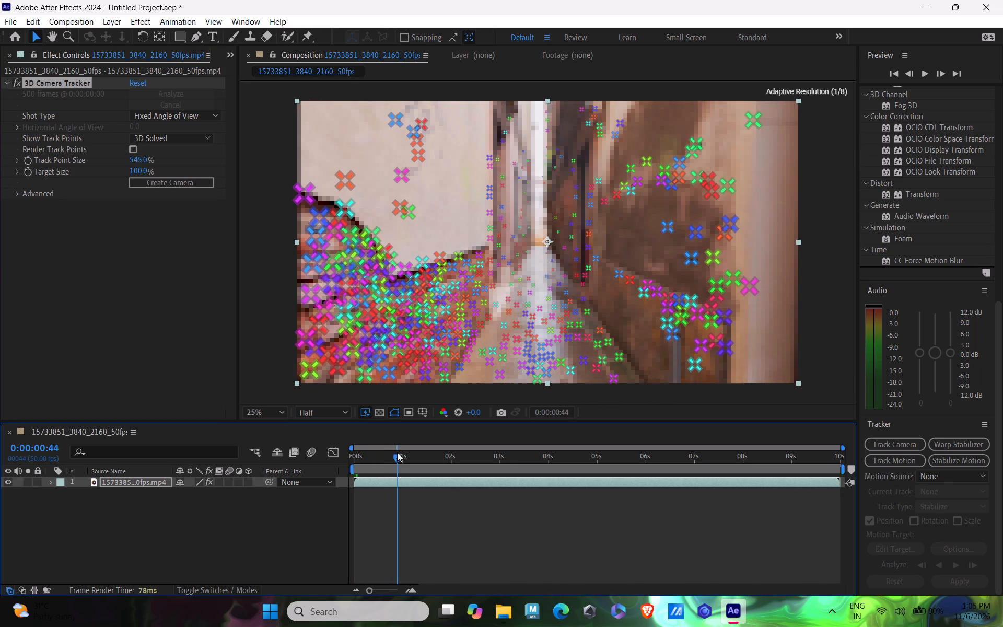
left_click_drag(397, 452, 420, 452)
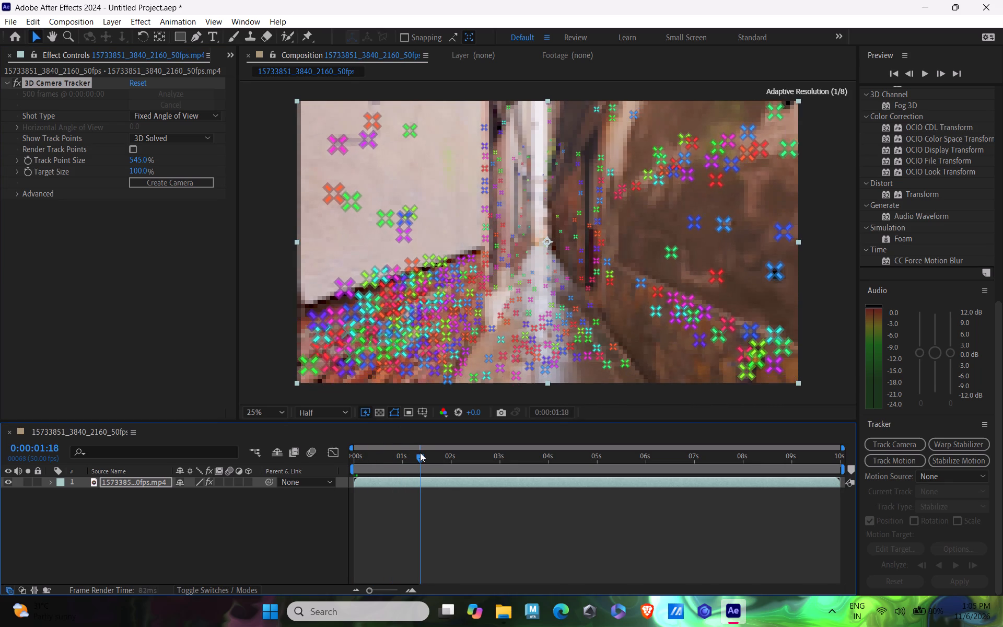
left_click_drag(420, 452, 424, 451)
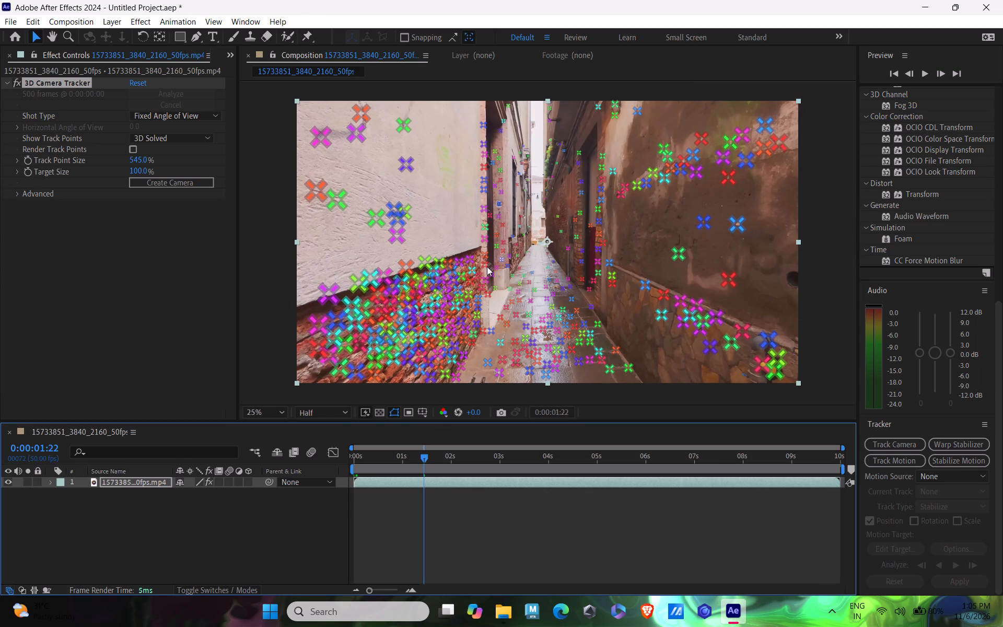
left_click_drag(428, 455, 460, 451)
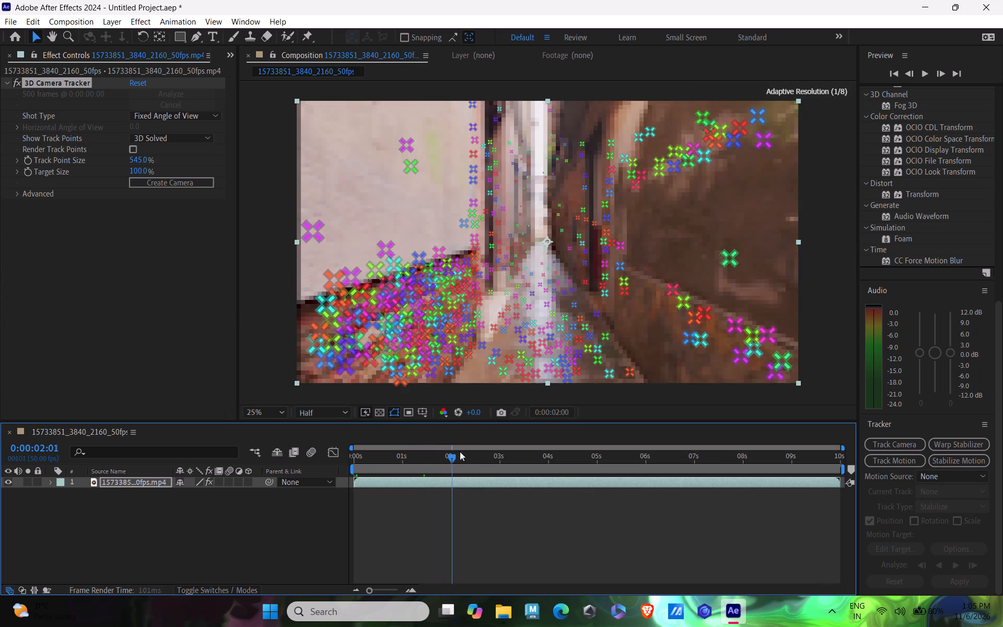
left_click_drag(460, 451, 384, 444)
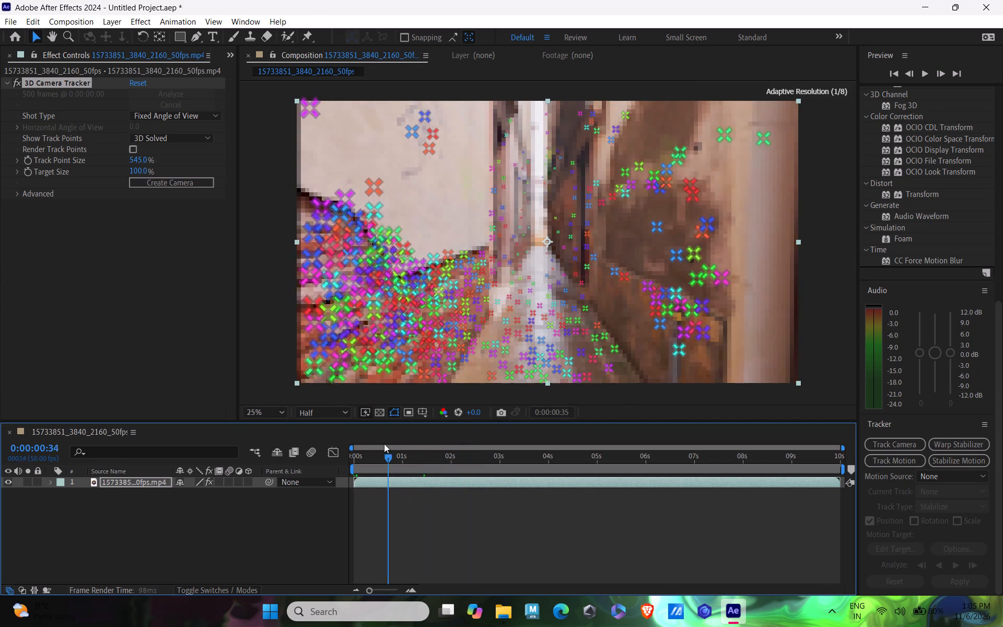
left_click_drag(384, 444, 415, 429)
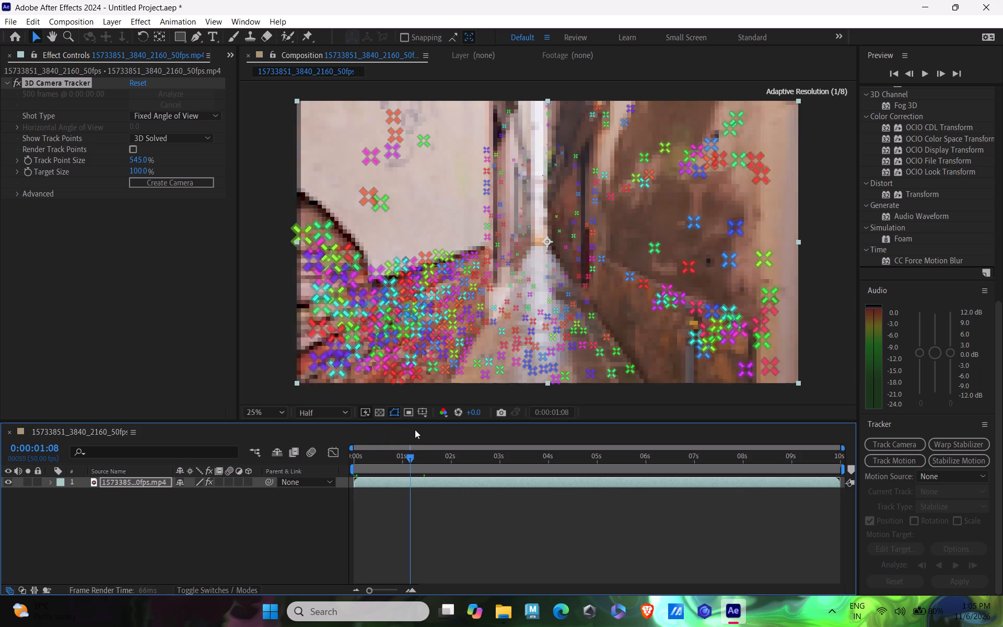
left_click_drag(415, 429, 538, 427)
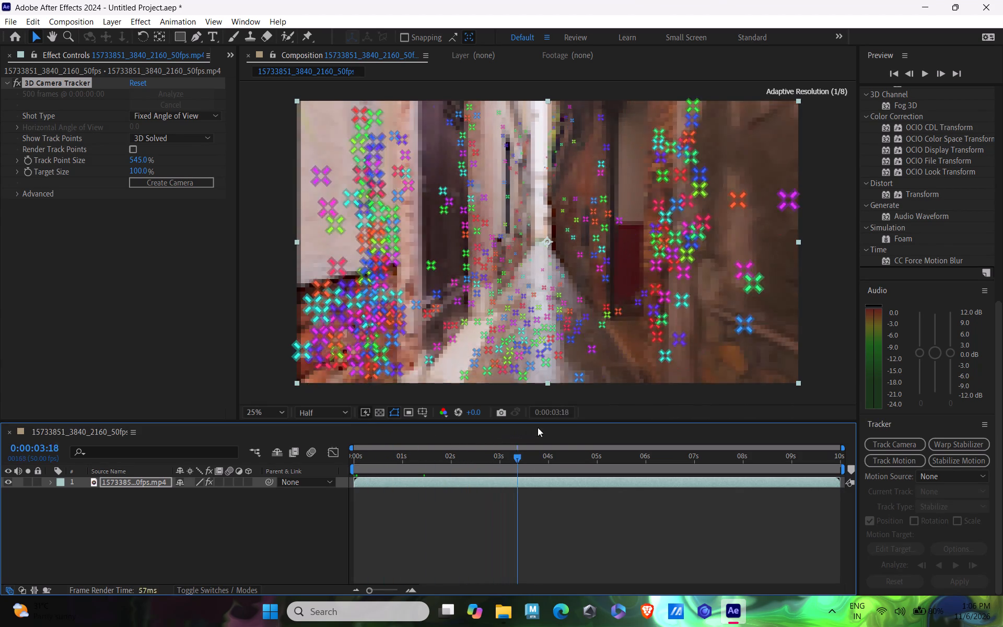
left_click_drag(538, 427, 636, 433)
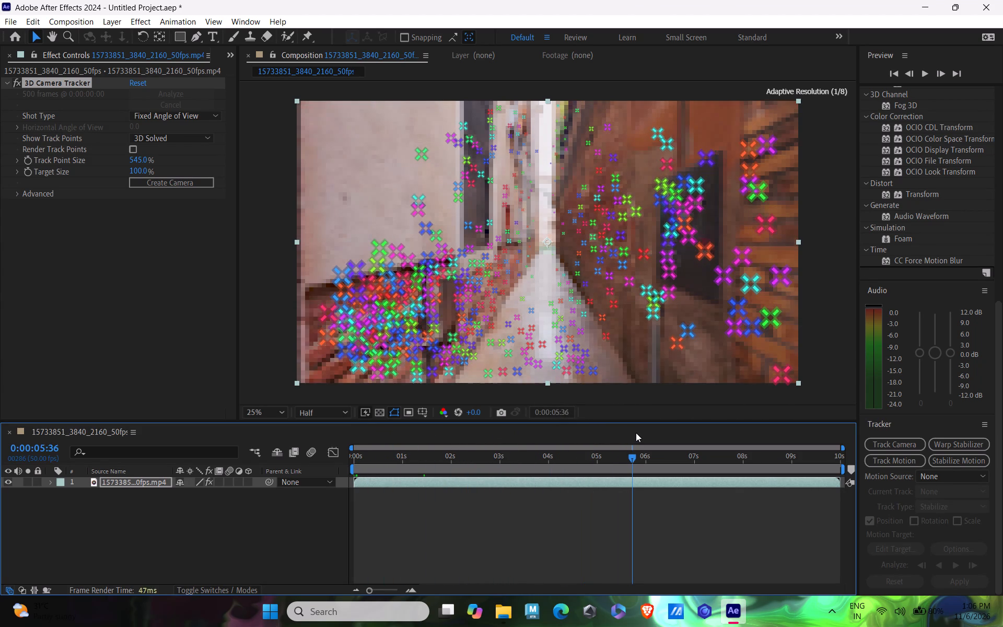
left_click_drag(636, 433, 307, 423)
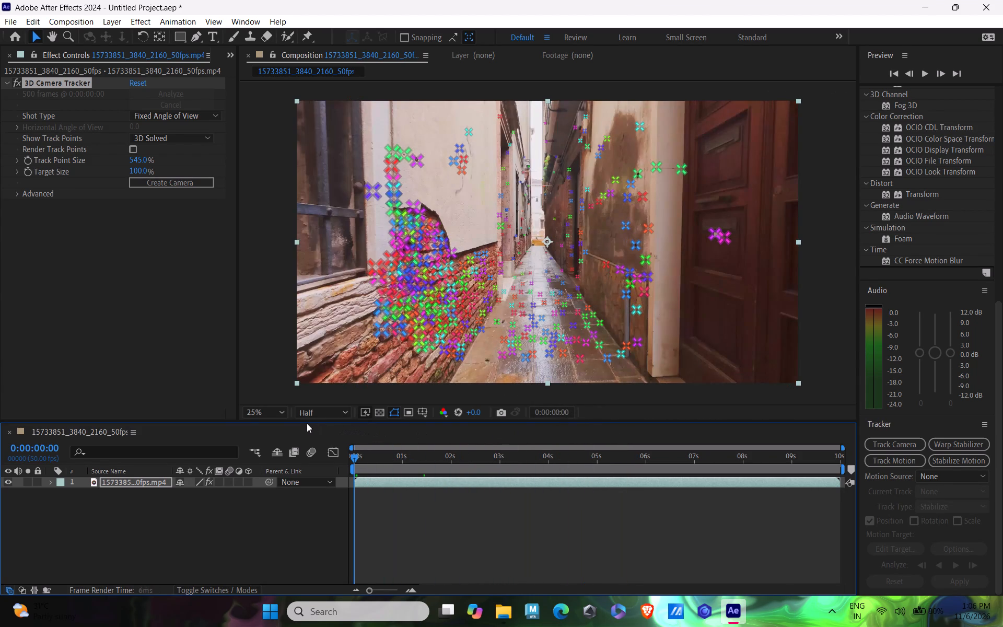
left_click_drag(307, 423, 358, 400)
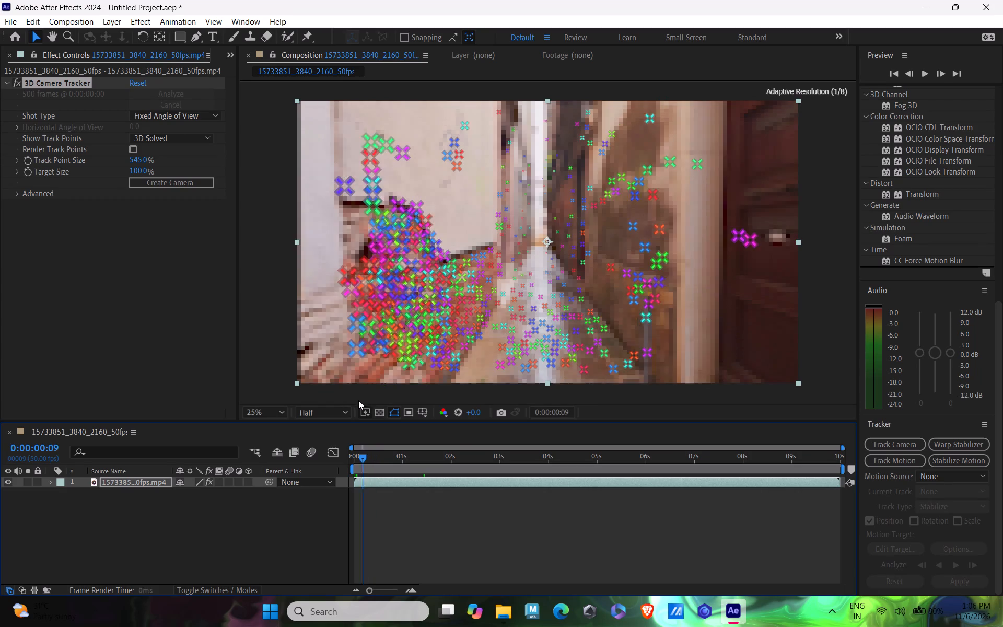
left_click_drag(358, 400, 355, 400)
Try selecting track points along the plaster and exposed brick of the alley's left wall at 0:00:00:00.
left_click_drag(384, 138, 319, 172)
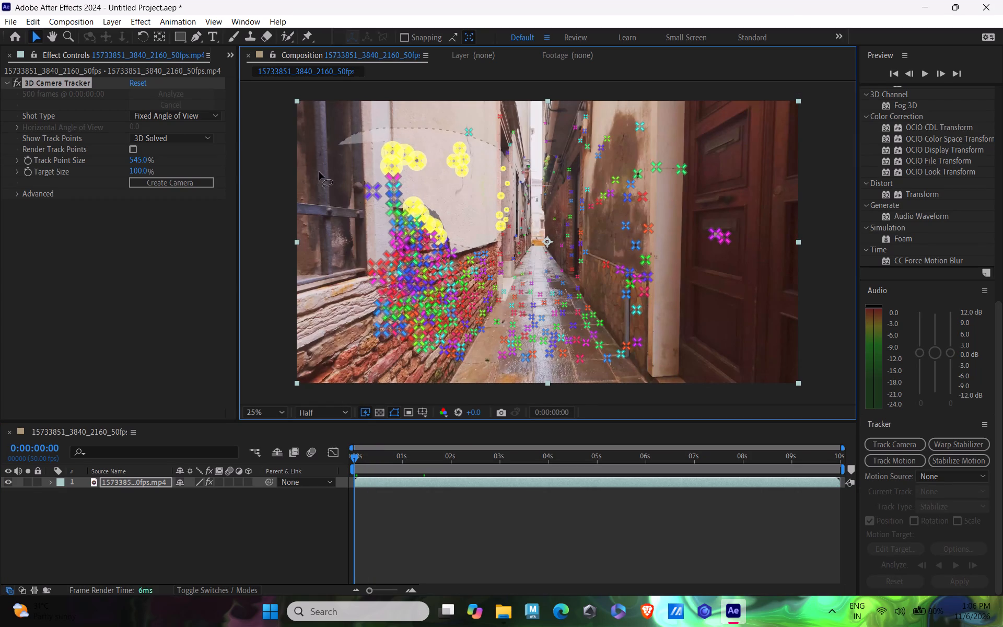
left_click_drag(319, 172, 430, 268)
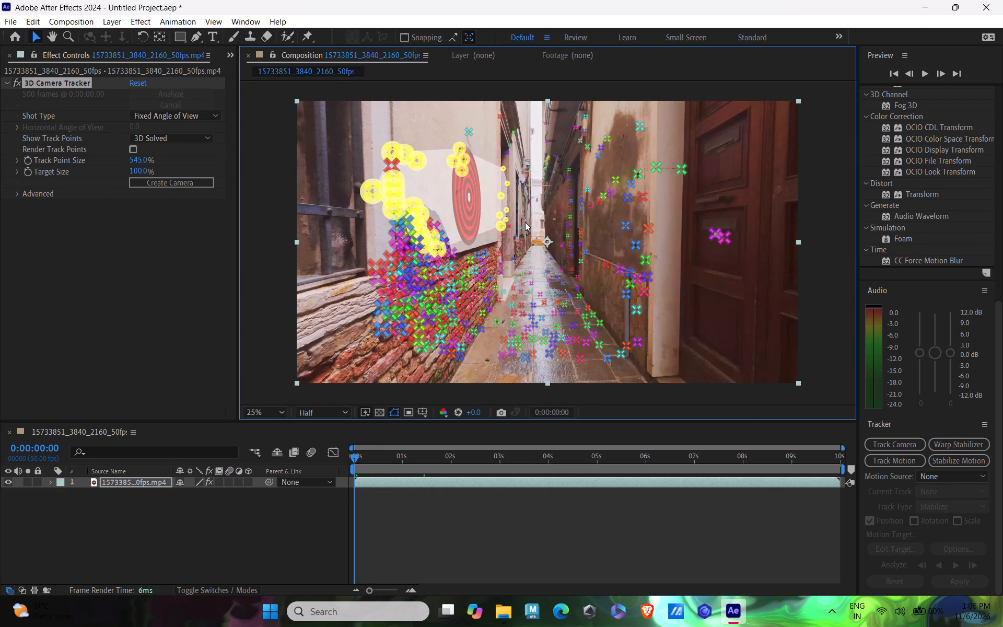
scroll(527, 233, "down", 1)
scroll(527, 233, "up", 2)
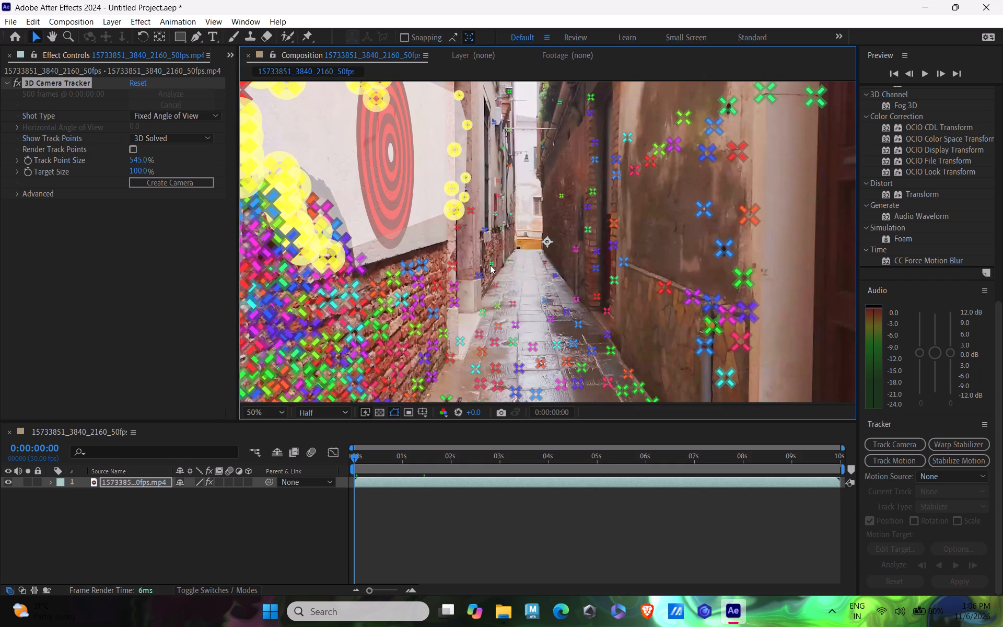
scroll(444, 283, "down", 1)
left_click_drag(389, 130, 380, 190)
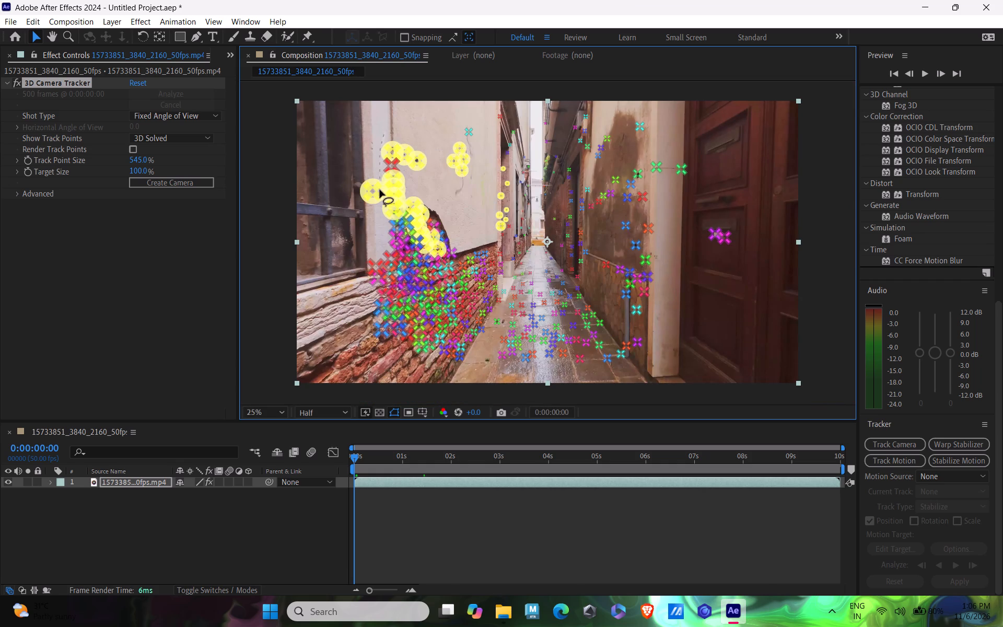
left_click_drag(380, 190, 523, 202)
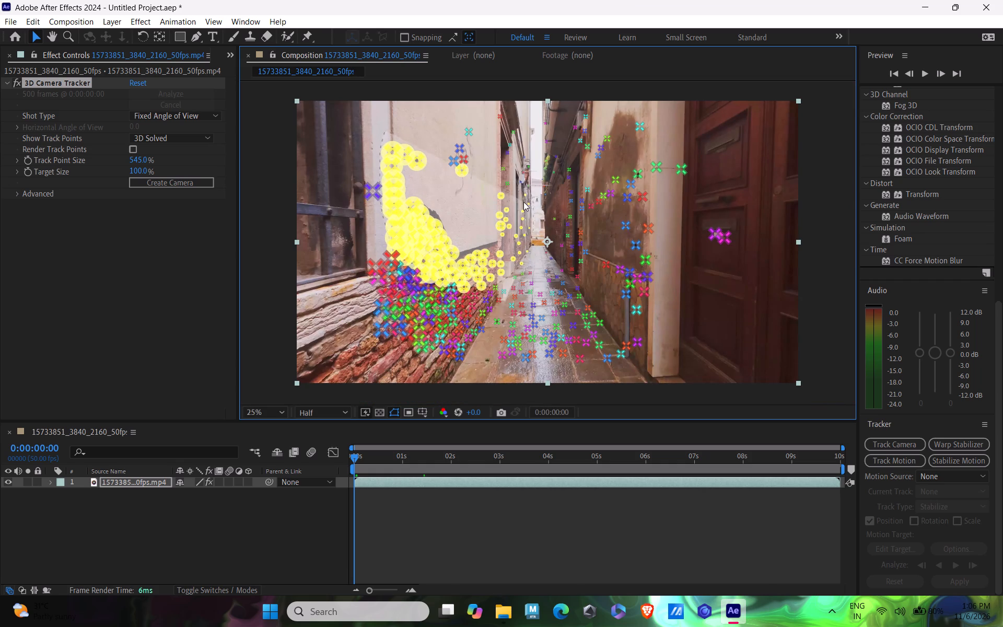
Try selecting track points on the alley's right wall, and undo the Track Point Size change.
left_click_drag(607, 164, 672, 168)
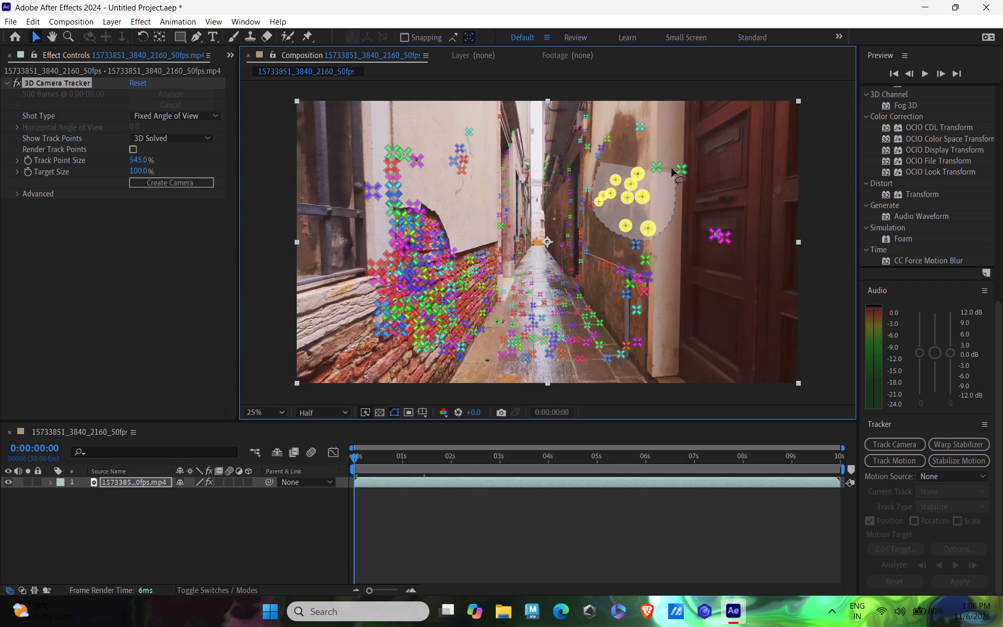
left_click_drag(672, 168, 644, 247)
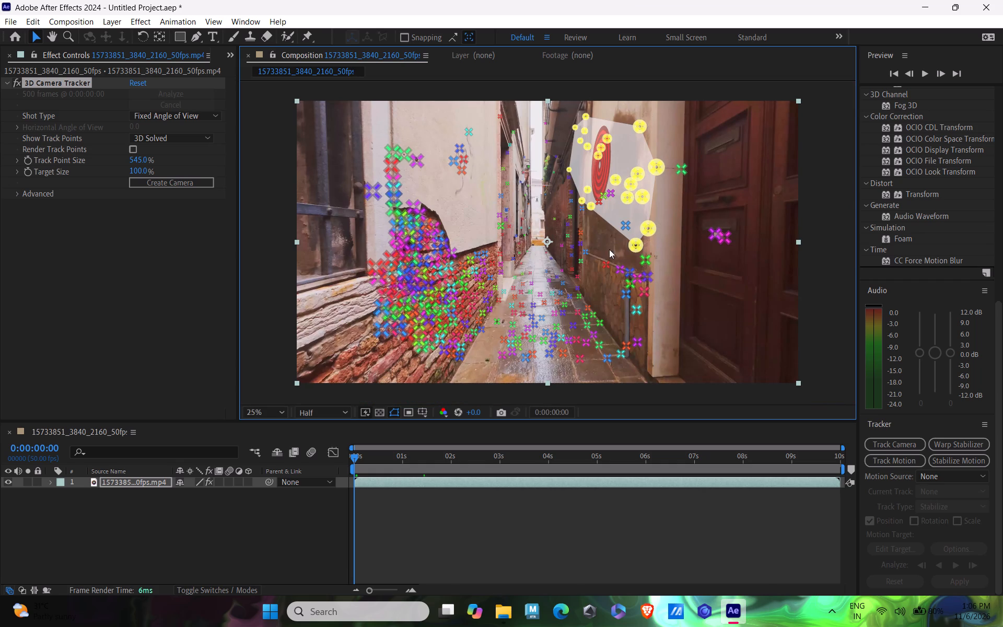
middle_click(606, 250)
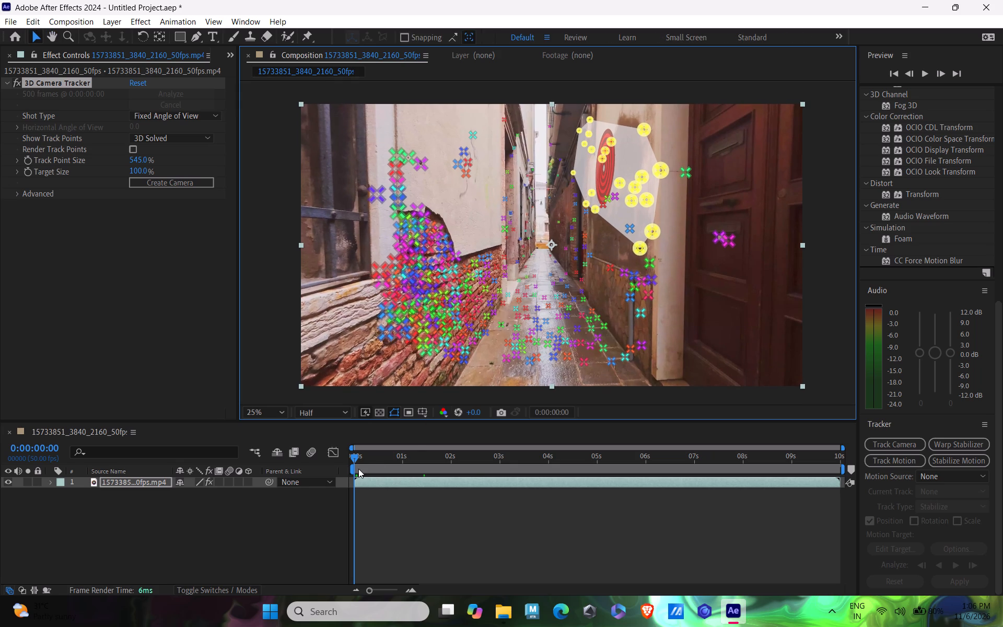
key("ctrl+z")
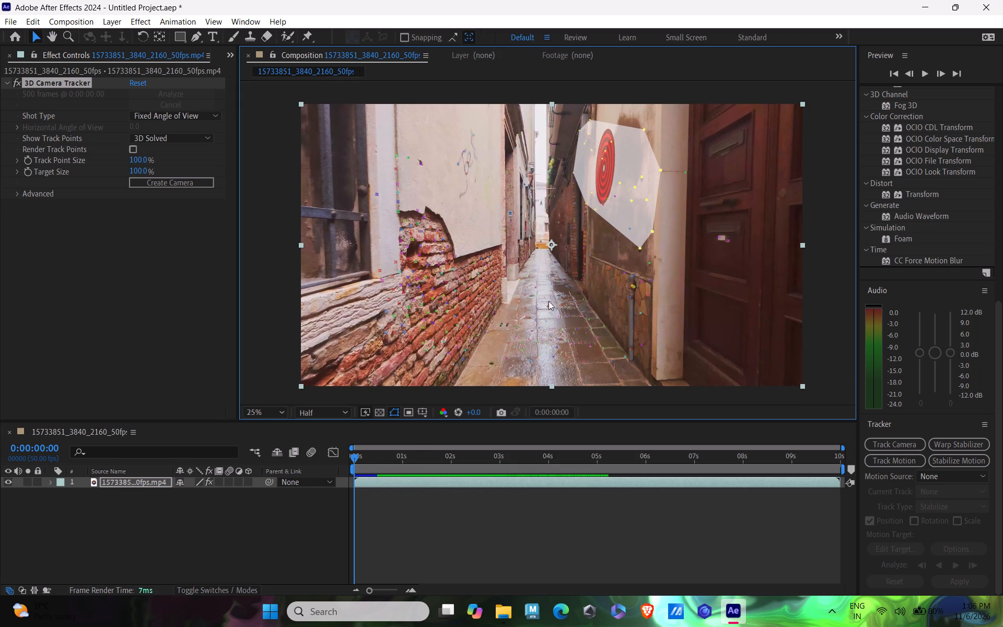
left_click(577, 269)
Move to 0:00:00:30 and set the 3D Camera Tracker's Track Point Size to 297%.
left_click_drag(353, 456, 367, 457)
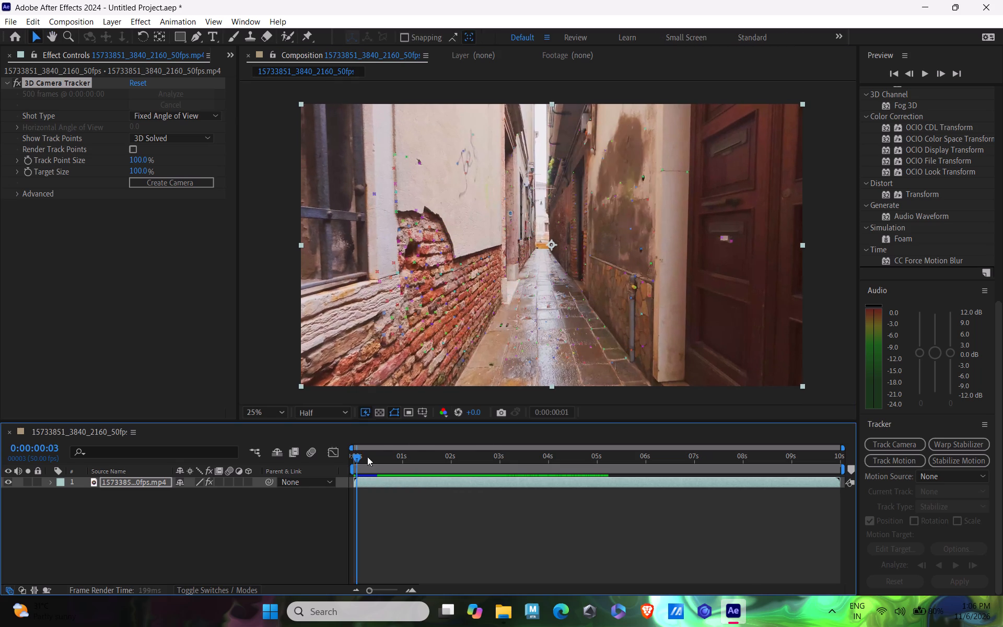
left_click_drag(367, 457, 382, 459)
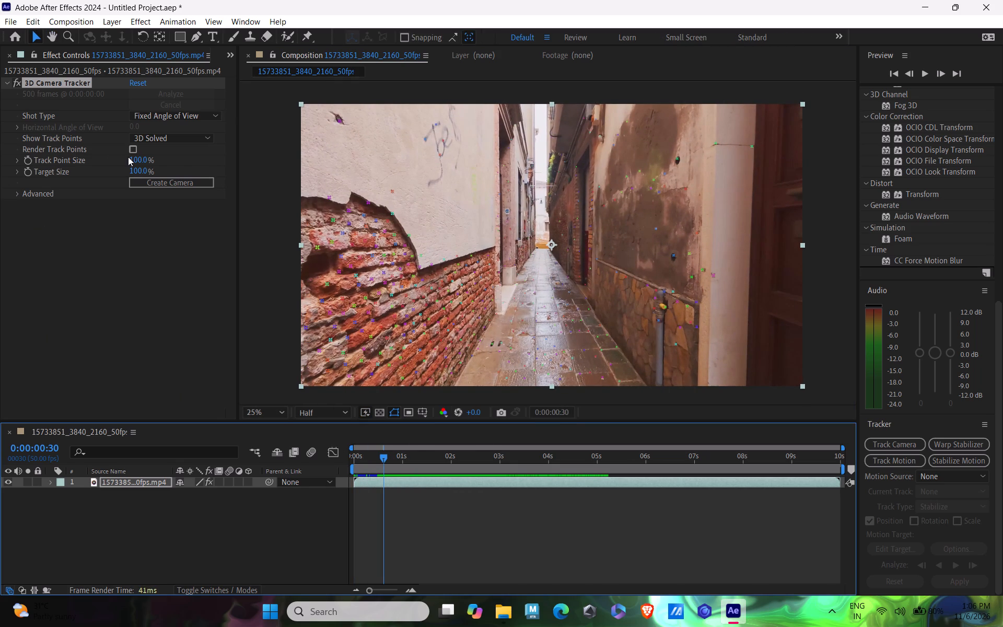
left_click_drag(134, 159, 247, 171)
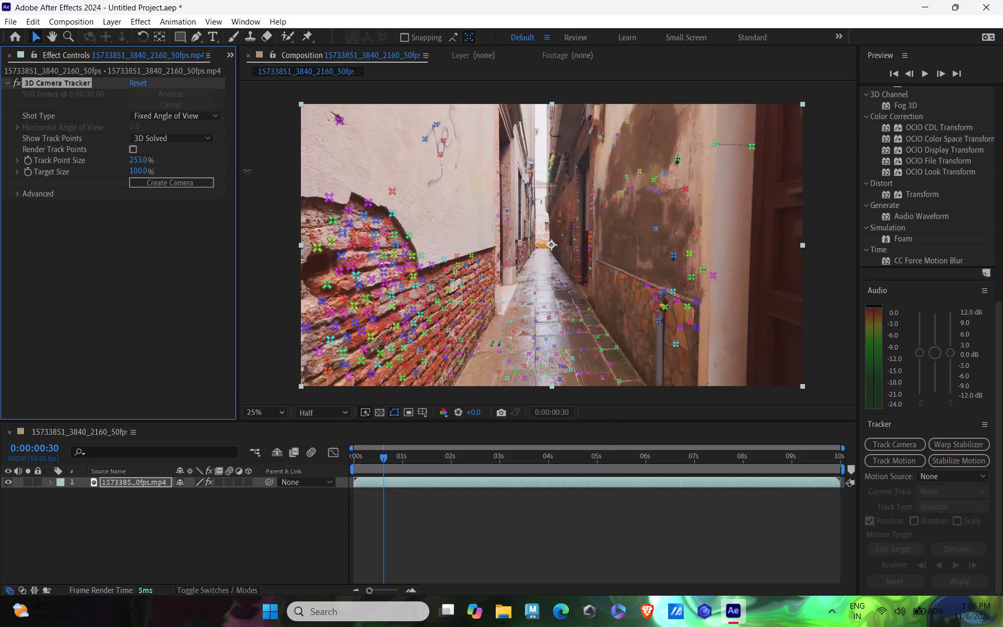
left_click_drag(247, 171, 283, 178)
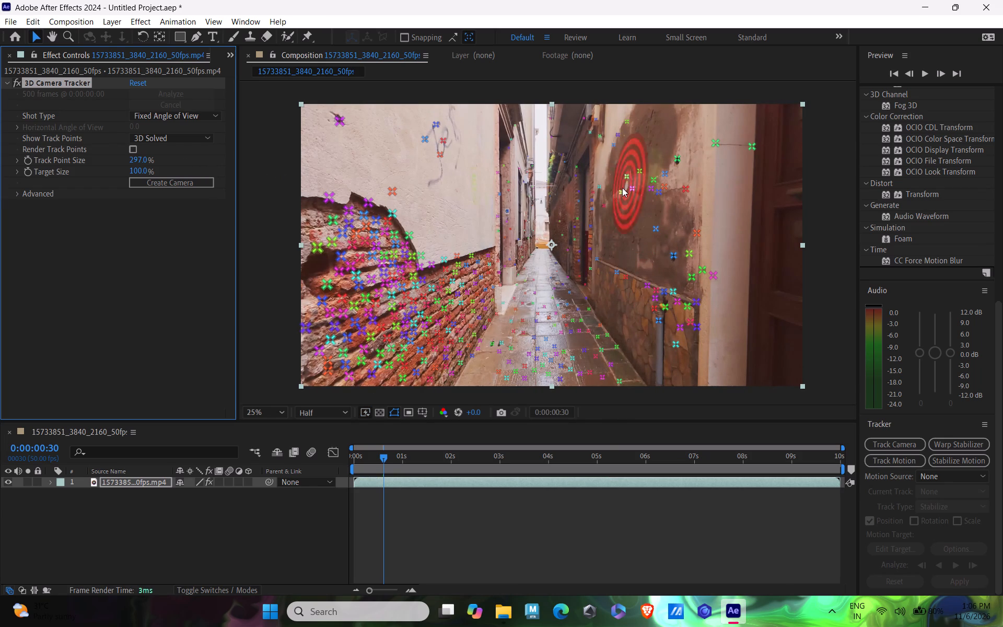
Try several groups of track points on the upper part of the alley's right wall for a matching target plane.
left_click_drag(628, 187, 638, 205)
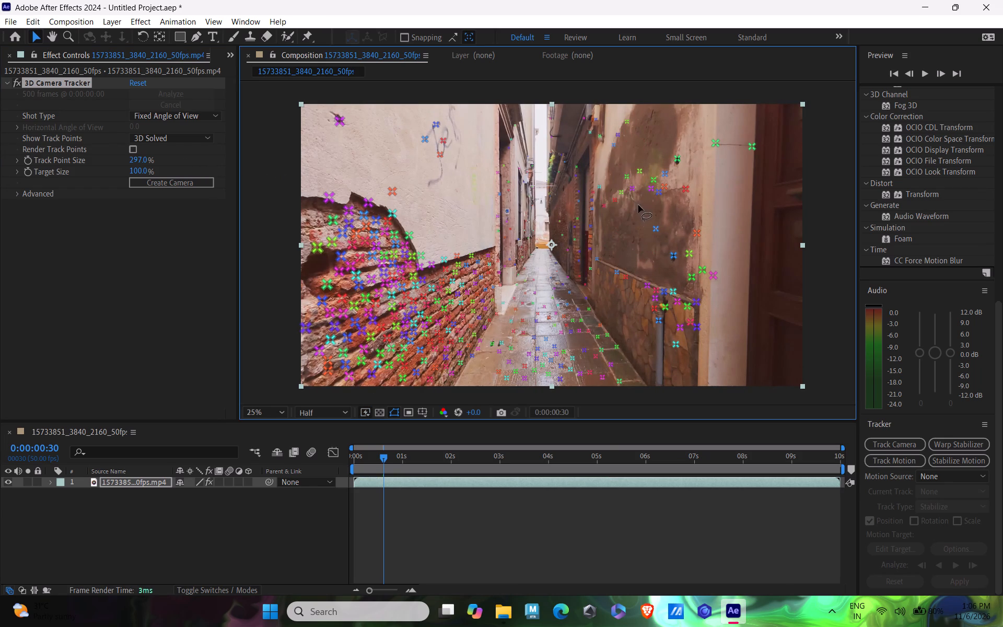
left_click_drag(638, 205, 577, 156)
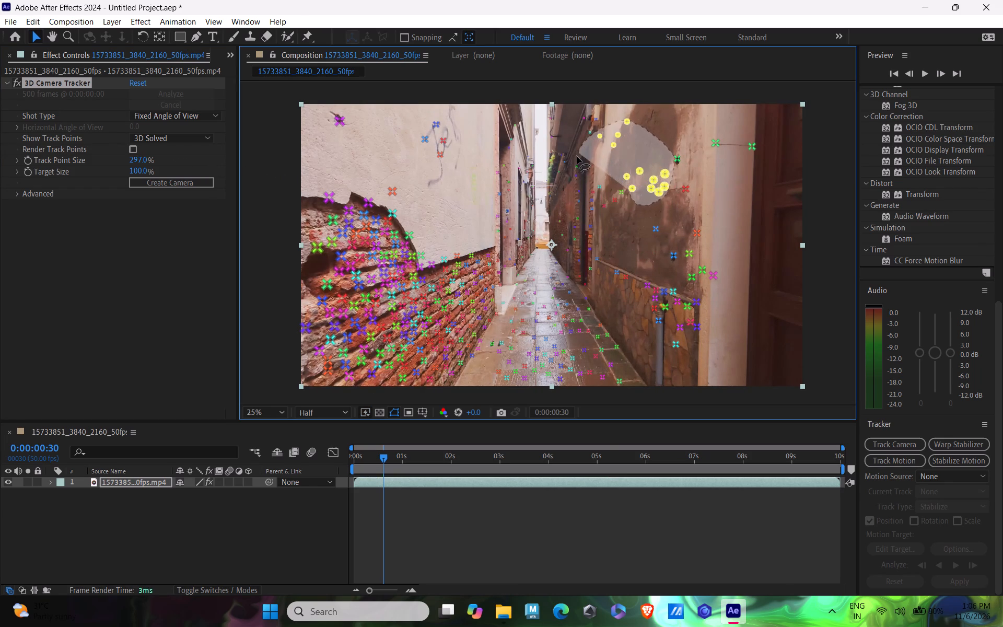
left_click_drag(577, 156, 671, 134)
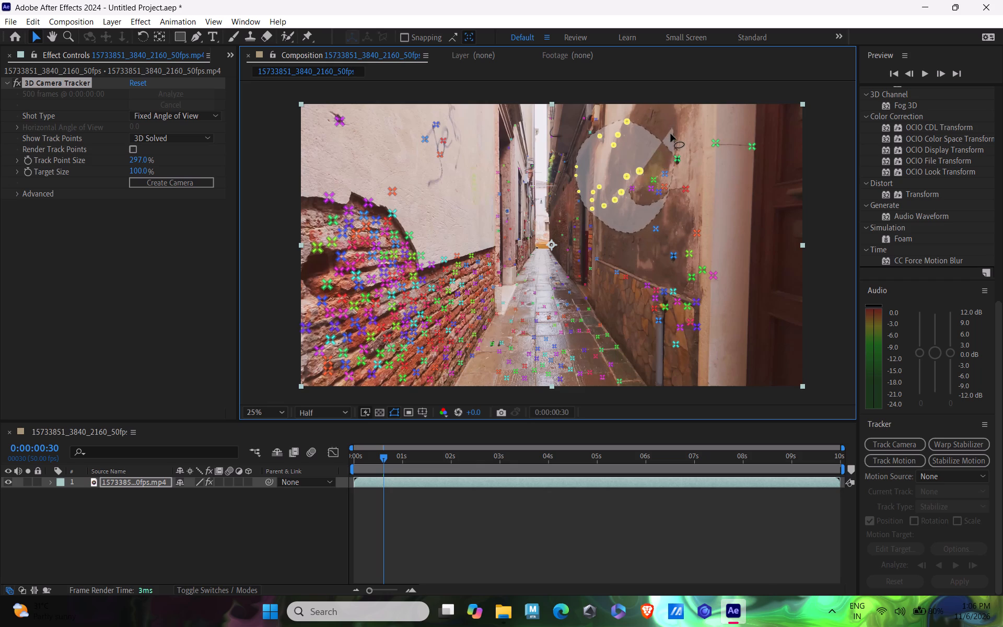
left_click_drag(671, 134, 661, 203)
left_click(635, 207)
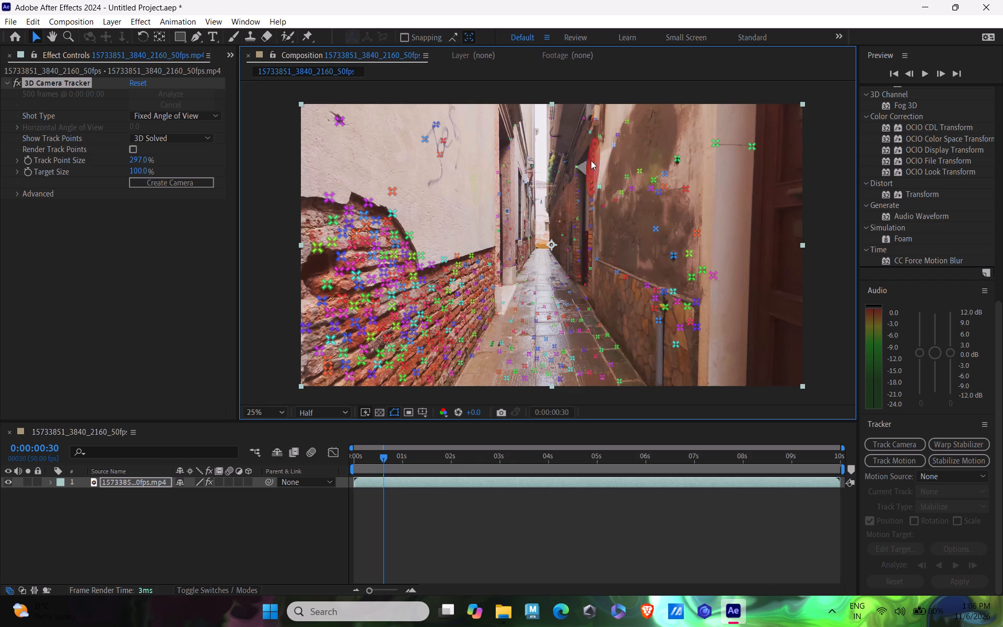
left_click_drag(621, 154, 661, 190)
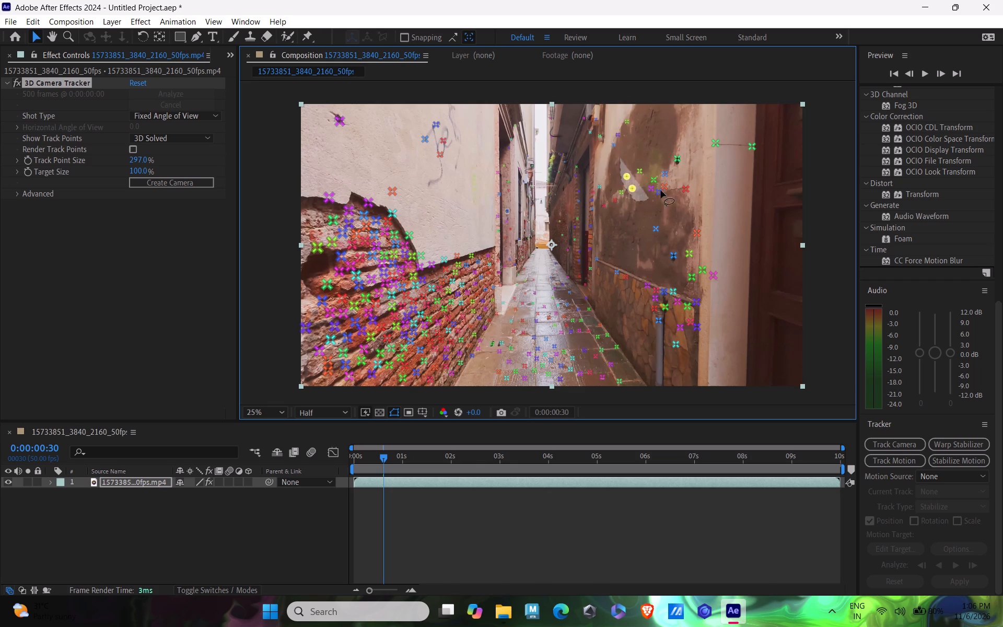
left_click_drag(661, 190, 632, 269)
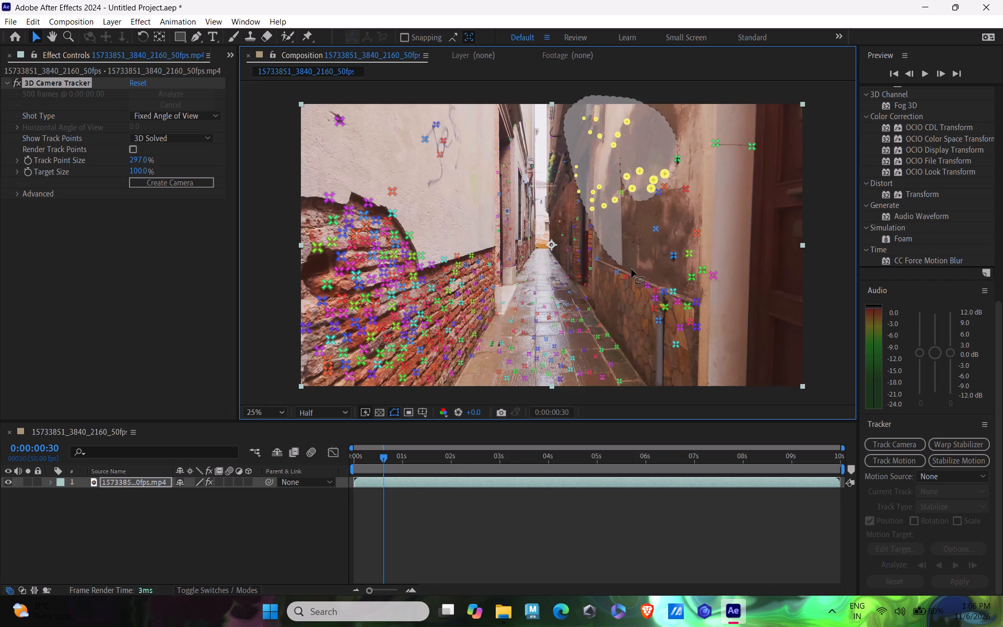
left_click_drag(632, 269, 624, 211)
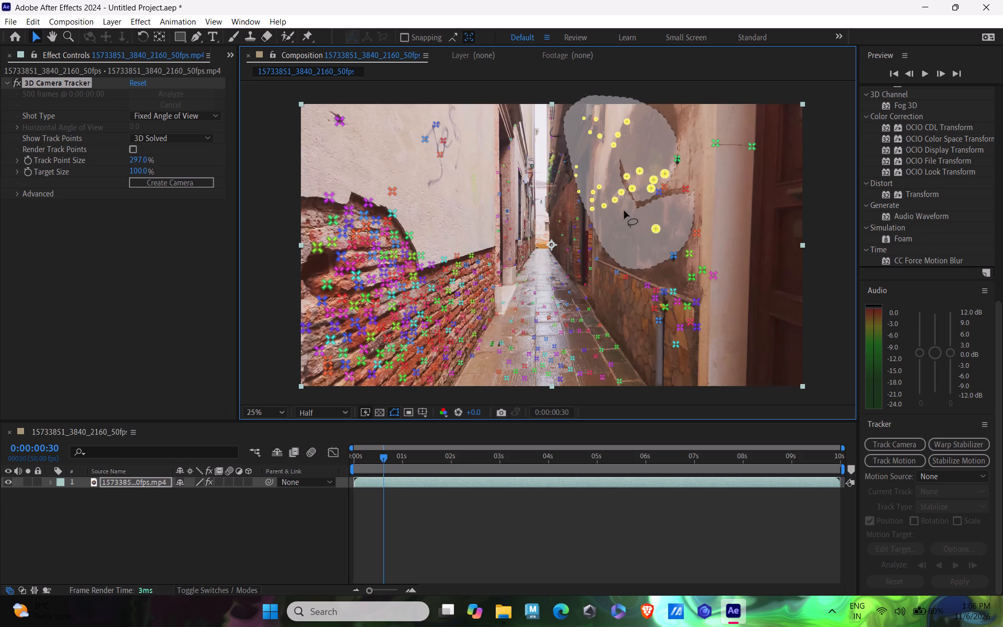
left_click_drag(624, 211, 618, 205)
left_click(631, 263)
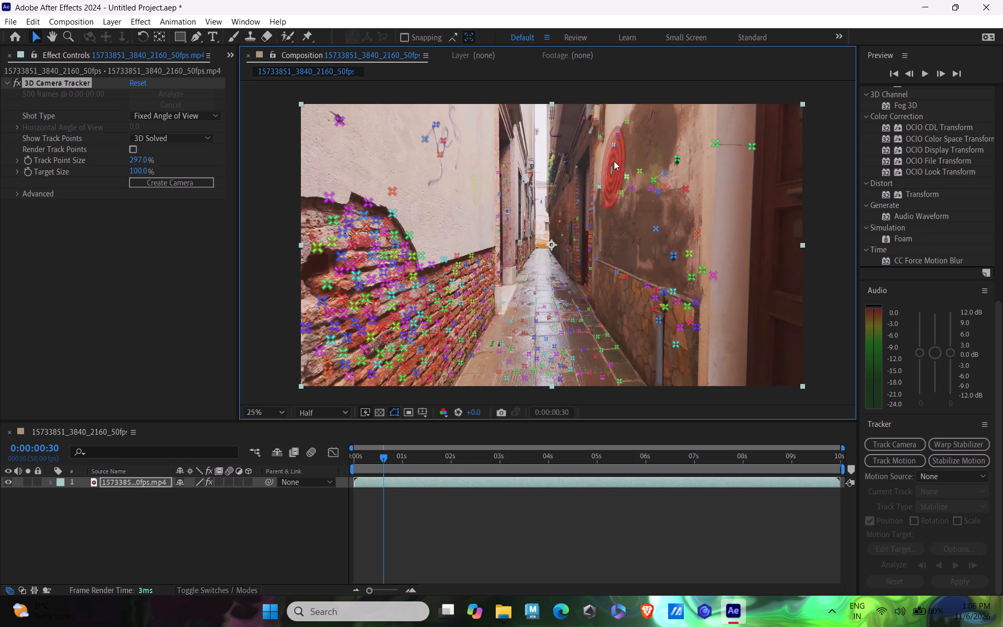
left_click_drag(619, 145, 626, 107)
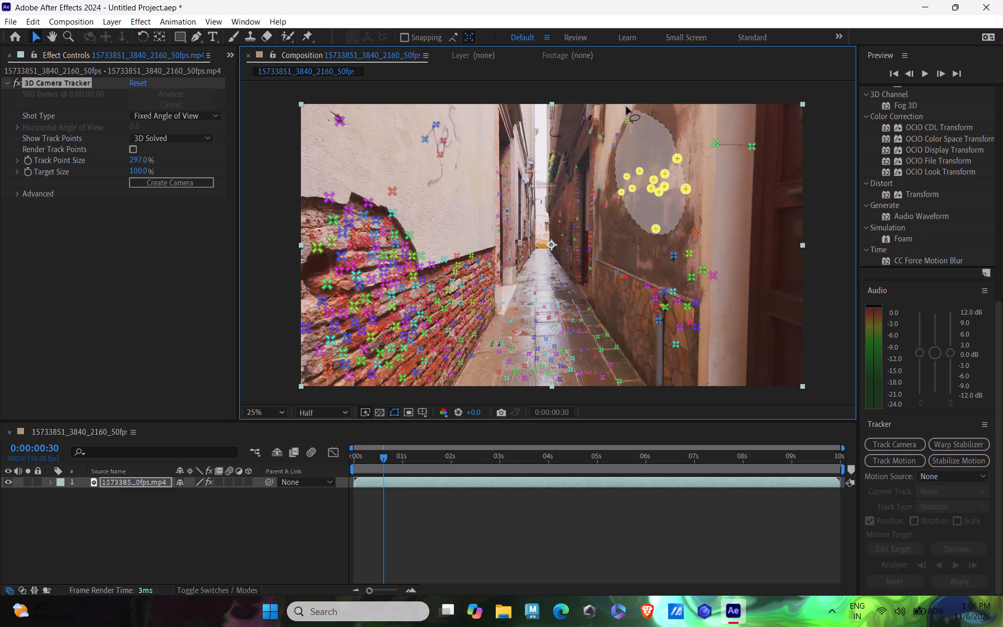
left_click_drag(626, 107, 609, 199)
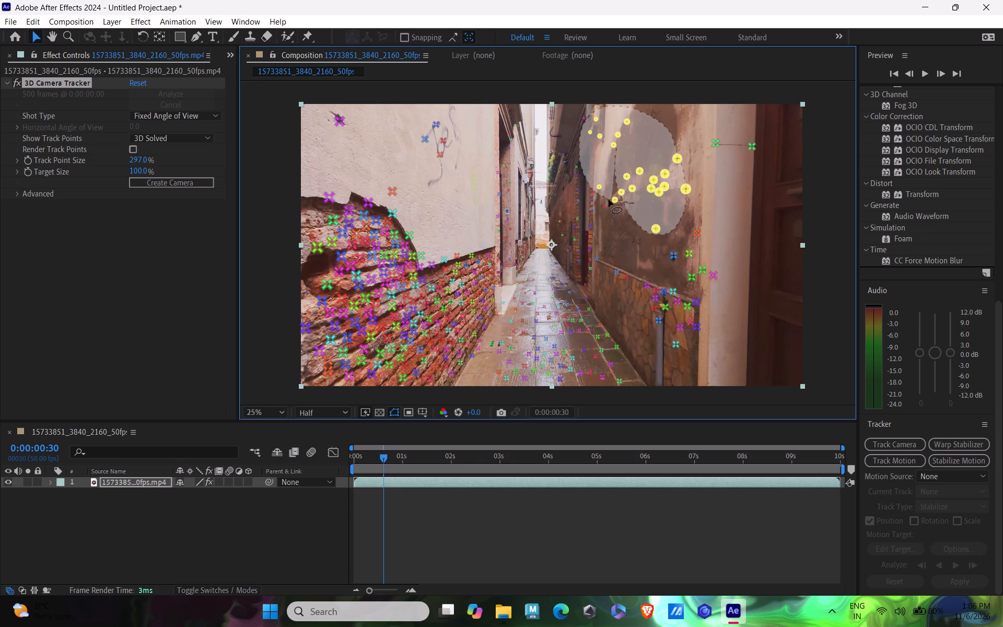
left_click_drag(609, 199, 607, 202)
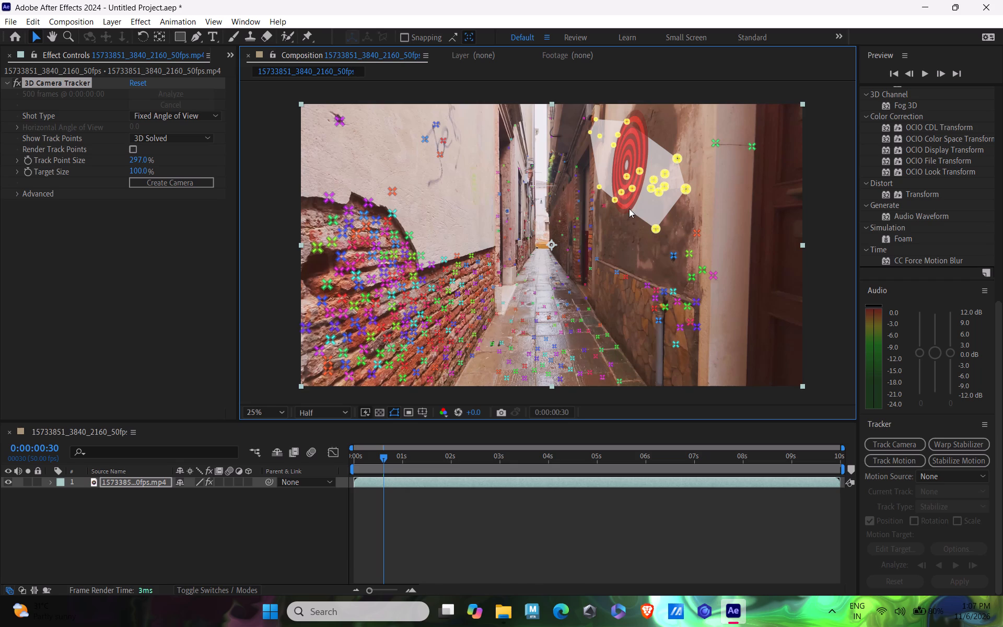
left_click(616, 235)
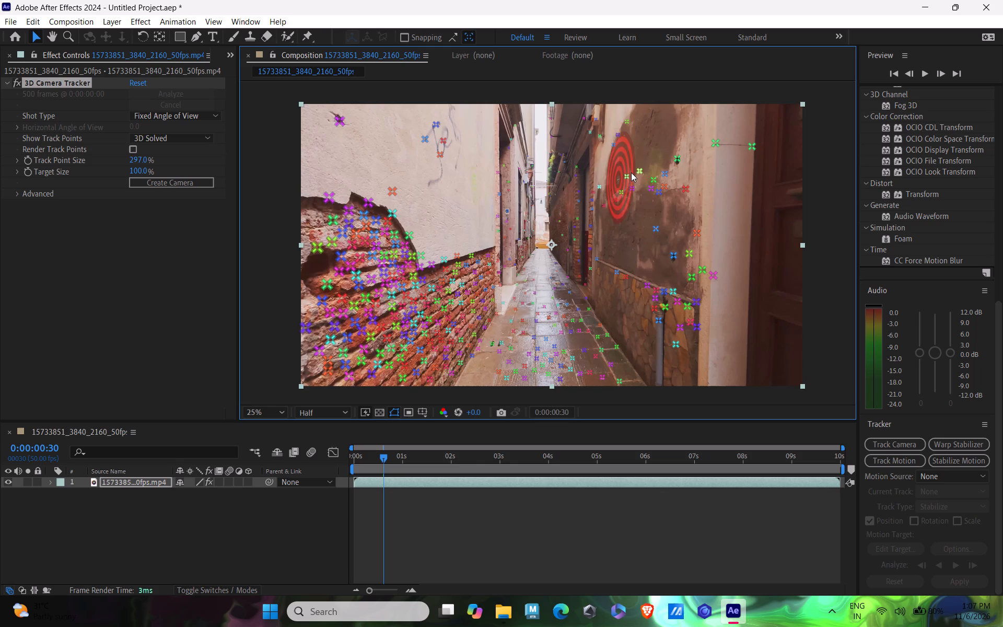
Create a solid and camera from the cluster of track points on the upper part of the alley's right wall.
left_click_drag(631, 172, 613, 104)
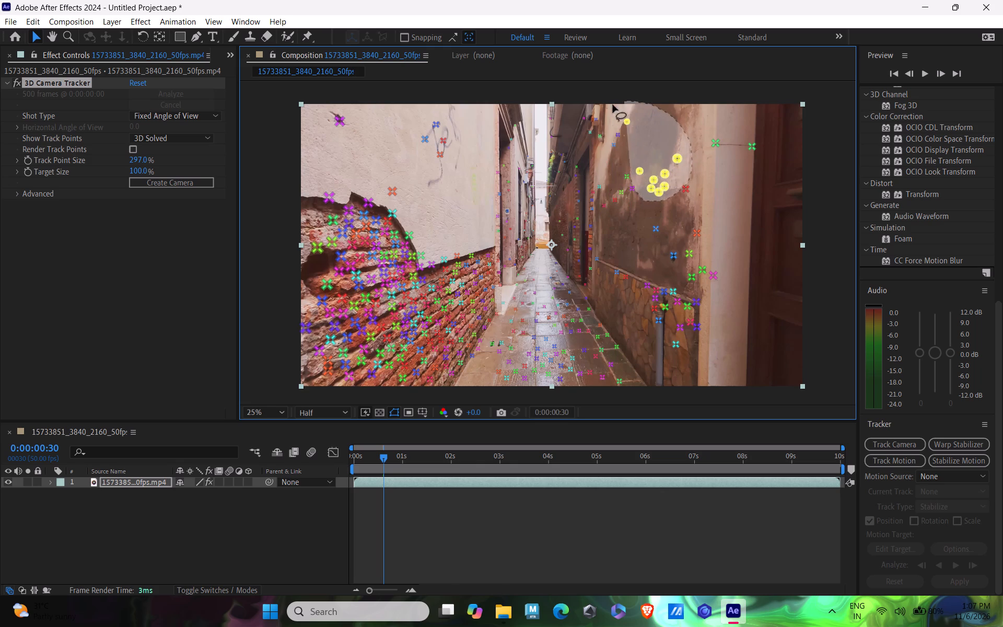
left_click_drag(613, 104, 630, 202)
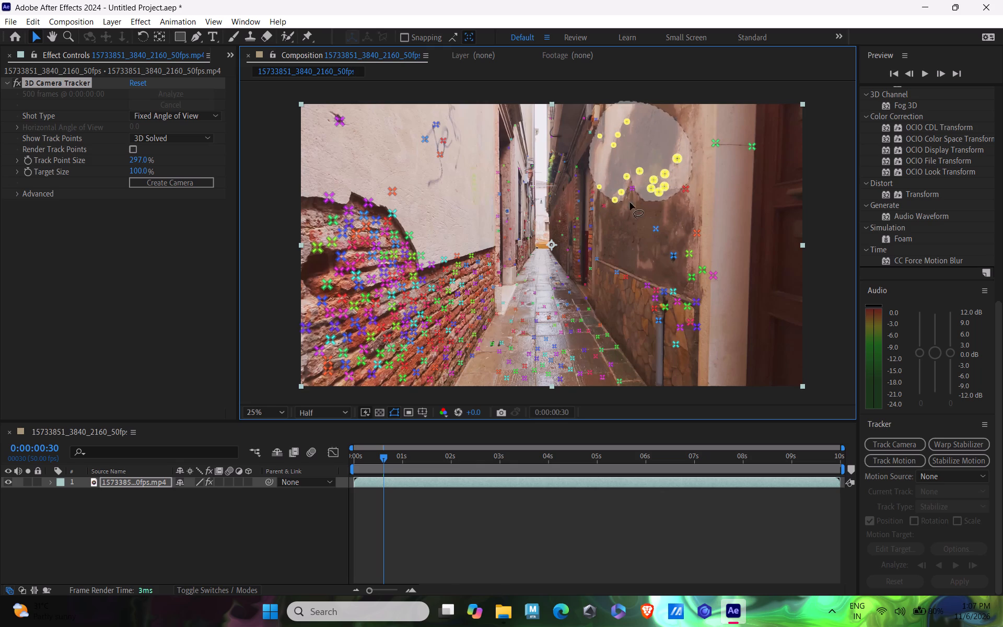
left_click_drag(630, 202, 639, 202)
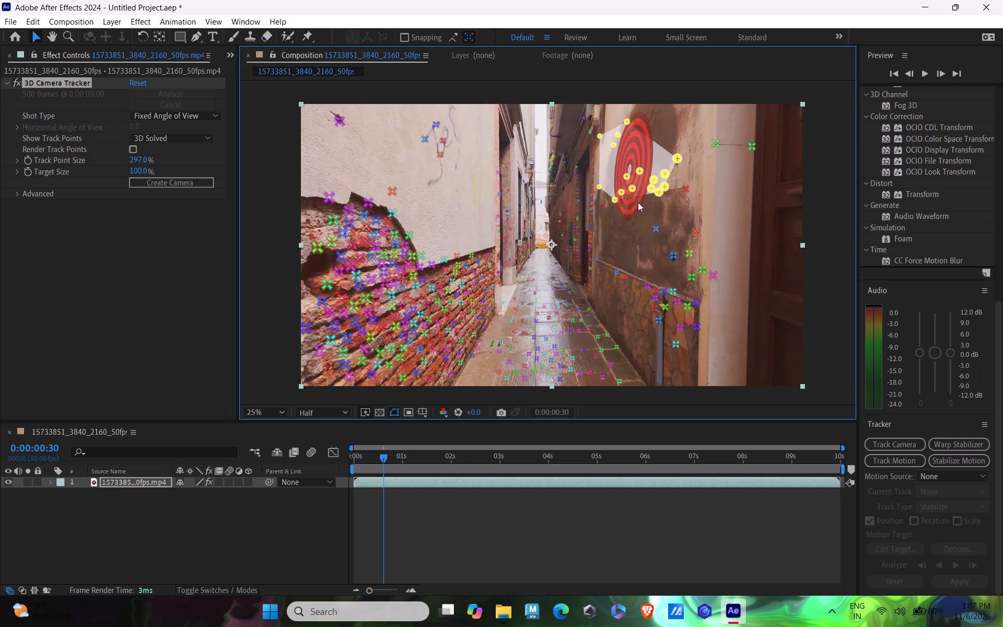
right_click(616, 152)
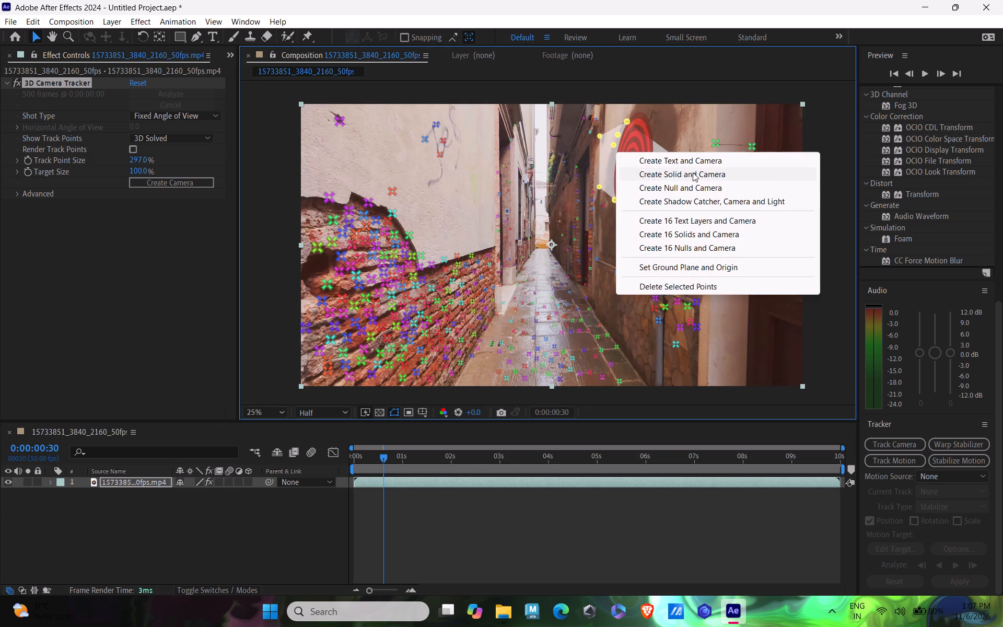
left_click(693, 172)
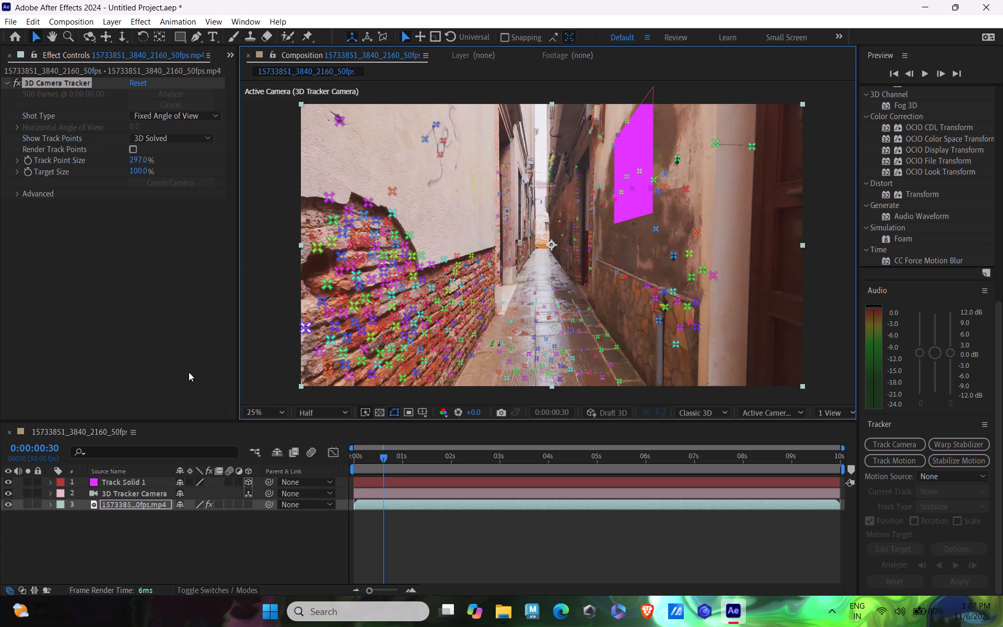
Open the Track Solid 1 layer in its own layer view.
left_click(117, 482)
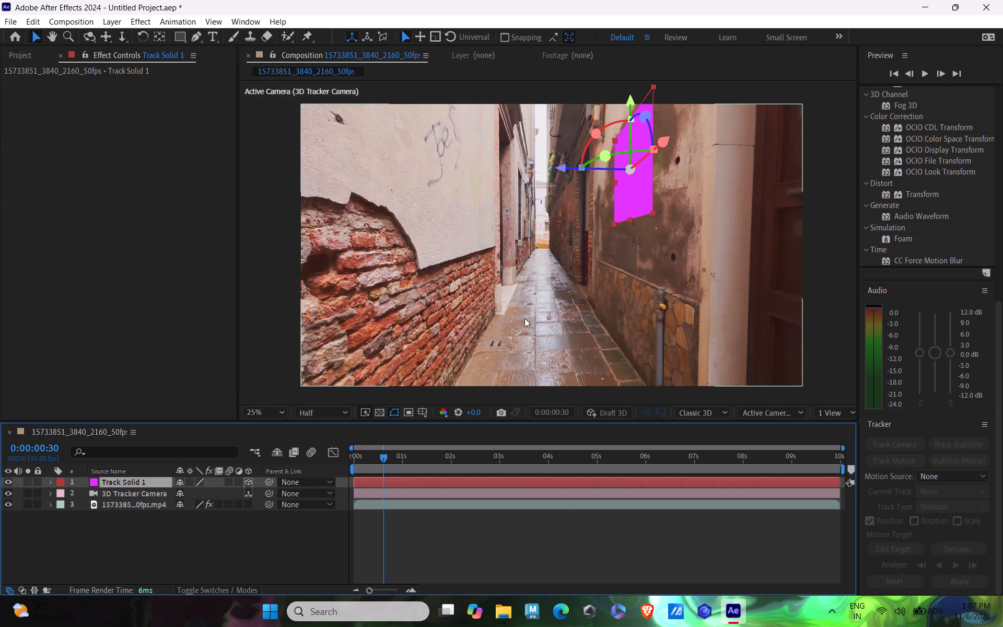
double_click(102, 481)
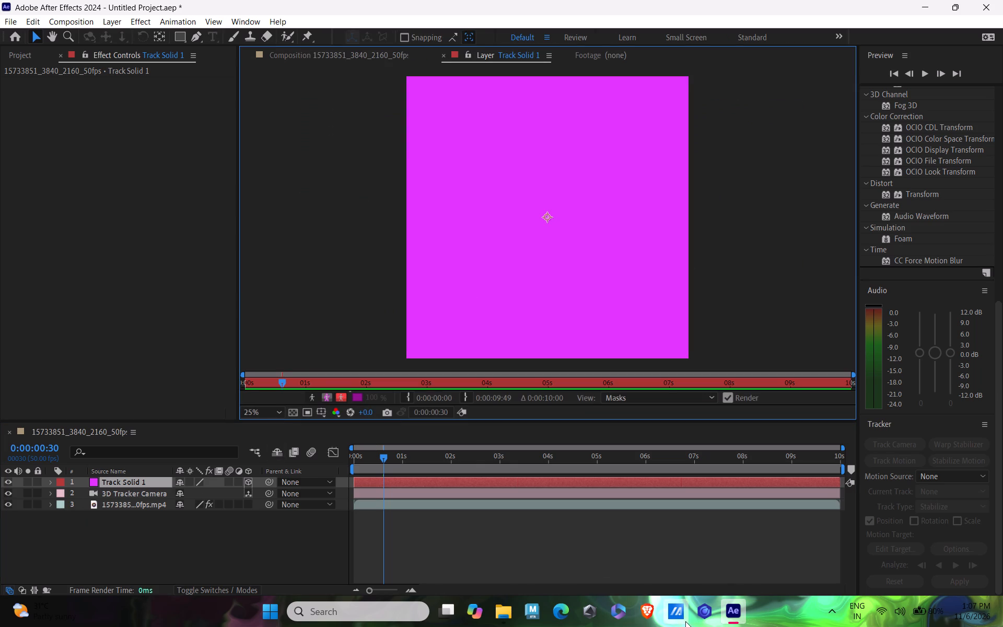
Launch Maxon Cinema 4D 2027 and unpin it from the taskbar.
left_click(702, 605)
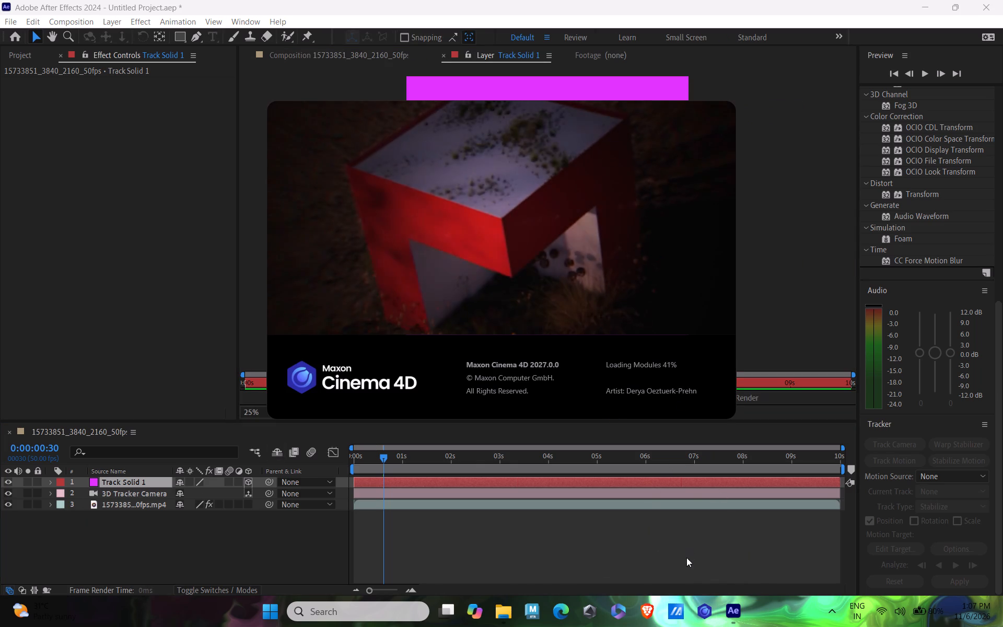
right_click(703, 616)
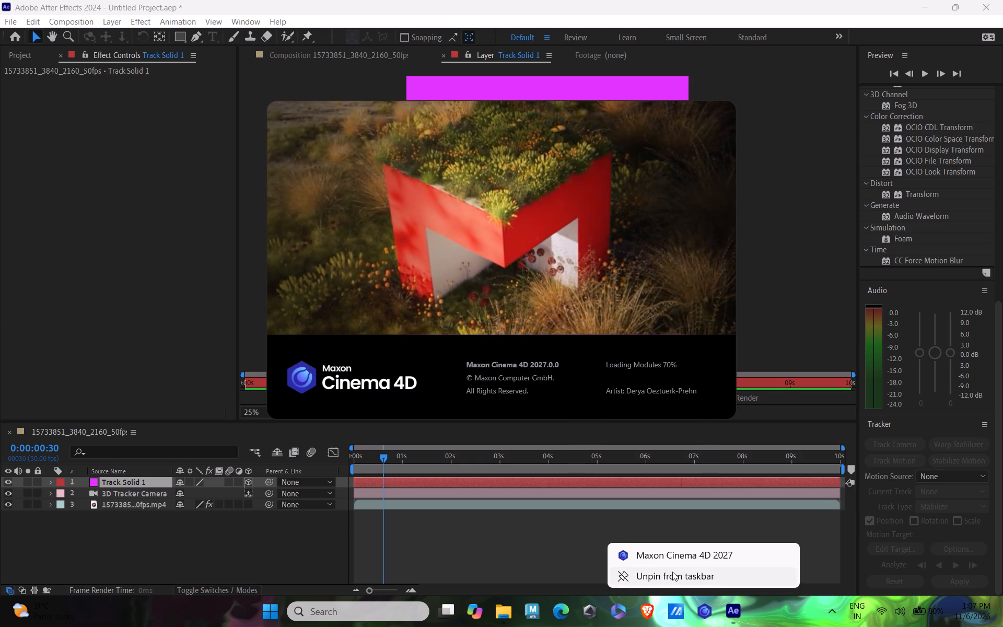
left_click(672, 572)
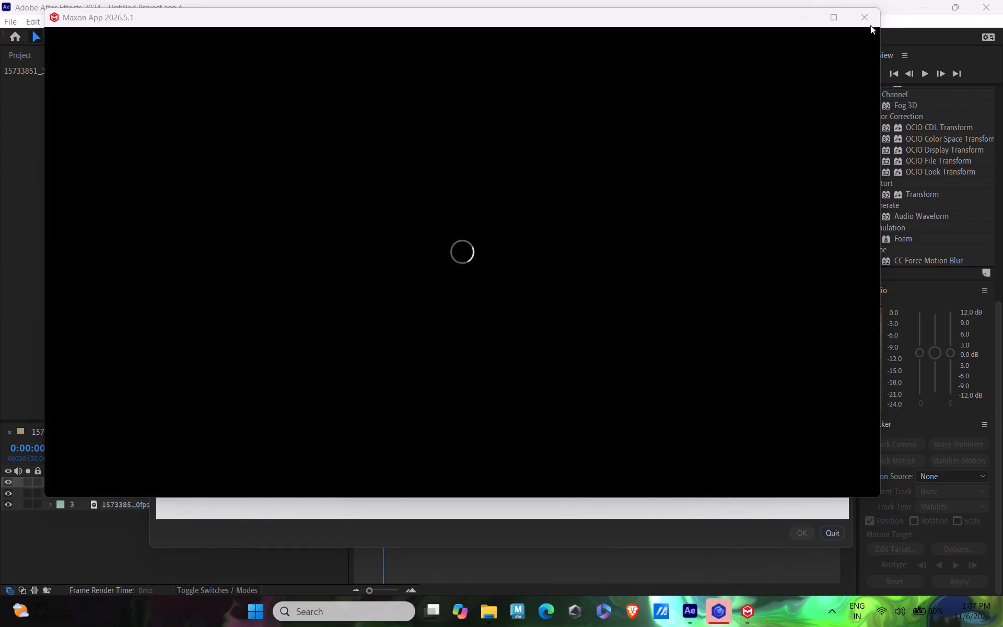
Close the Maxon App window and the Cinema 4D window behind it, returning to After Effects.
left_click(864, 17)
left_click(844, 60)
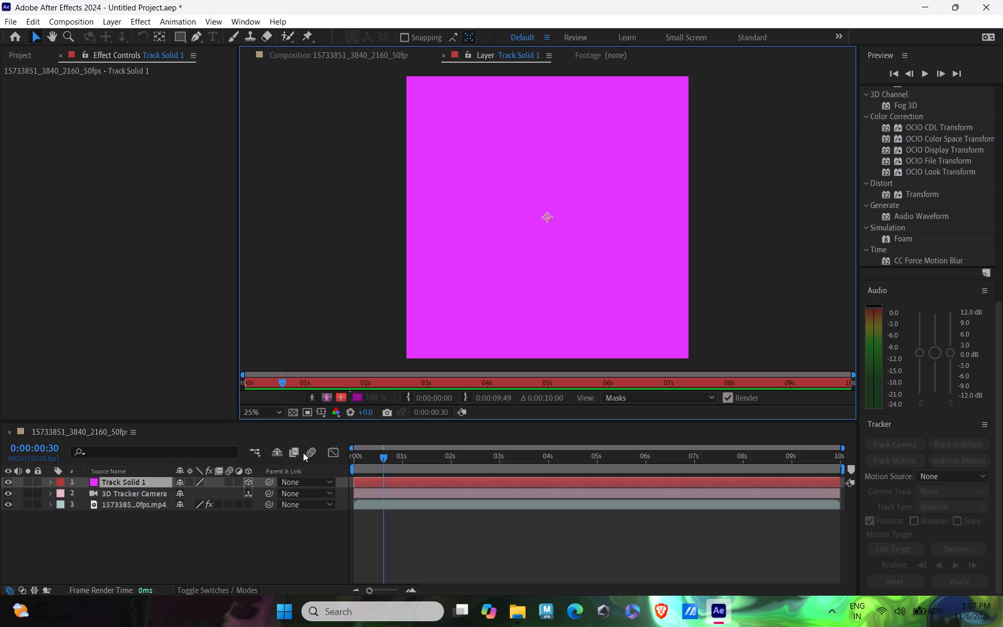
Move the current time to the start of the alley composition, 0:00:00:00.
left_click_drag(388, 456, 344, 474)
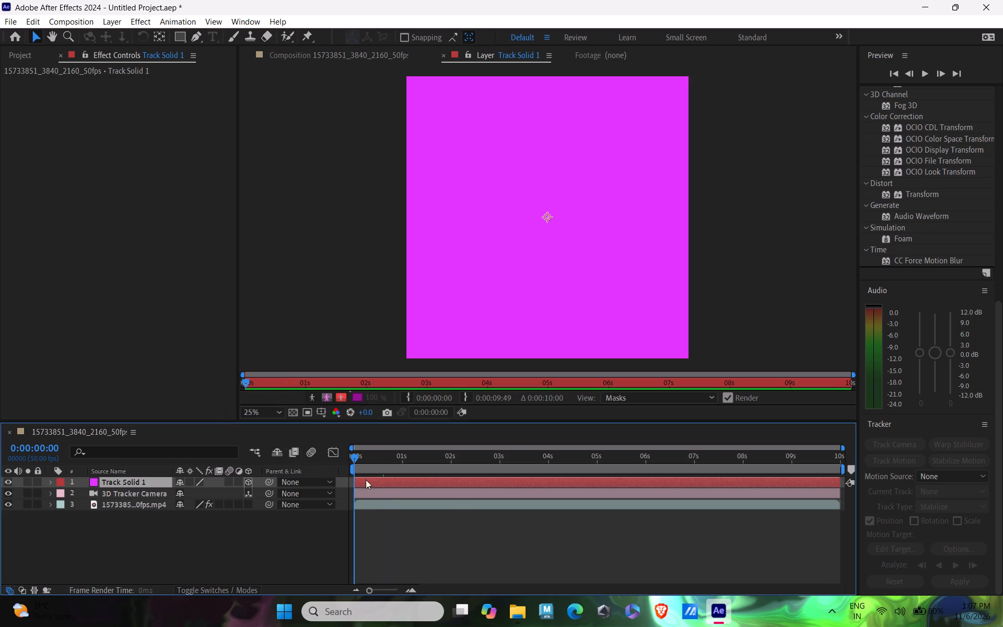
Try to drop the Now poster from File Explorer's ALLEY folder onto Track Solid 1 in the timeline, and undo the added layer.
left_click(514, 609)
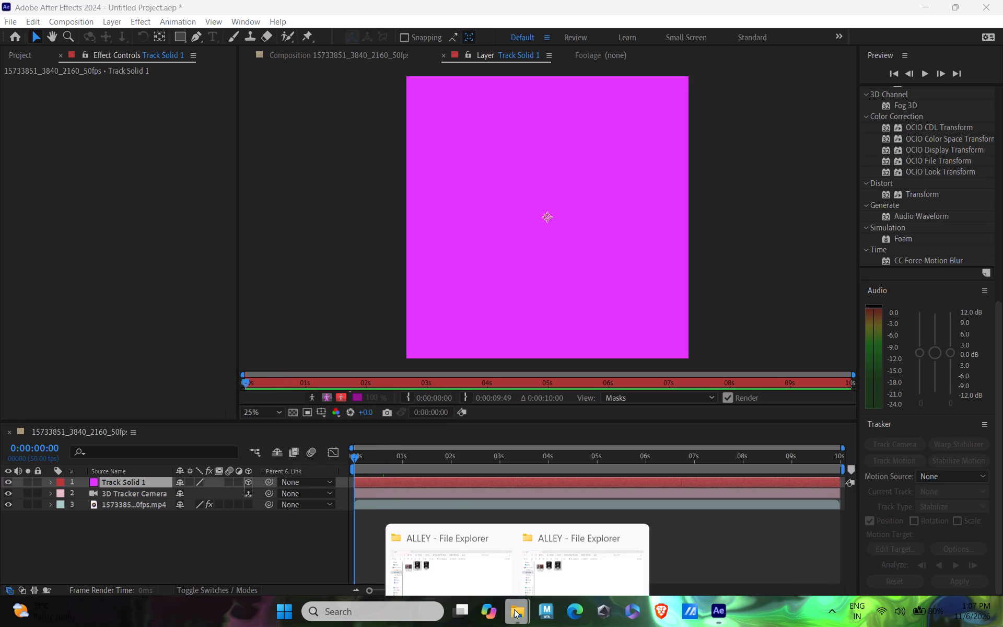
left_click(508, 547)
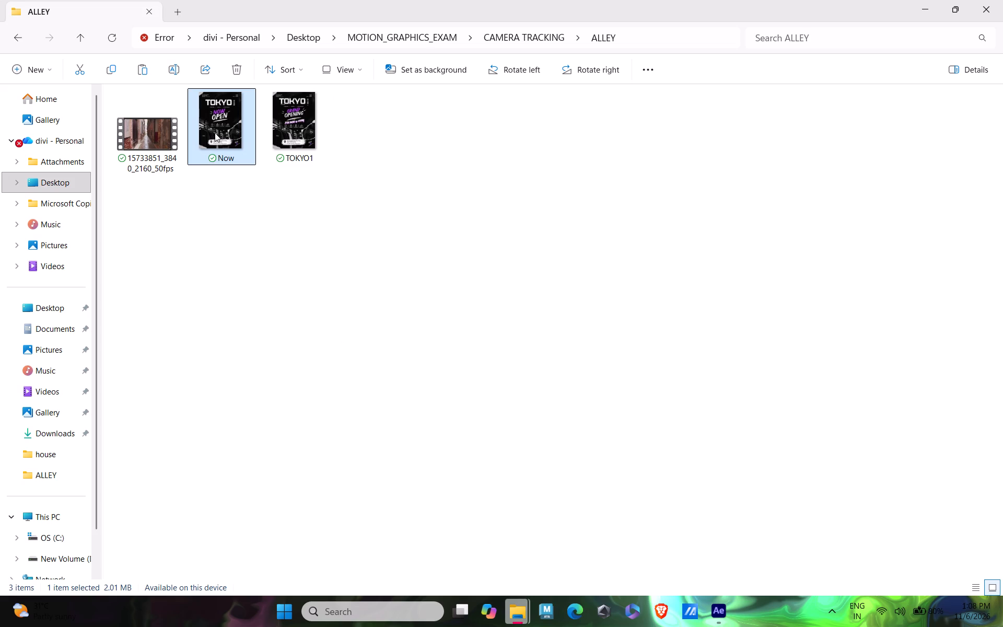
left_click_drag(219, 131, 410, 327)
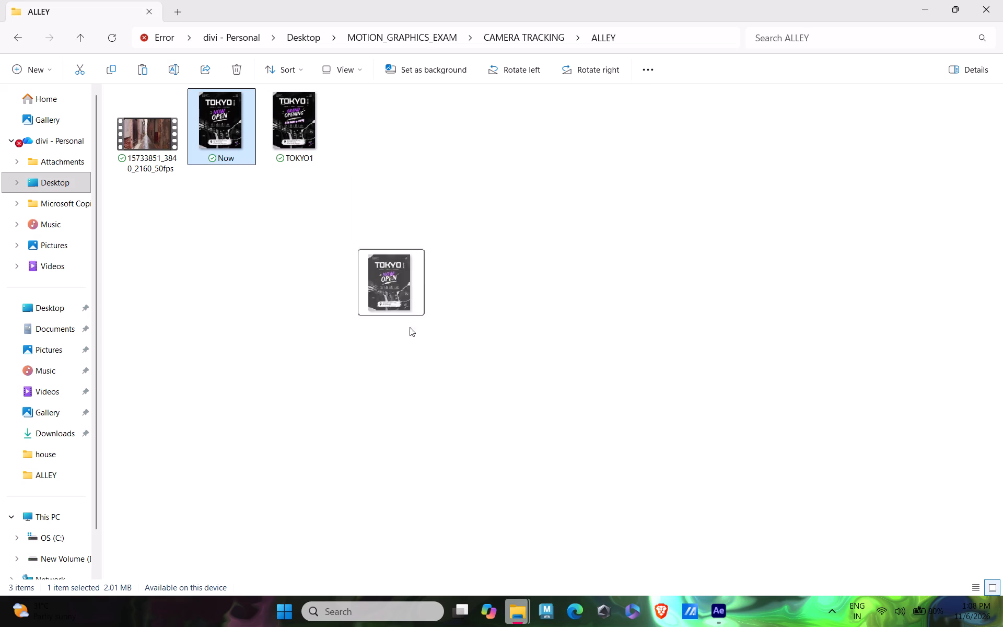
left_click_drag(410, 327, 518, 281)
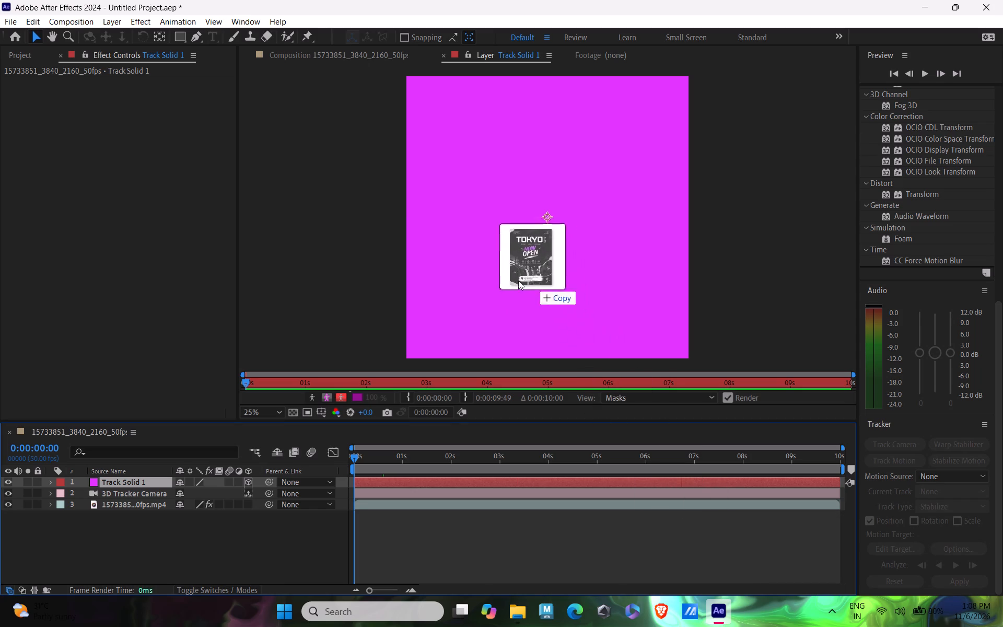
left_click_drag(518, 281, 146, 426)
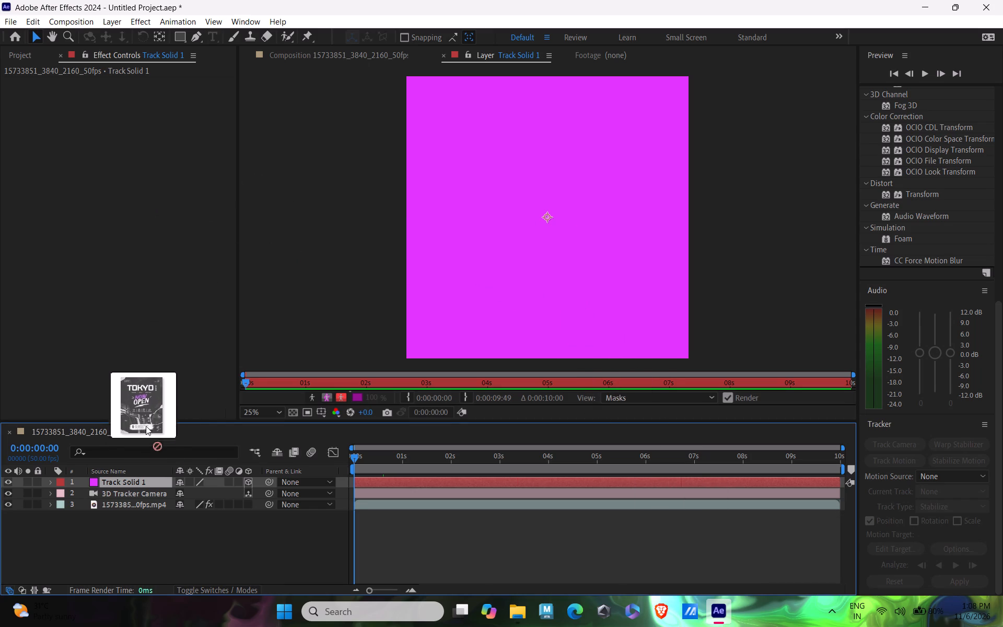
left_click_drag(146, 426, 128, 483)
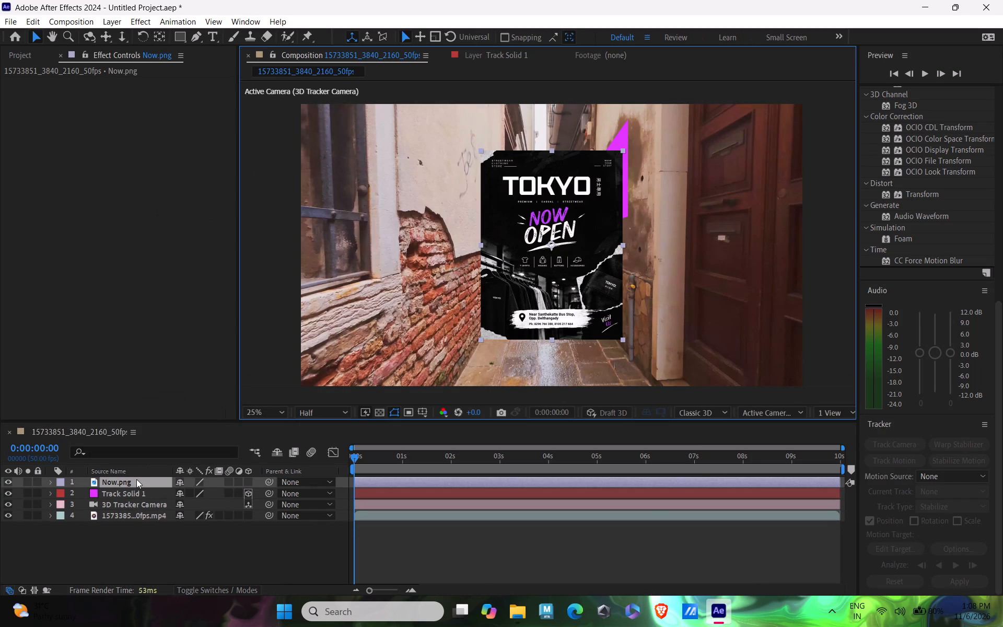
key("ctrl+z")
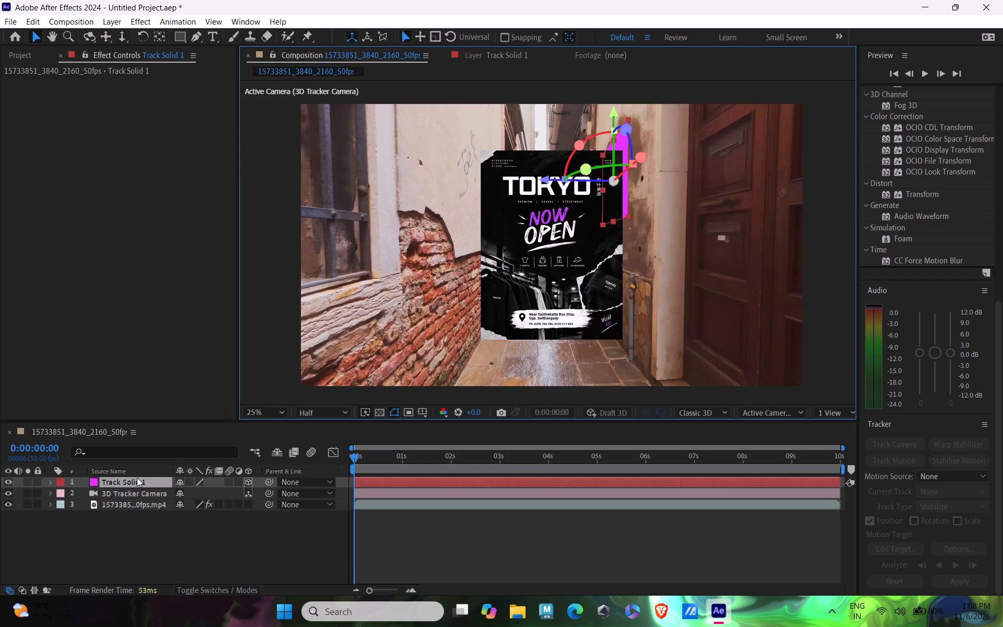
Reopen the Track Solid 1 layer in its own layer view.
triple_click(112, 483)
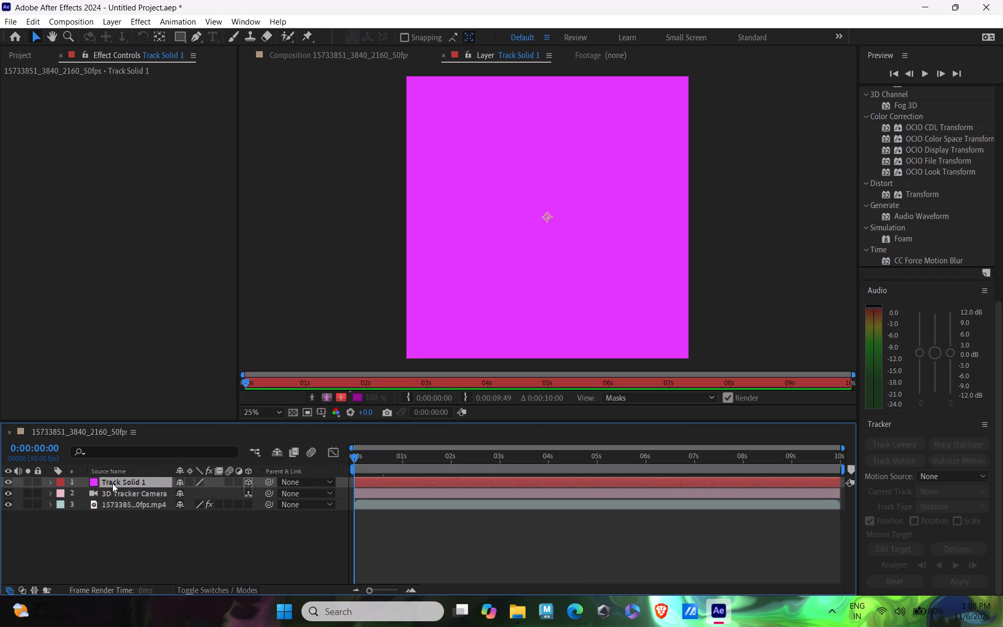
left_click(52, 483)
left_click(52, 483)
Import the Now poster image from File Explorer's ALLEY folder into the After Effects project.
left_click(511, 620)
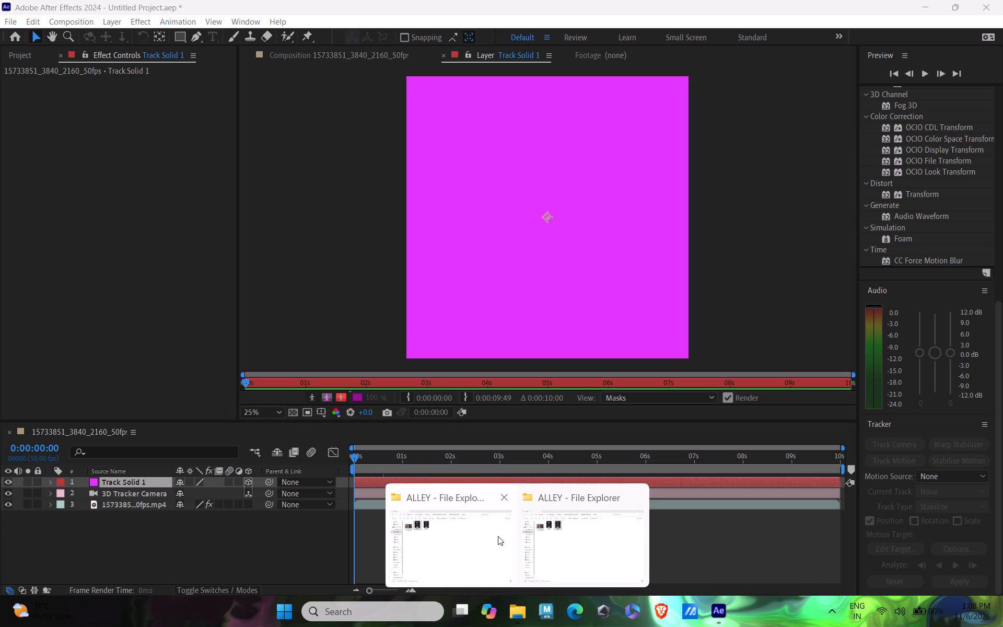
left_click(505, 527)
left_click_drag(215, 118, 505, 626)
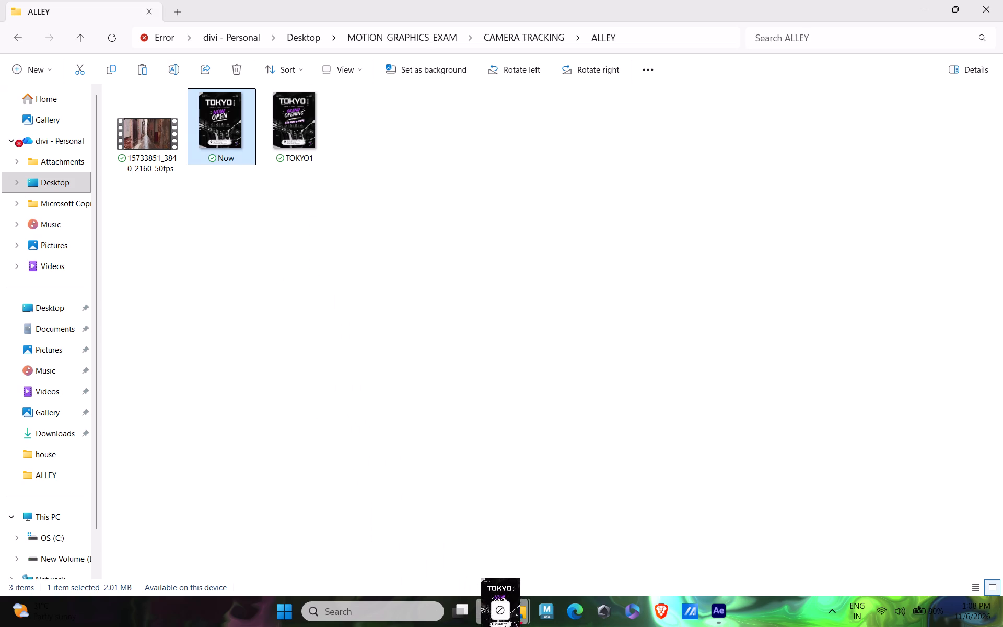
left_click_drag(505, 626, 503, 304)
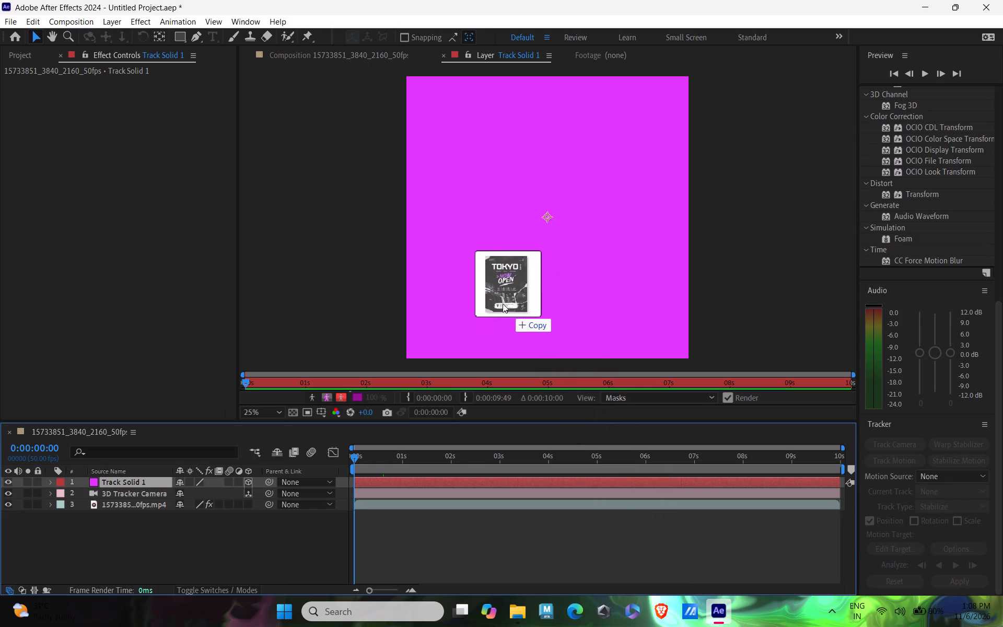
left_click_drag(503, 304, 162, 466)
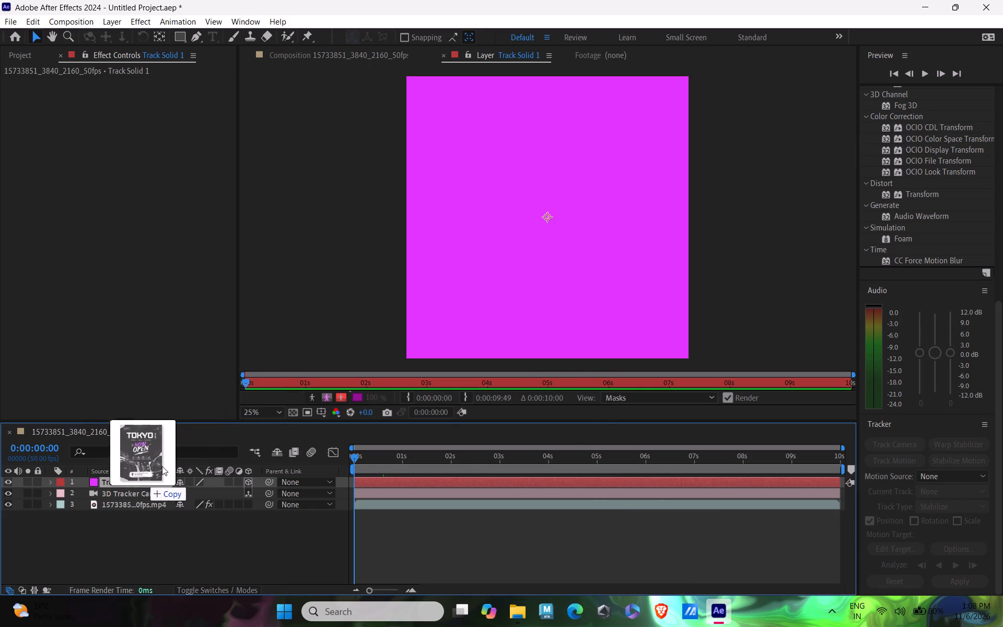
left_click_drag(162, 466, 548, 270)
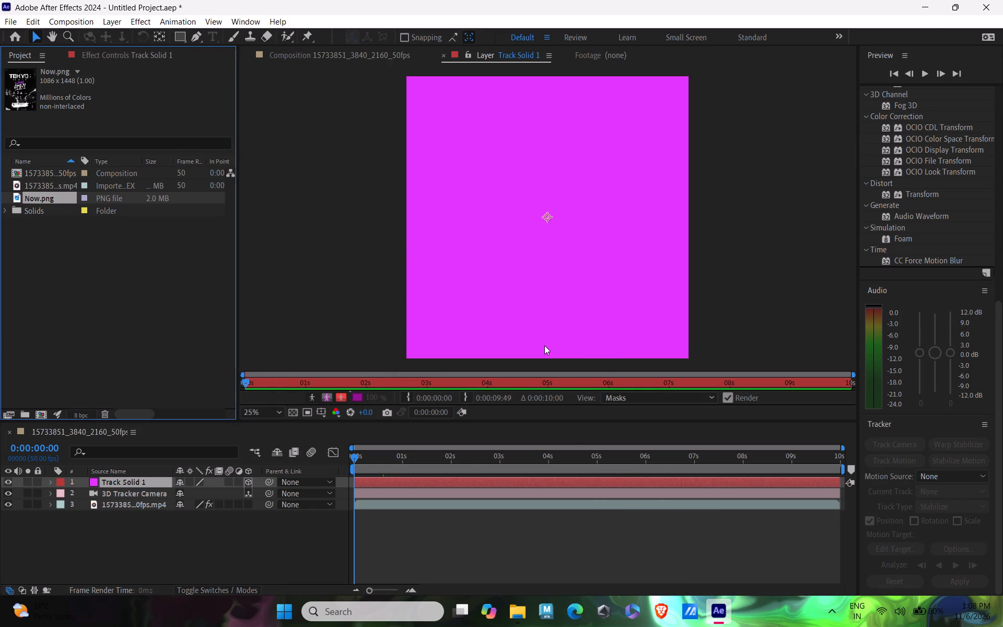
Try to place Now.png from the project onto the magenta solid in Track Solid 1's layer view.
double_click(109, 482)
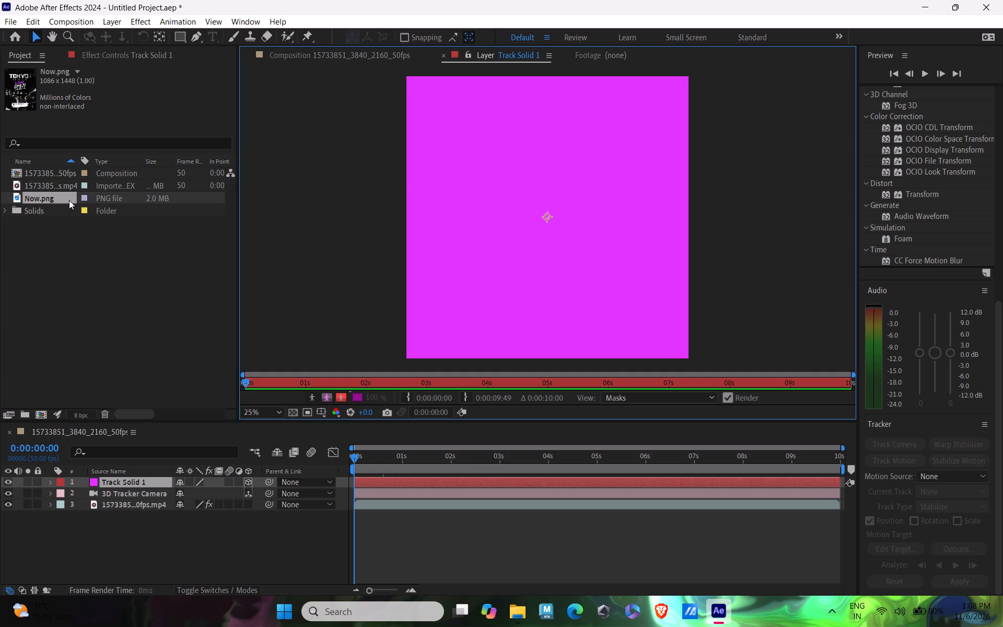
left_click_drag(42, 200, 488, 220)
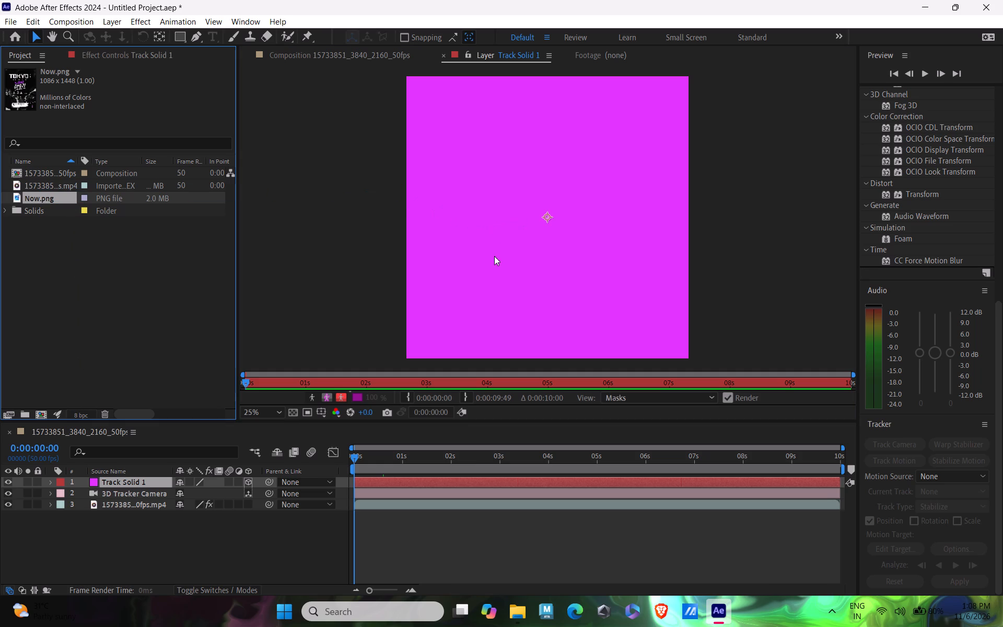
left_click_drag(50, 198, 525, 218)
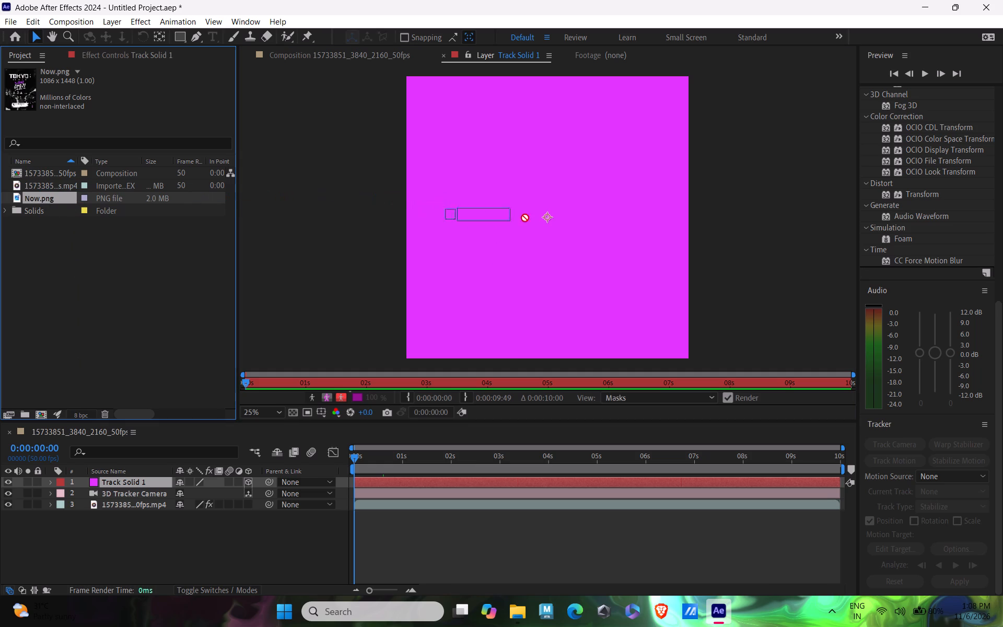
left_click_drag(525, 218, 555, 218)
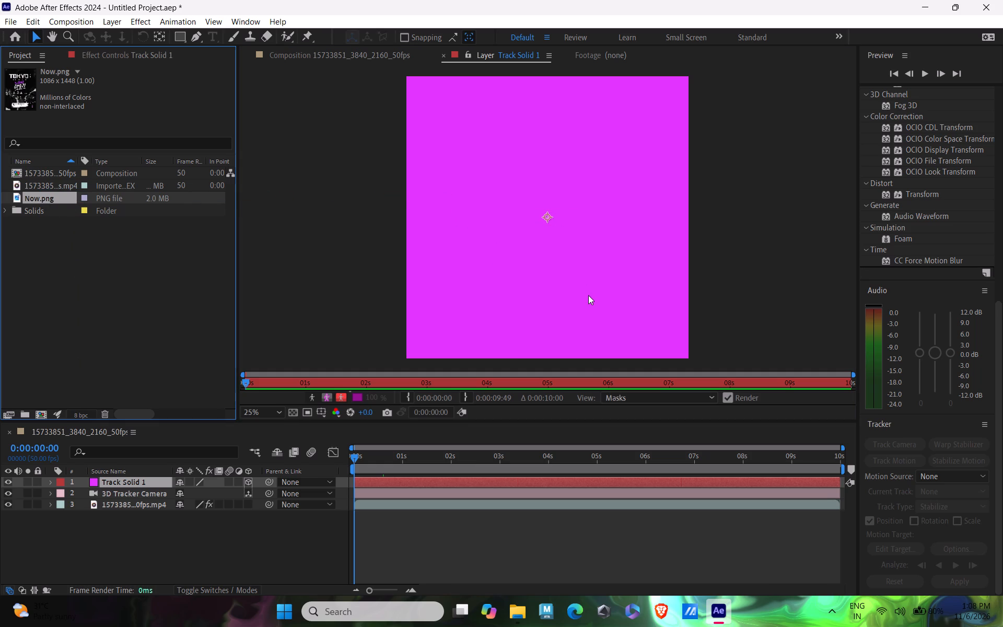
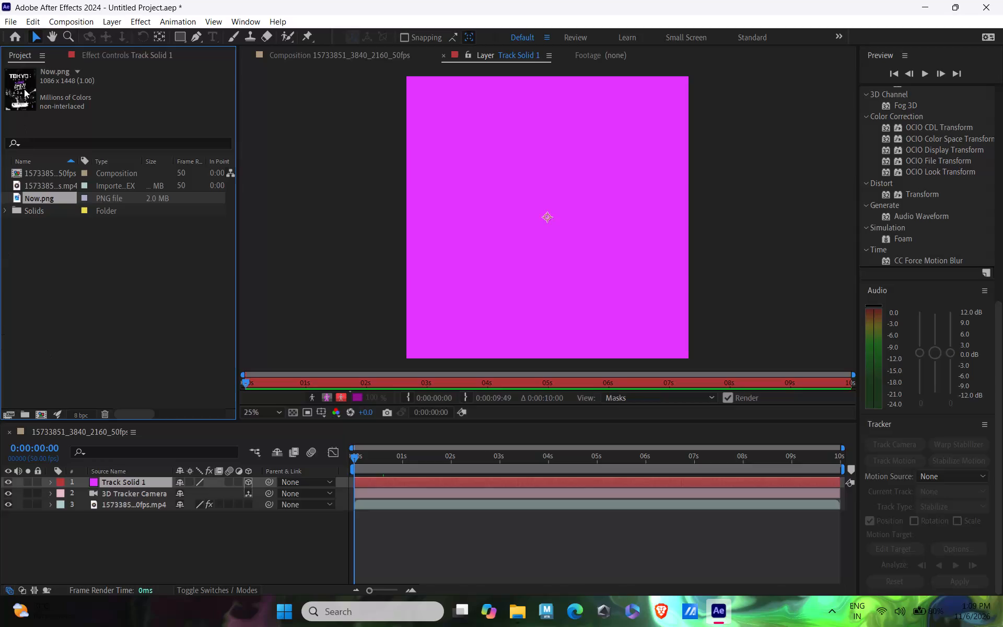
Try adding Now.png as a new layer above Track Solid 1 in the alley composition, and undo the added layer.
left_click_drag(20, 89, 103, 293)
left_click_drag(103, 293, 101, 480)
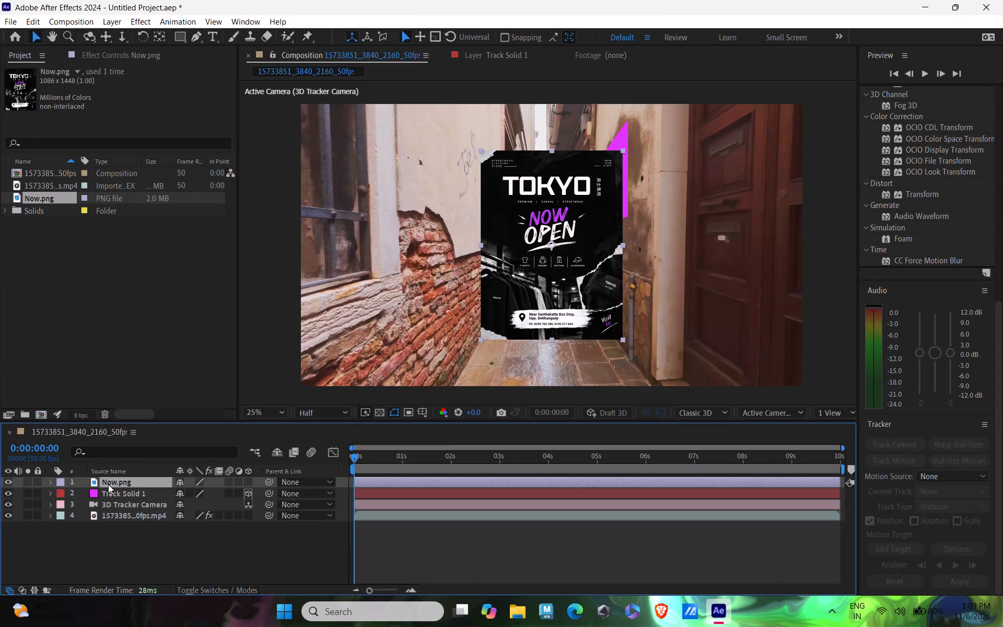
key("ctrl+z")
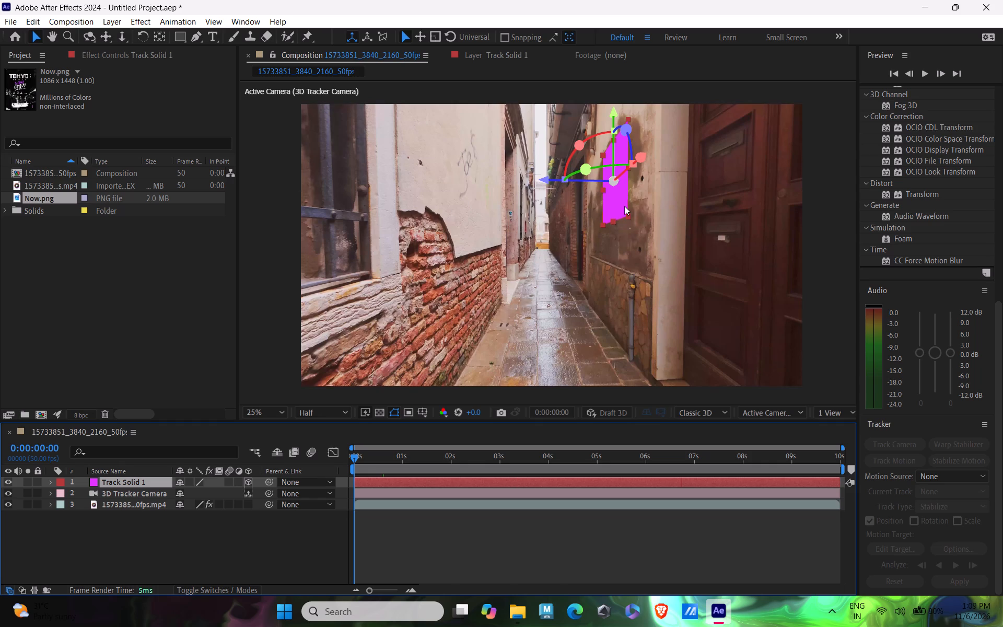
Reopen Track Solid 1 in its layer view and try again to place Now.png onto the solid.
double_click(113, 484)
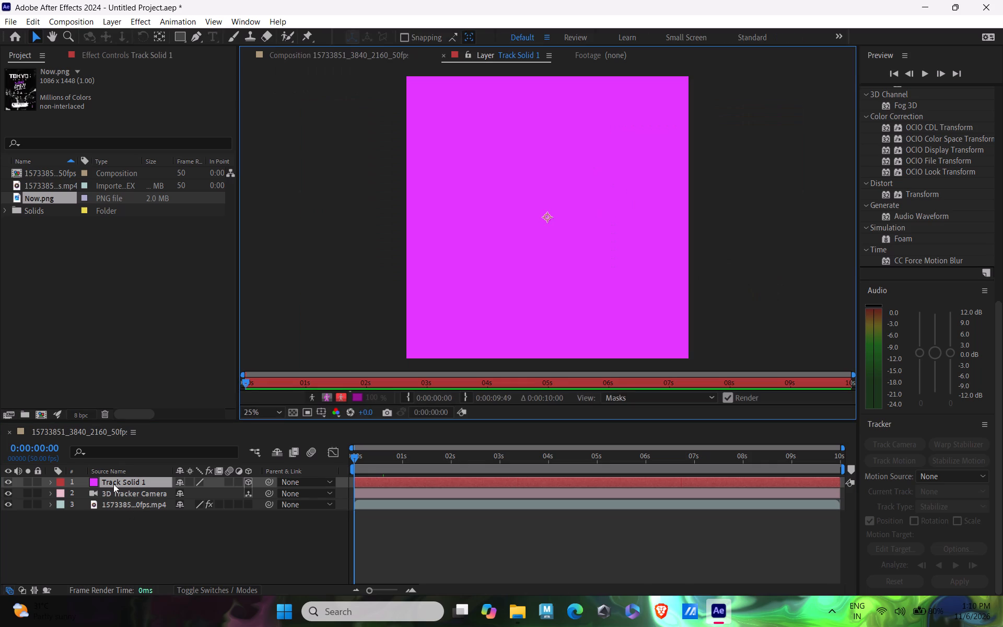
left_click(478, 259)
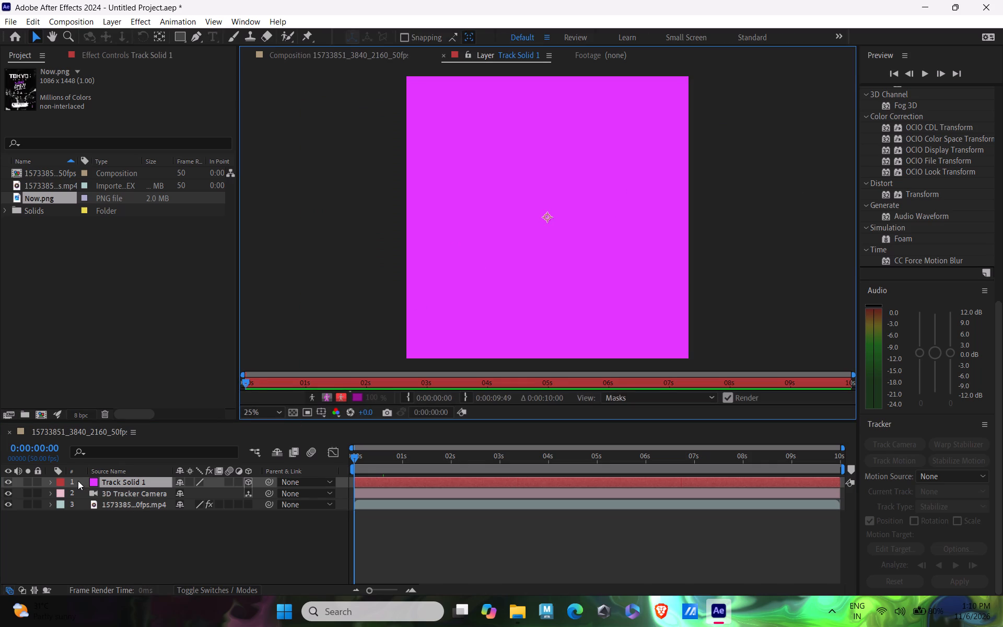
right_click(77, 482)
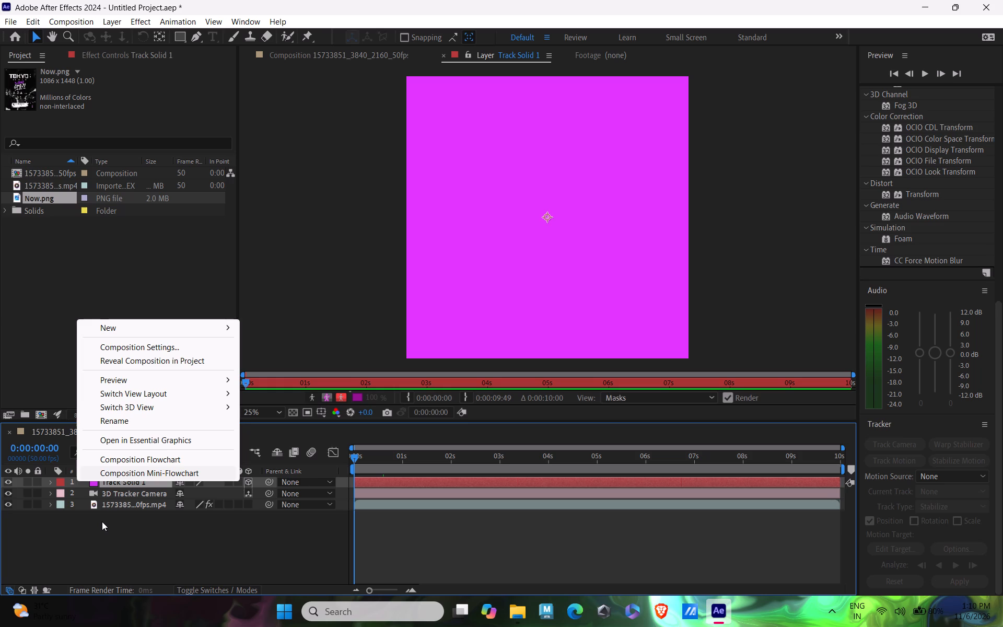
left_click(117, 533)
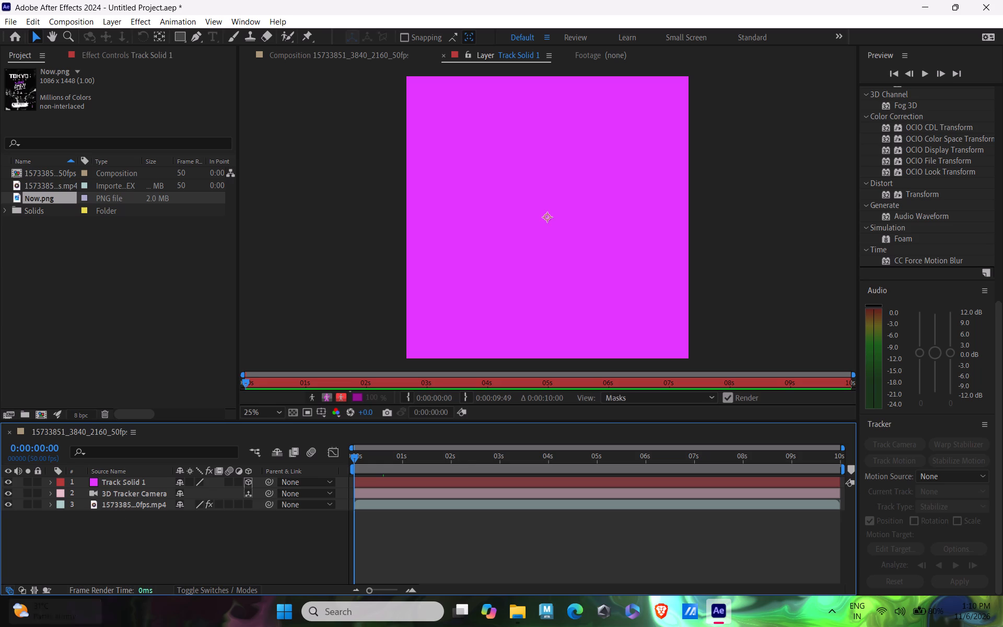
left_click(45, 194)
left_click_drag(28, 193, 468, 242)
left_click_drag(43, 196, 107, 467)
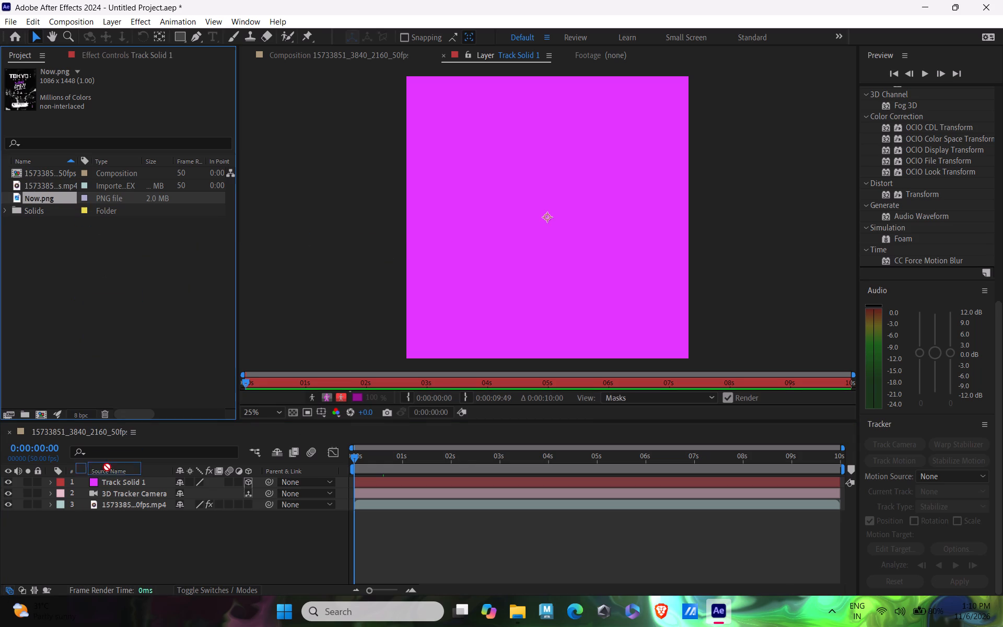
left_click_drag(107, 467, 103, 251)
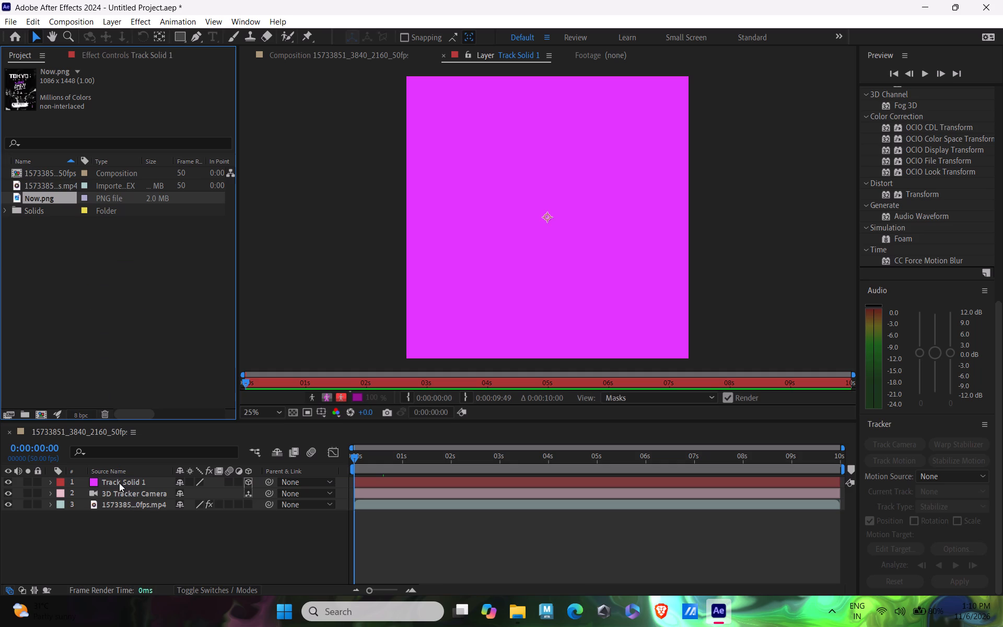
Pre-compose Track Solid 1 from the alley composition as Track Solid 1 Comp 1, leaving all attributes in 15733851_3840_2160_50fps.
left_click(119, 481)
left_click(322, 50)
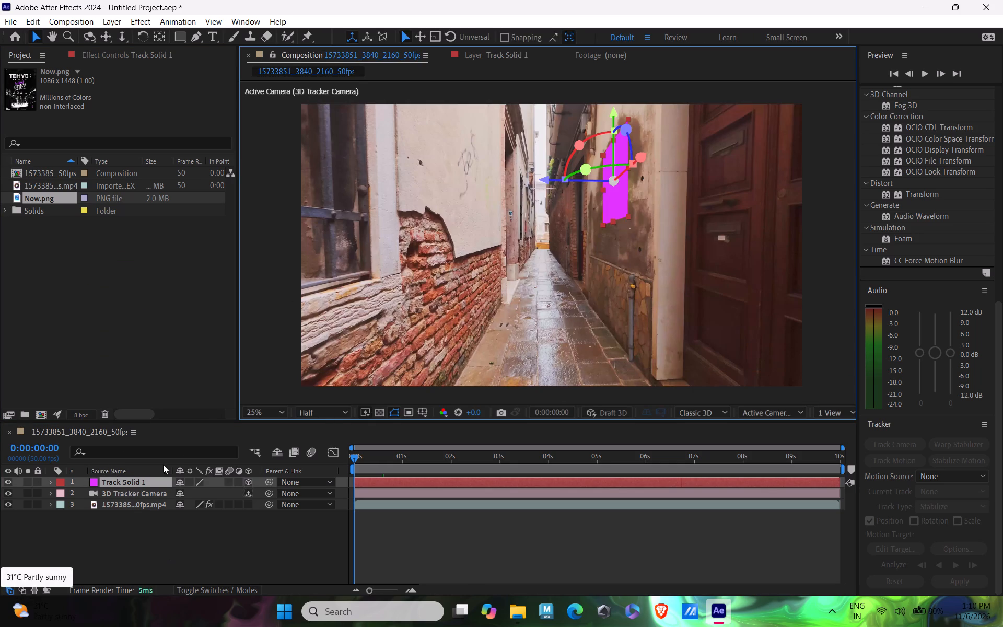
right_click(124, 478)
left_click(177, 396)
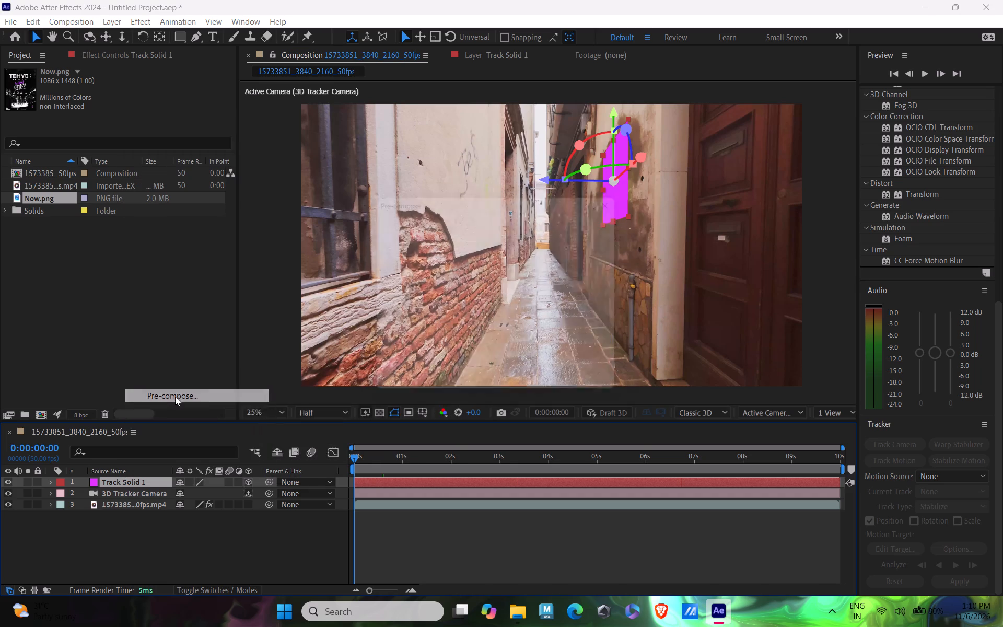
left_click(416, 250)
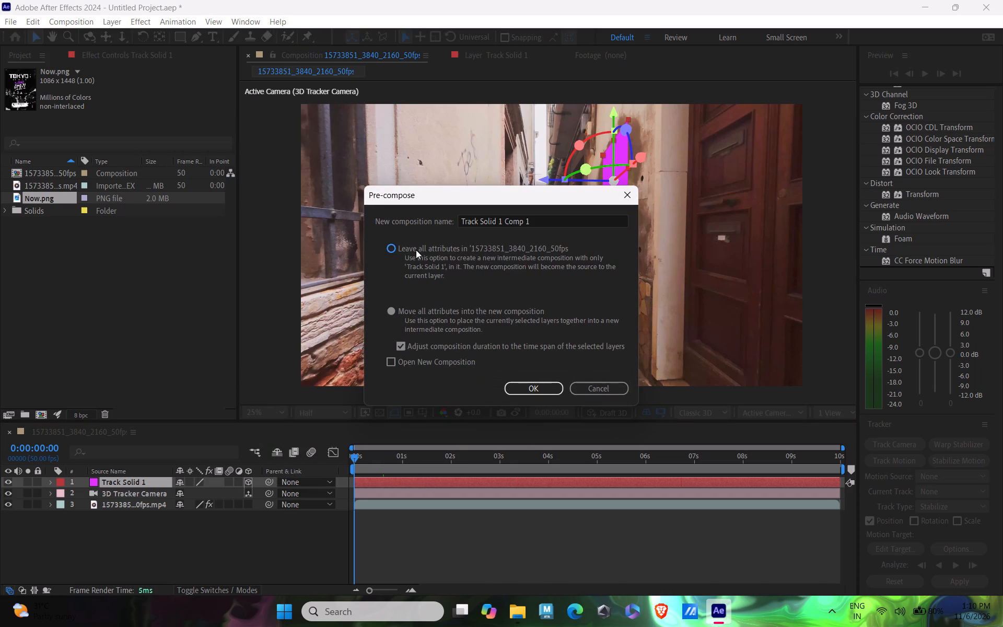
left_click(520, 389)
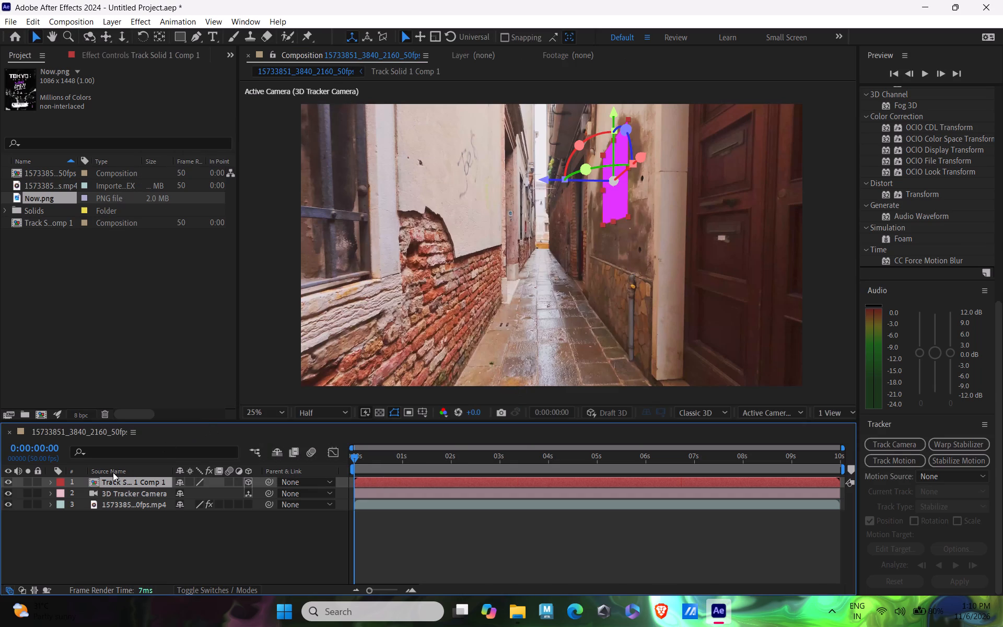
Inside Track Solid 1 Comp 1, add Now.png above the magenta solid and hide the Track Solid 1 layer.
double_click(126, 482)
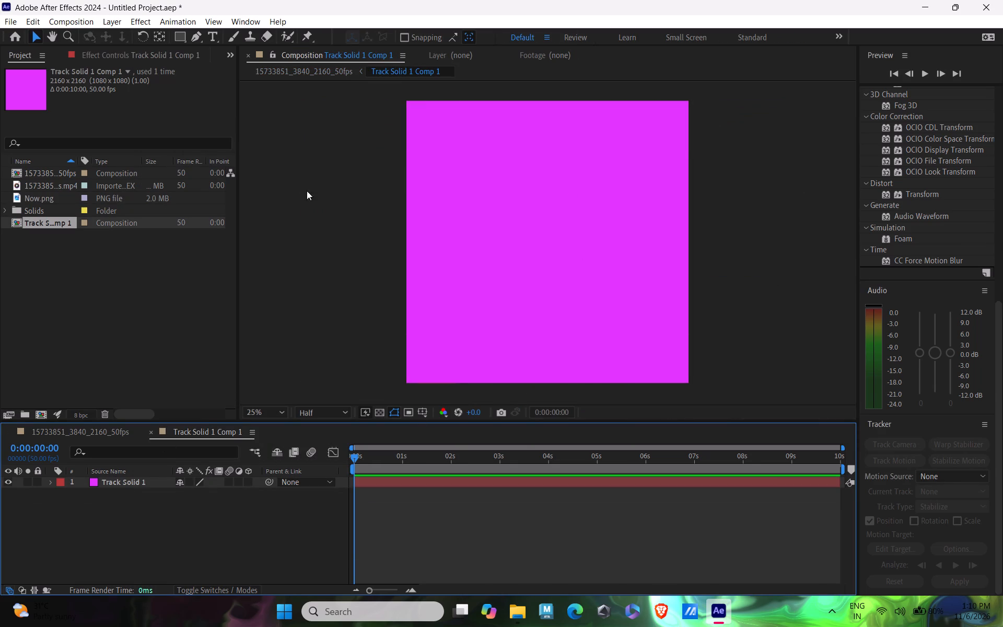
left_click_drag(40, 201, 89, 526)
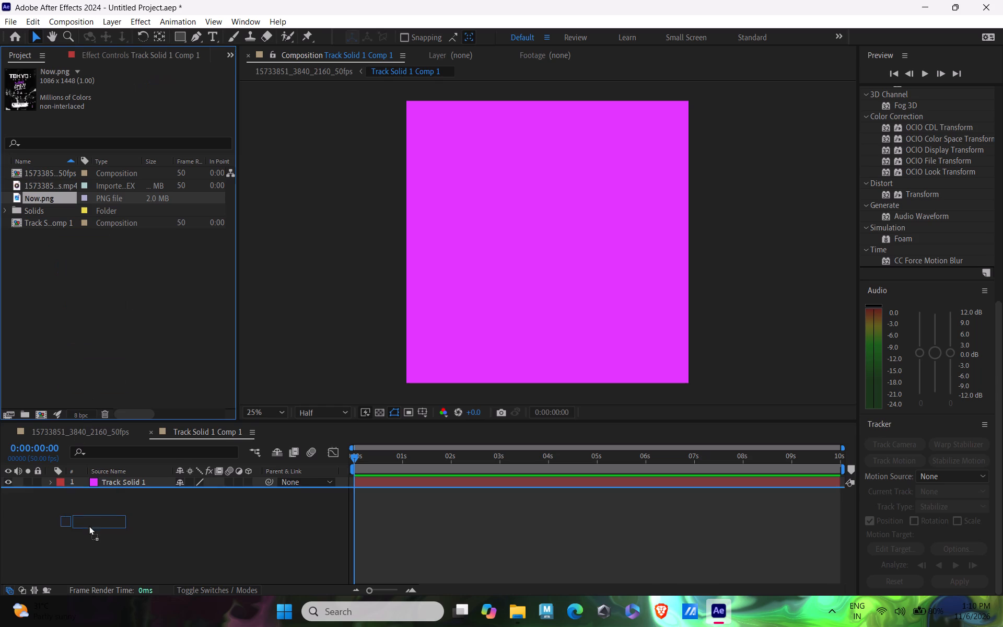
left_click_drag(89, 526, 102, 521)
left_click_drag(119, 494, 110, 480)
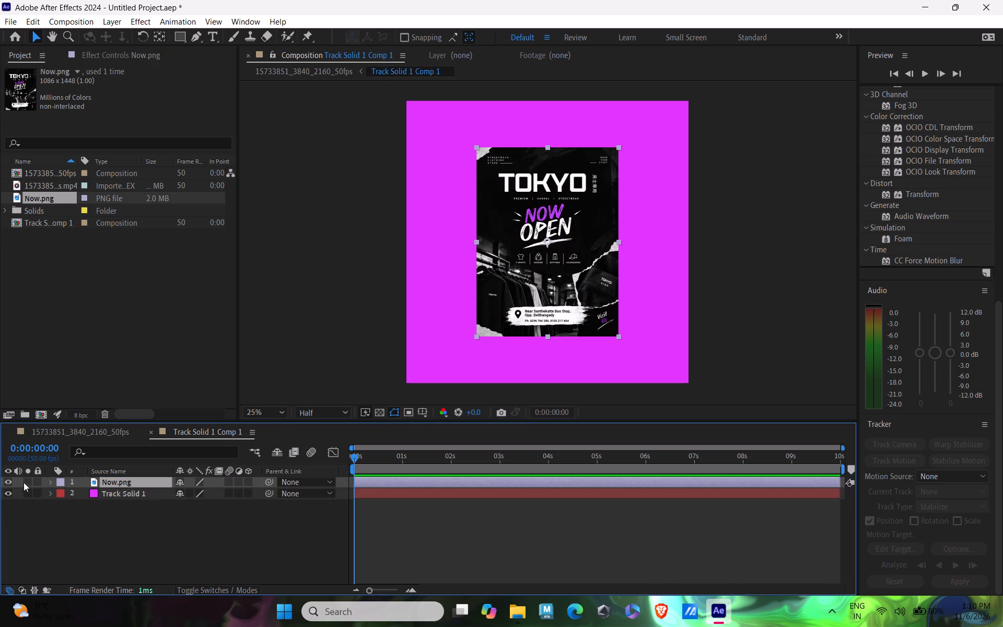
left_click(4, 494)
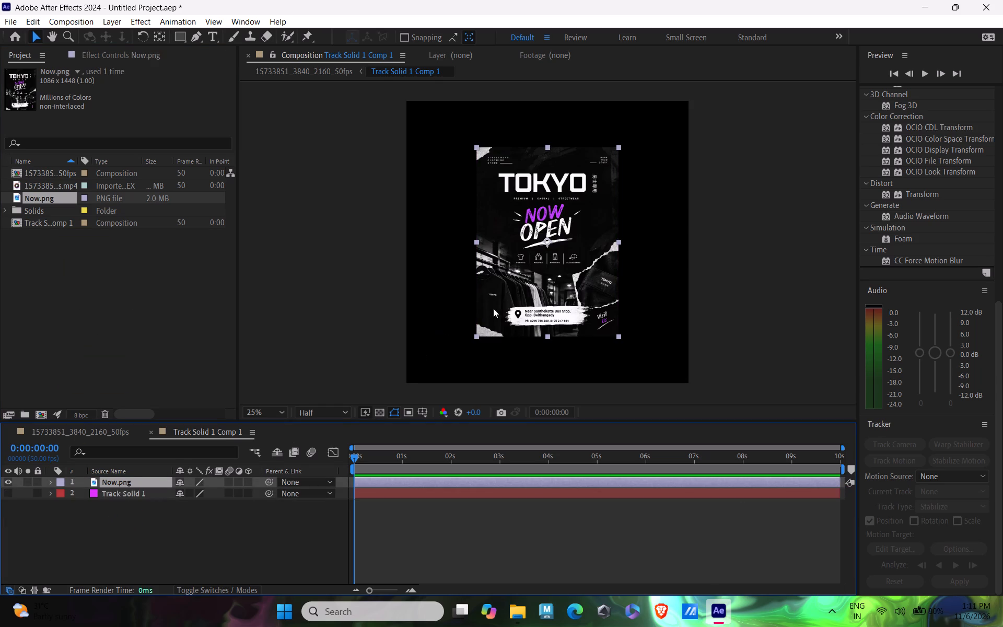
Back in the alley composition, stretch the Track Solid 1 Comp 1 poster layer taller on the right wall.
left_click(75, 431)
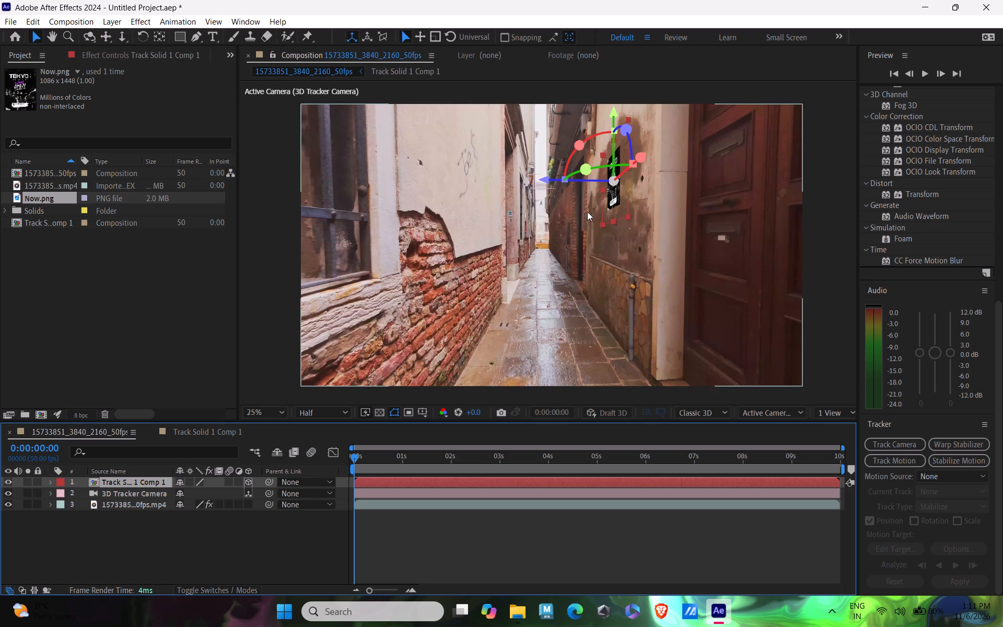
left_click_drag(611, 220, 608, 248)
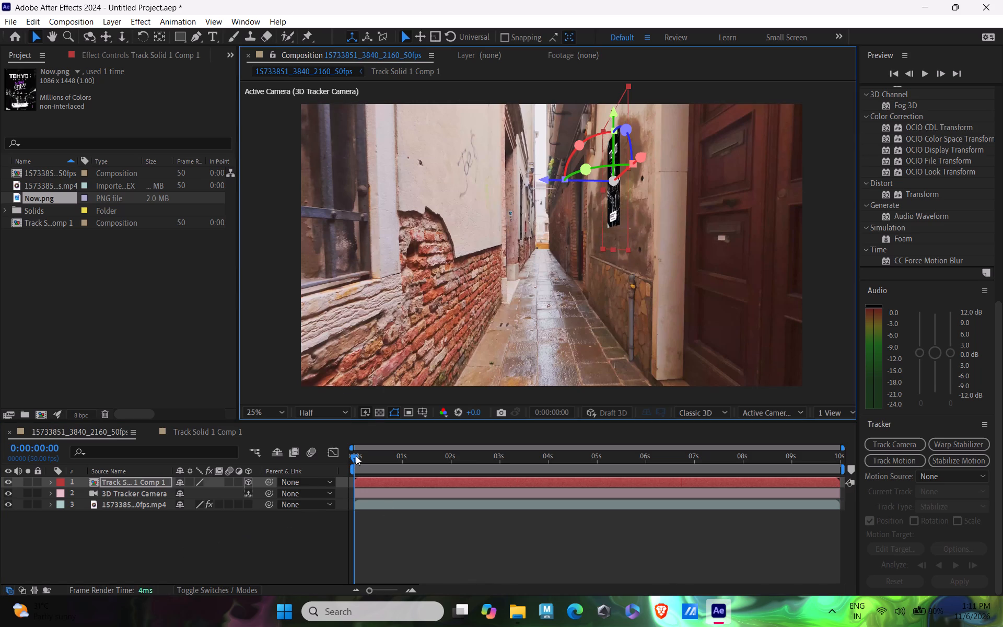
Check the poster at several times and, at 0:00:00:32, lower it along its vertical axis on the right wall.
left_click_drag(356, 456, 410, 487)
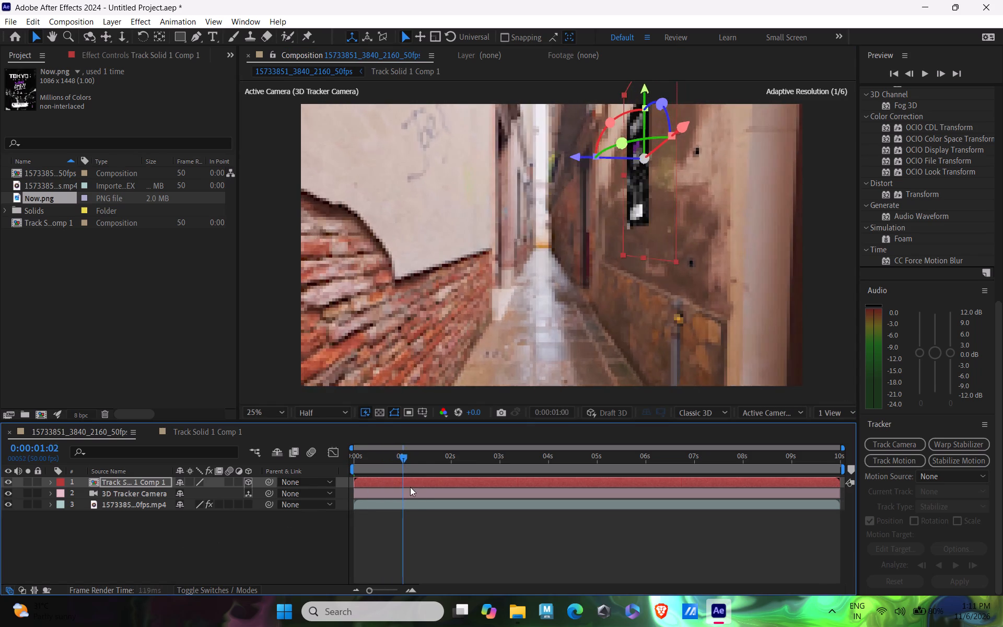
left_click_drag(410, 487, 426, 503)
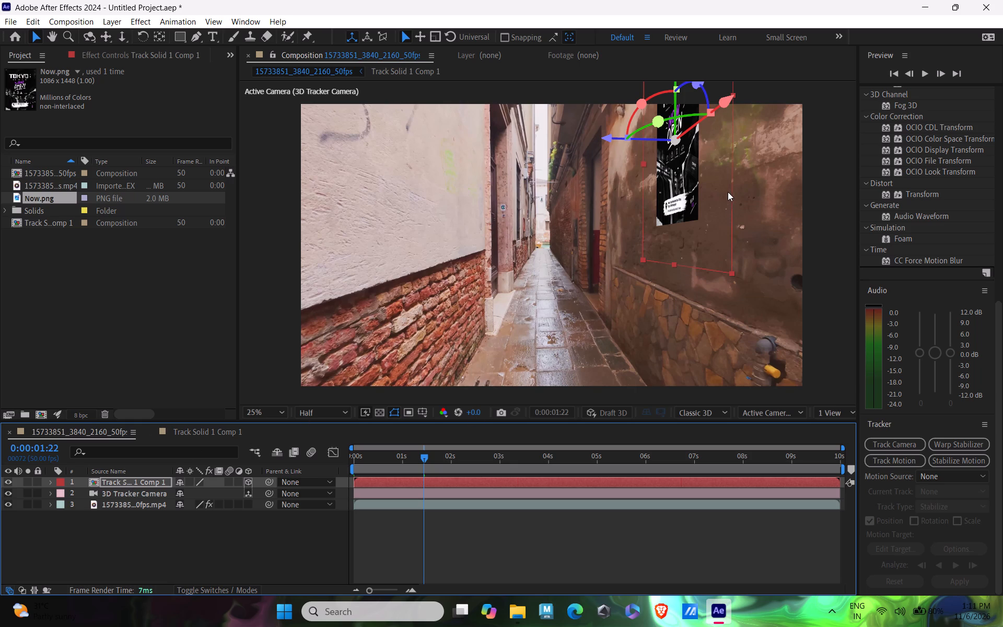
scroll(720, 219, "down", 1)
scroll(720, 219, "up", 2)
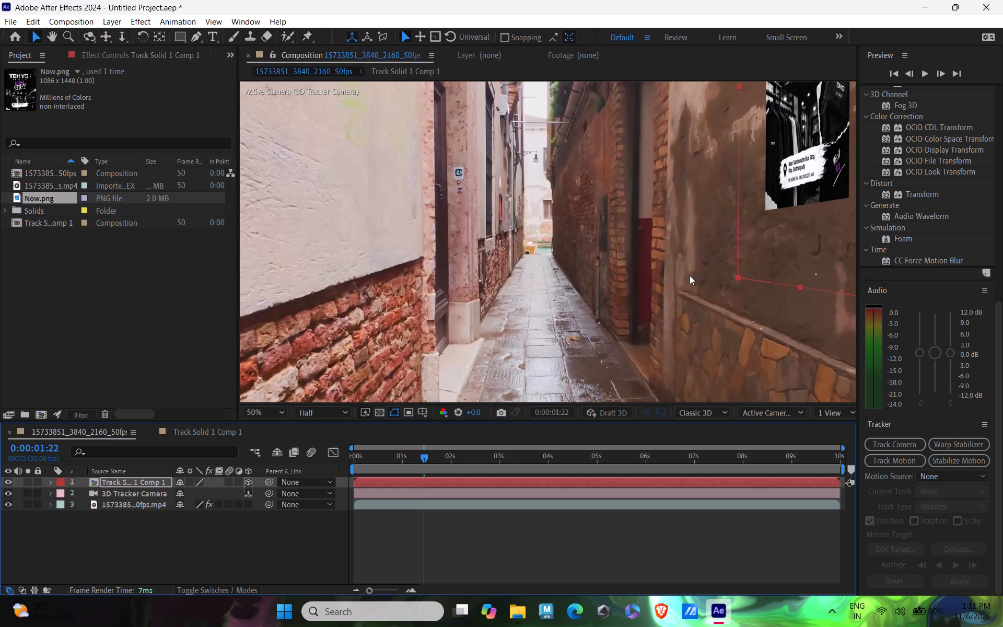
scroll(690, 275, "down", 1)
left_click_drag(425, 455, 415, 457)
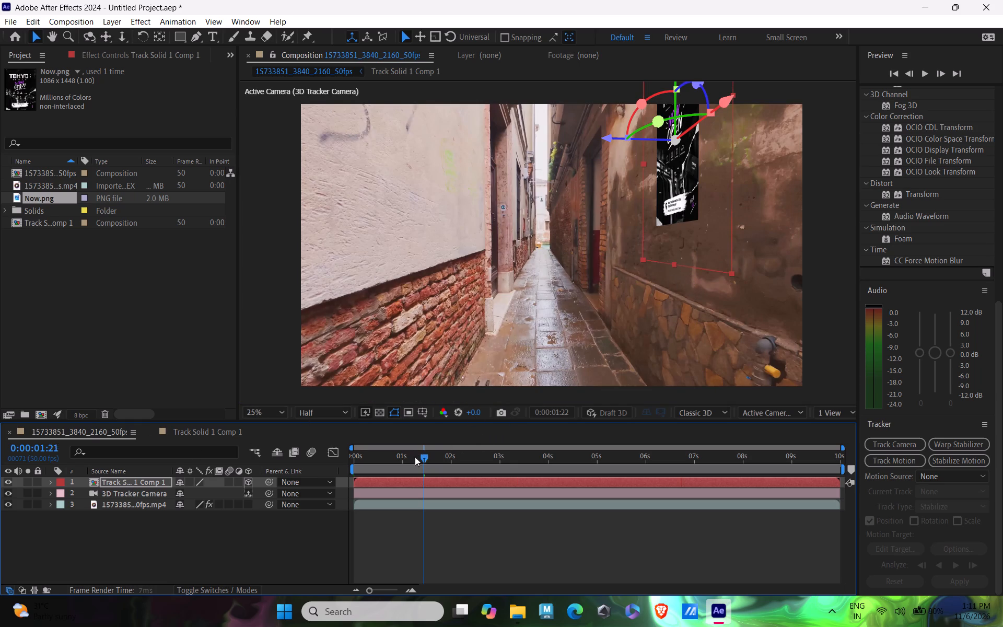
left_click_drag(415, 457, 385, 446)
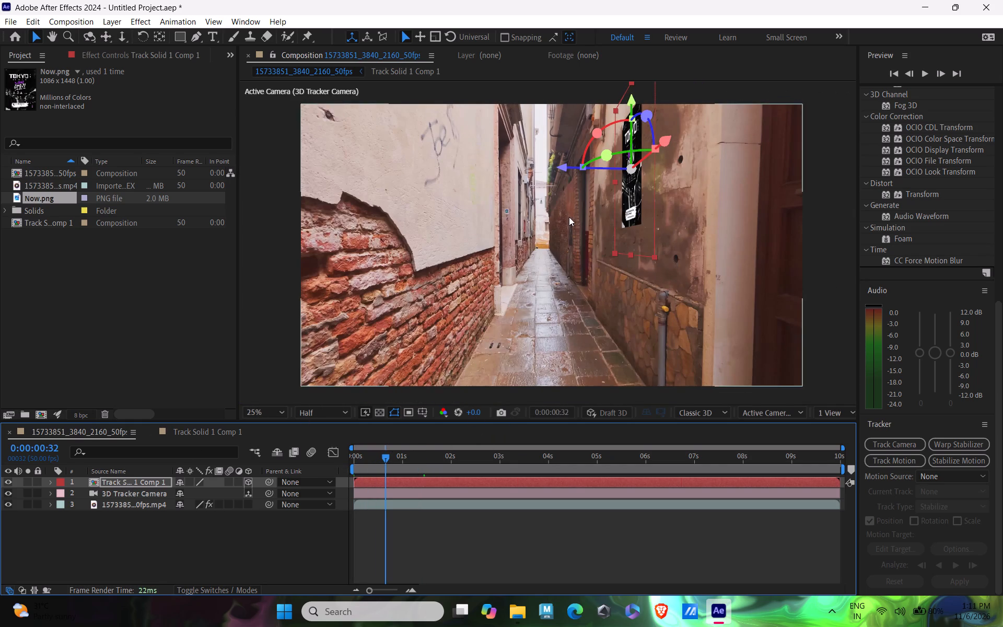
left_click_drag(630, 101, 631, 119)
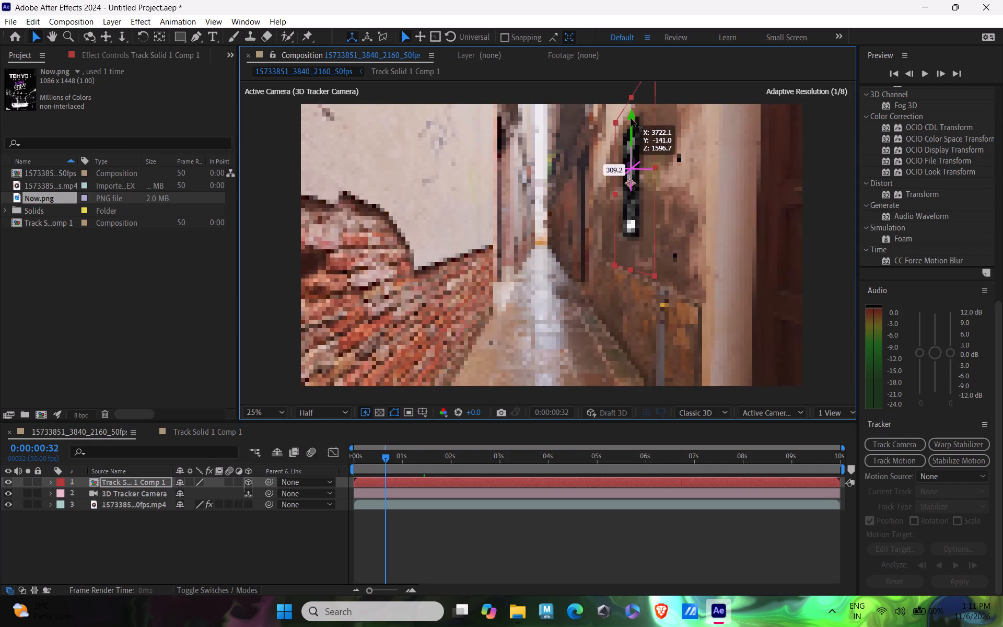
left_click_drag(631, 119, 631, 136)
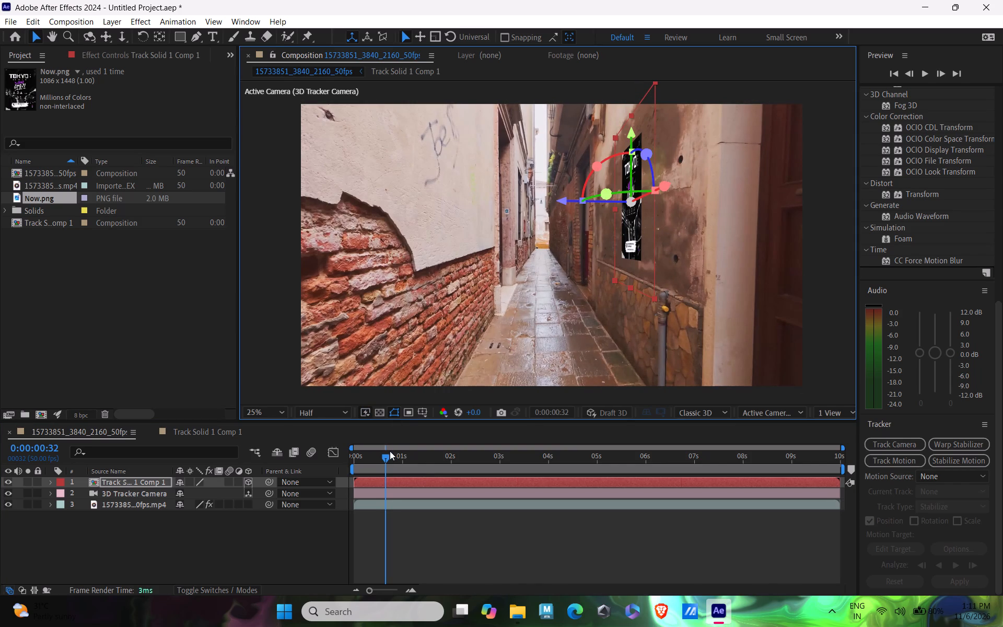
At 0:00:01:36, scale the poster layer wider and taller on the right wall.
left_click_drag(387, 455, 403, 463)
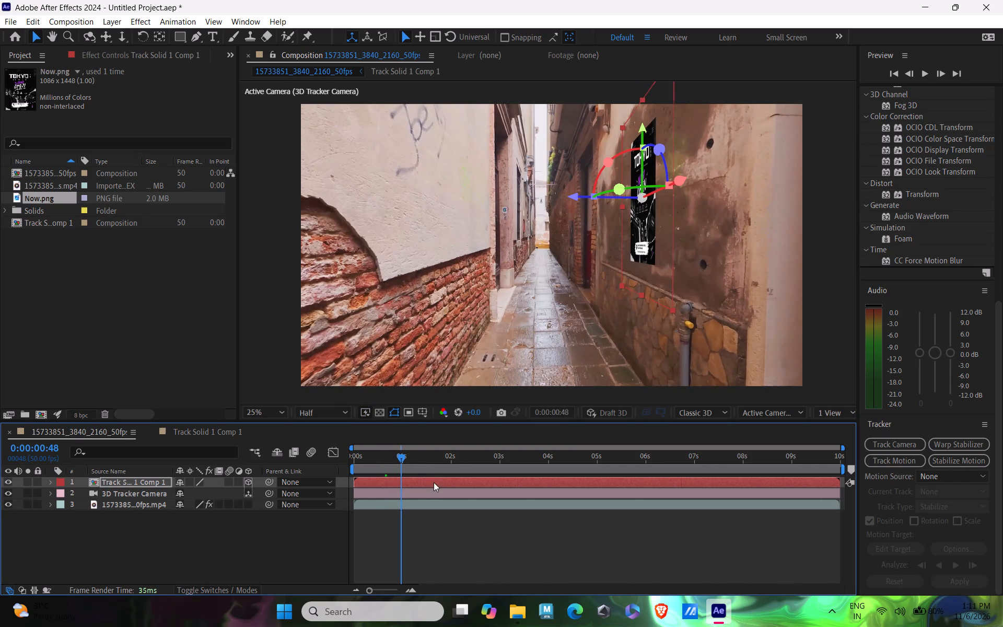
left_click_drag(400, 457, 437, 471)
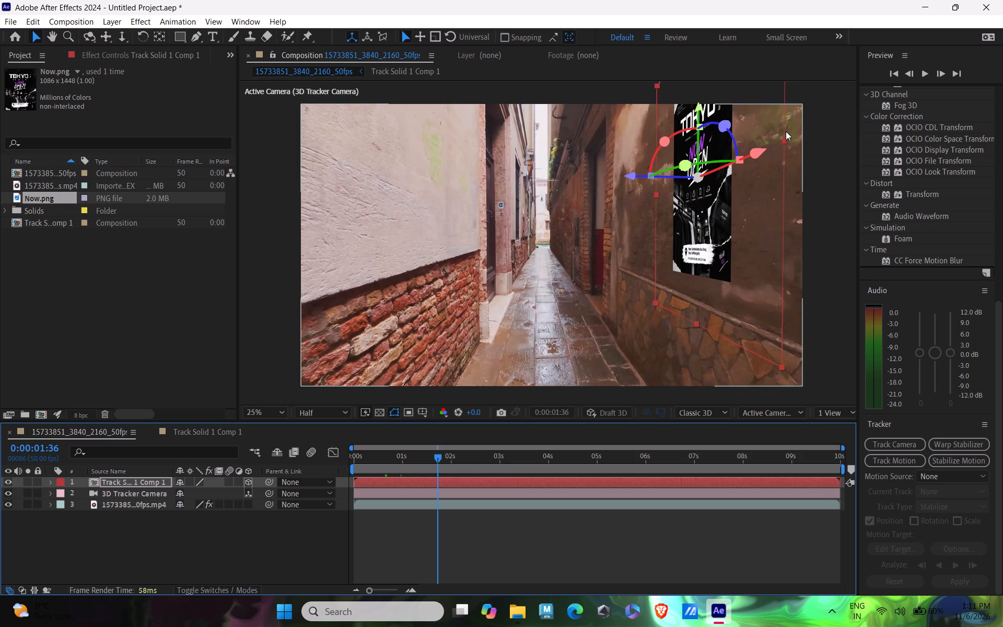
left_click_drag(783, 138, 827, 155)
left_click_drag(696, 323, 698, 359)
Play the alley composition from the first frame to check how the poster sticks to the wall.
left_click_drag(438, 458, 339, 504)
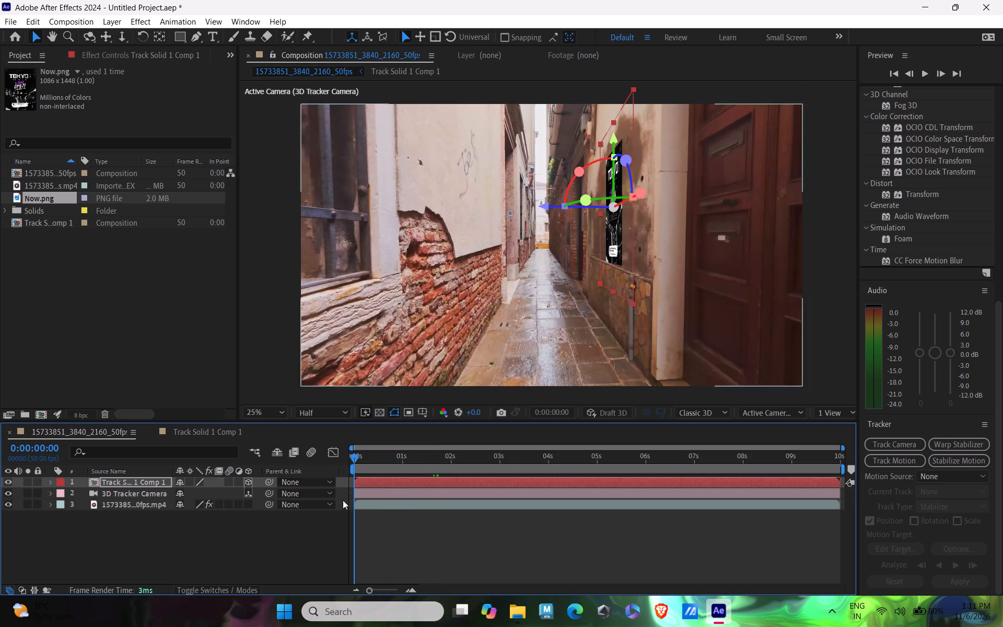
left_click(176, 543)
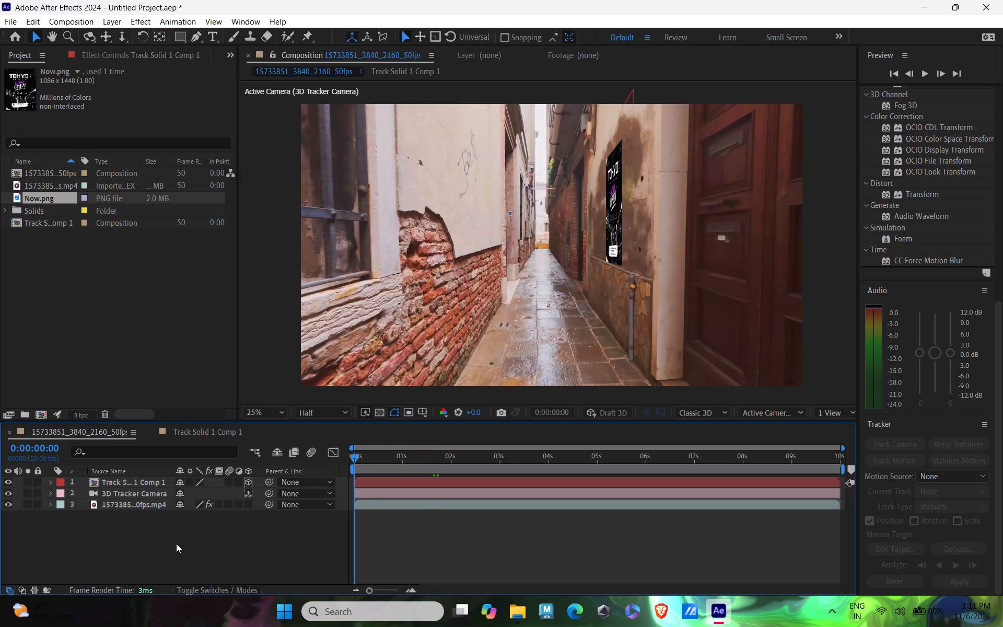
left_click(183, 552)
key("space")
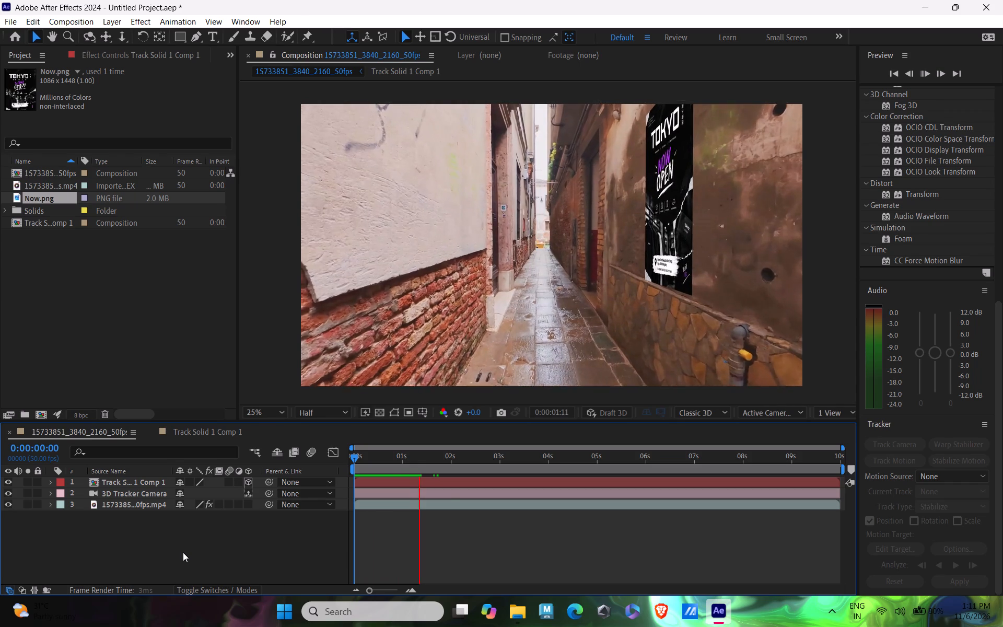
key("space")
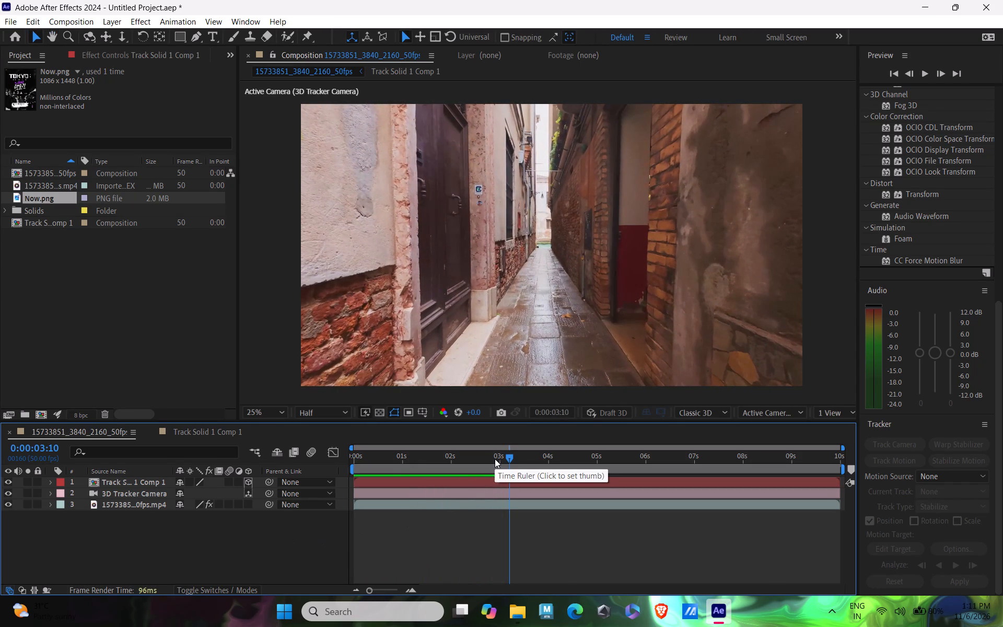
Scrub the alley footage between about one and six seconds to examine the poster and the walls further down the alley.
left_click_drag(507, 456, 410, 474)
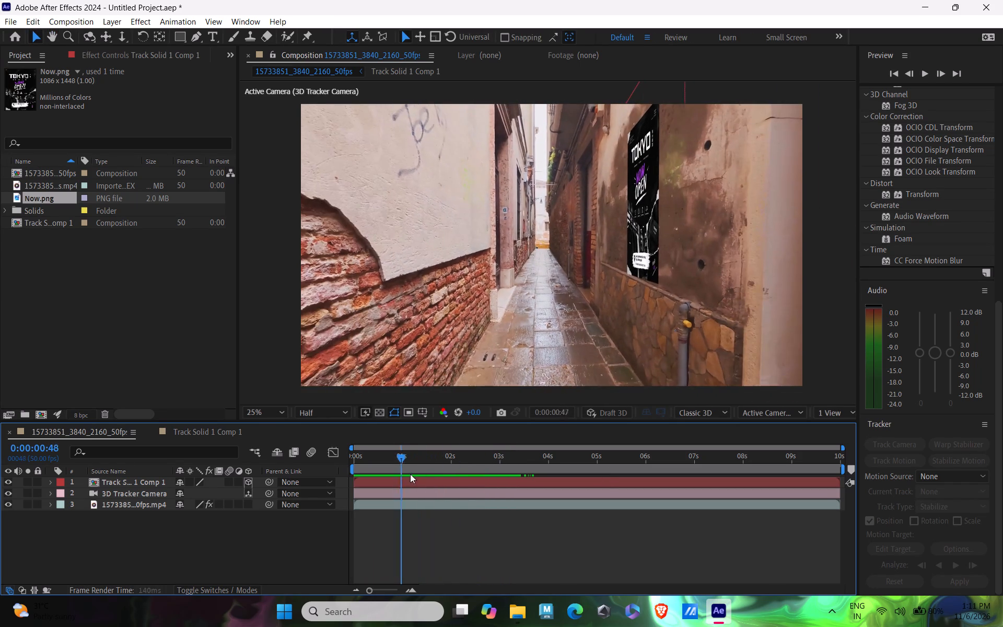
left_click_drag(410, 474, 567, 495)
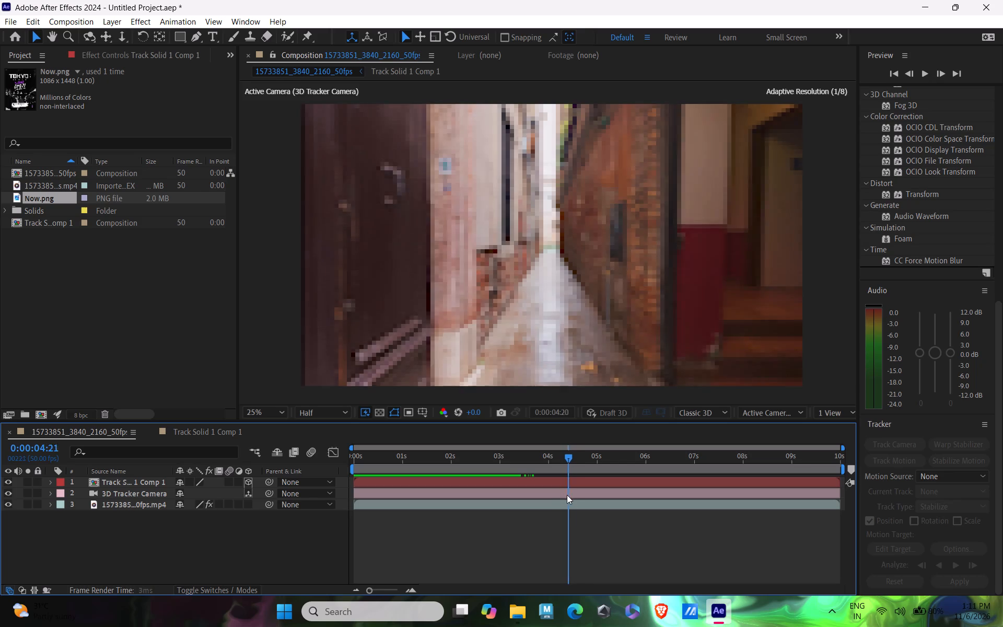
left_click_drag(567, 495, 600, 498)
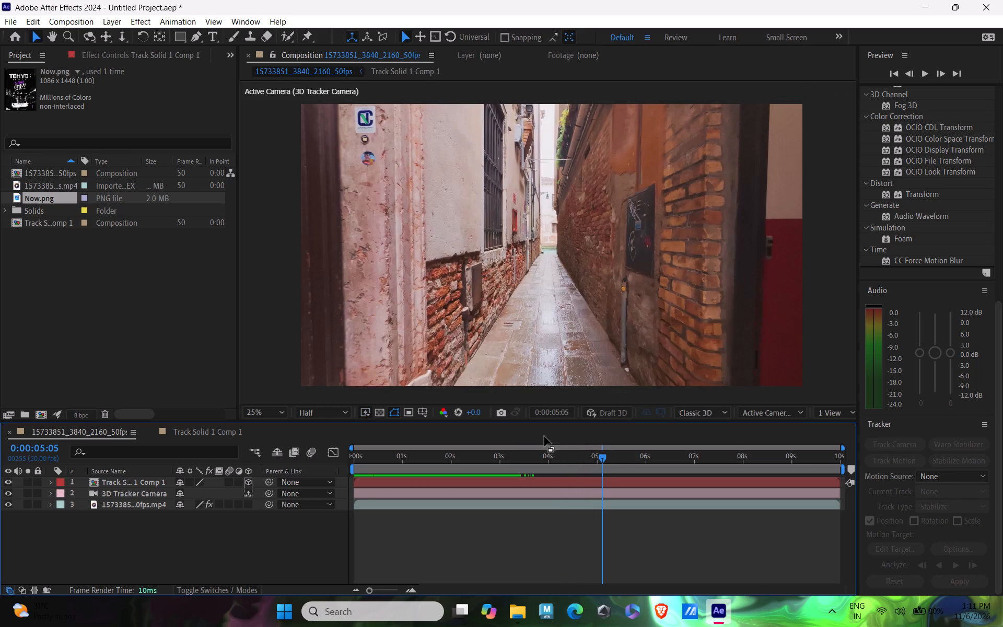
left_click_drag(601, 456, 620, 463)
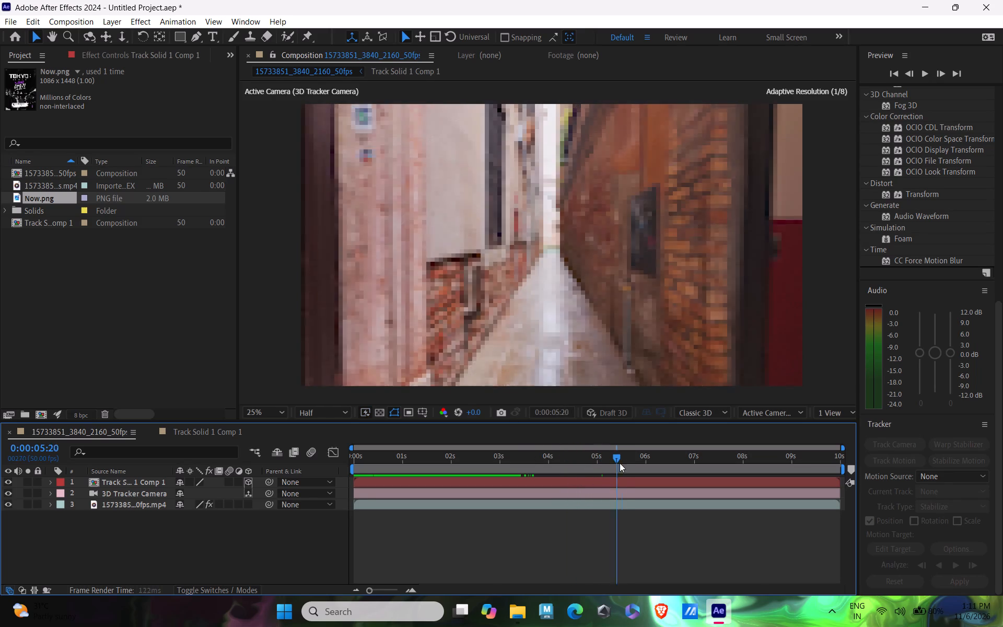
left_click_drag(620, 463, 625, 465)
scroll(509, 248, "down", 1)
scroll(509, 249, "up", 1)
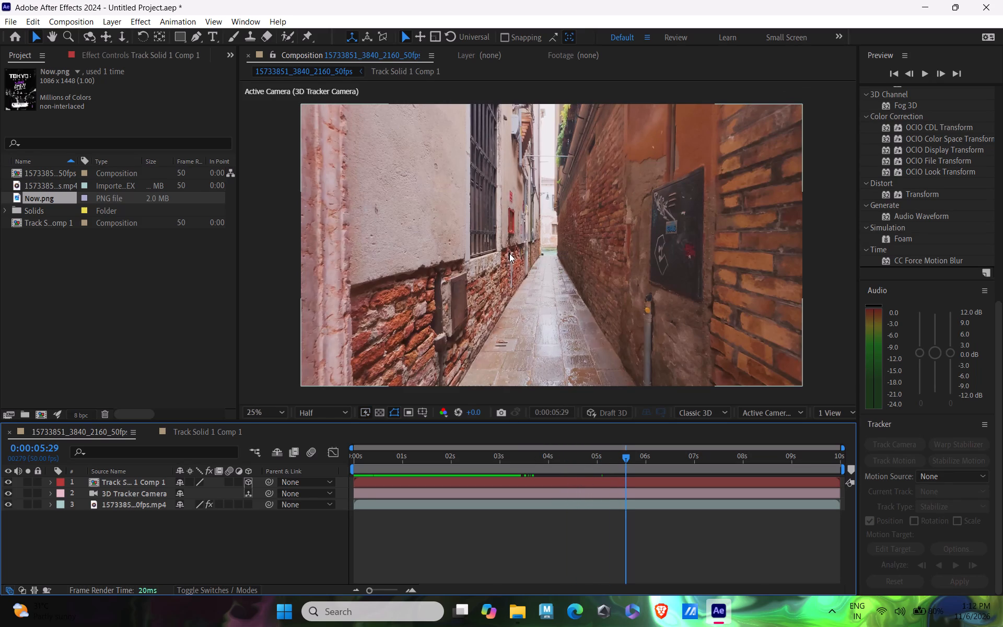
left_click_drag(625, 458, 511, 490)
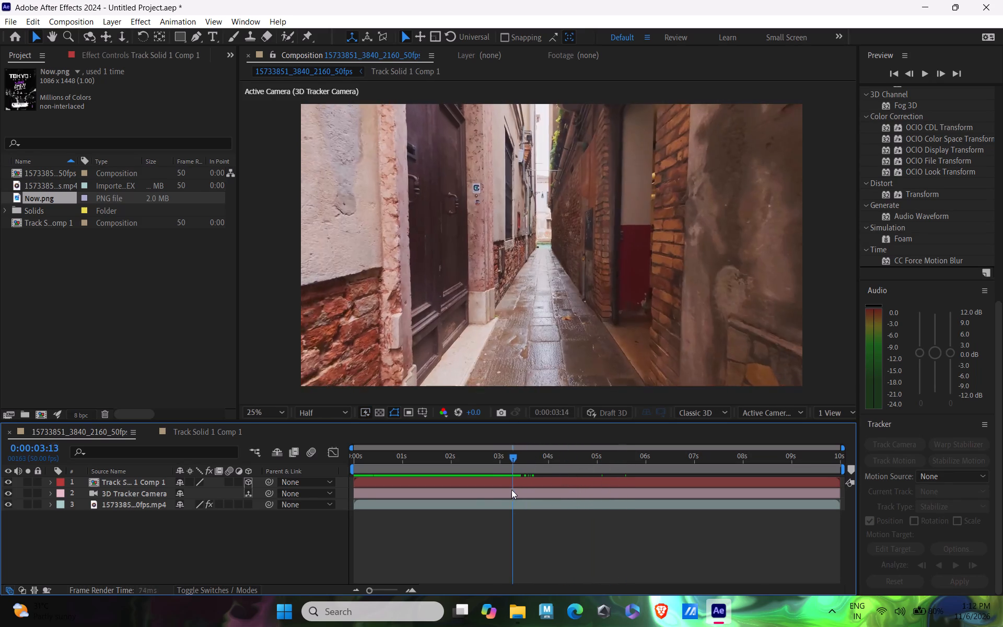
left_click_drag(511, 490, 463, 507)
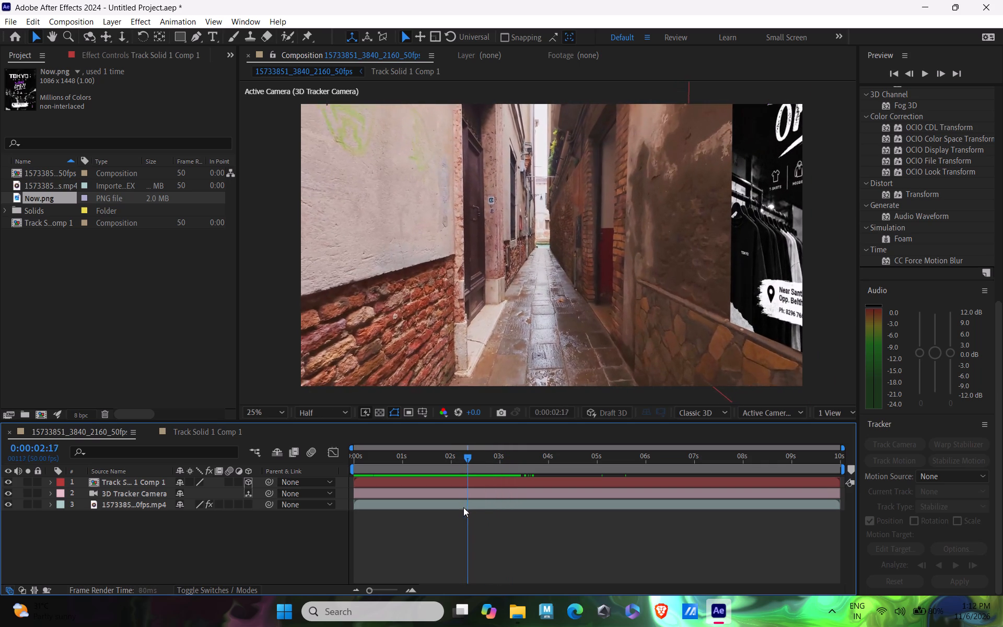
left_click_drag(463, 507, 462, 507)
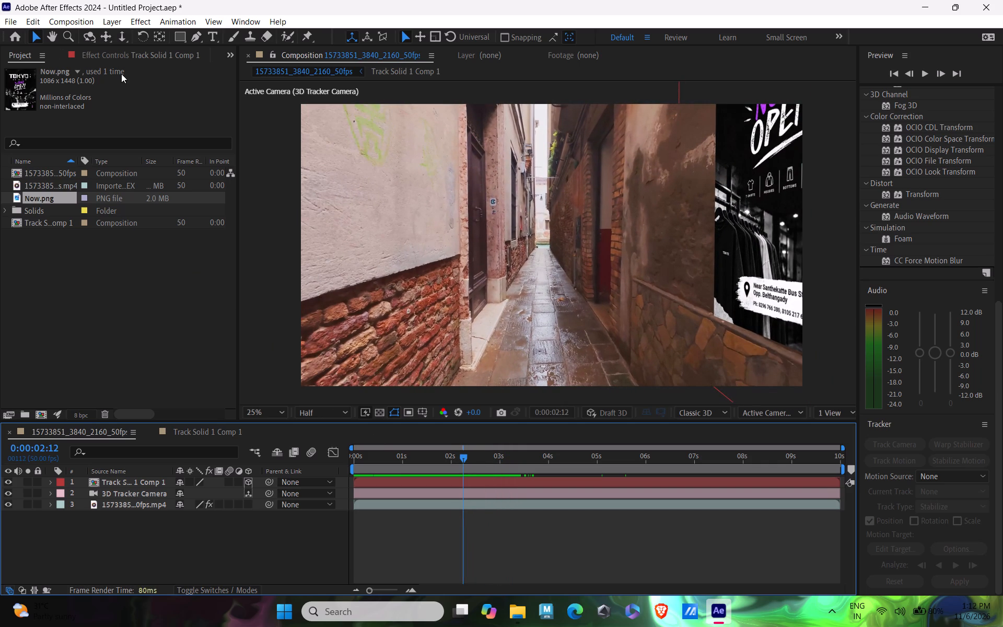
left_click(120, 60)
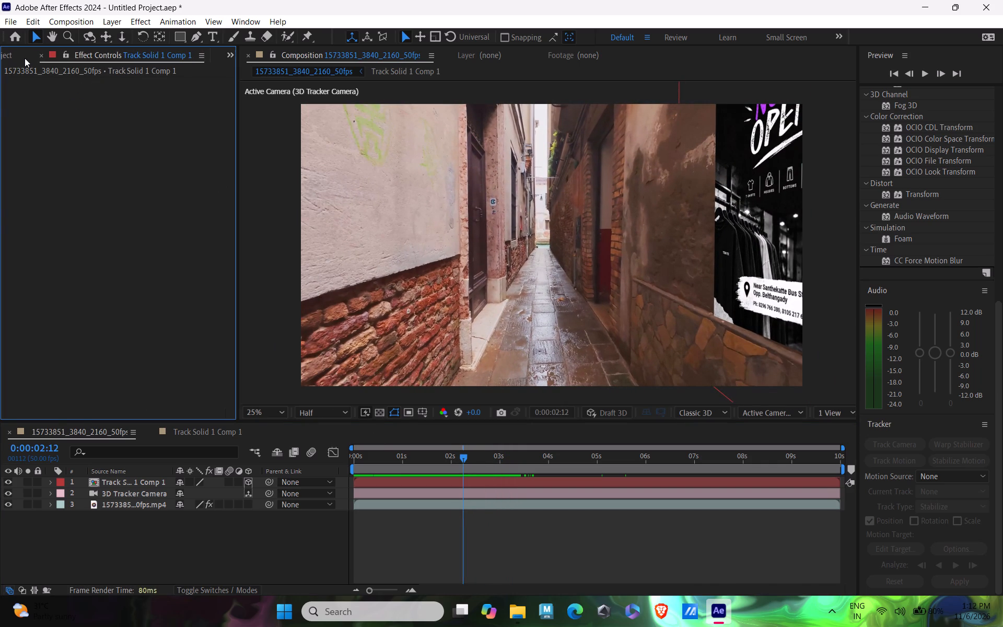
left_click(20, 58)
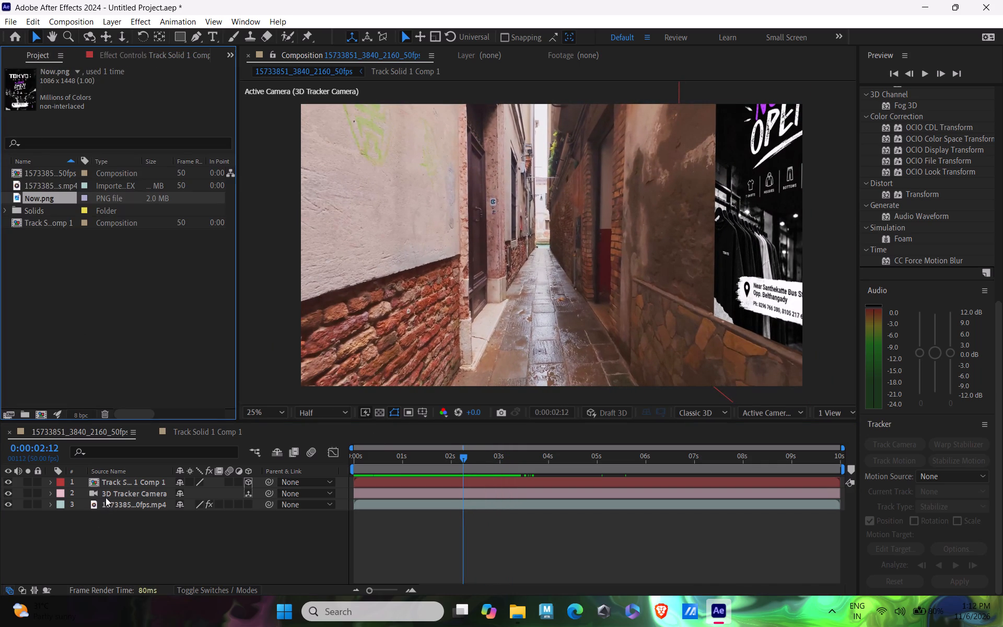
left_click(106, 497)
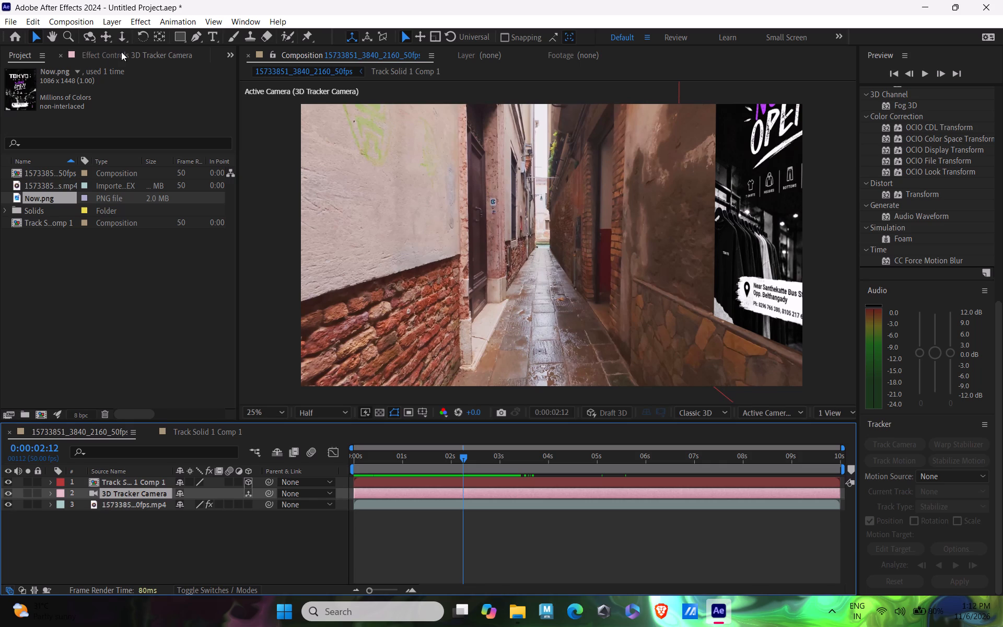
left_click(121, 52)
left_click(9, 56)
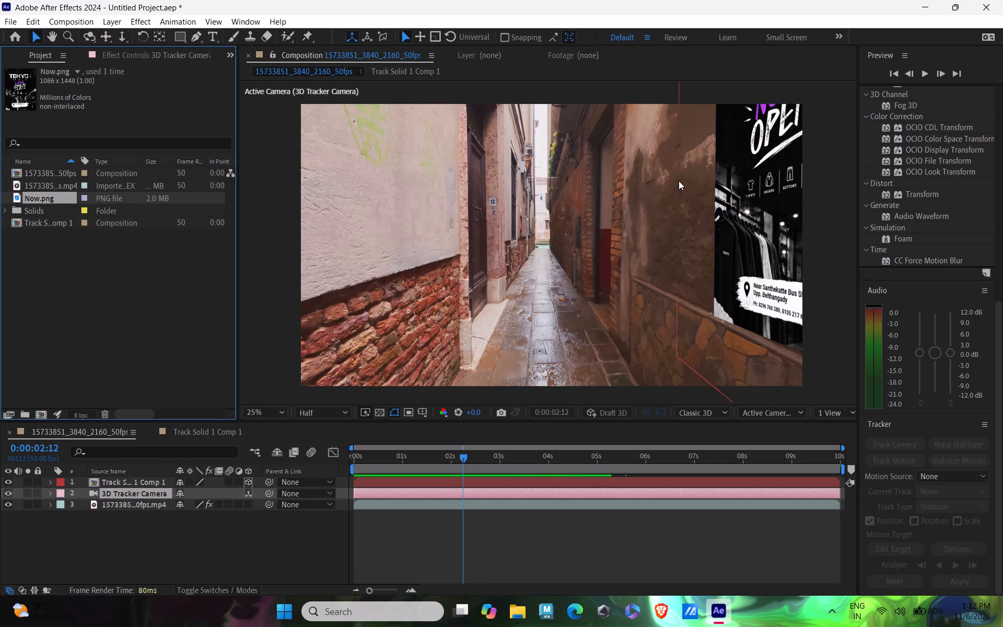
Examine the poster's fit on the wall again by scrubbing through the first two seconds of the alley composition.
scroll(691, 187, "down", 1)
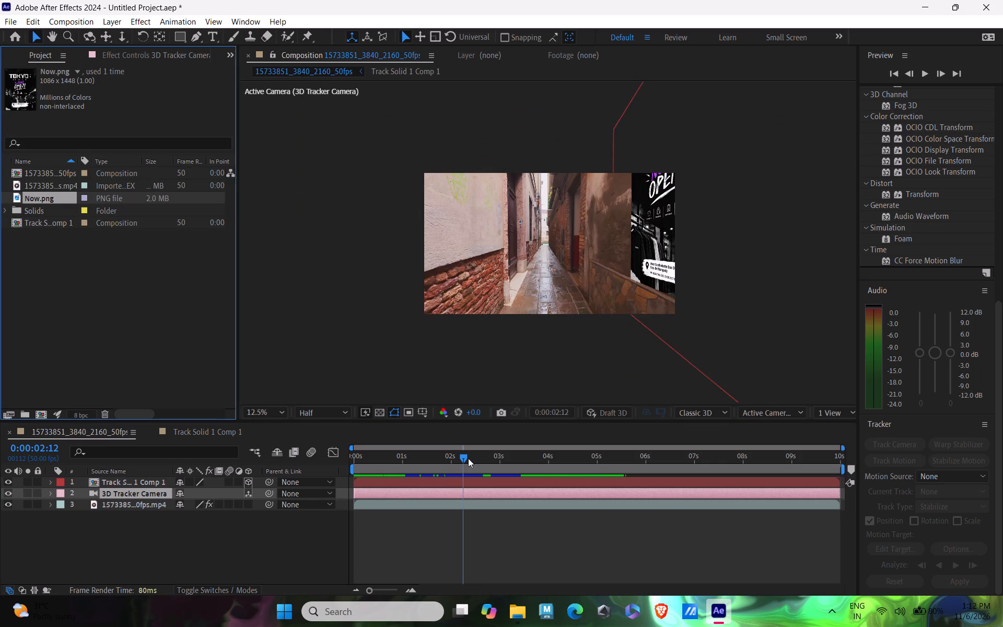
left_click_drag(464, 455, 350, 475)
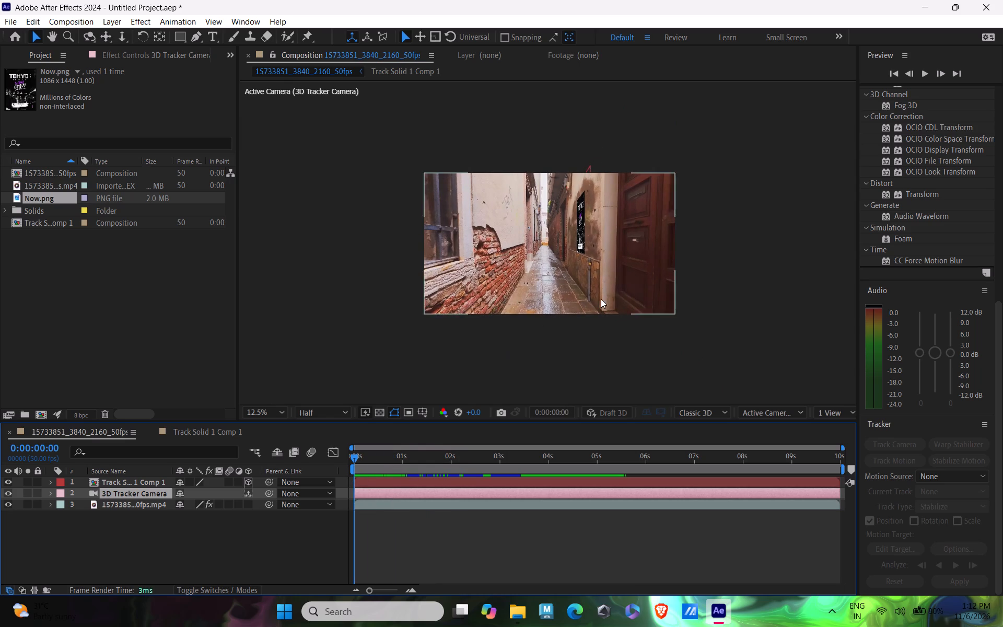
scroll(601, 299, "up", 2)
scroll(593, 319, "down", 1)
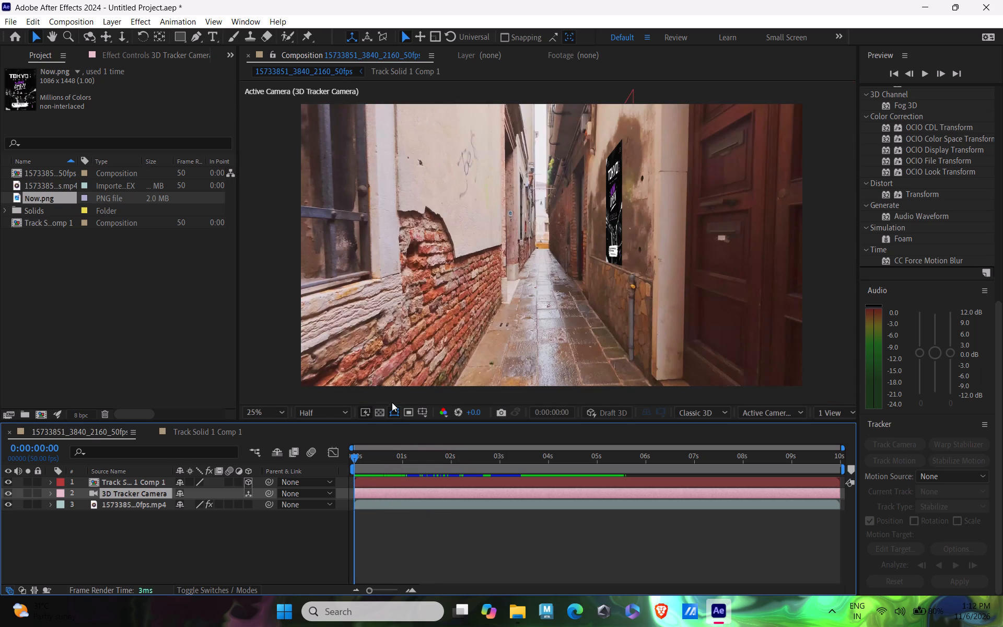
left_click_drag(356, 452, 437, 462)
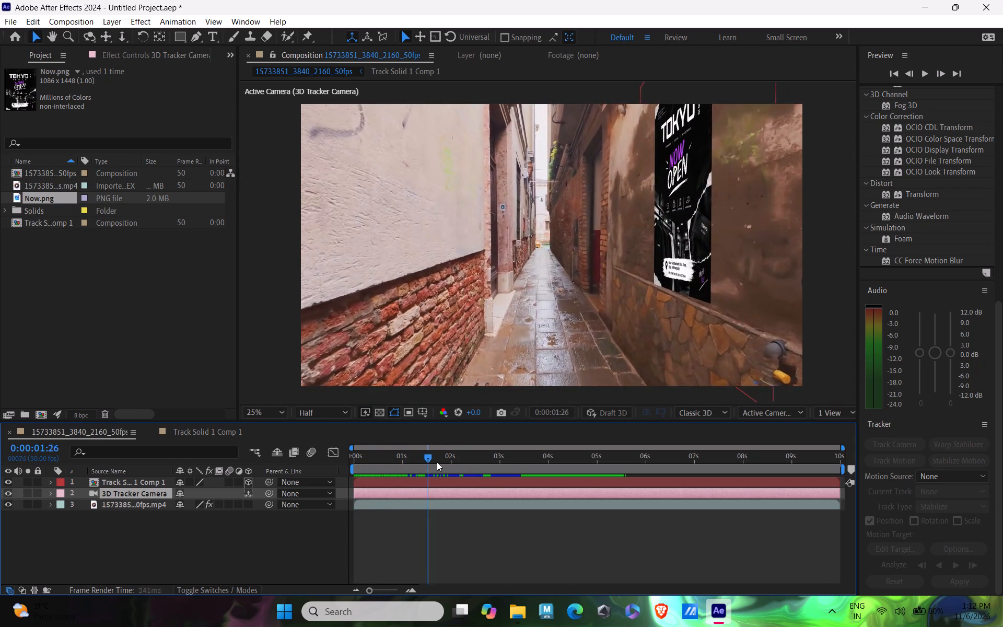
left_click_drag(437, 462, 403, 468)
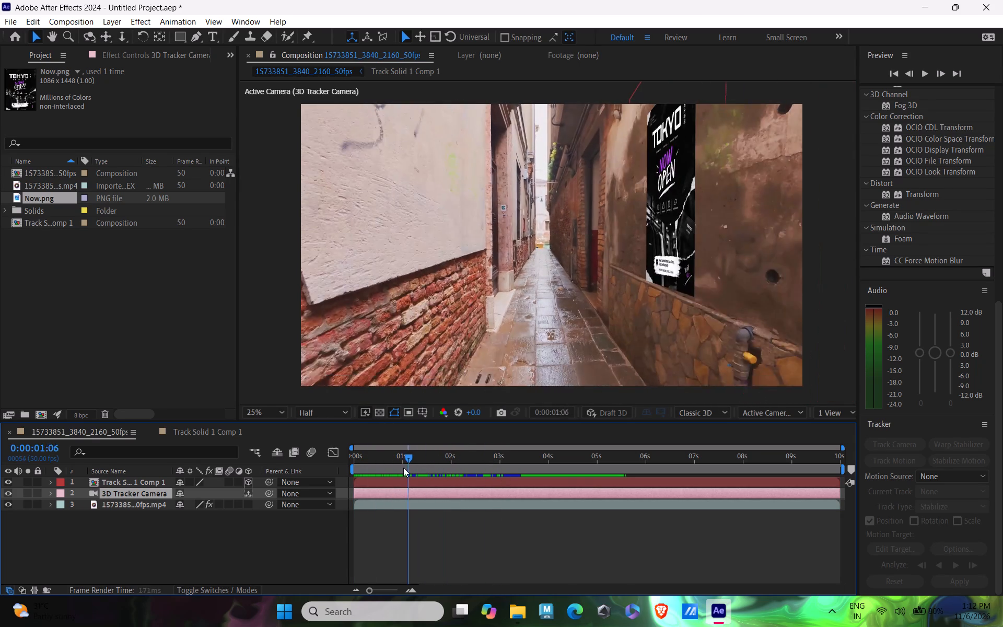
left_click_drag(403, 468, 387, 473)
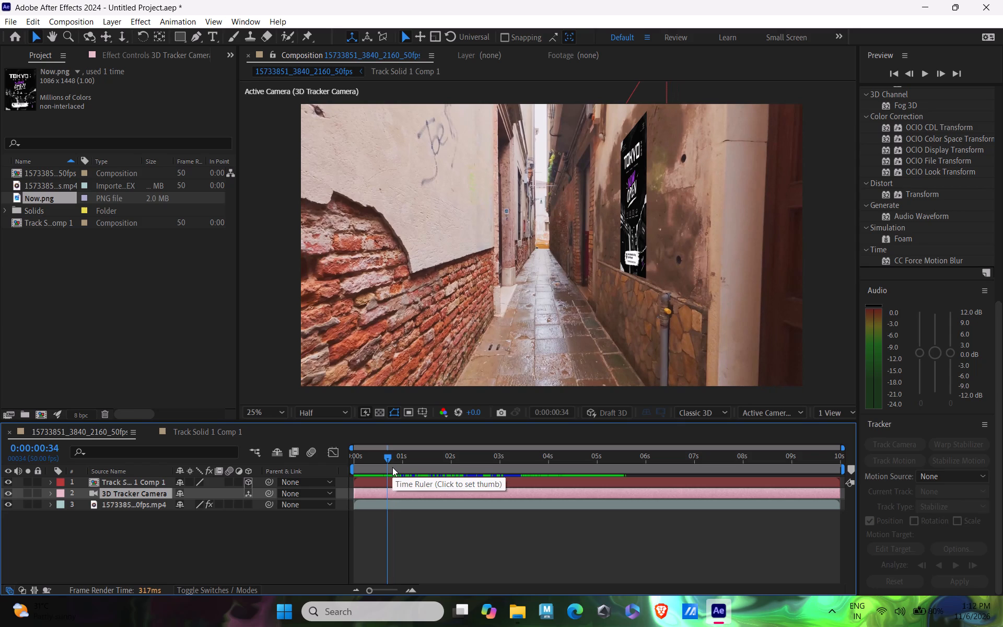
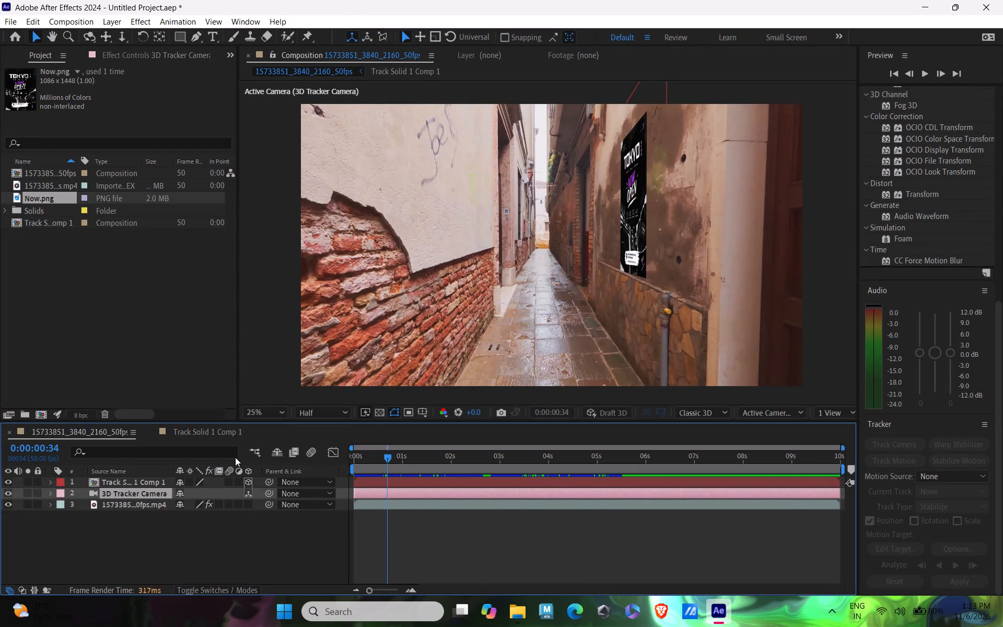
At 0:00:00:34, scale the poster layer on the right wall slightly wider and taller.
scroll(696, 239, "up", 1)
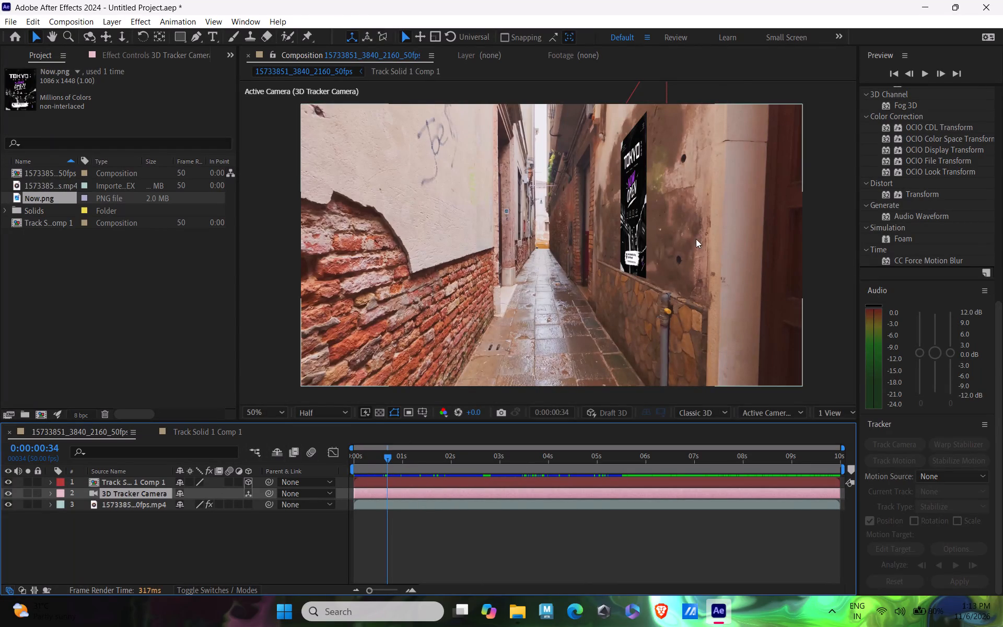
scroll(696, 239, "up", 1)
scroll(692, 247, "down", 2)
left_click(636, 207)
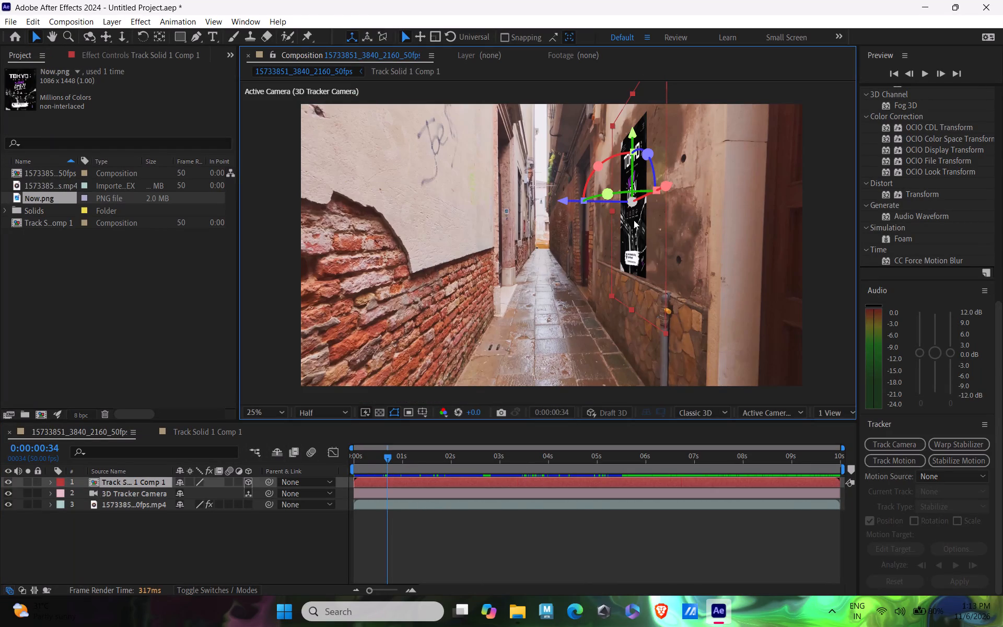
left_click(667, 203)
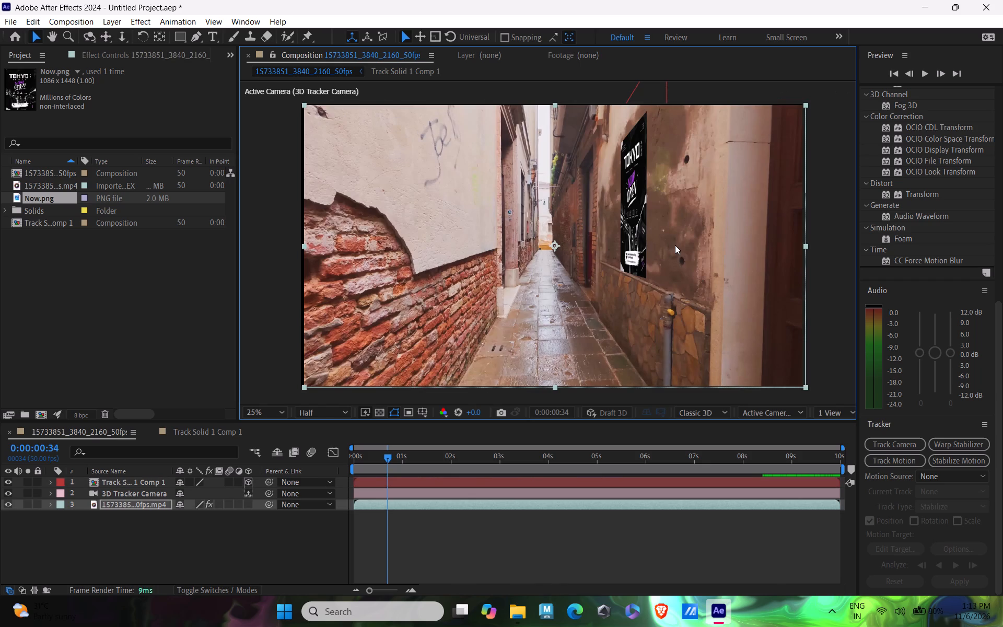
left_click(644, 213)
left_click(651, 268)
left_click(673, 111)
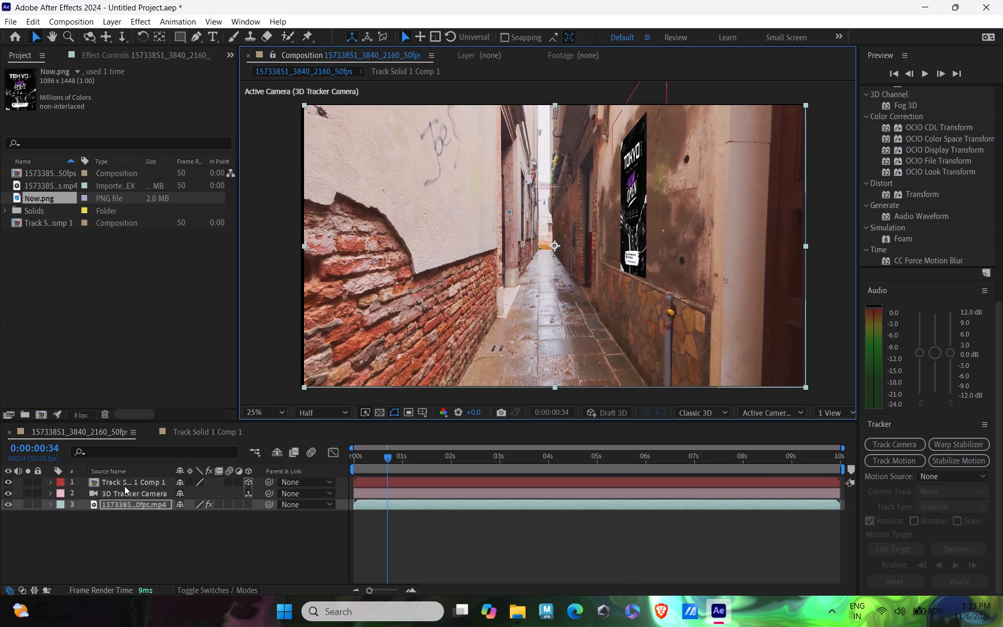
left_click(123, 480)
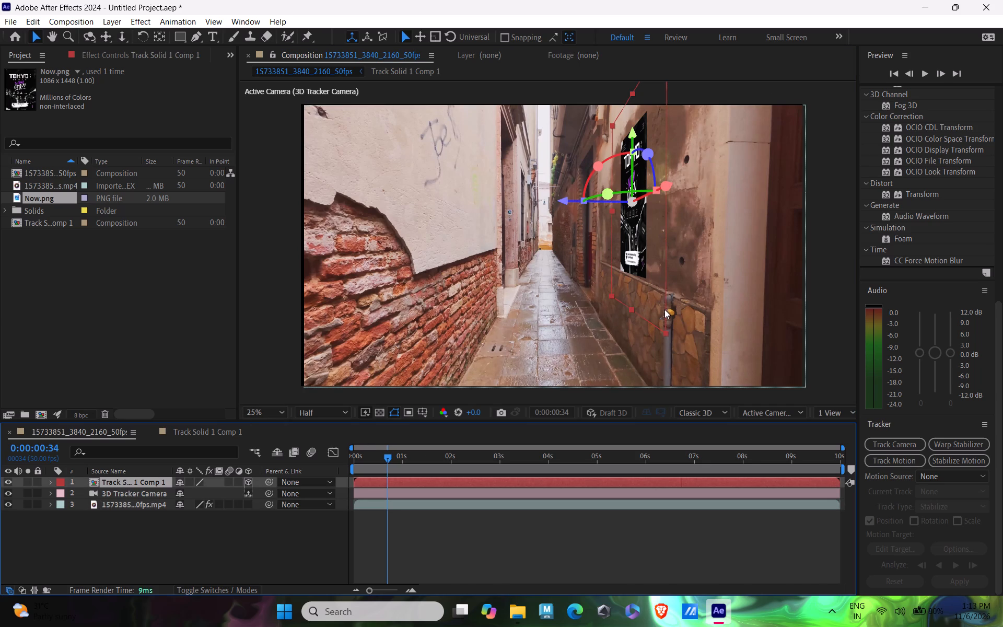
left_click_drag(663, 333, 673, 333)
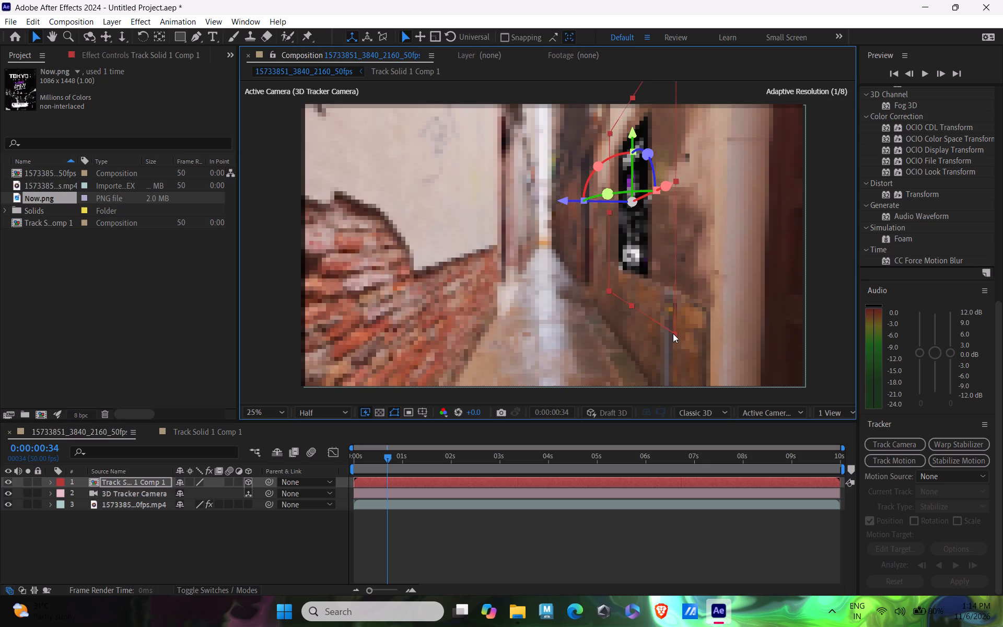
left_click_drag(673, 333, 675, 334)
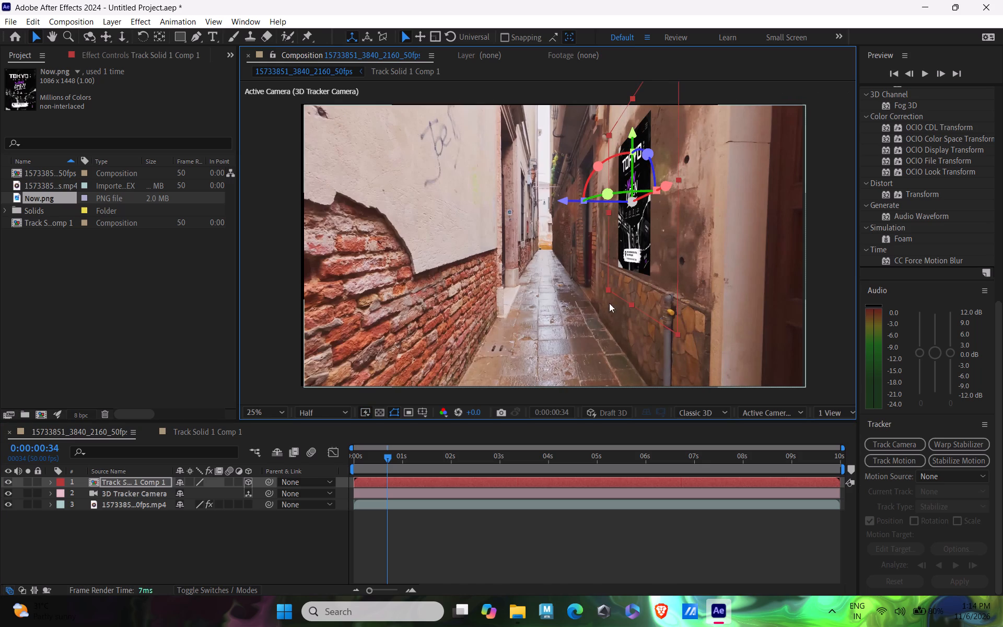
left_click_drag(631, 303, 629, 311)
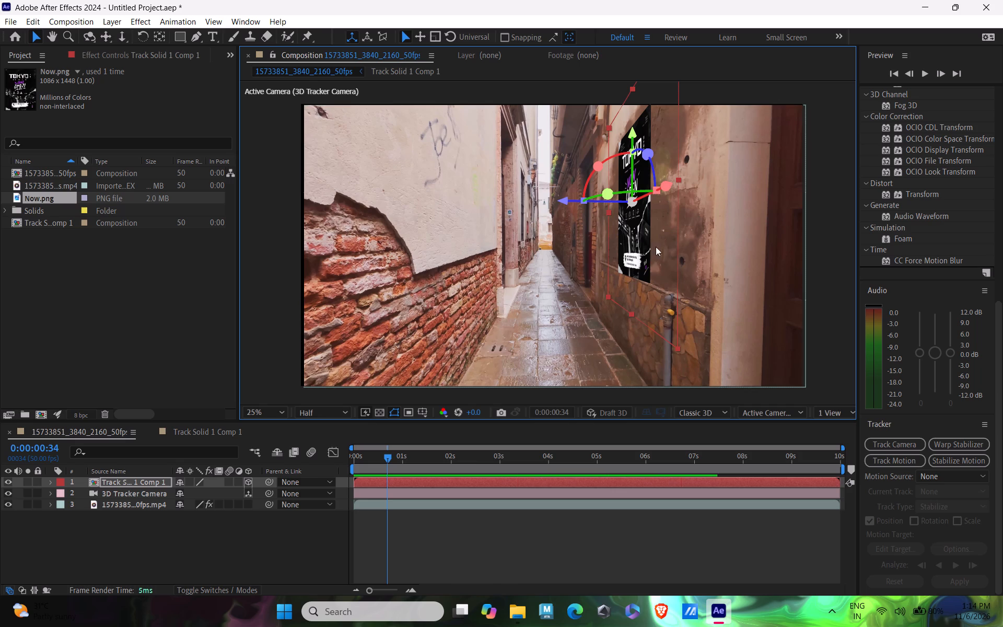
Play the alley composition to check the enlarged poster, and scrub back to 0:00:00:11.
key("space")
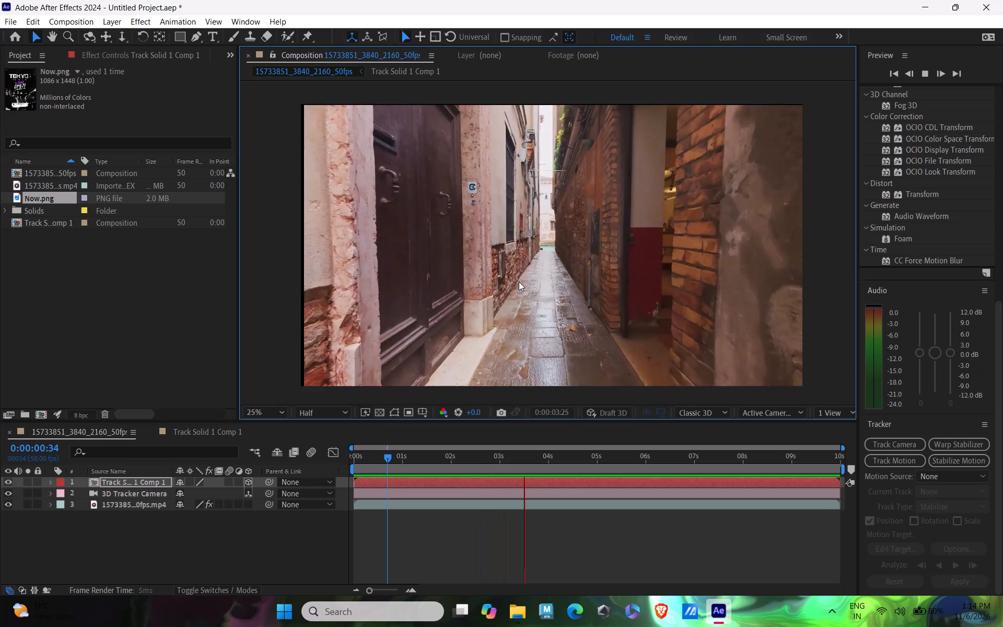
key("space")
left_click_drag(542, 457, 376, 507)
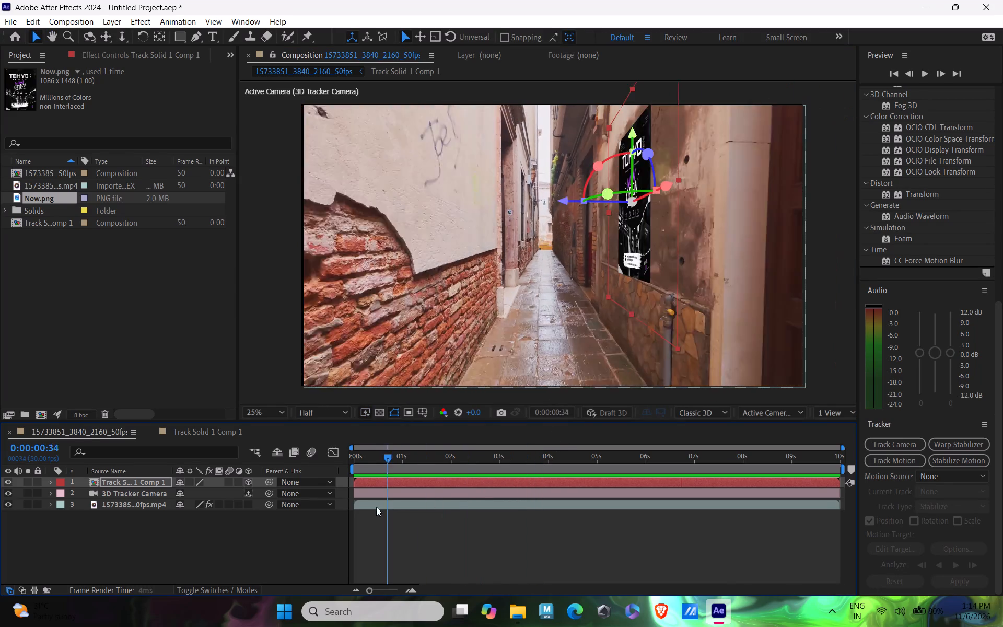
left_click_drag(376, 507, 366, 512)
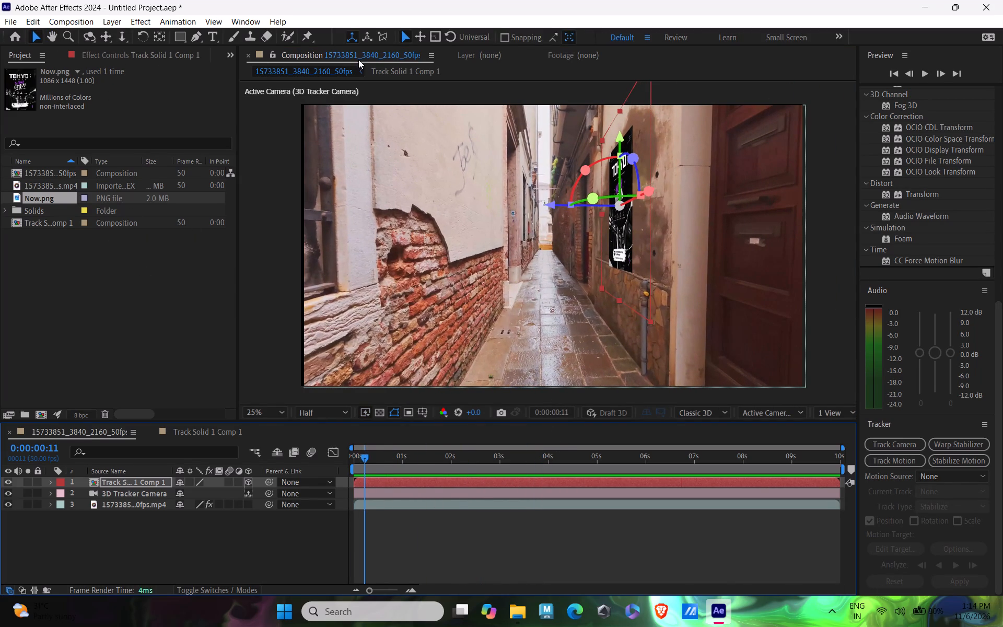
Select the 3D Camera Tracker effect on the alley footage layer to view its track points.
left_click(126, 493)
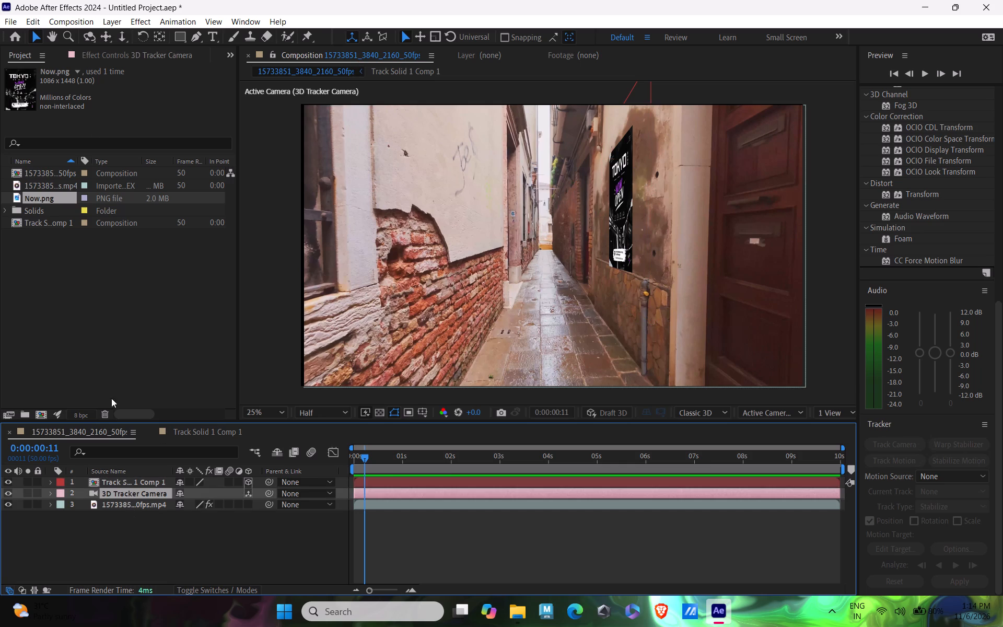
left_click(165, 49)
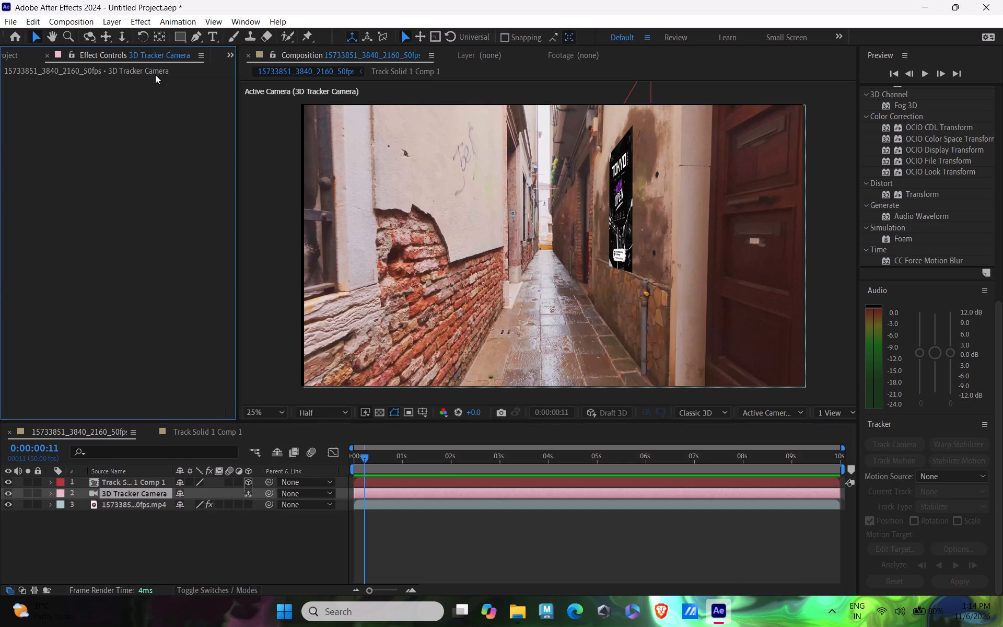
left_click(155, 75)
left_click(17, 53)
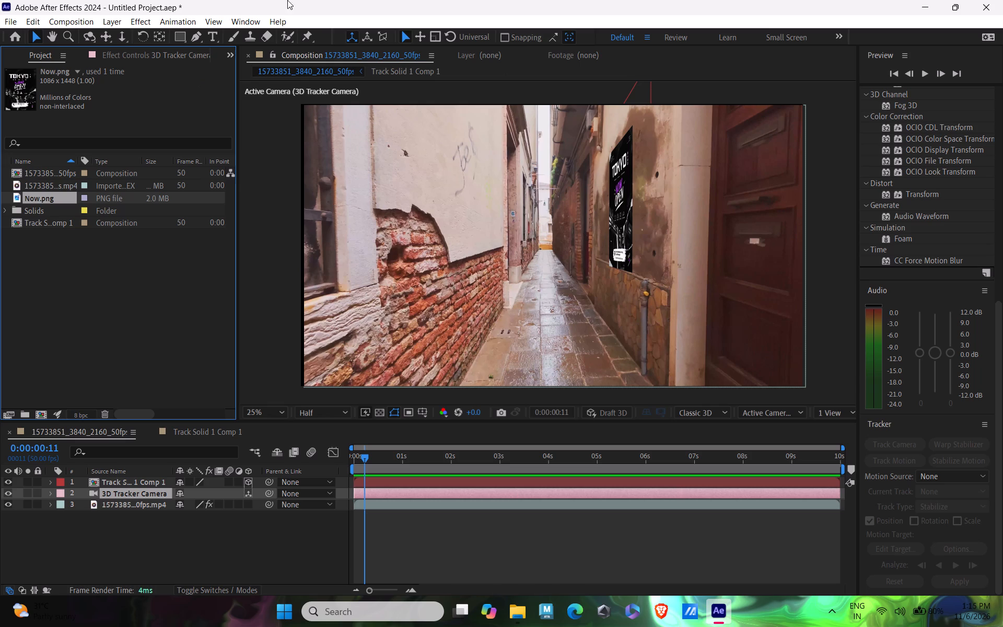
left_click(197, 53)
left_click_drag(73, 114, 117, 185)
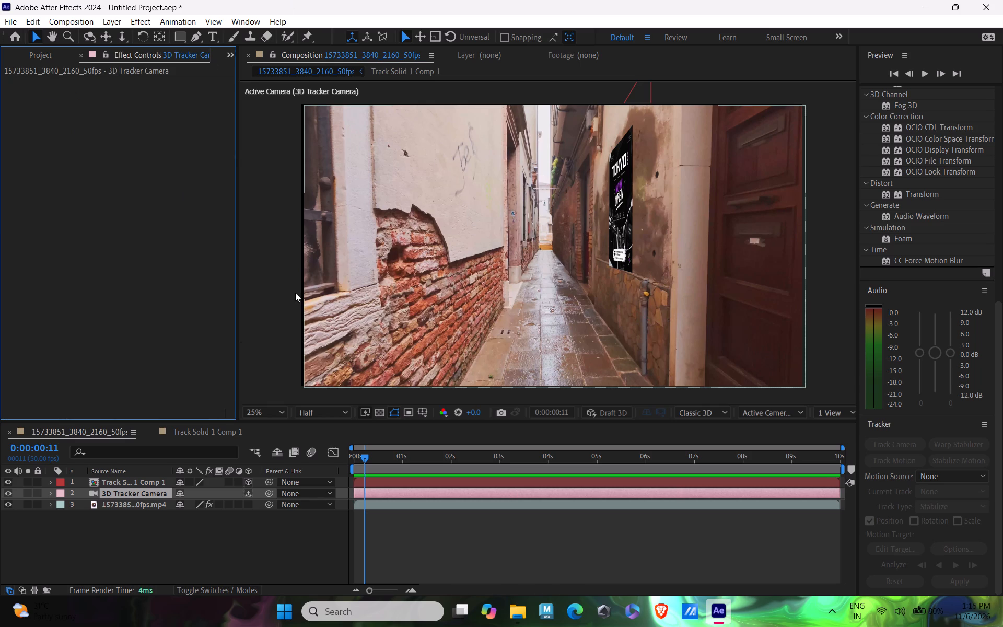
left_click(124, 502)
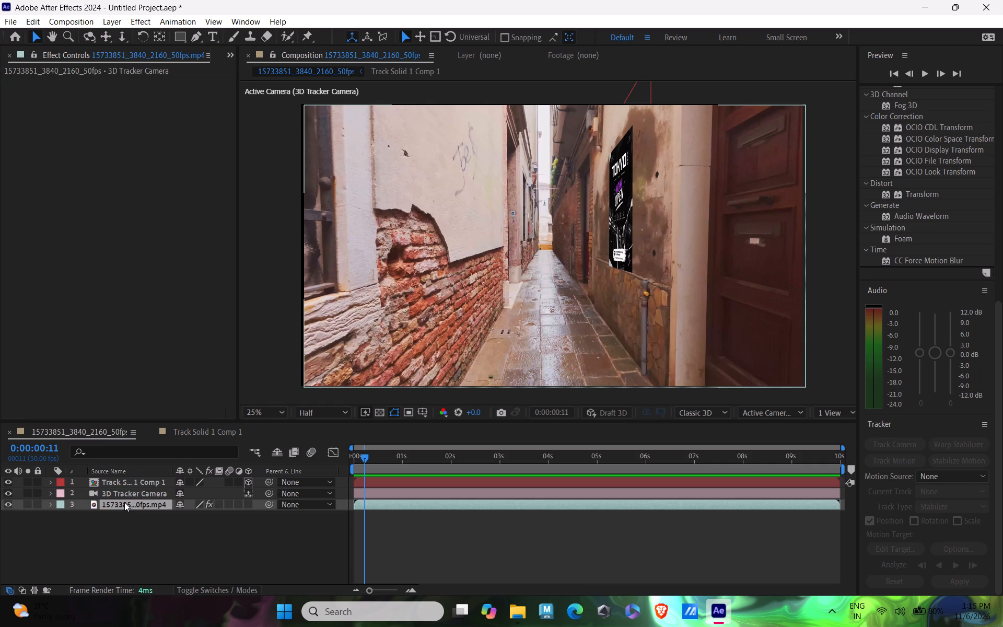
left_click(56, 61)
left_click(65, 55)
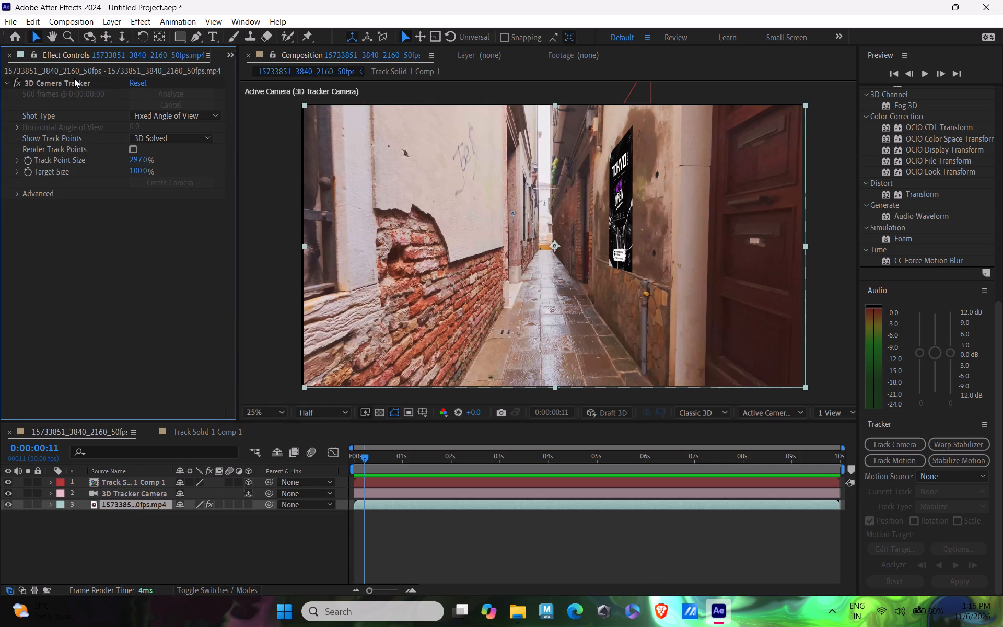
left_click(74, 78)
left_click(74, 83)
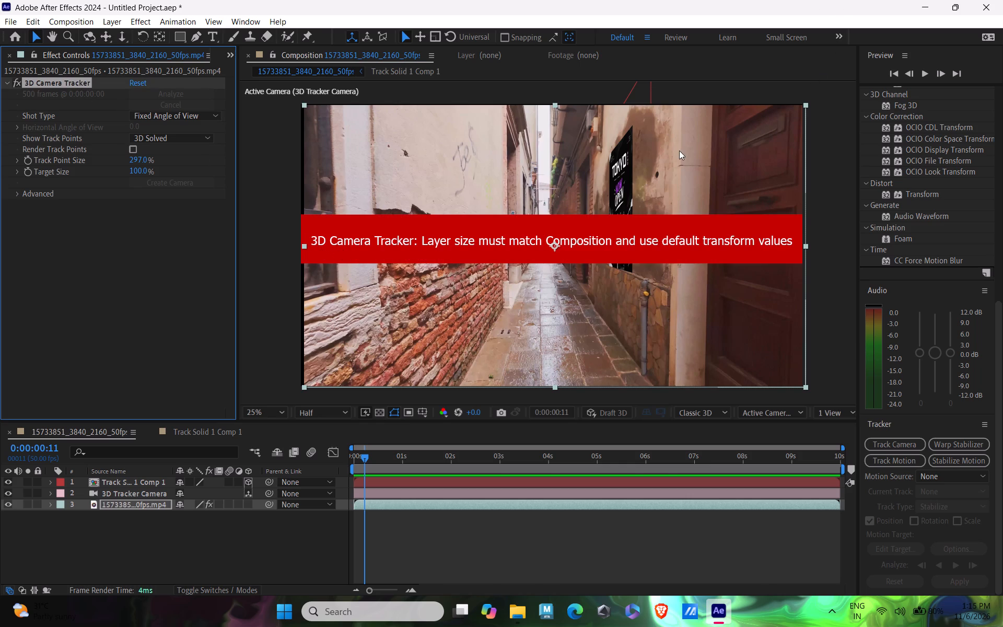
Check the camera tracker's display in the footage's layer view and by scrubbing the composition's first five seconds back to the start.
scroll(674, 162, "down", 2)
scroll(598, 186, "up", 1)
double_click(543, 213)
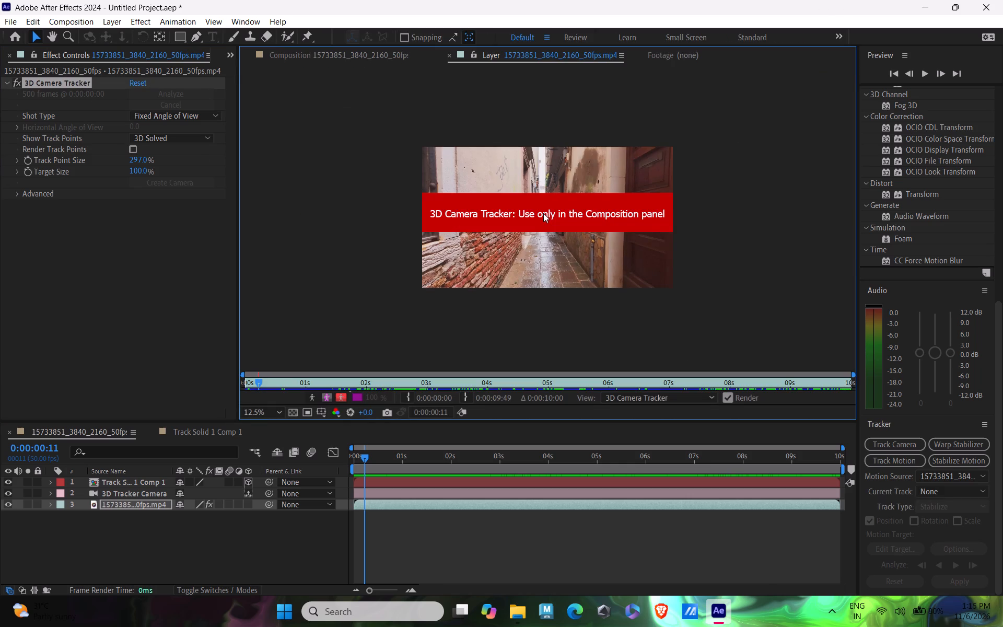
left_click(351, 50)
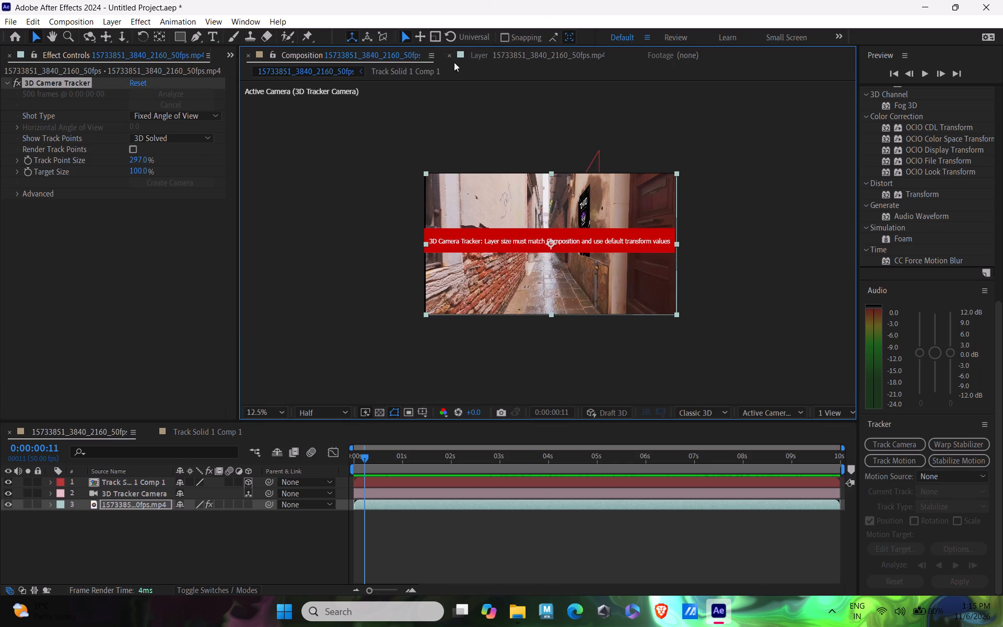
left_click(133, 504)
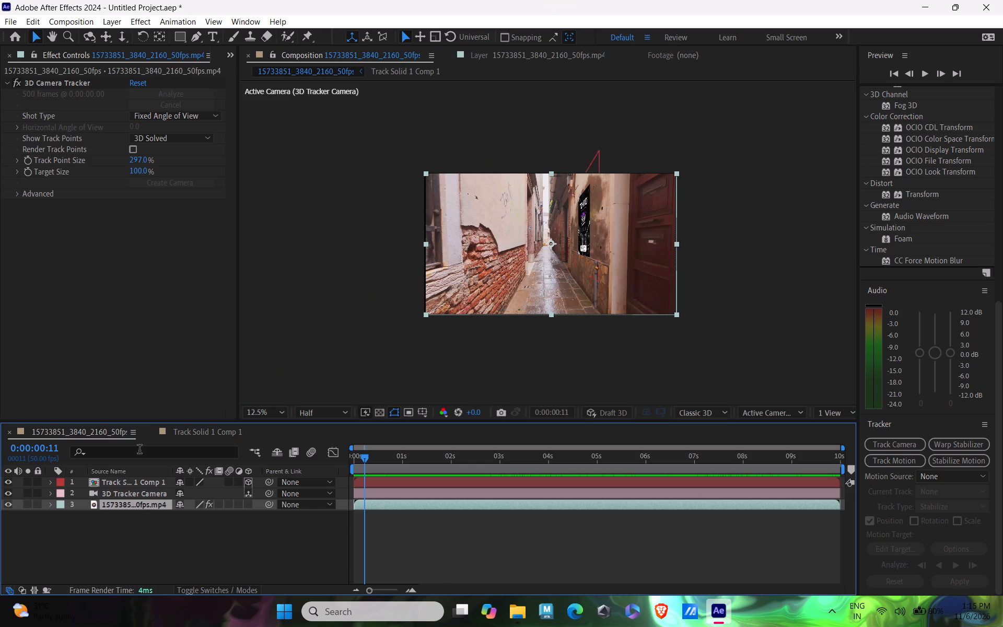
left_click(57, 86)
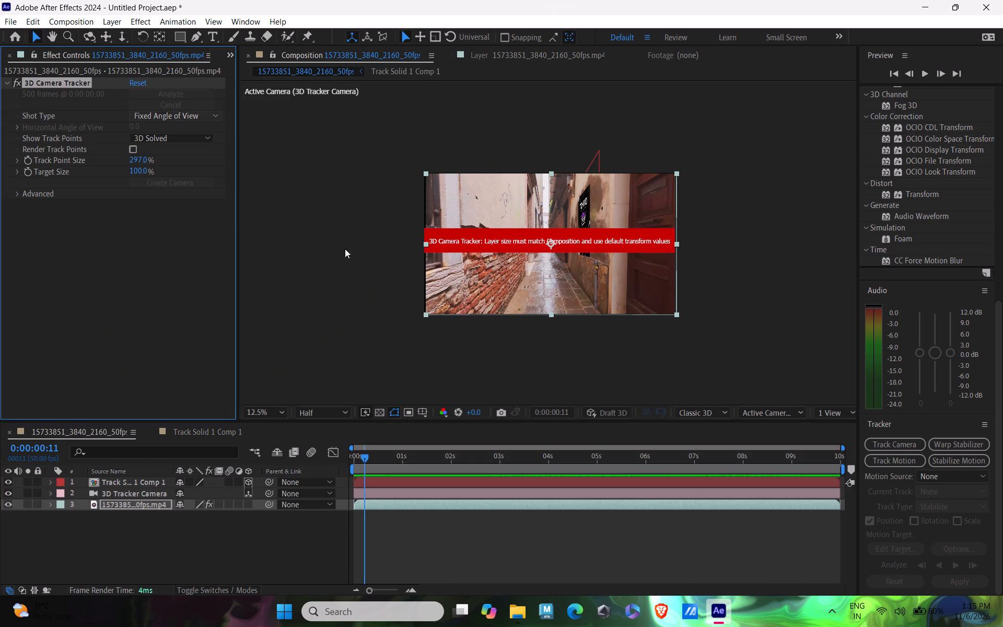
left_click_drag(394, 461, 592, 465)
scroll(372, 461, "up", 1)
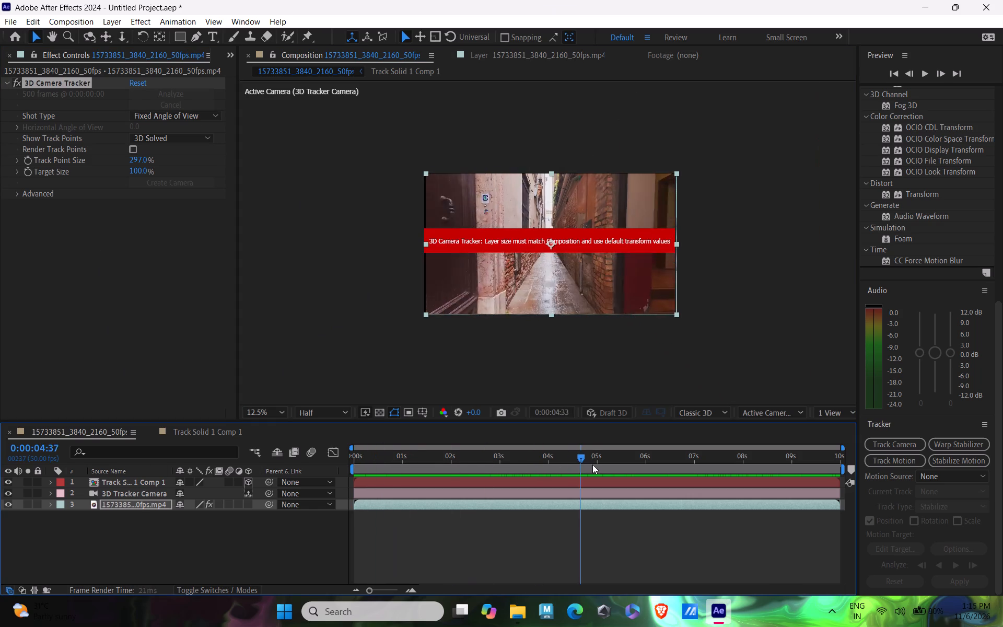
left_click_drag(592, 465, 296, 467)
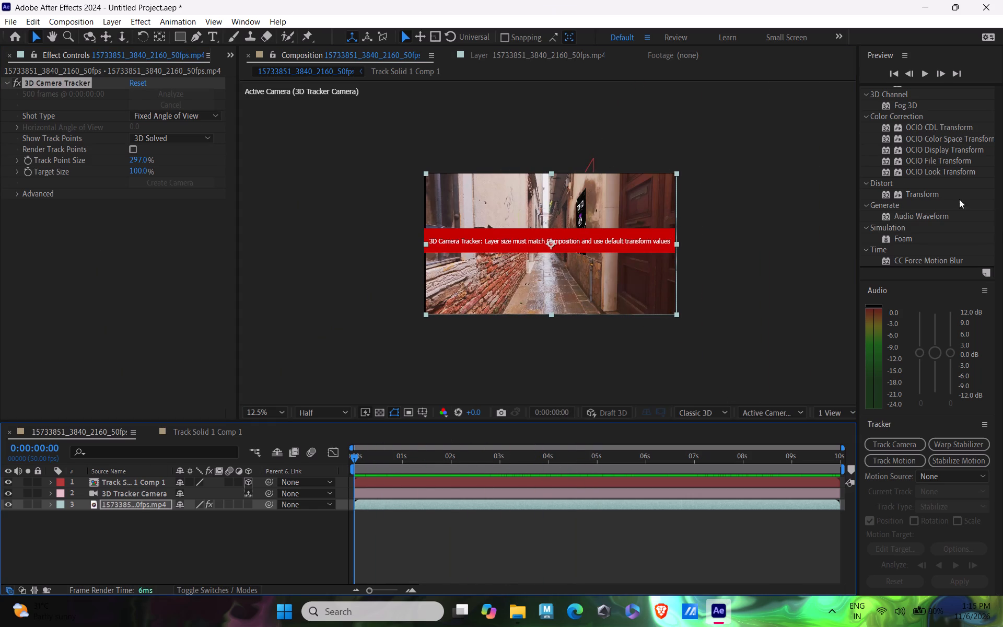
Delete the 3D Camera Tracker effect from the alley footage layer.
left_click(159, 234)
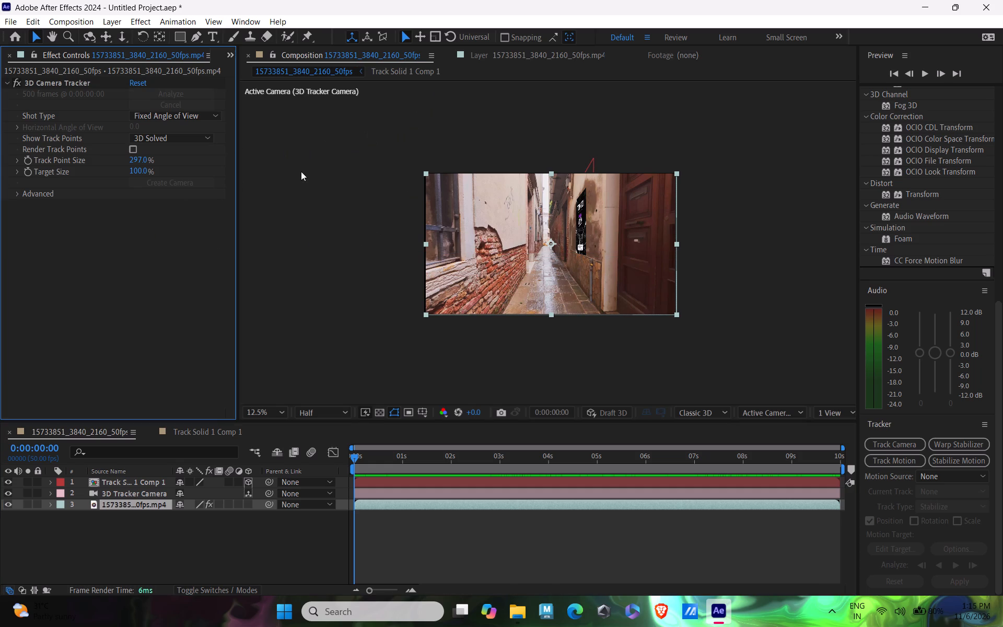
scroll(568, 228, "up", 1)
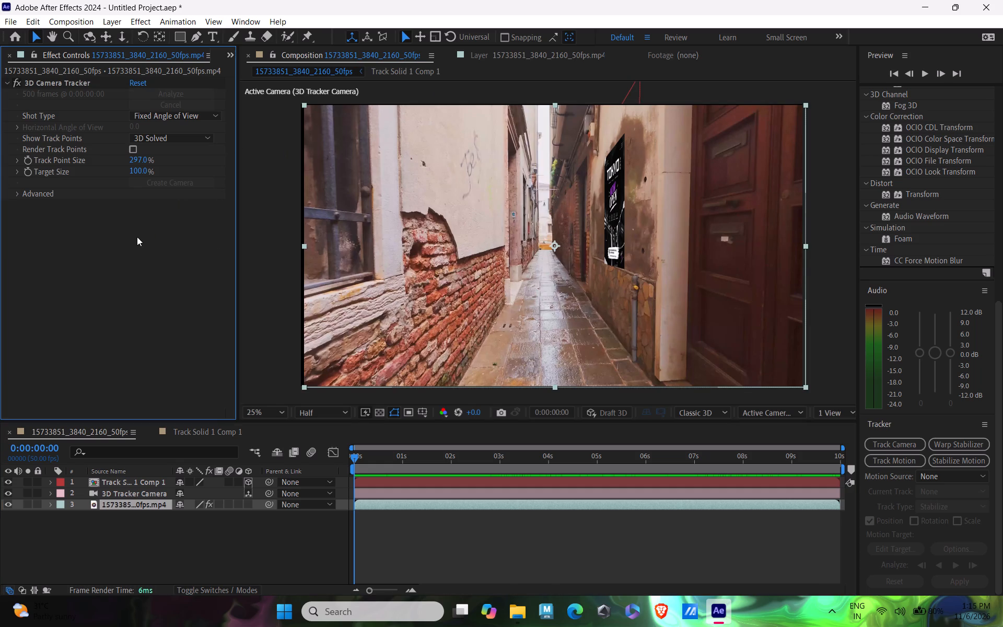
left_click(134, 240)
left_click(17, 80)
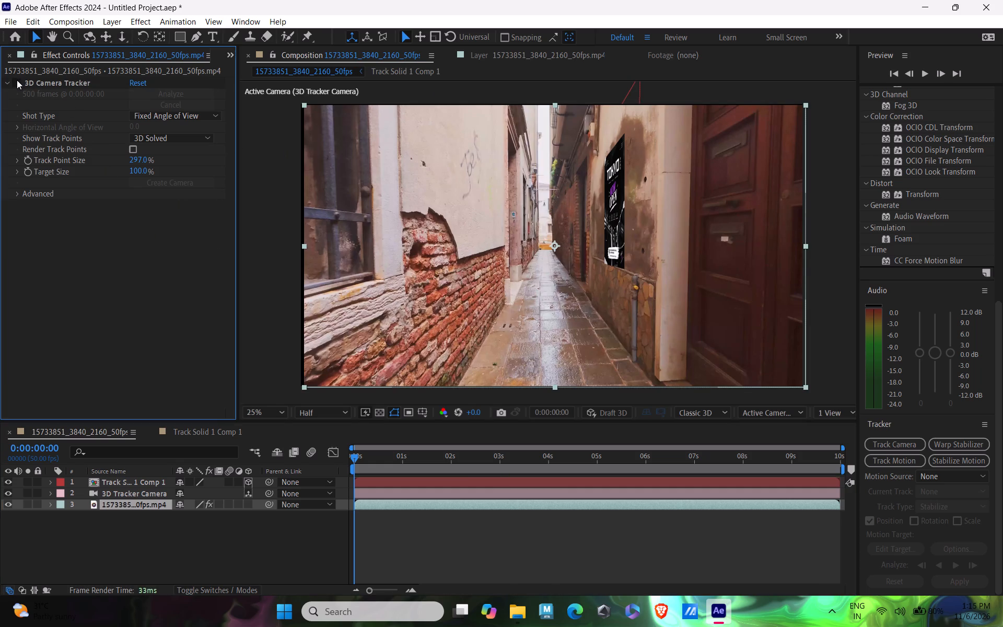
left_click(17, 80)
left_click(51, 85)
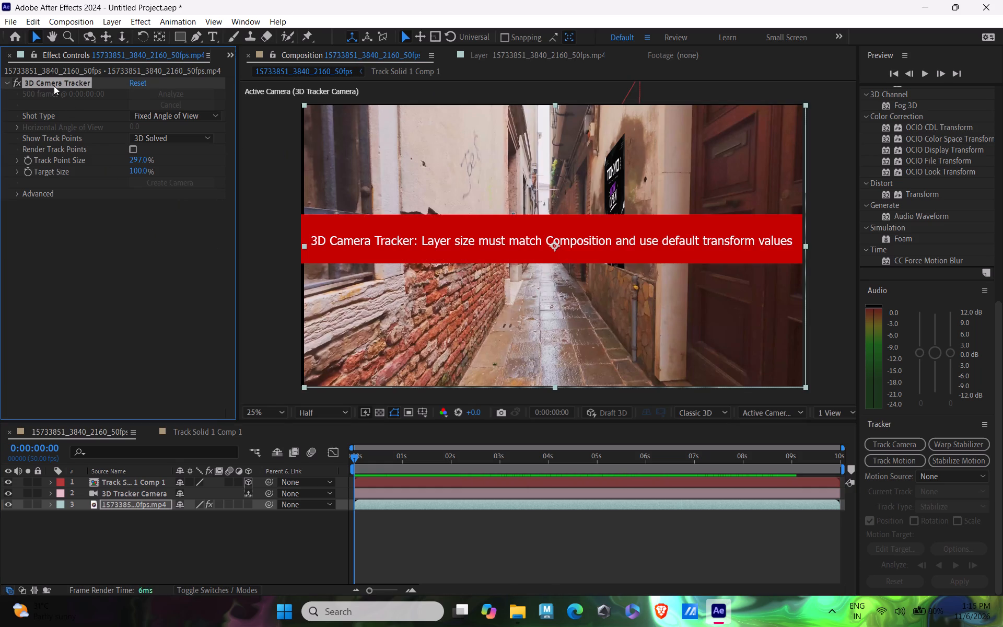
key("Delete")
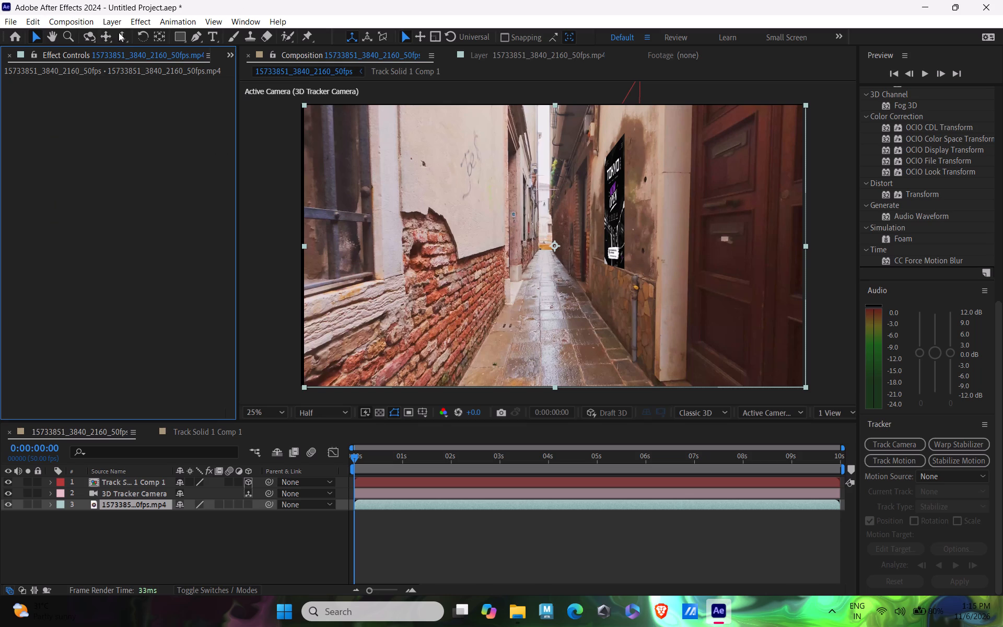
Review the alley composition's size, frame rate and duration settings.
left_click(81, 17)
left_click(95, 59)
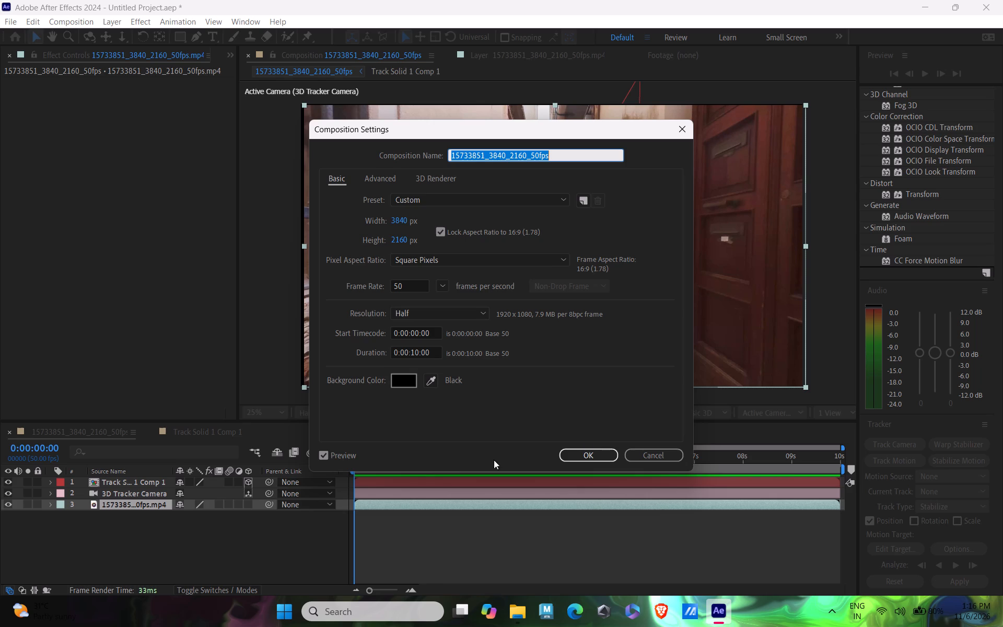
left_click(581, 461)
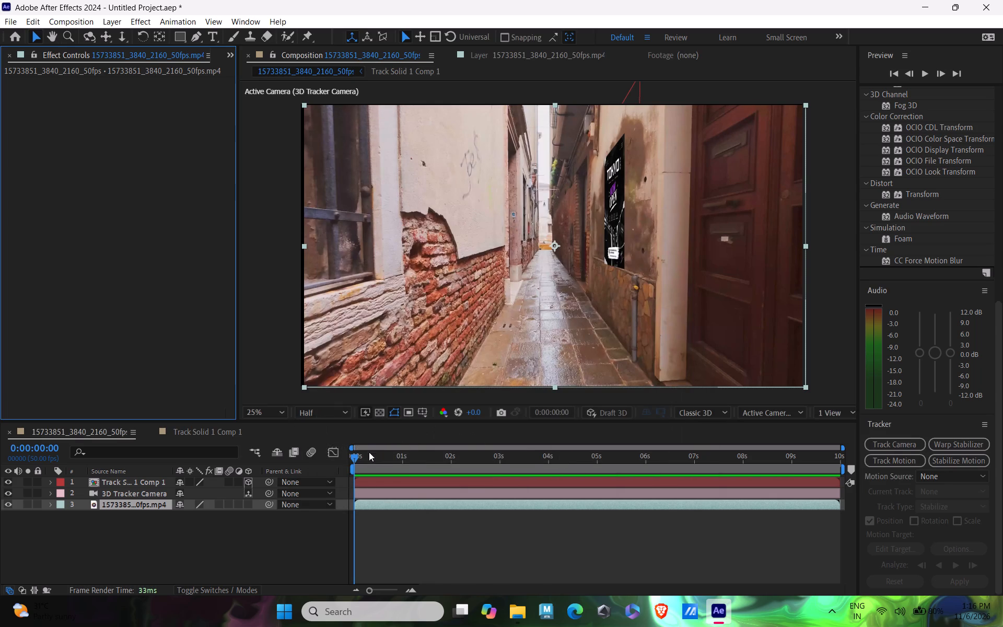
Run a new camera track on the alley footage layer from the first frame.
left_click_drag(369, 452, 219, 474)
left_click(129, 542)
left_click(124, 505)
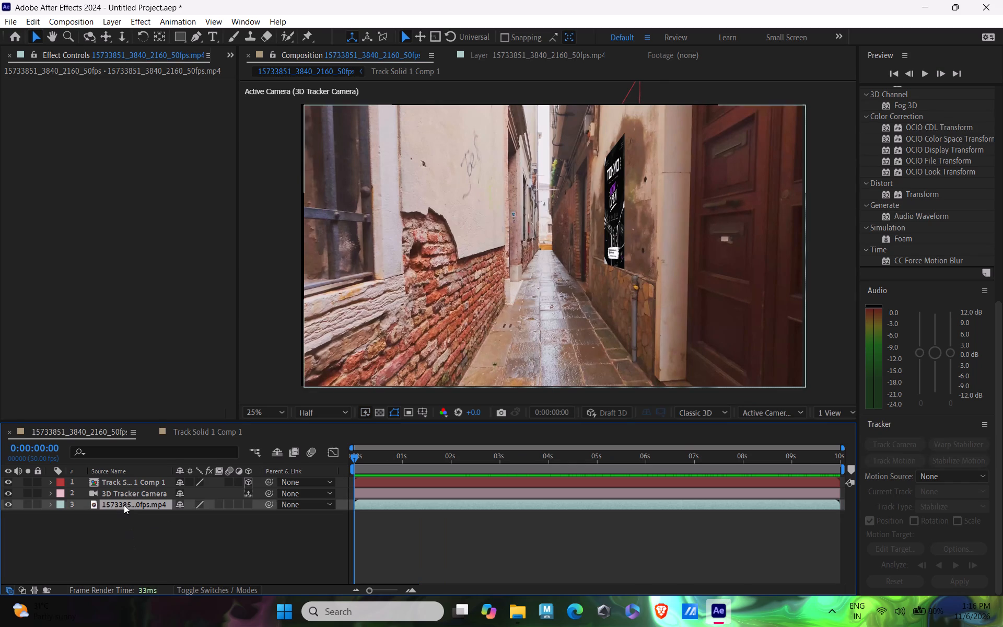
scroll(906, 287, "down", 1)
left_click(900, 448)
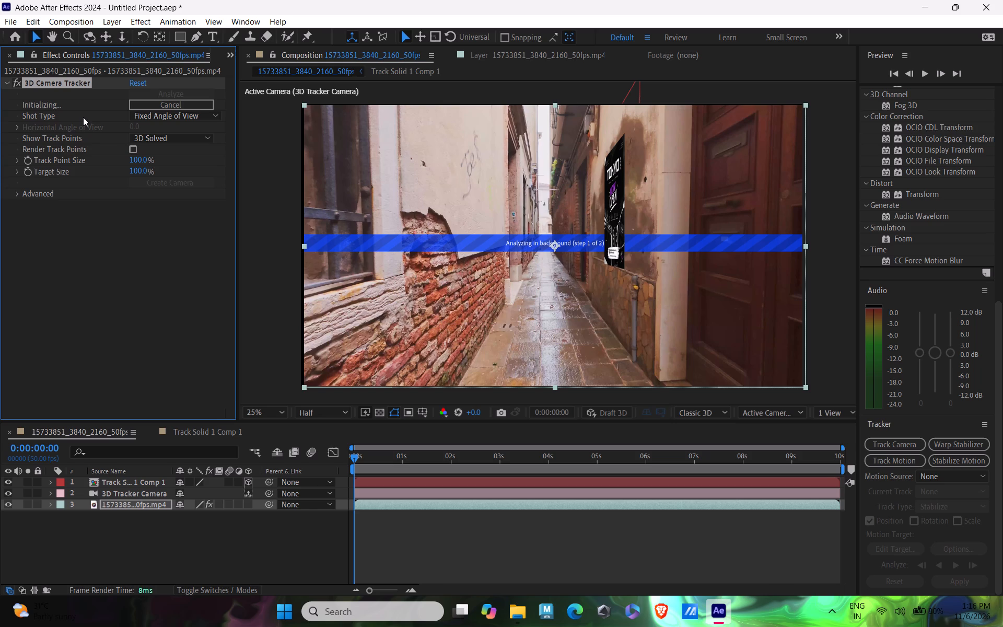
scroll(501, 202, "down", 1)
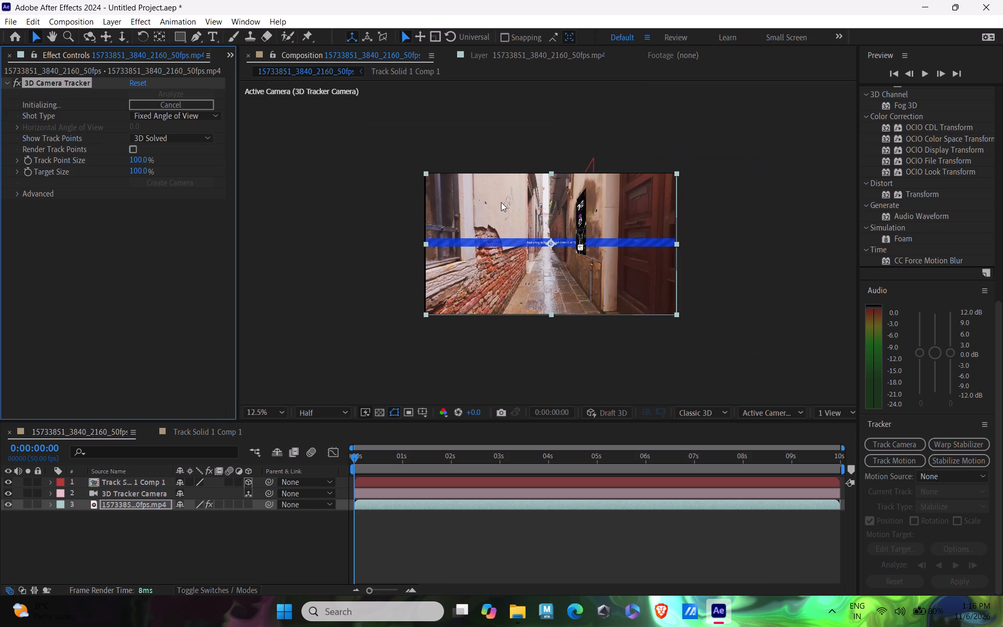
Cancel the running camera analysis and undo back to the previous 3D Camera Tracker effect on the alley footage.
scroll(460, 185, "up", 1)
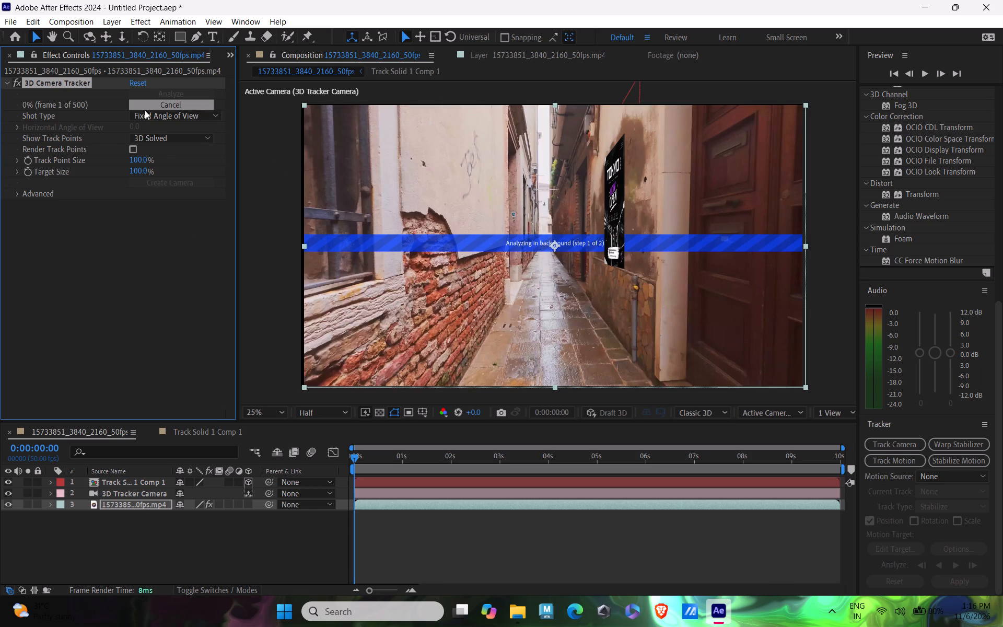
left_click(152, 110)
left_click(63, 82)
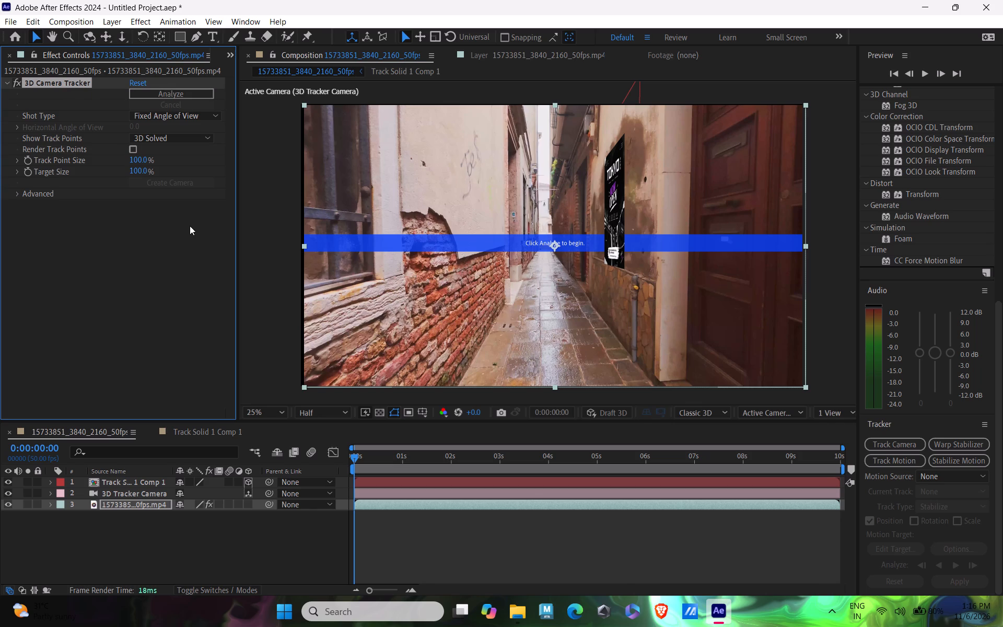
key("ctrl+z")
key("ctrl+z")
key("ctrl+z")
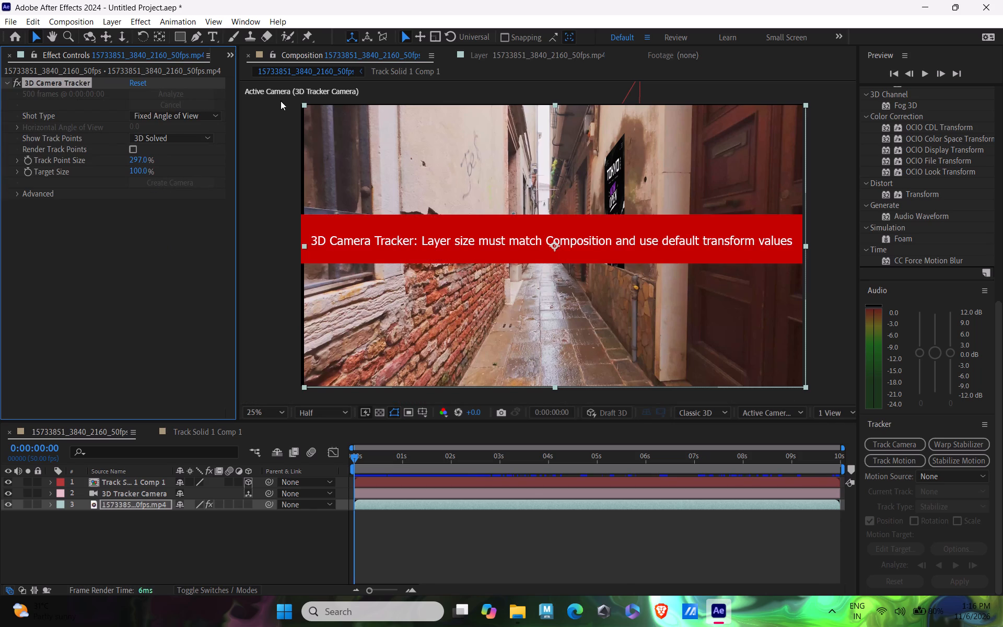
Delete the 3D Camera Tracker effect from the alley footage layer.
left_click(403, 150)
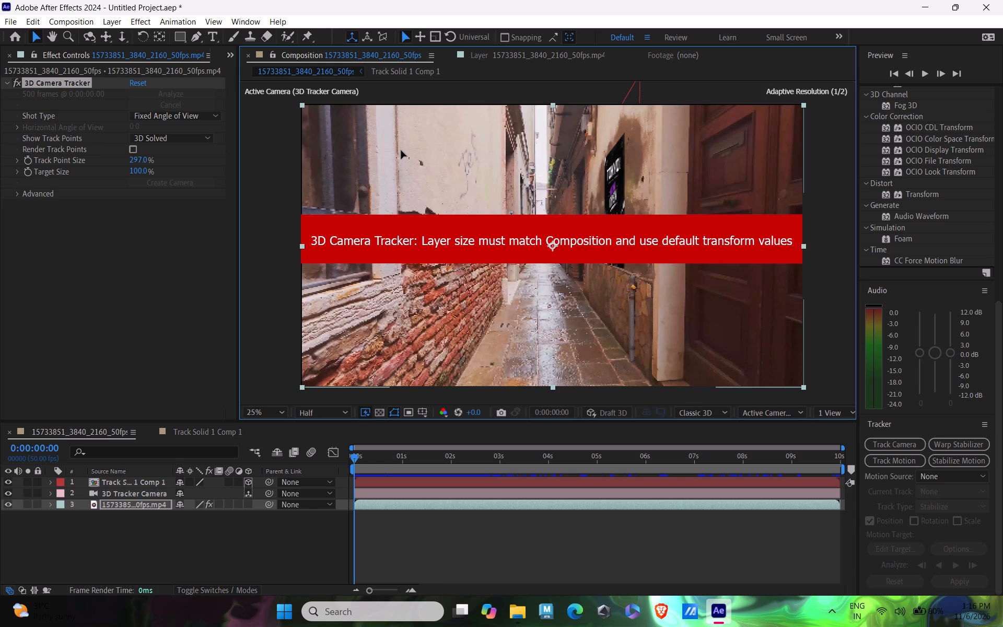
left_click(104, 216)
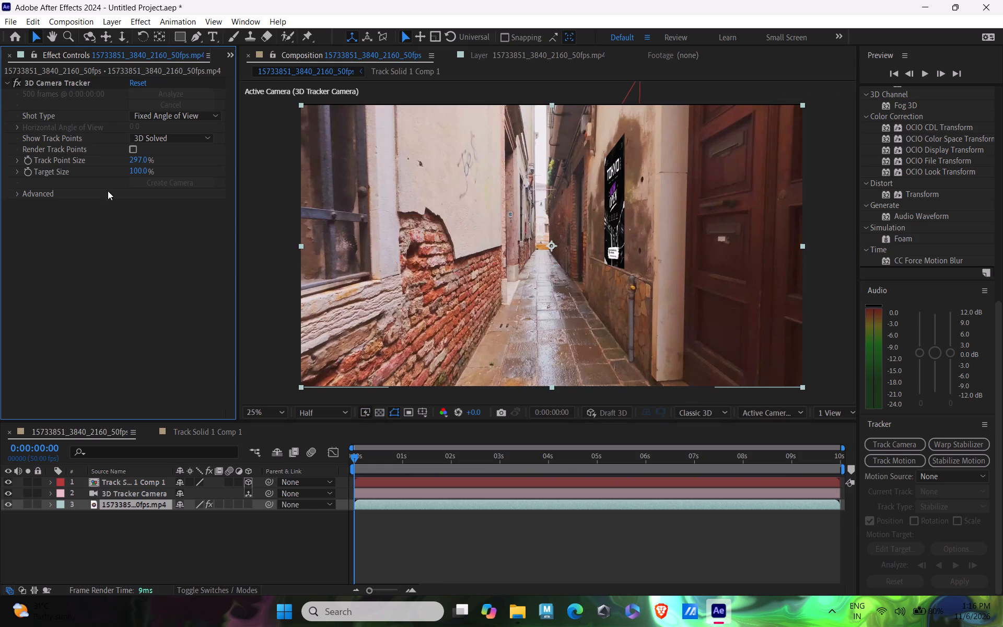
left_click(71, 83)
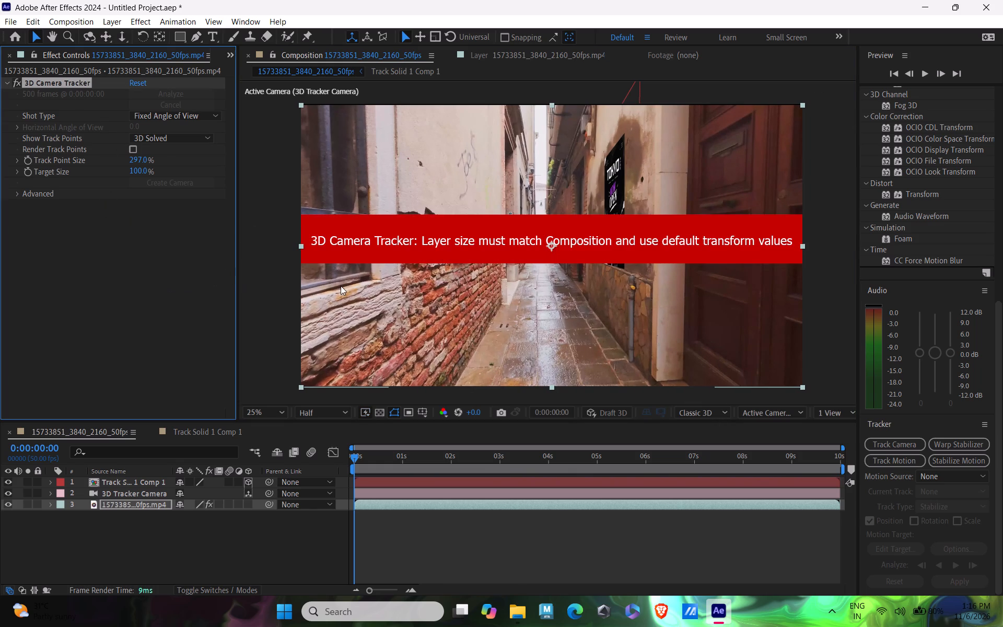
key("Delete")
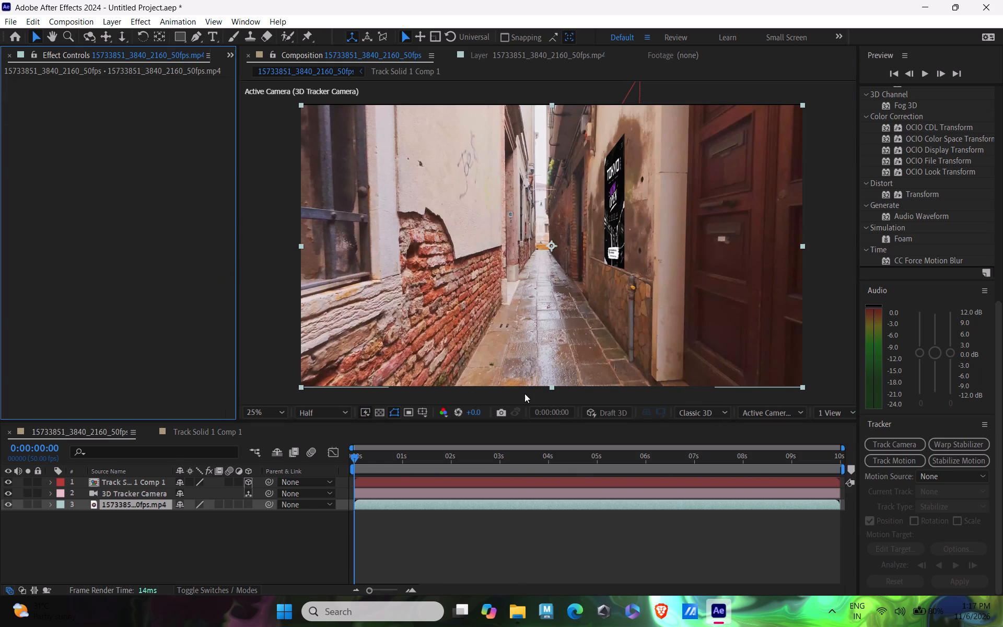
Run a new camera track on the alley footage layer from the first frame.
left_click(121, 508)
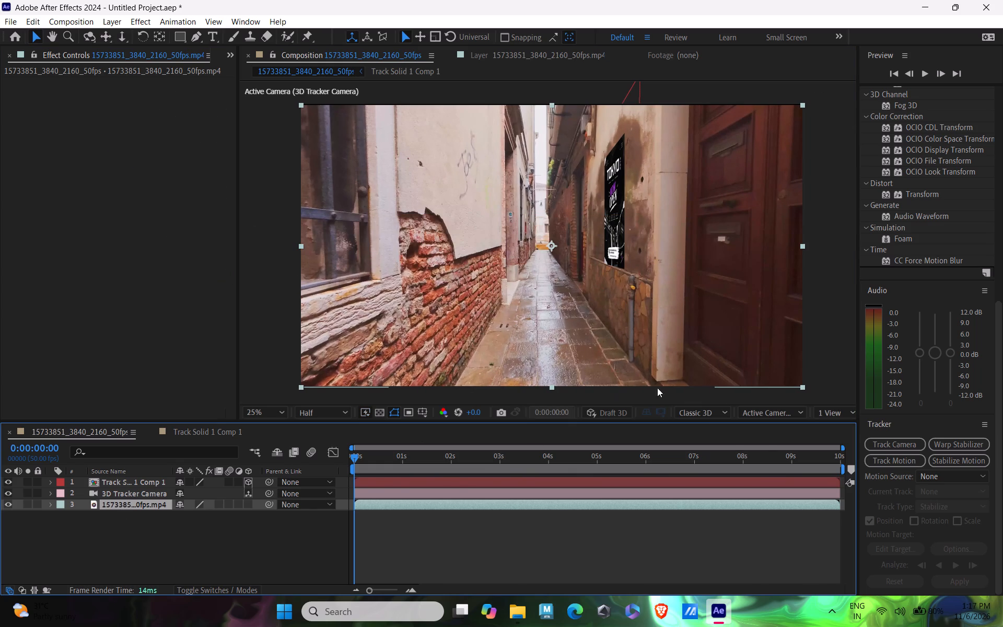
left_click(880, 444)
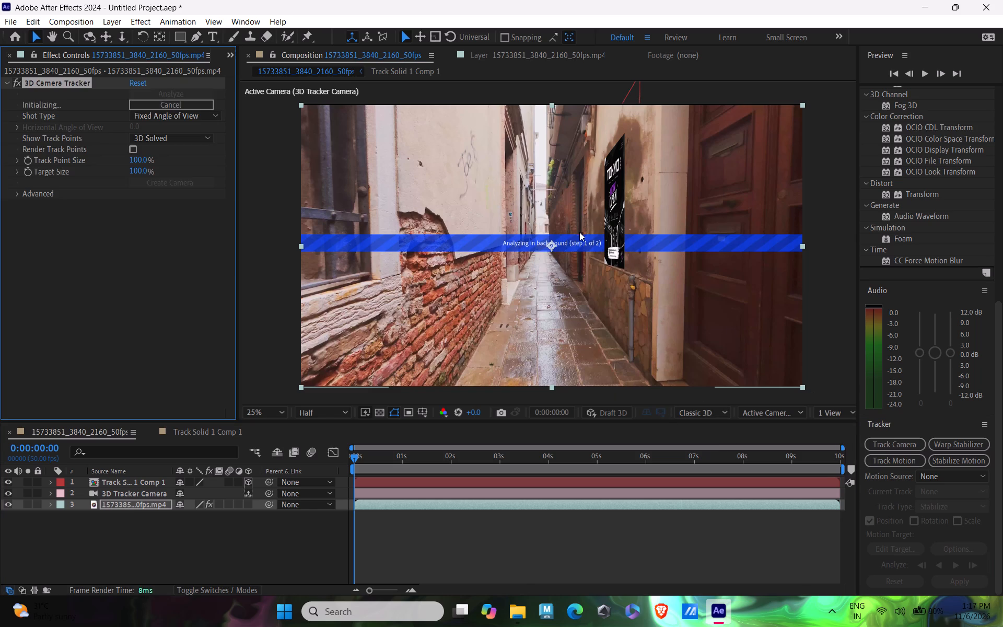
scroll(606, 217, "down", 1)
scroll(607, 217, "up", 1)
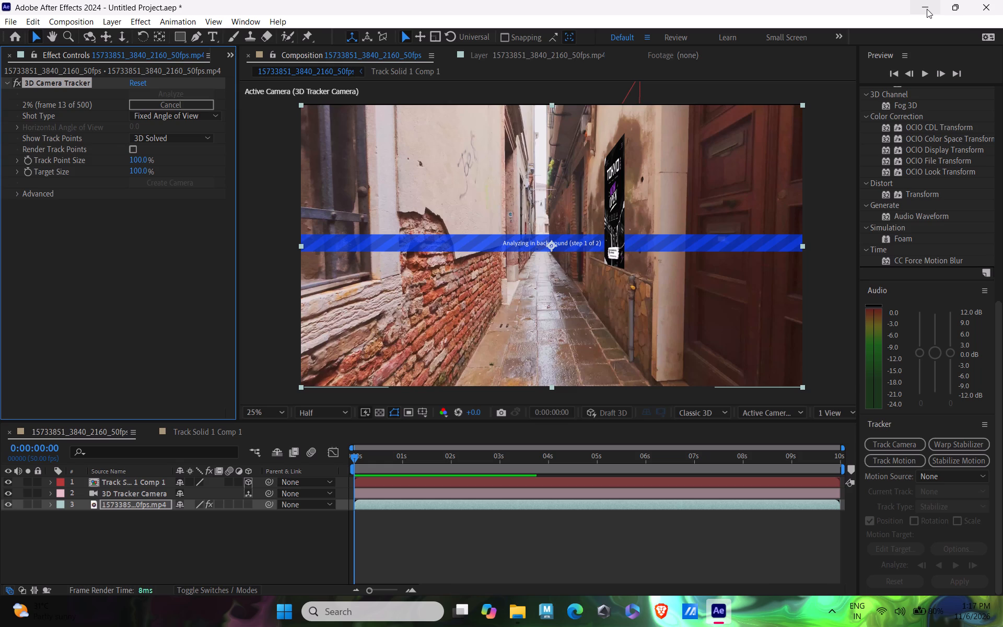
Minimize the open windows, switch to Google Chrome with the D profile and open the Google home page.
left_click(928, 9)
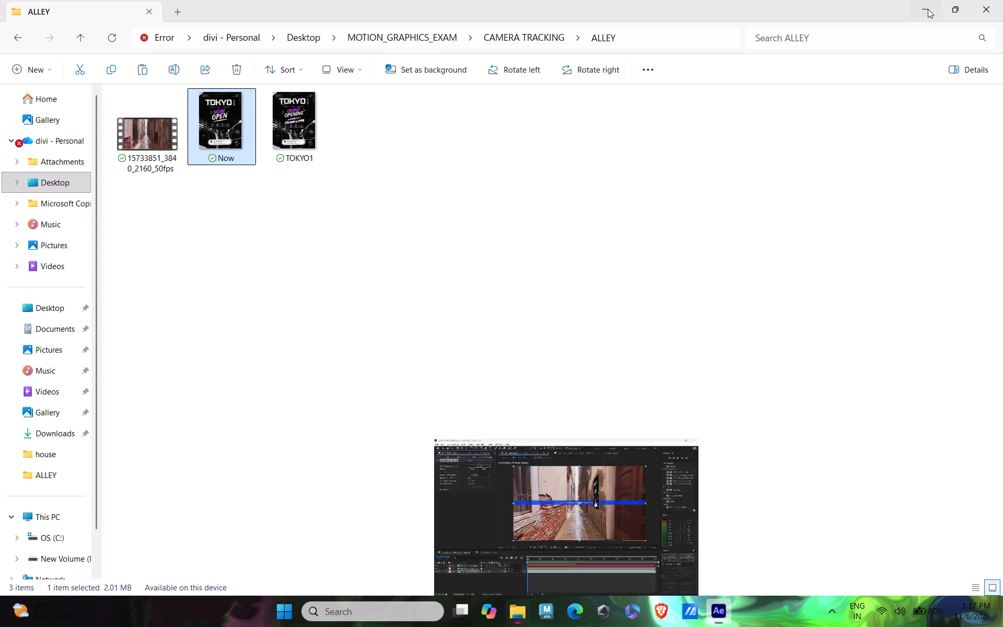
left_click(943, 6)
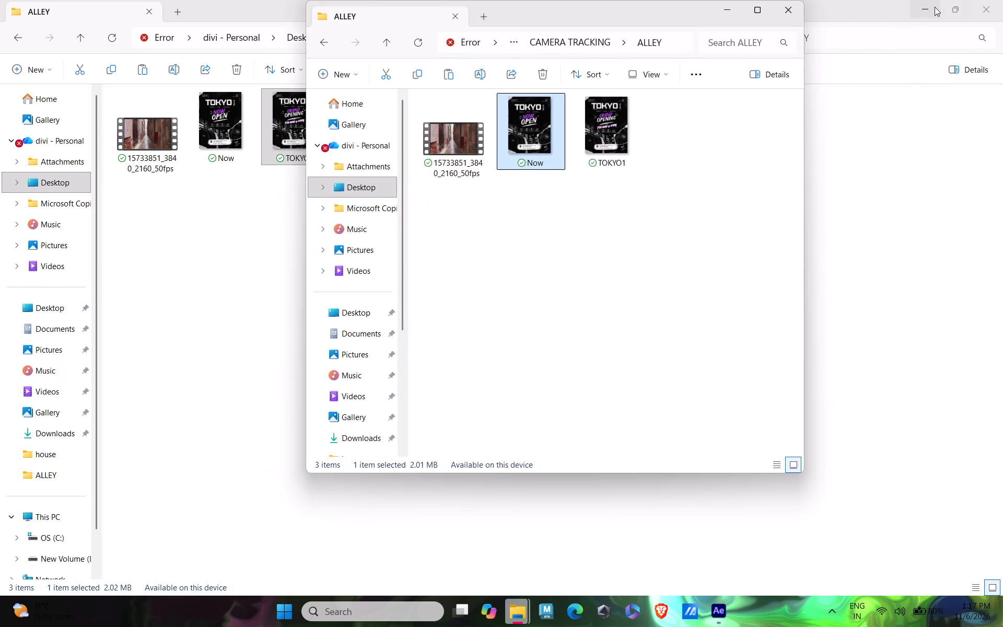
left_click(922, 7)
left_click(736, 4)
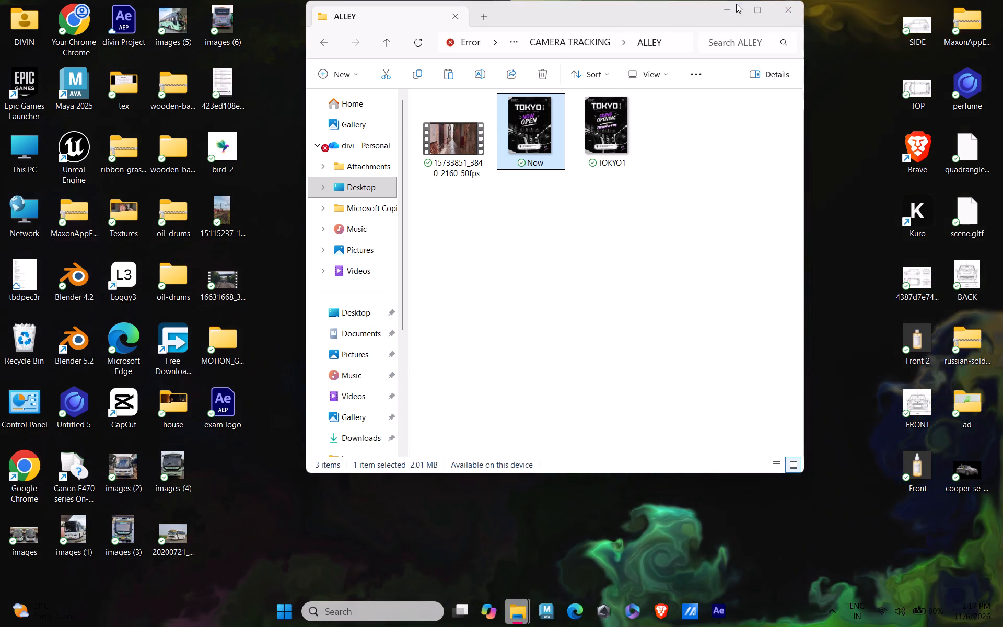
double_click(21, 461)
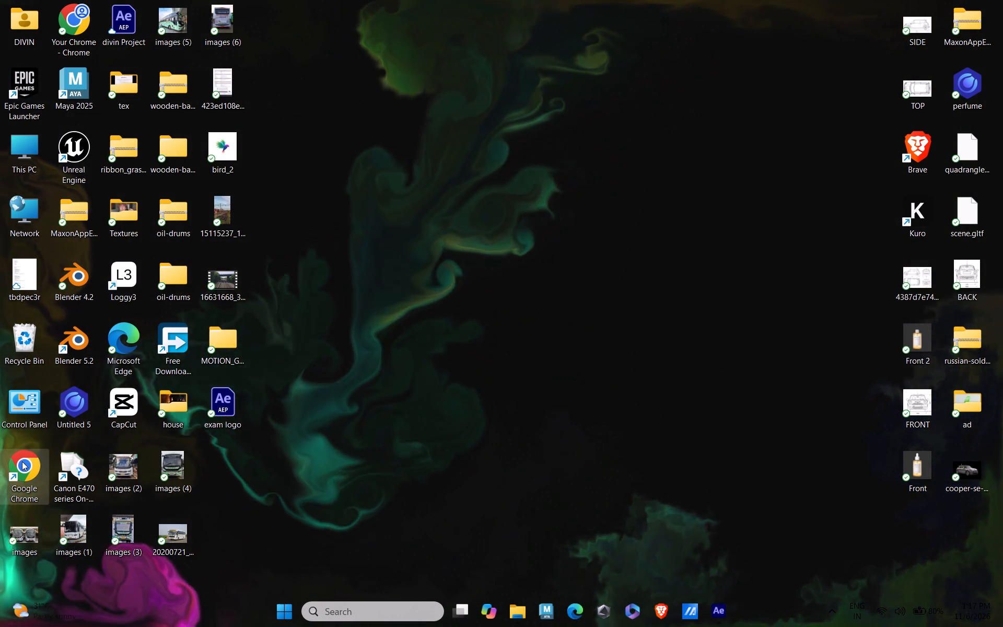
left_click(791, 40)
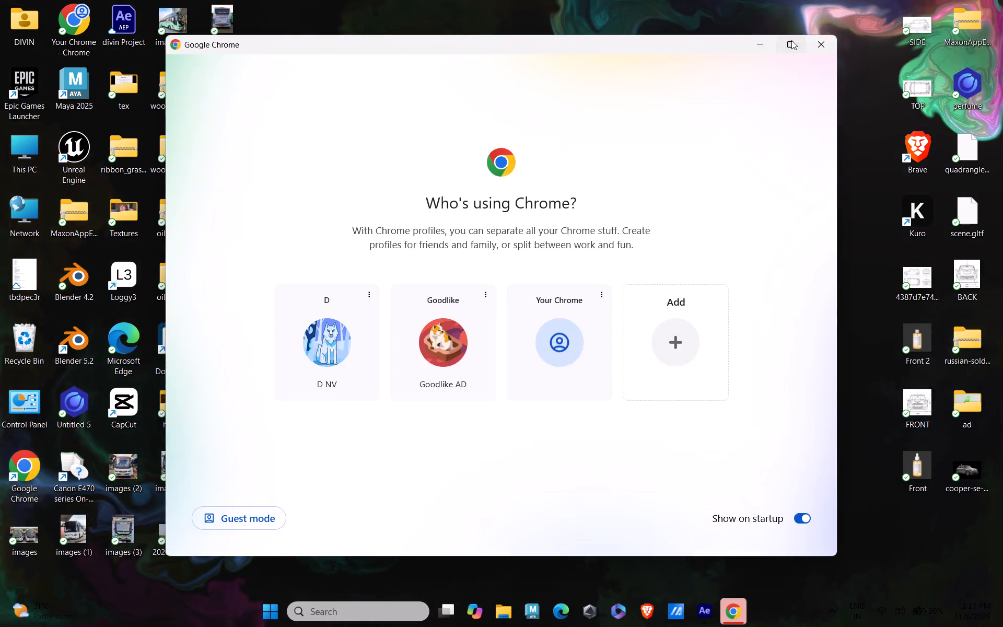
left_click(328, 354)
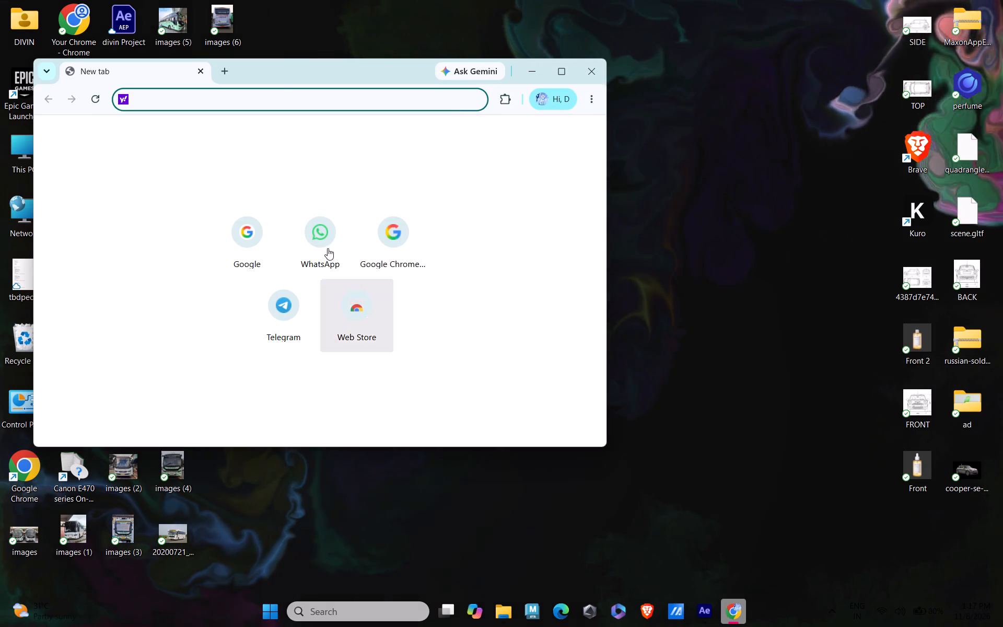
left_click(248, 257)
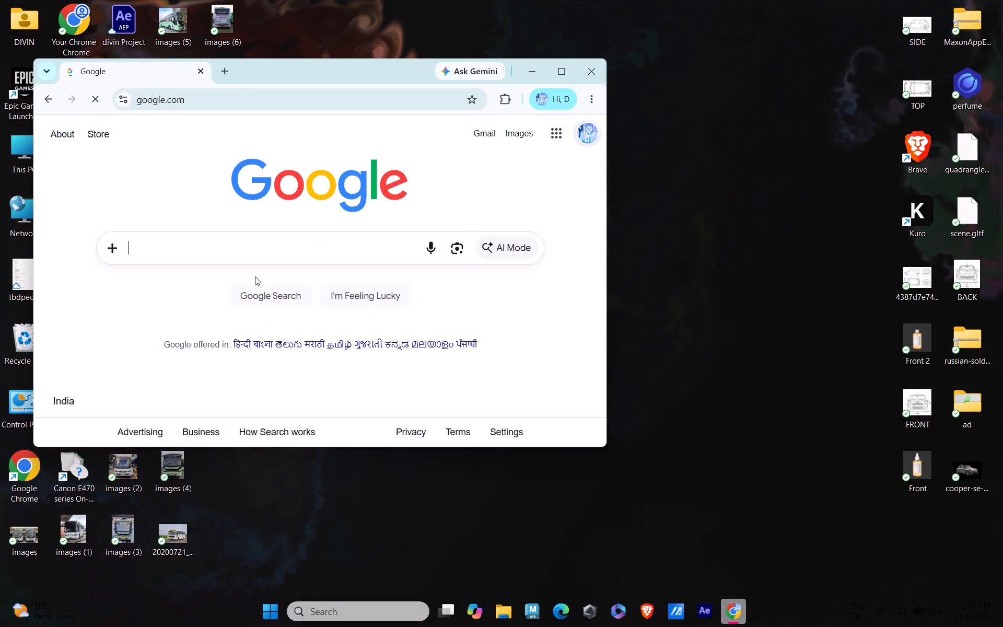
Search Google Images for "poster" and maximize the browser window.
left_click(236, 250)
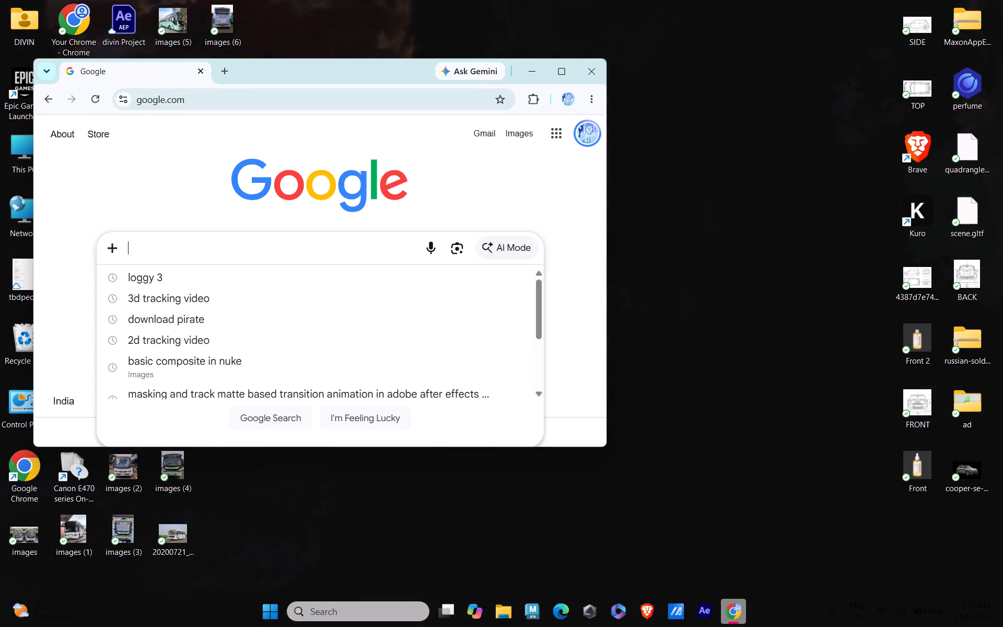
type("po")
key("s")
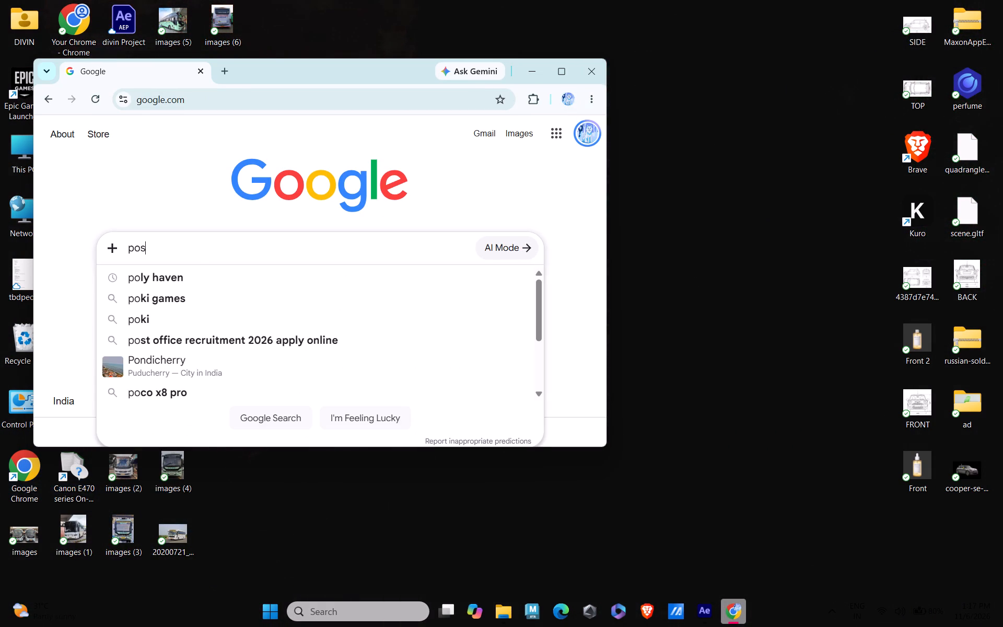
type("ter")
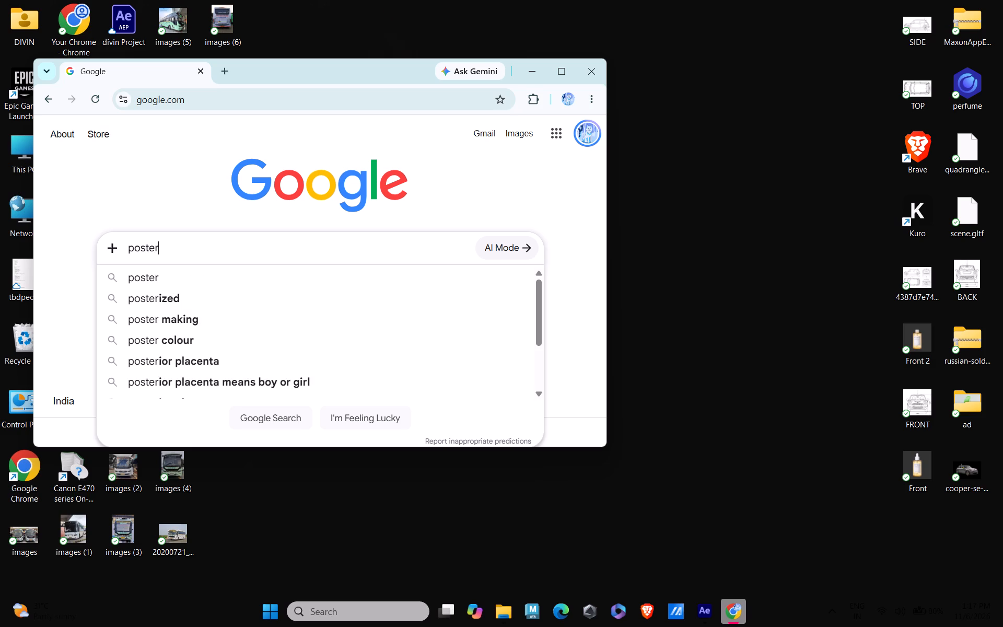
key("Return")
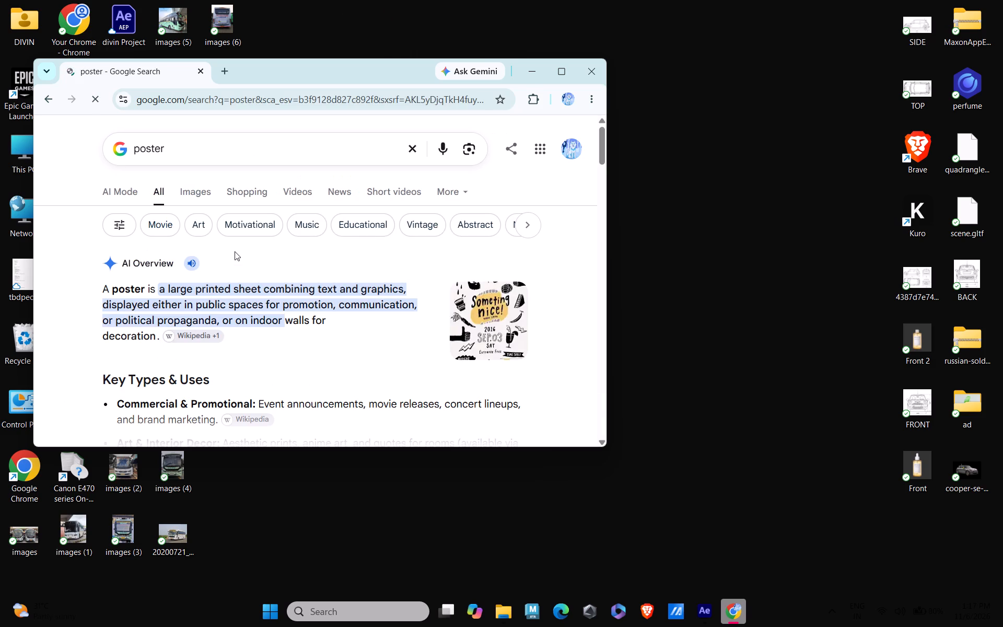
left_click(195, 191)
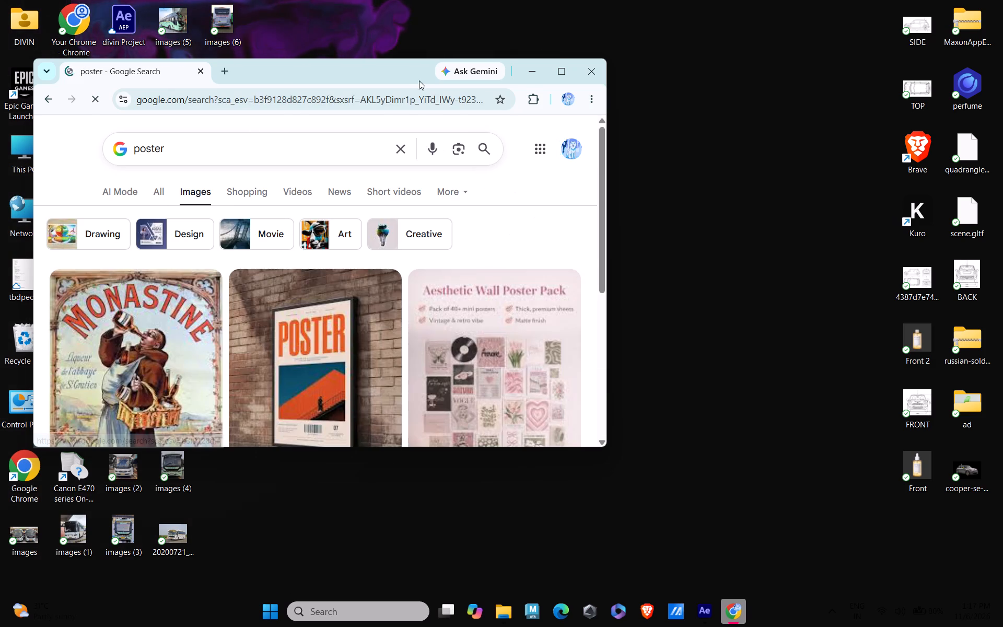
left_click(570, 71)
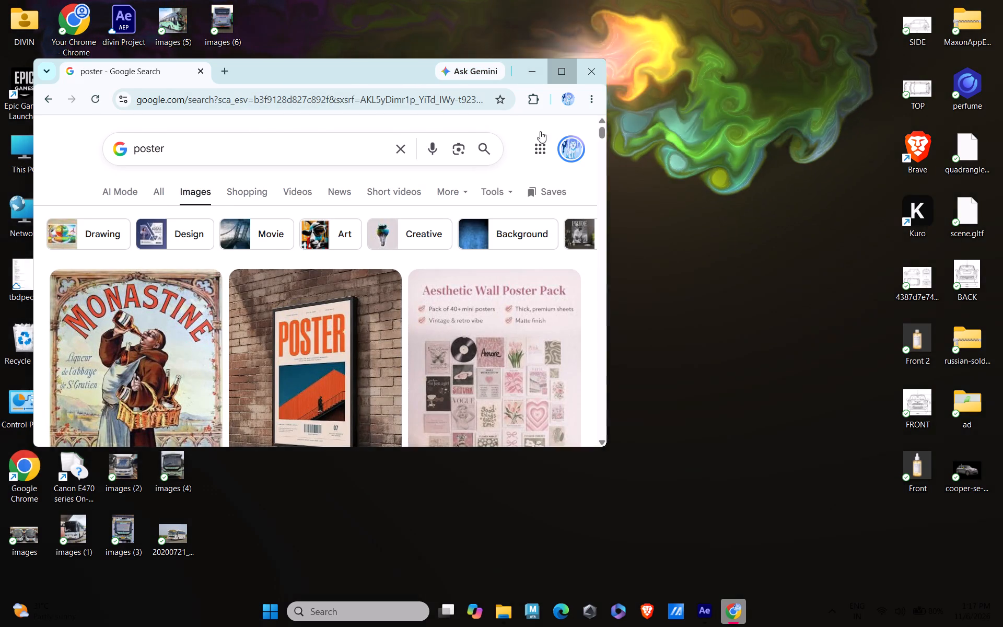
Browse the "poster" image results for artwork suitable for the alley walls.
scroll(225, 329, "down", 2)
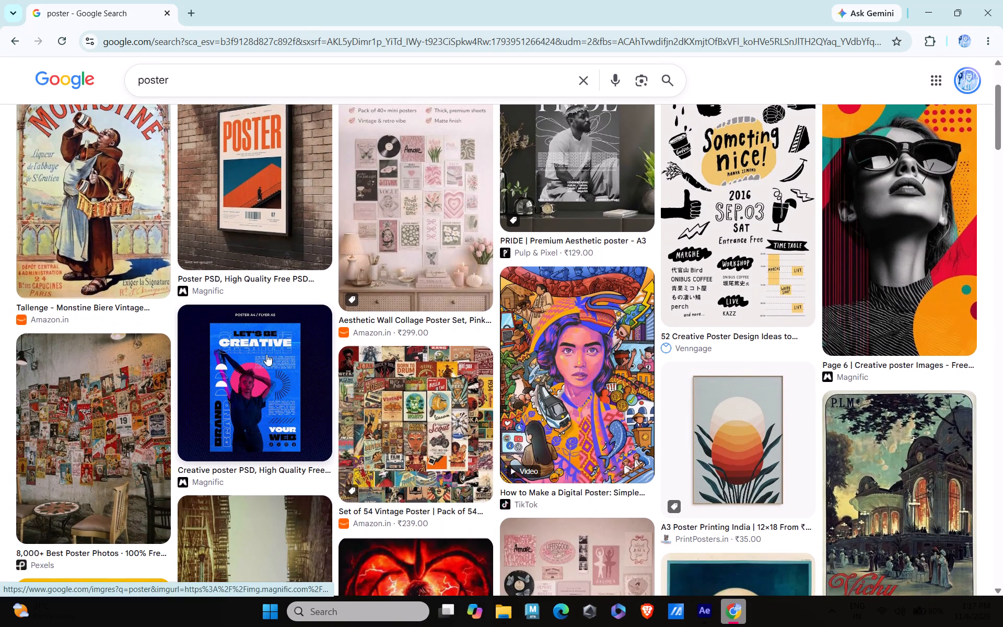
scroll(283, 394, "up", 1)
scroll(496, 381, "down", 1)
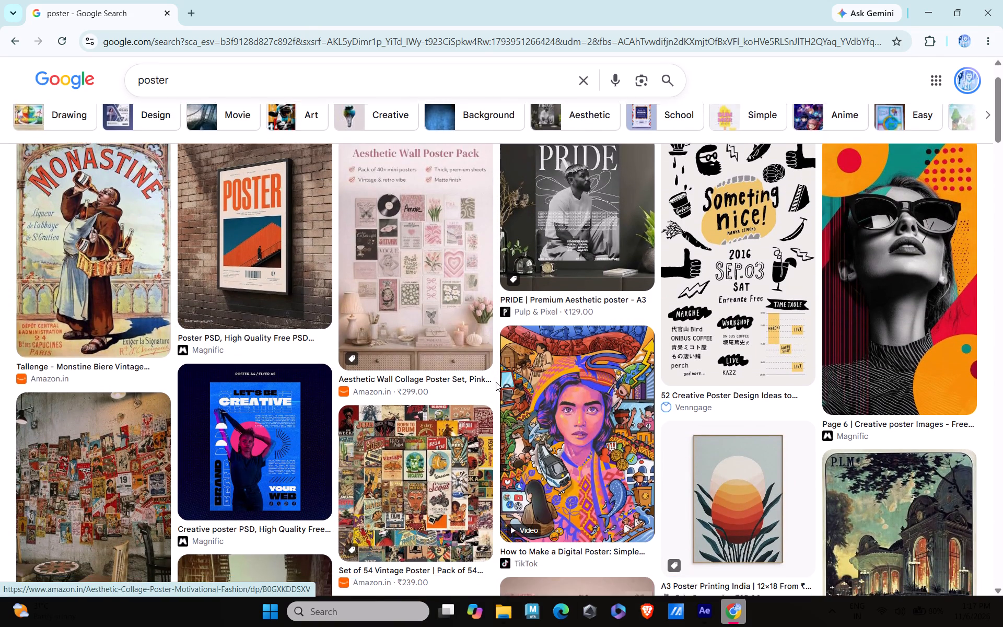
scroll(496, 382, "down", 1)
scroll(422, 398, "down", 5)
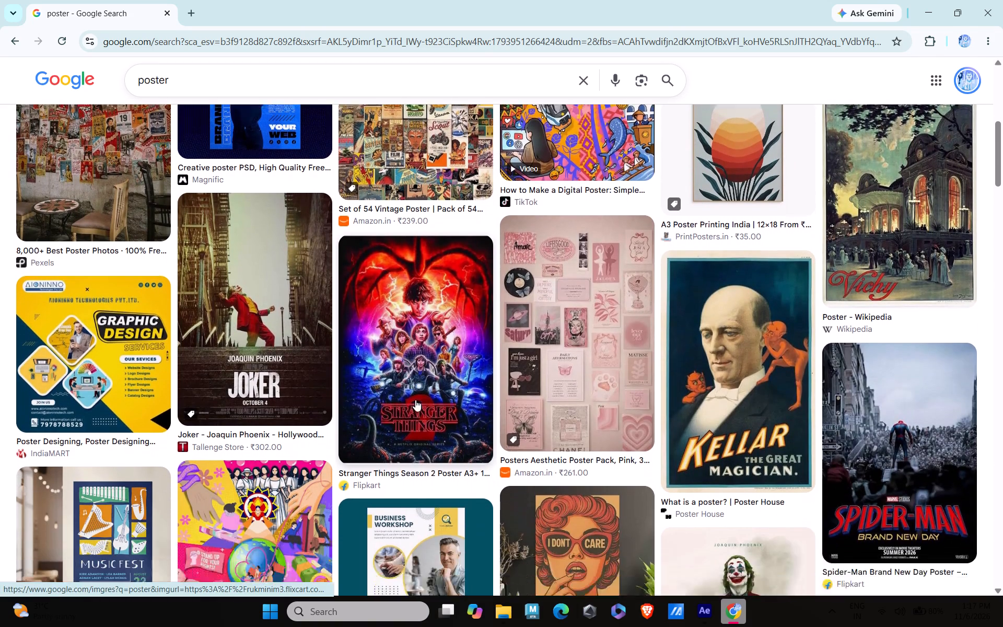
scroll(415, 400, "down", 4)
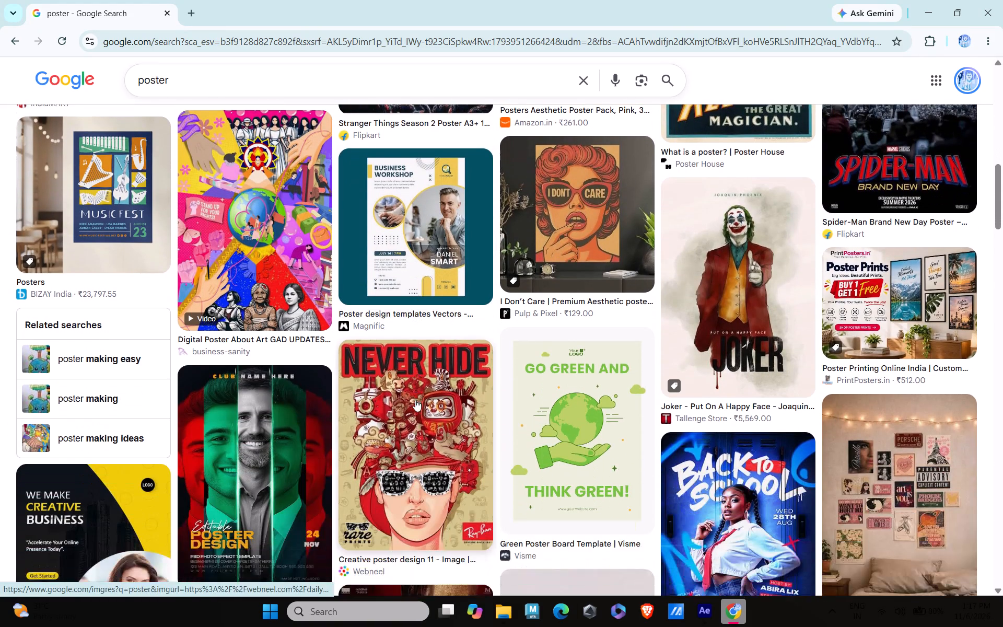
scroll(415, 400, "down", 4)
scroll(415, 400, "up", 2)
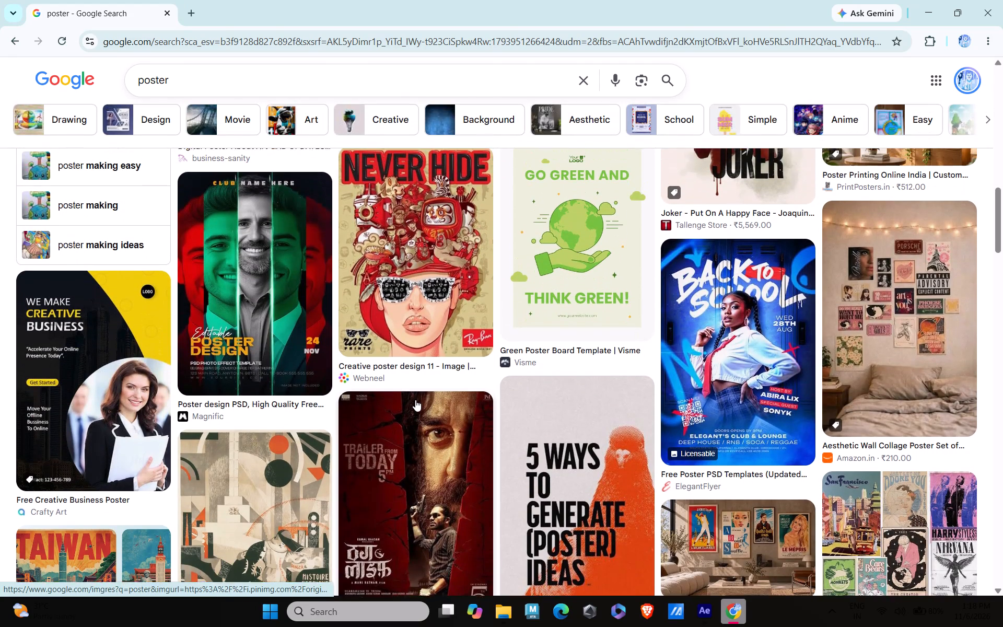
scroll(415, 400, "up", 7)
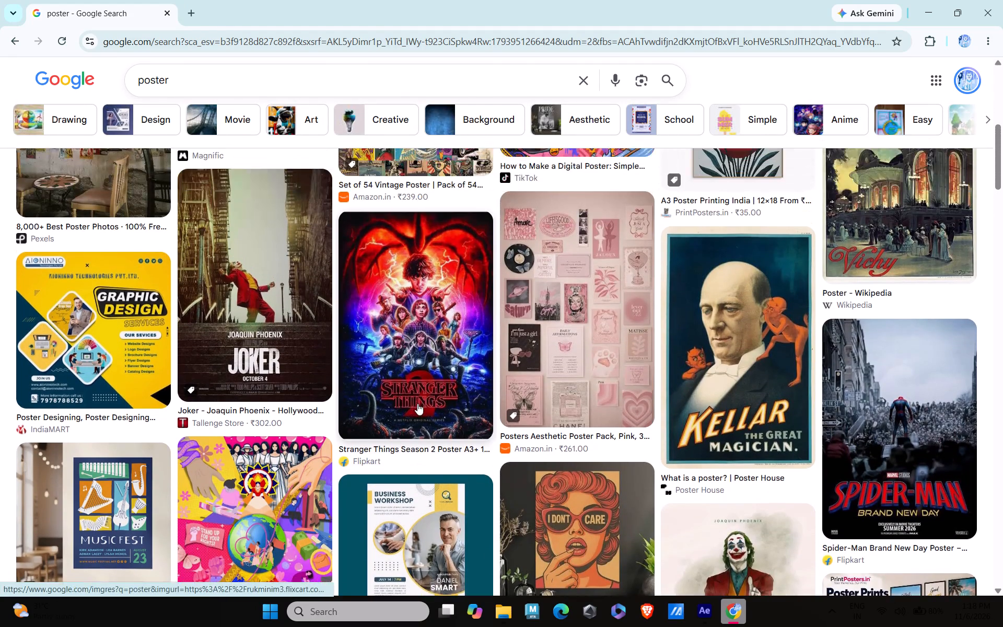
scroll(424, 391, "up", 3)
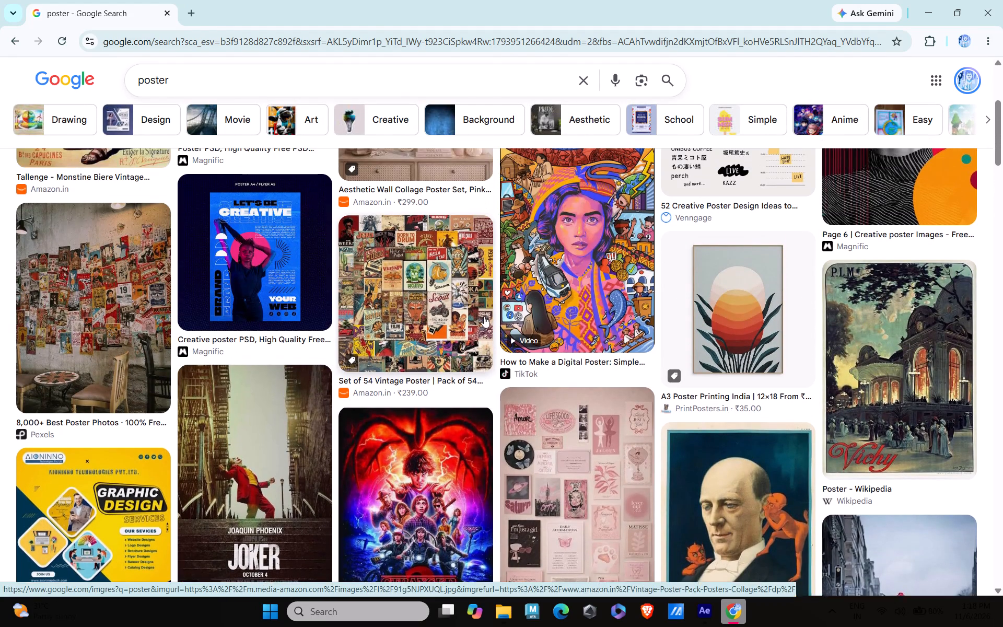
scroll(489, 308, "up", 2)
scroll(678, 245, "up", 2)
scroll(589, 314, "up", 2)
scroll(589, 314, "down", 3)
scroll(589, 312, "up", 2)
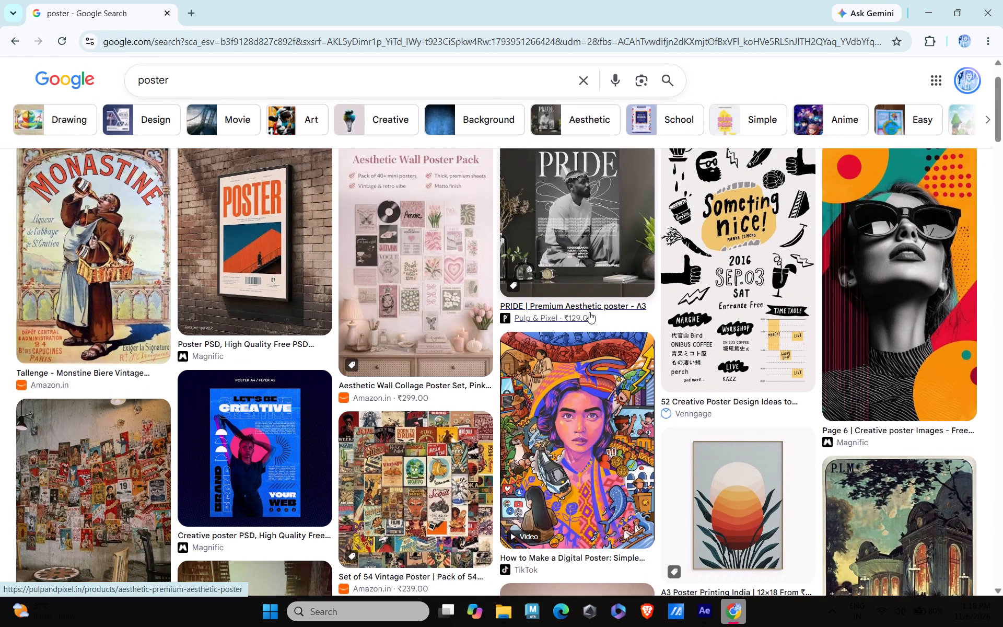
scroll(589, 312, "up", 2)
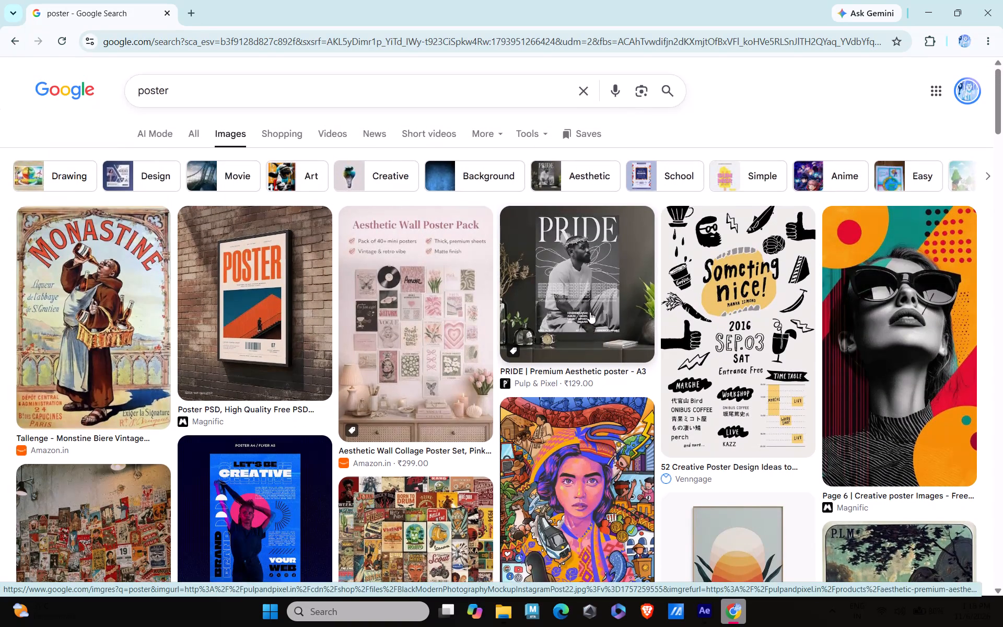
scroll(590, 312, "down", 19)
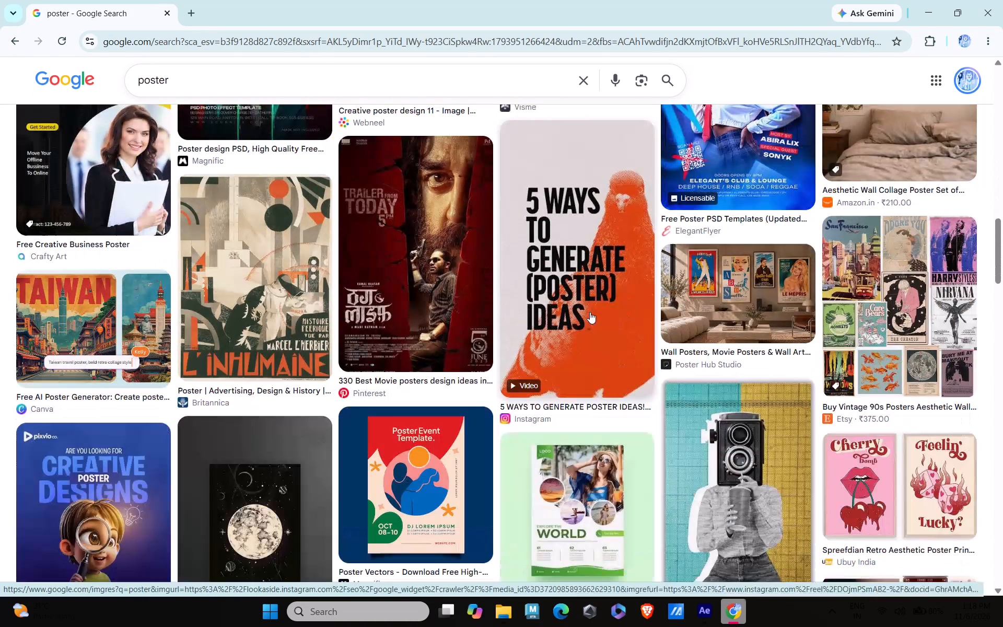
scroll(590, 312, "down", 11)
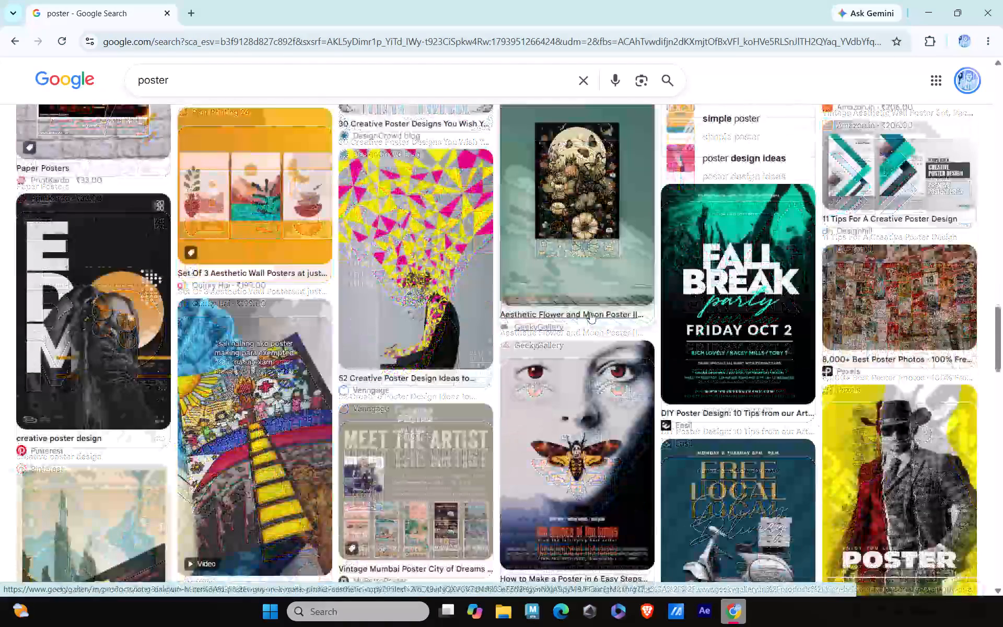
scroll(590, 312, "up", 2)
scroll(590, 312, "down", 5)
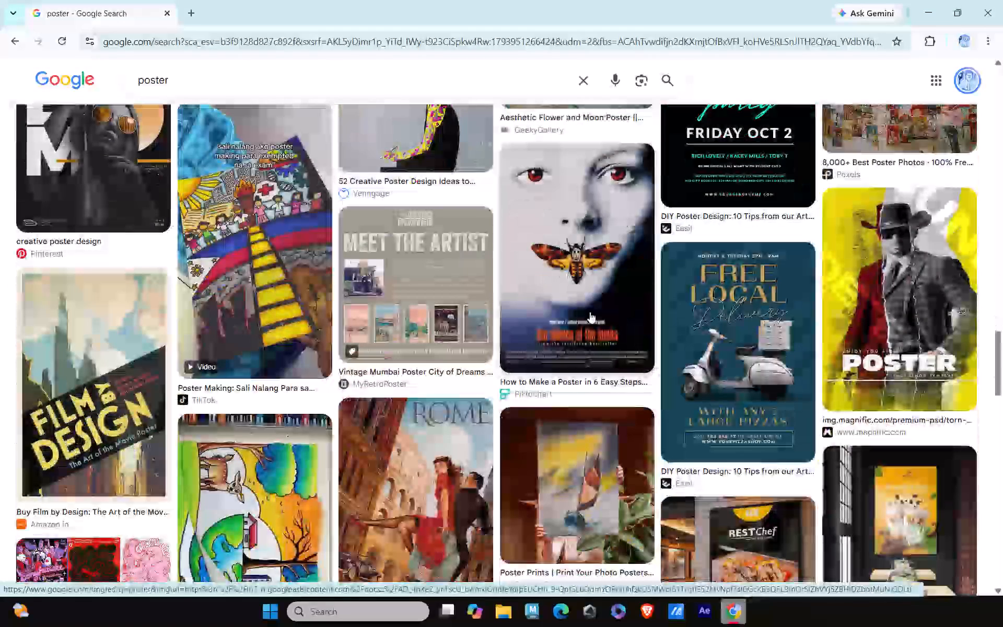
scroll(590, 312, "down", 3)
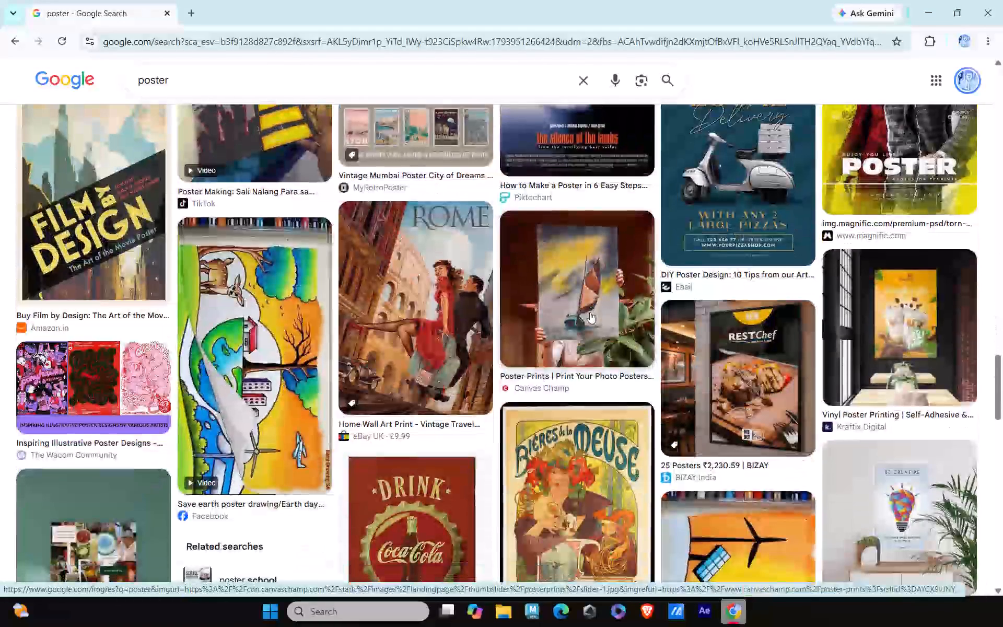
scroll(590, 313, "down", 6)
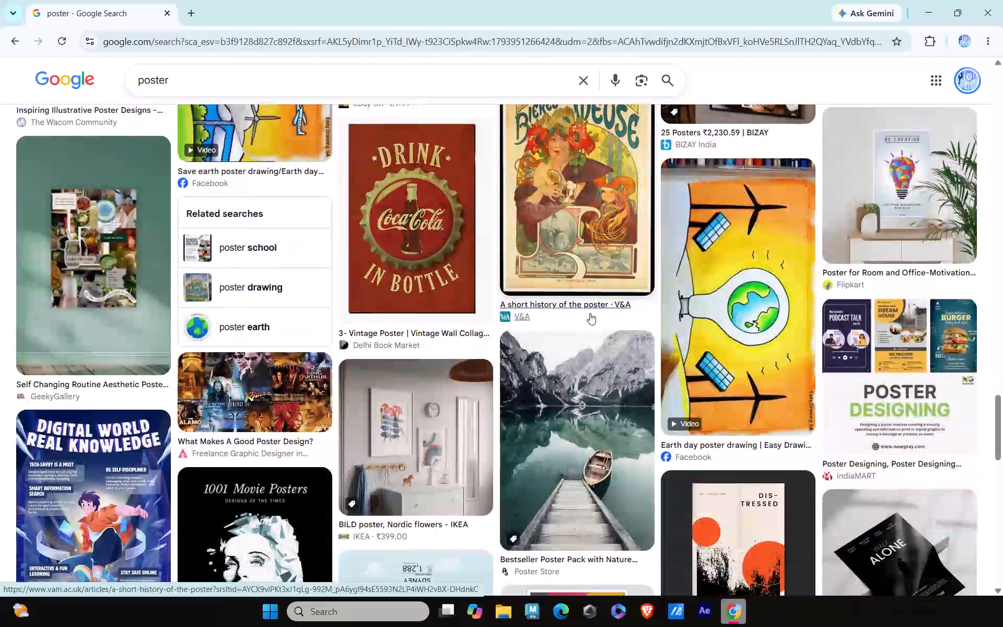
scroll(590, 313, "down", 2)
scroll(590, 313, "up", 4)
scroll(590, 311, "down", 7)
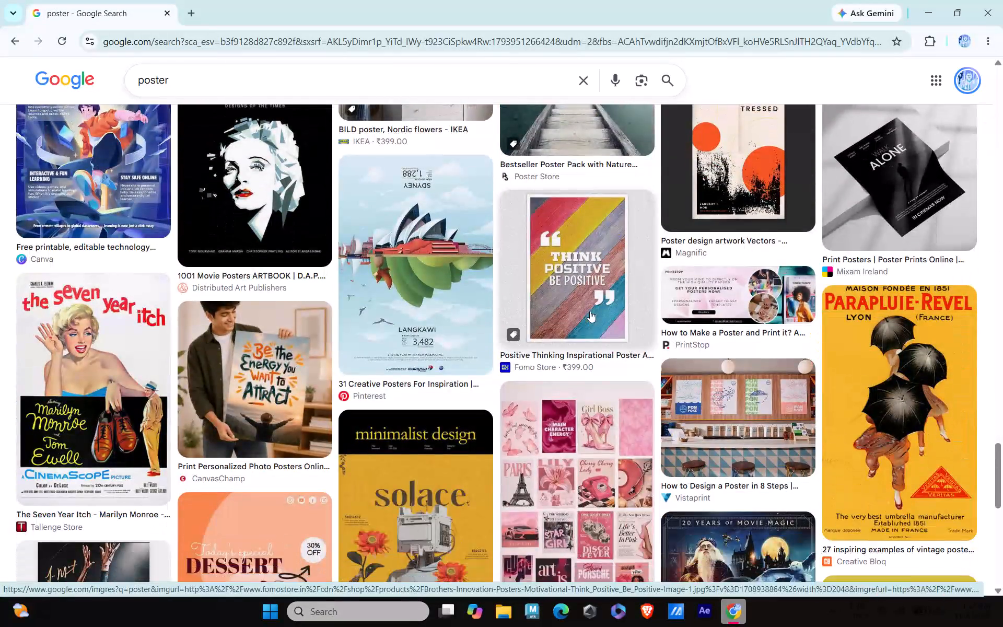
scroll(590, 311, "down", 9)
scroll(590, 311, "up", 2)
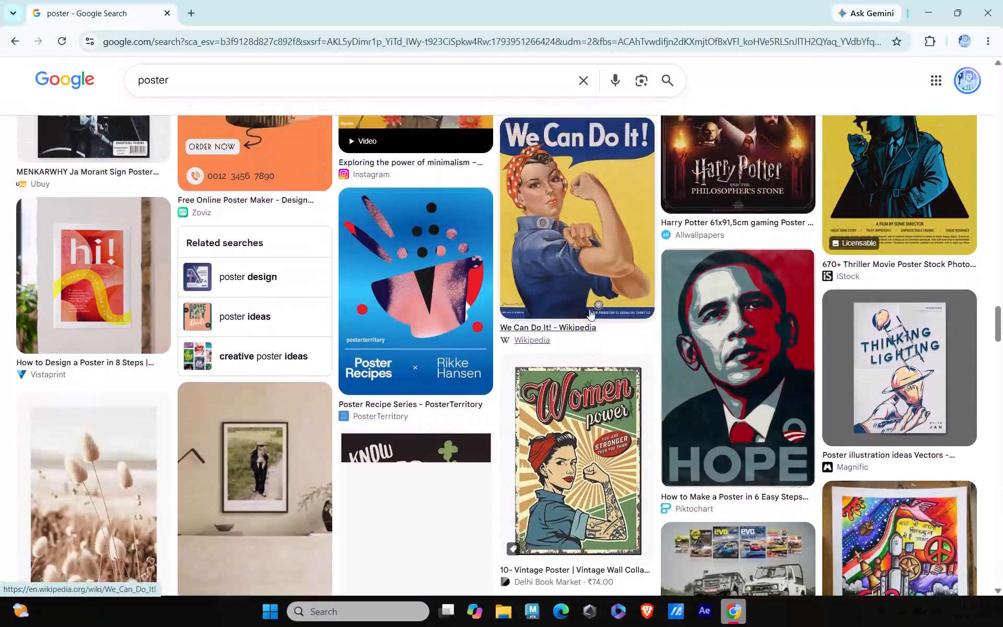
scroll(589, 309, "up", 20)
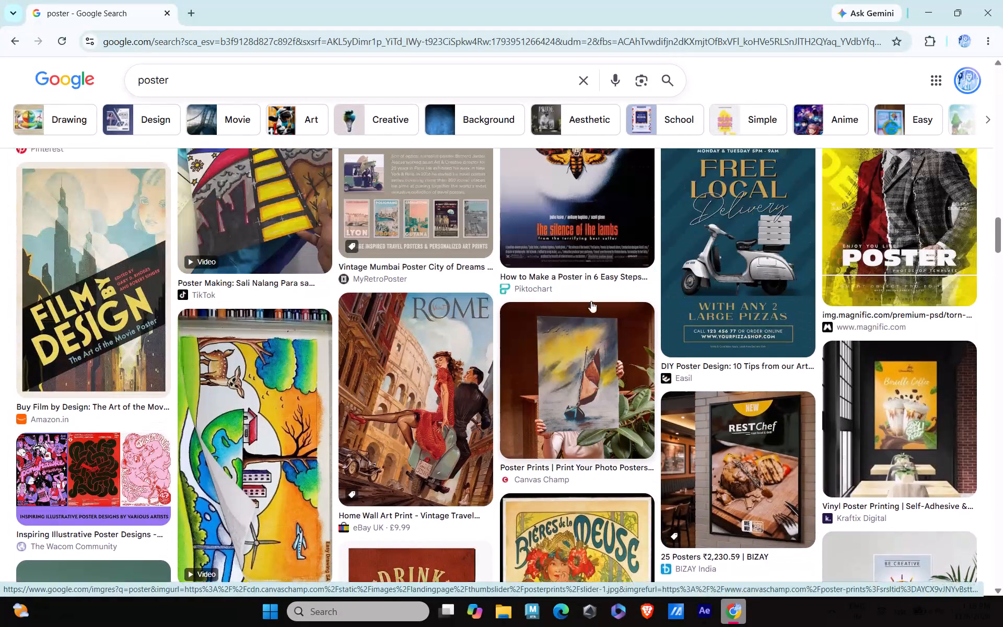
scroll(591, 301, "up", 6)
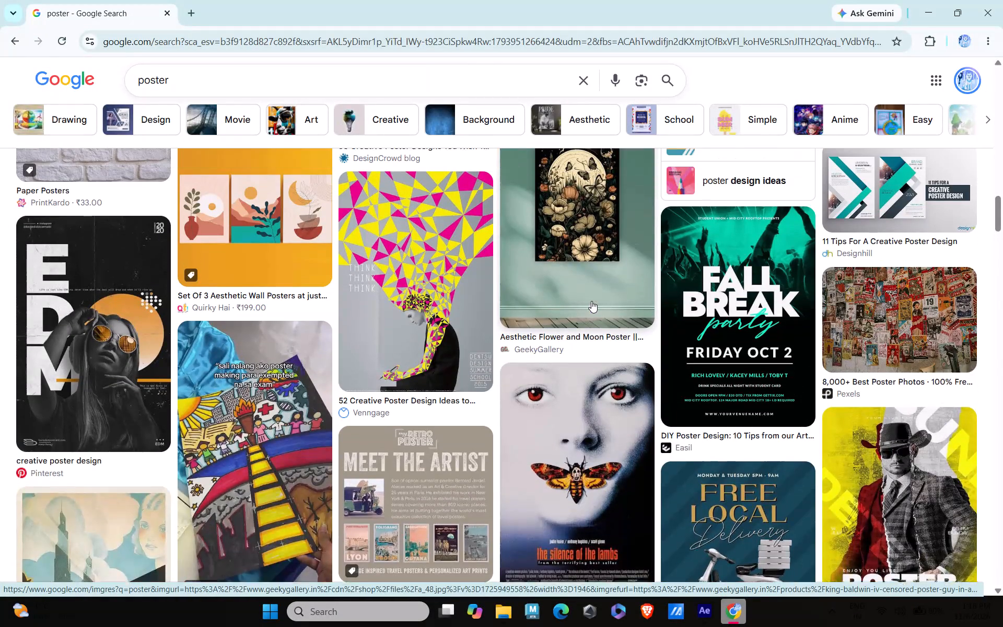
scroll(591, 301, "up", 6)
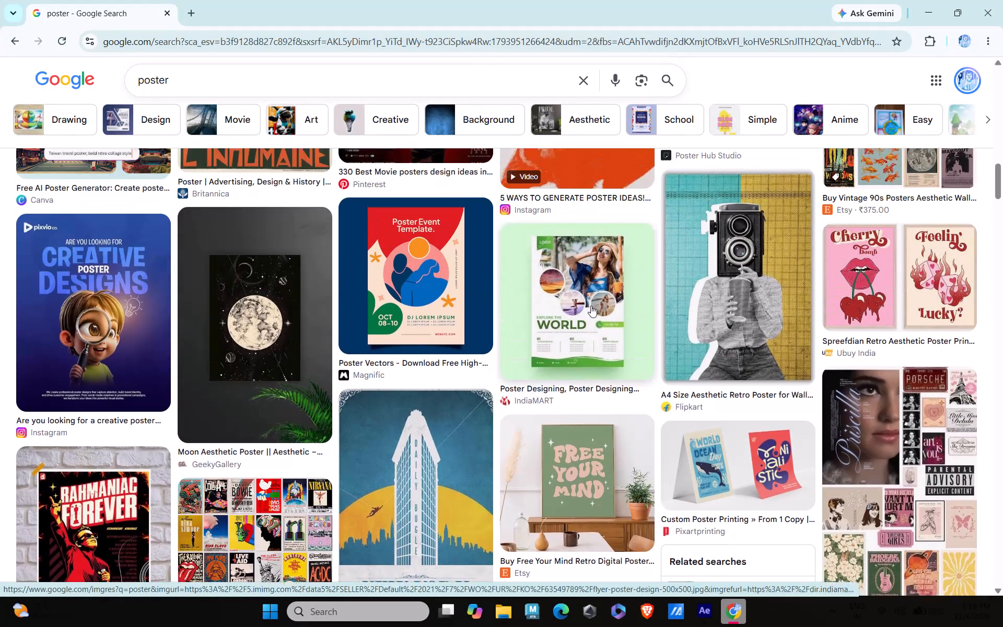
scroll(591, 306, "up", 5)
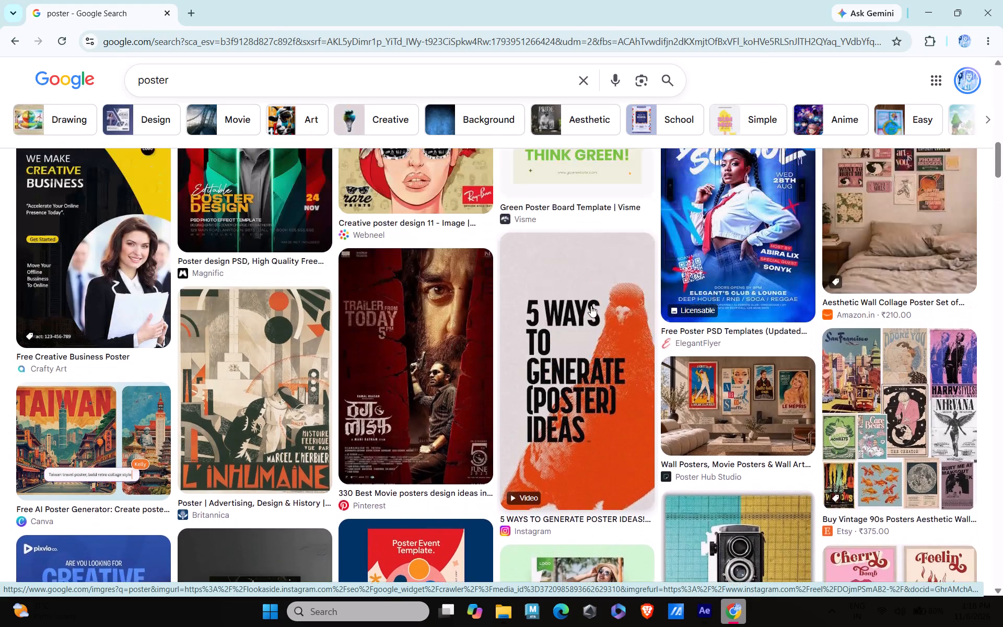
scroll(591, 306, "up", 1)
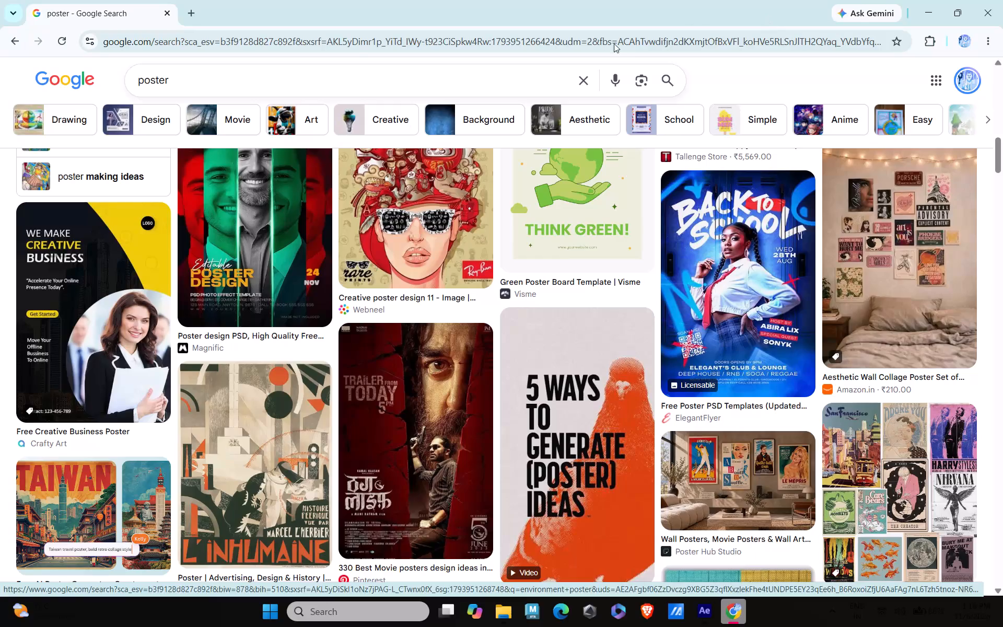
Search Google Images for "subway suffer type spray paint", then refine the query by adding "png".
double_click(194, 86)
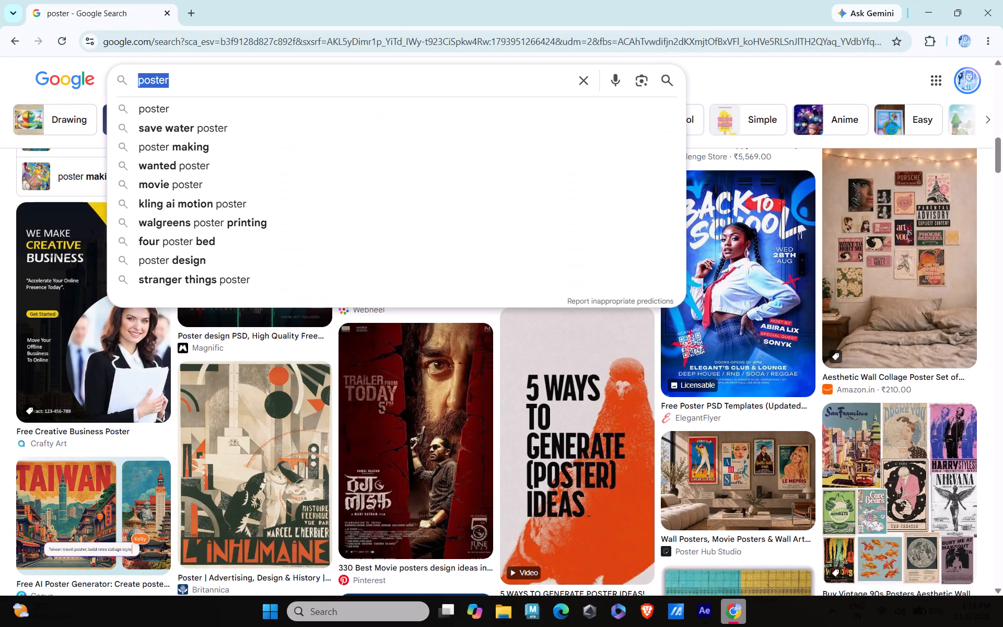
type("subway suf")
type("fer type spray")
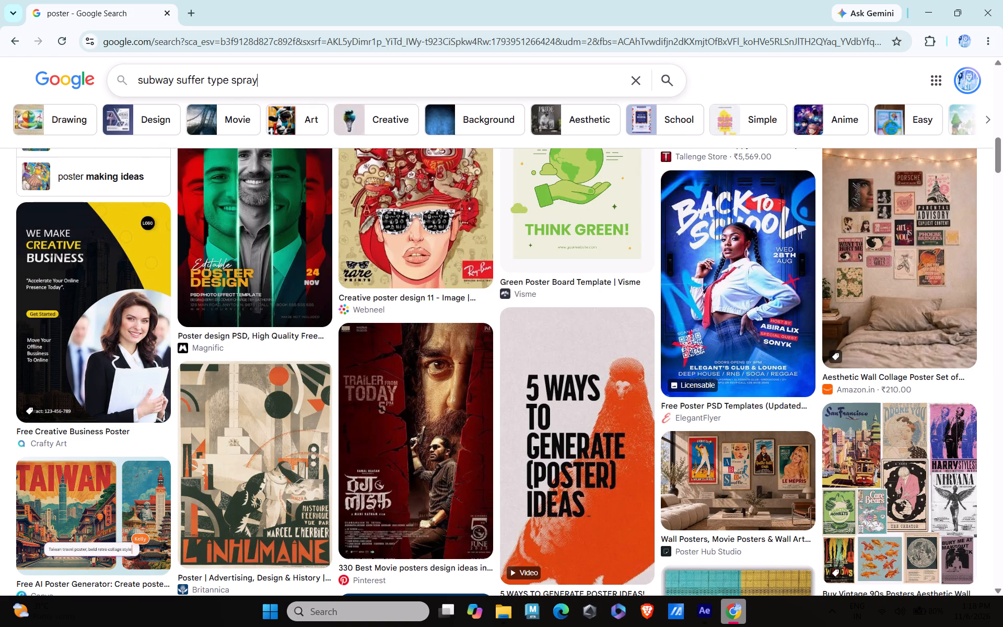
key("space")
type("paint")
key("space")
key("Return")
left_click(309, 91)
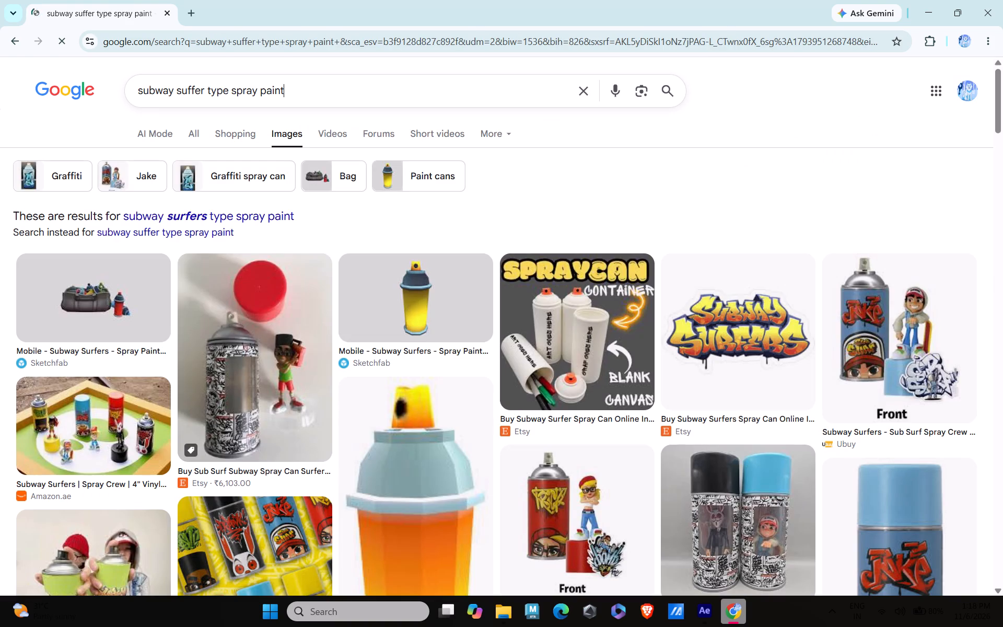
key("space")
type("pn")
key("g")
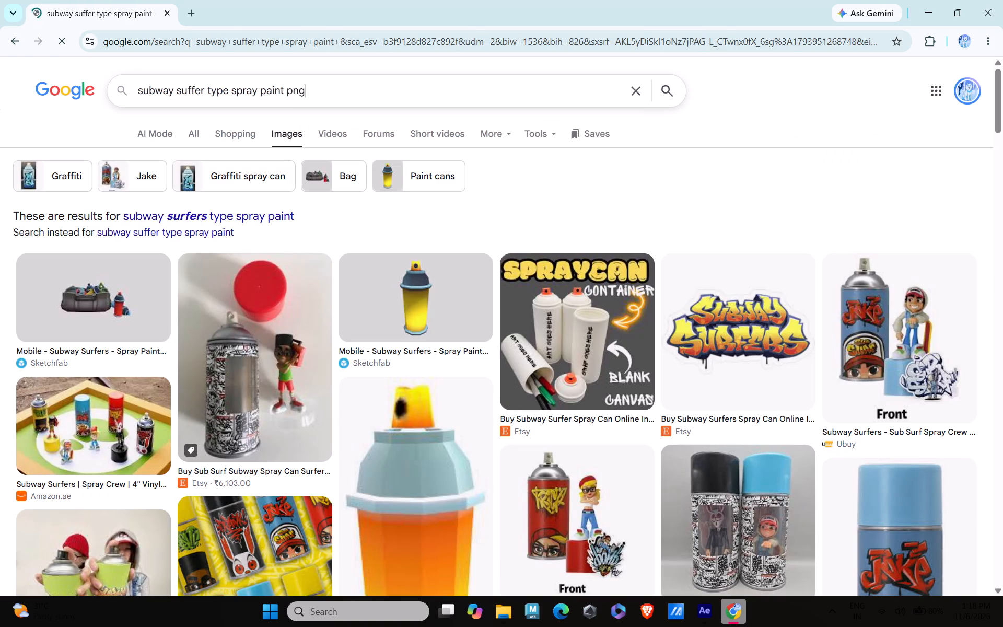
key("Return")
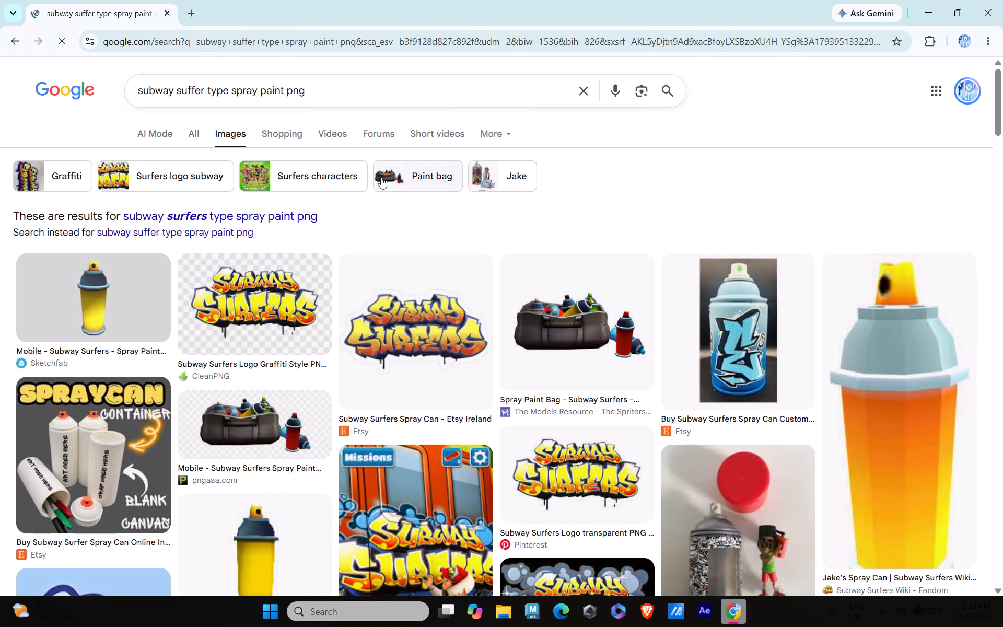
Preview the Subway Surfers logo results and open the CleanPNG source page of the graffiti-style logo.
scroll(381, 177, "down", 1)
scroll(313, 178, "down", 5)
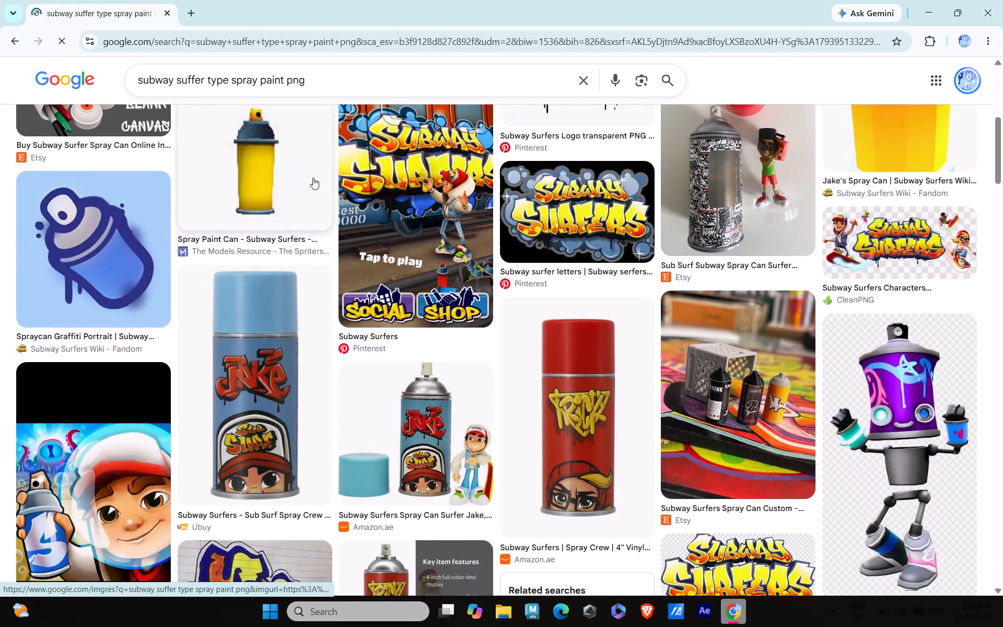
scroll(313, 178, "up", 6)
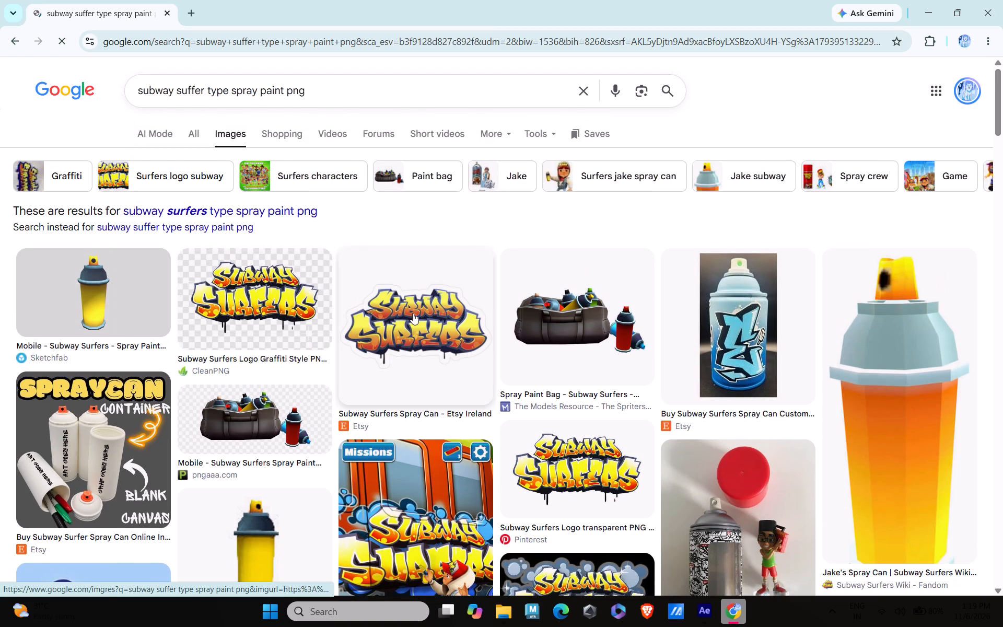
left_click(413, 313)
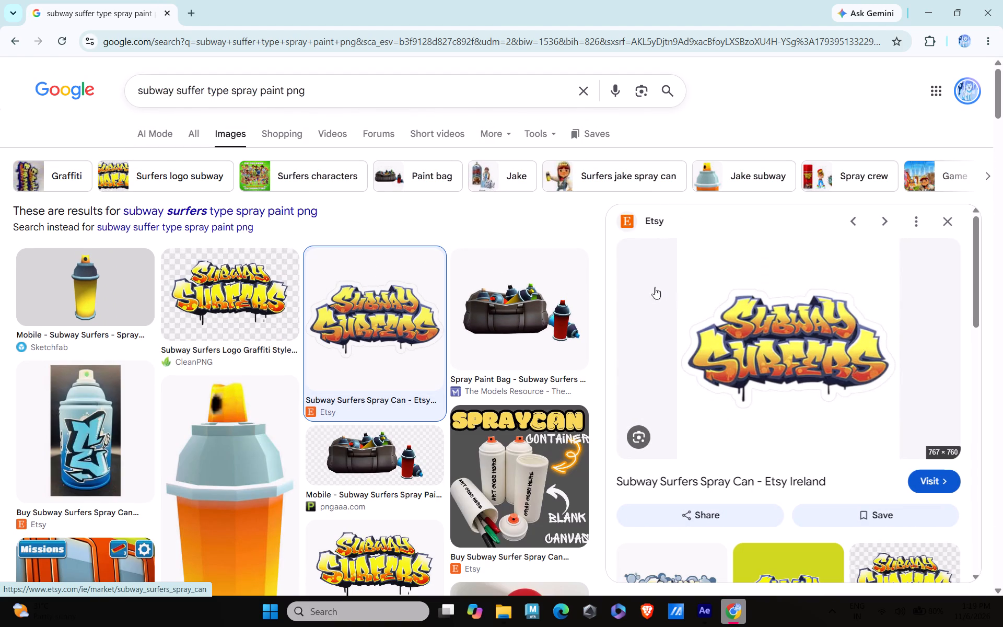
left_click(244, 282)
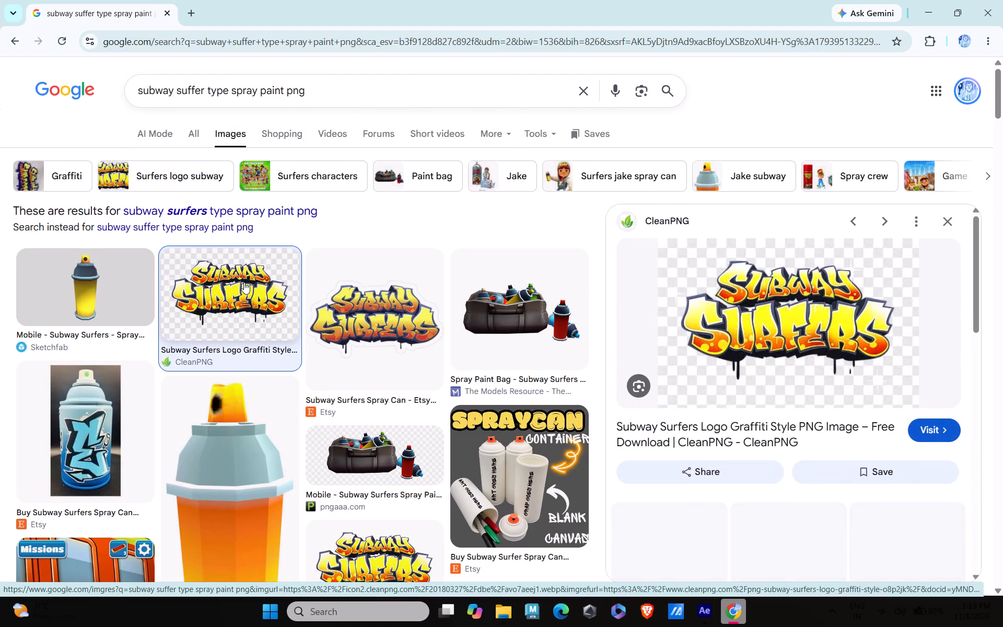
left_click(226, 351)
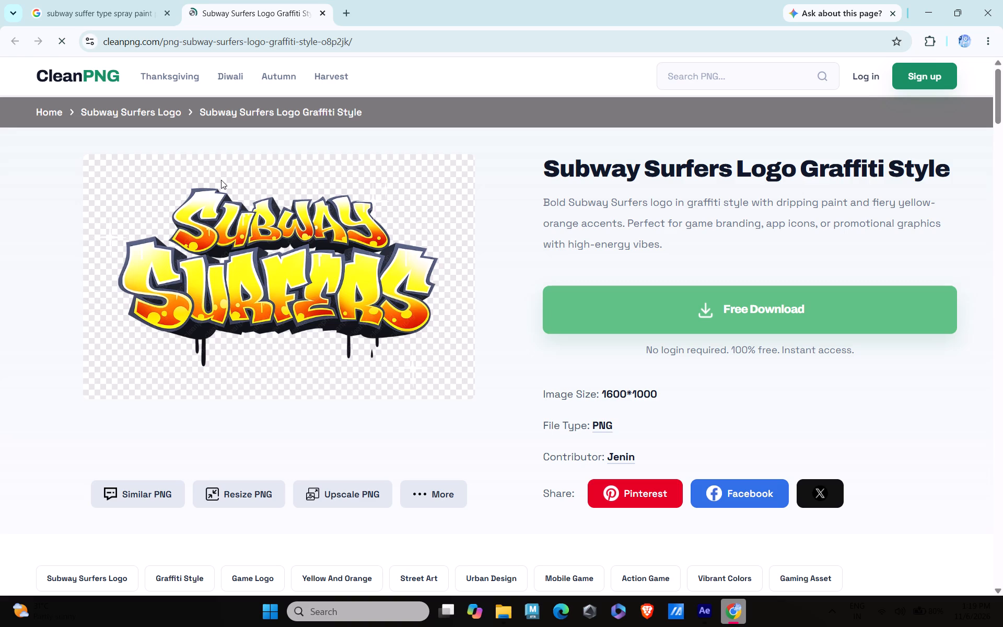
Request the free download of the graffiti-style Subway Surfers logo, passing the site's security check and starting the hCaptcha verification.
left_click(814, 322)
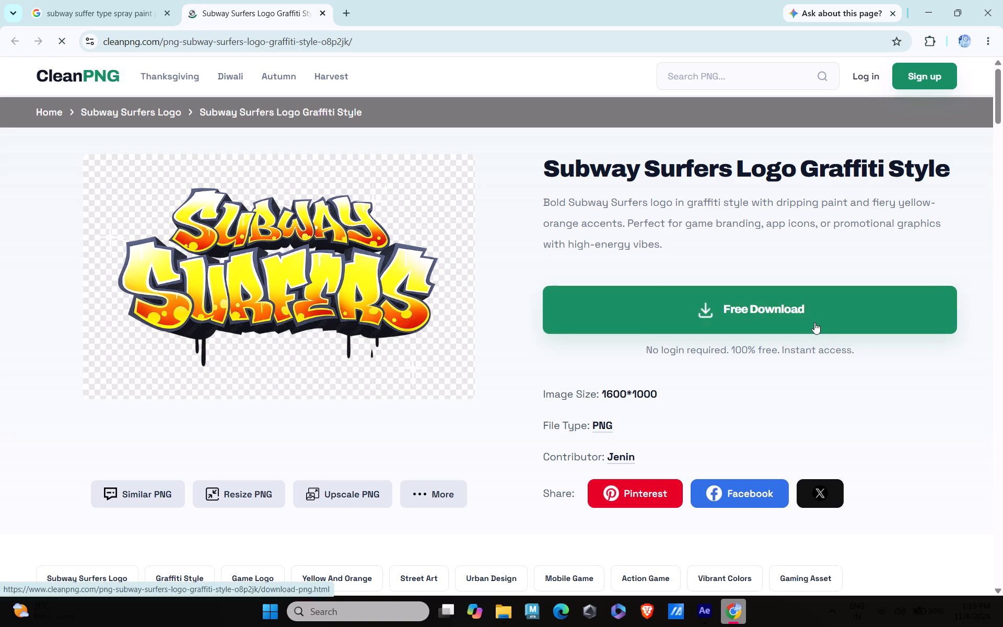
left_click(755, 308)
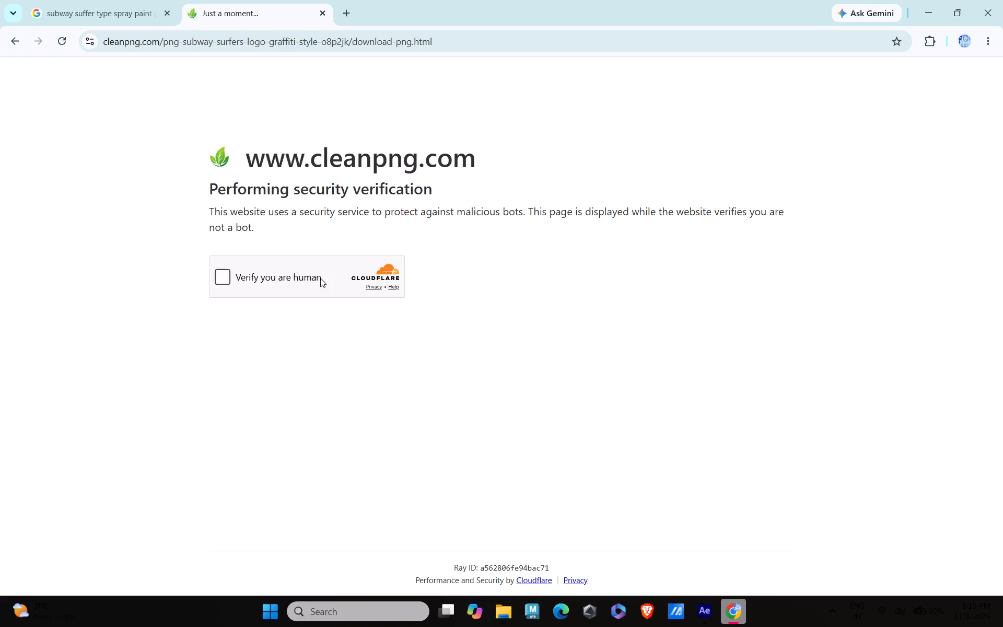
left_click_drag(215, 270, 218, 274)
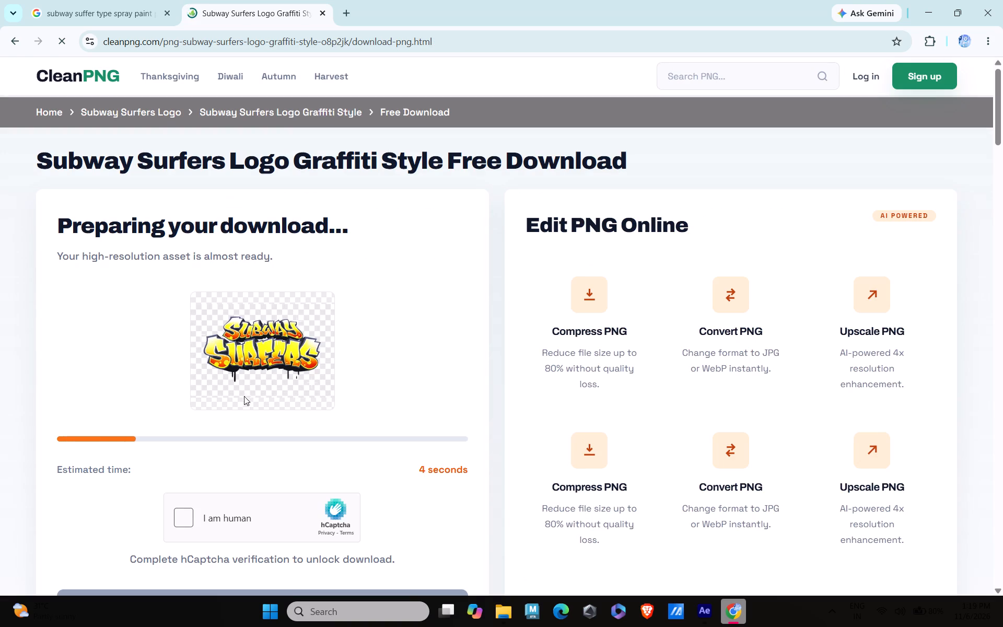
scroll(261, 386, "down", 2)
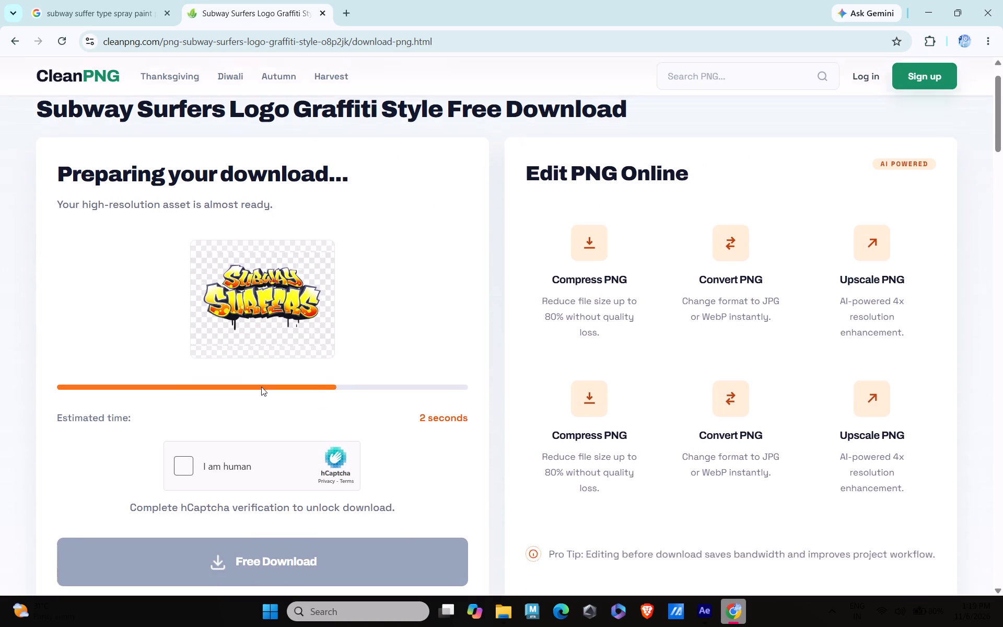
left_click(190, 392)
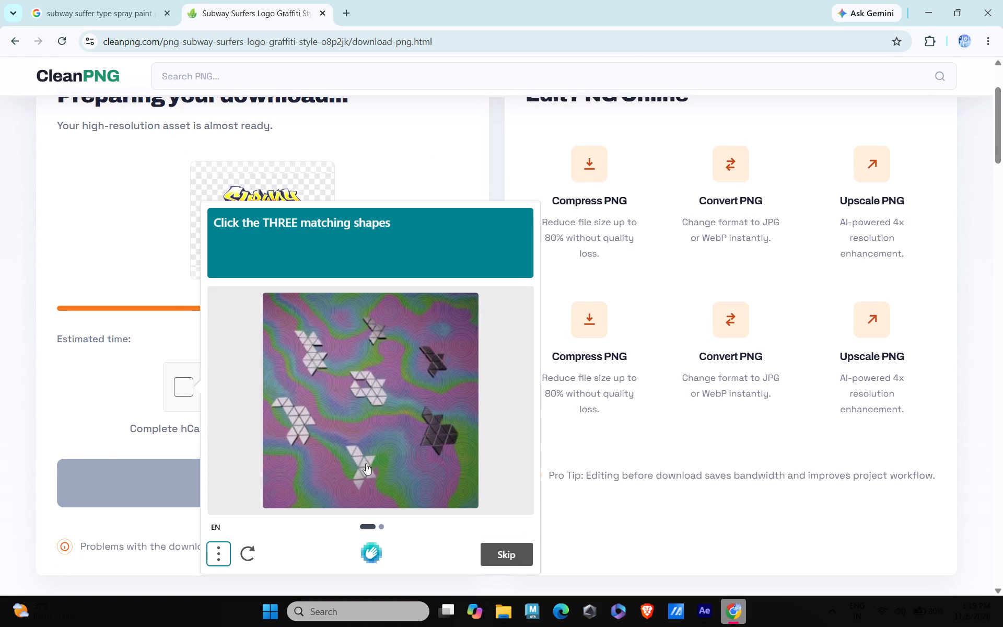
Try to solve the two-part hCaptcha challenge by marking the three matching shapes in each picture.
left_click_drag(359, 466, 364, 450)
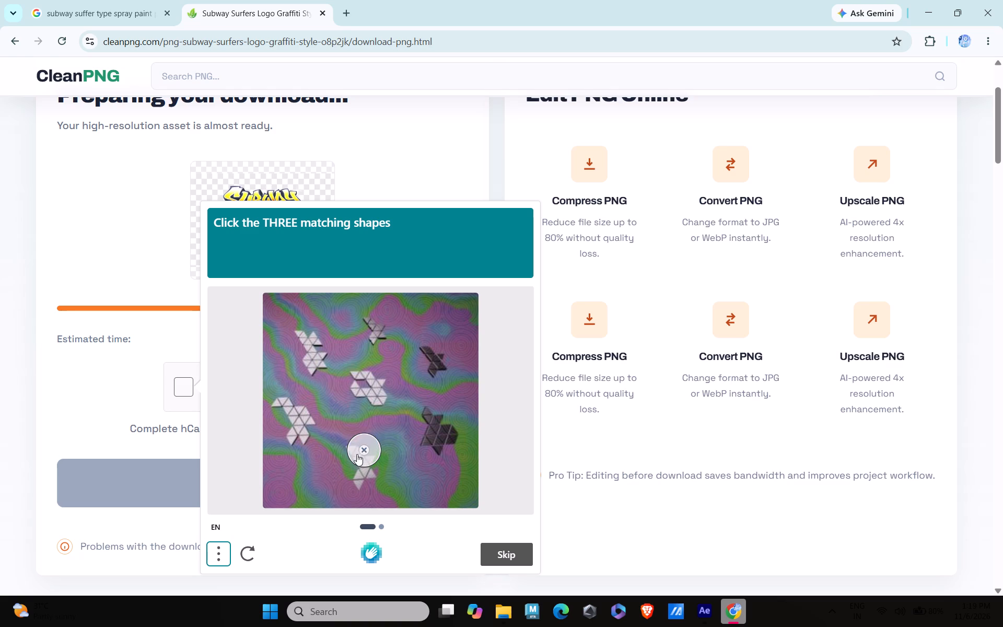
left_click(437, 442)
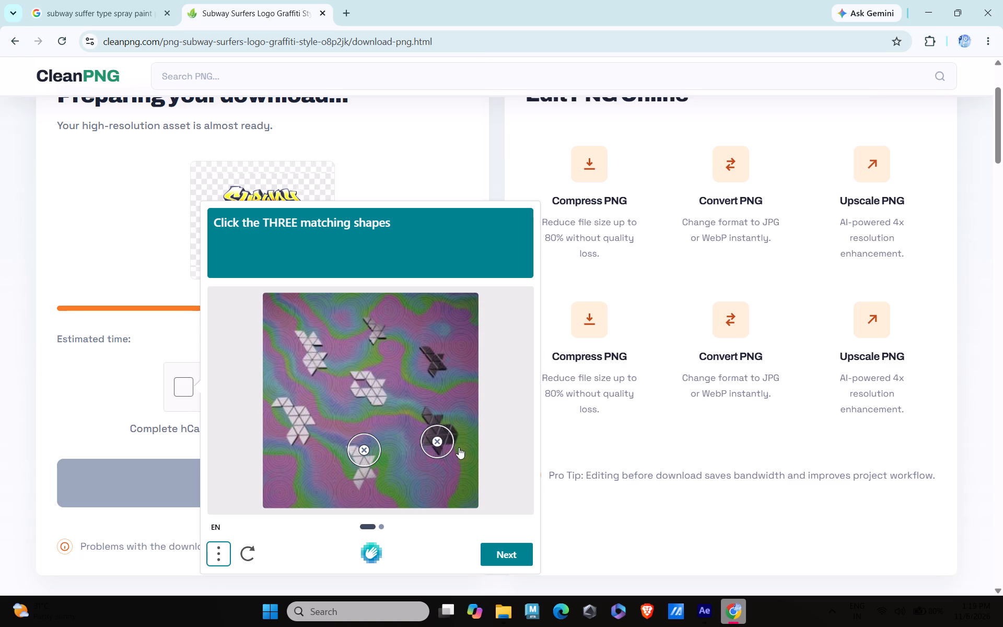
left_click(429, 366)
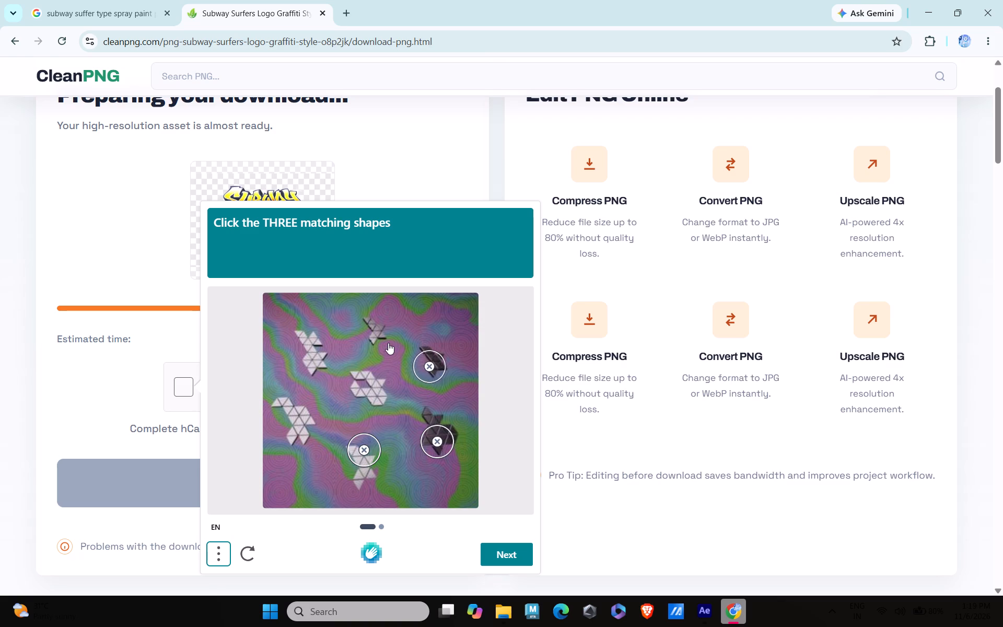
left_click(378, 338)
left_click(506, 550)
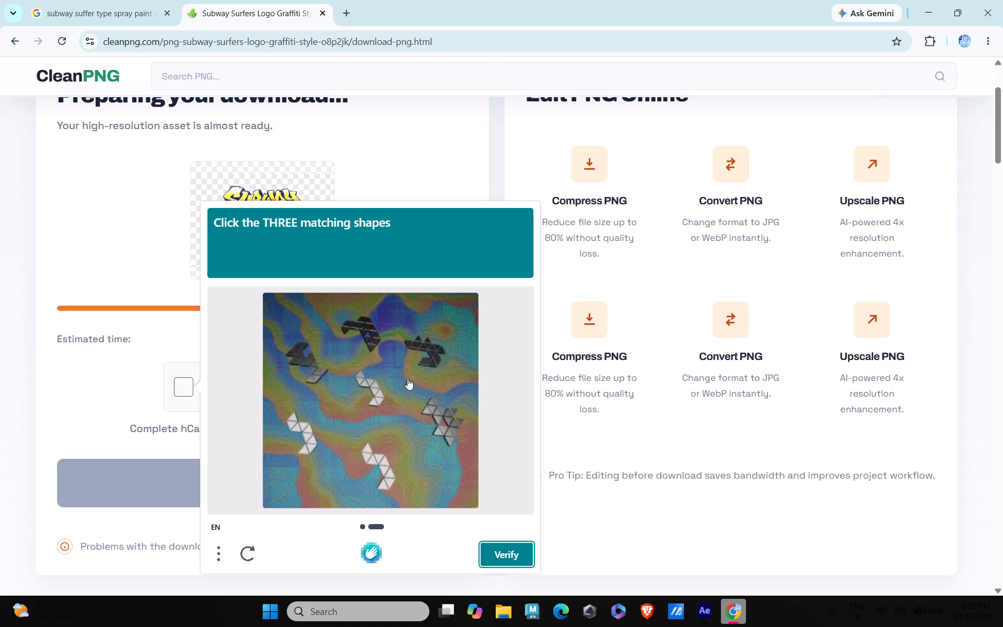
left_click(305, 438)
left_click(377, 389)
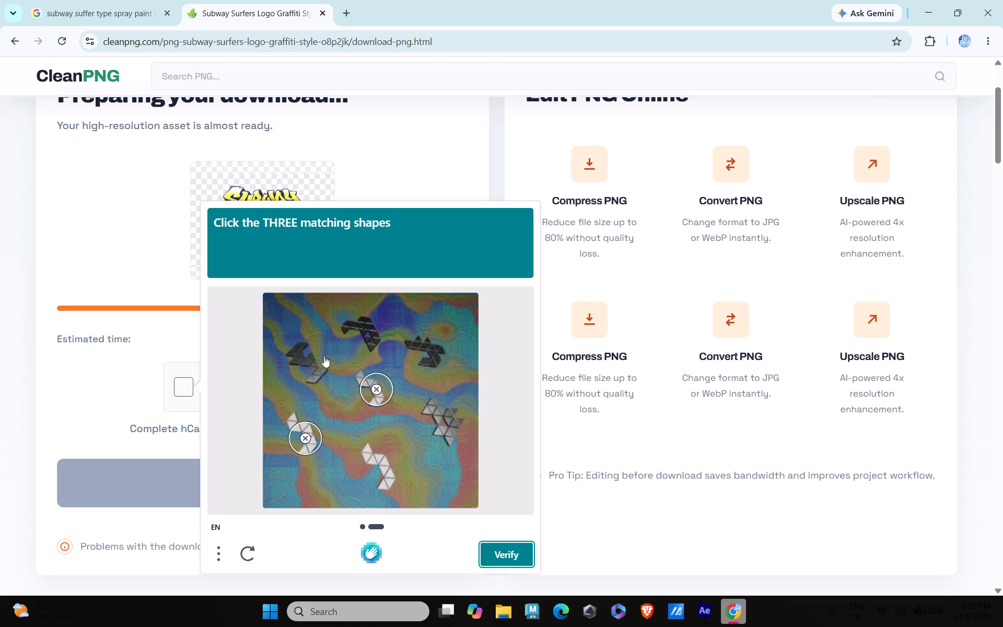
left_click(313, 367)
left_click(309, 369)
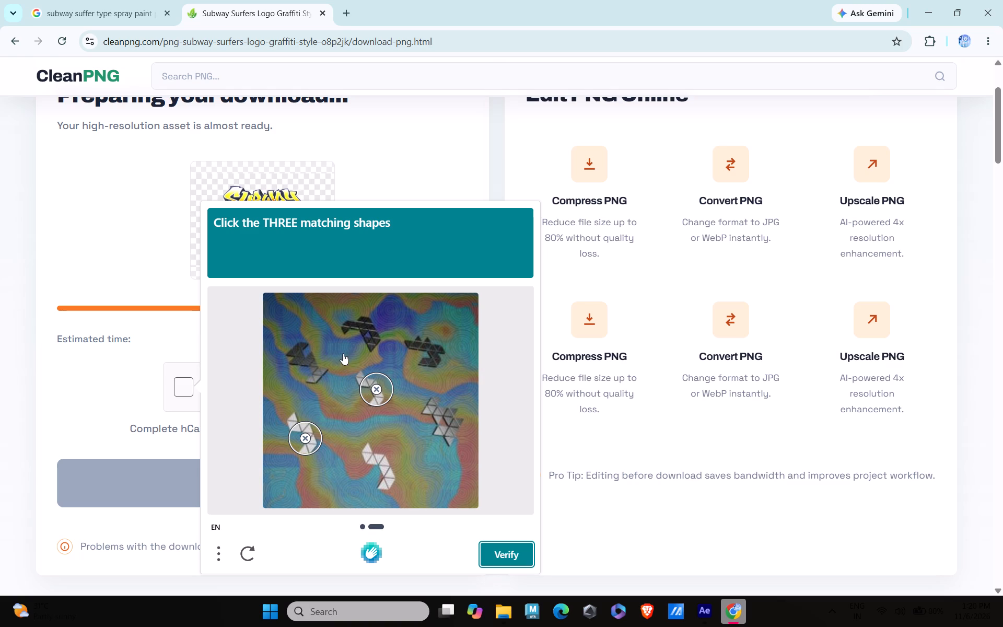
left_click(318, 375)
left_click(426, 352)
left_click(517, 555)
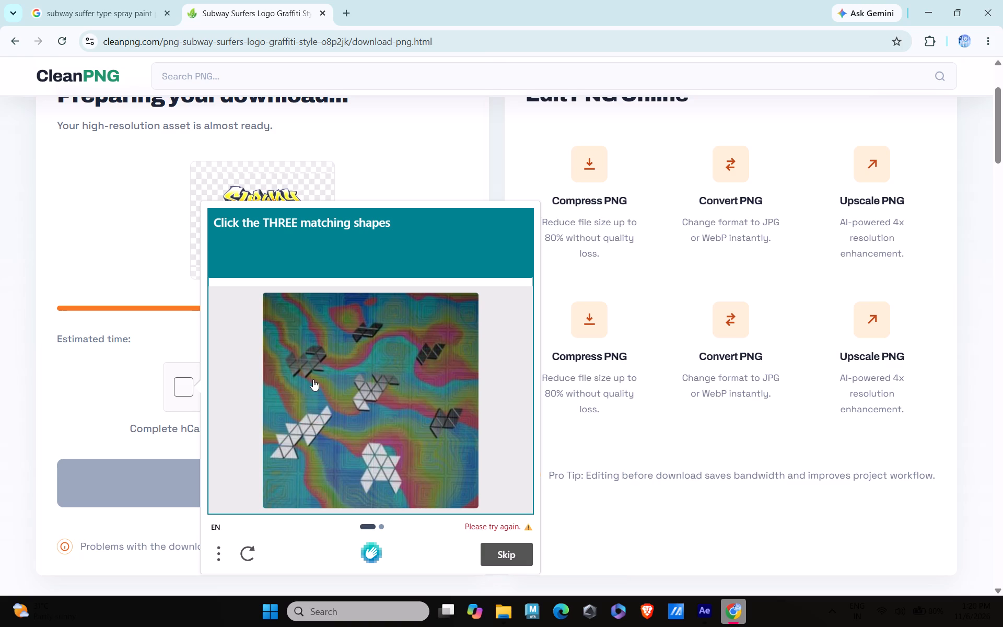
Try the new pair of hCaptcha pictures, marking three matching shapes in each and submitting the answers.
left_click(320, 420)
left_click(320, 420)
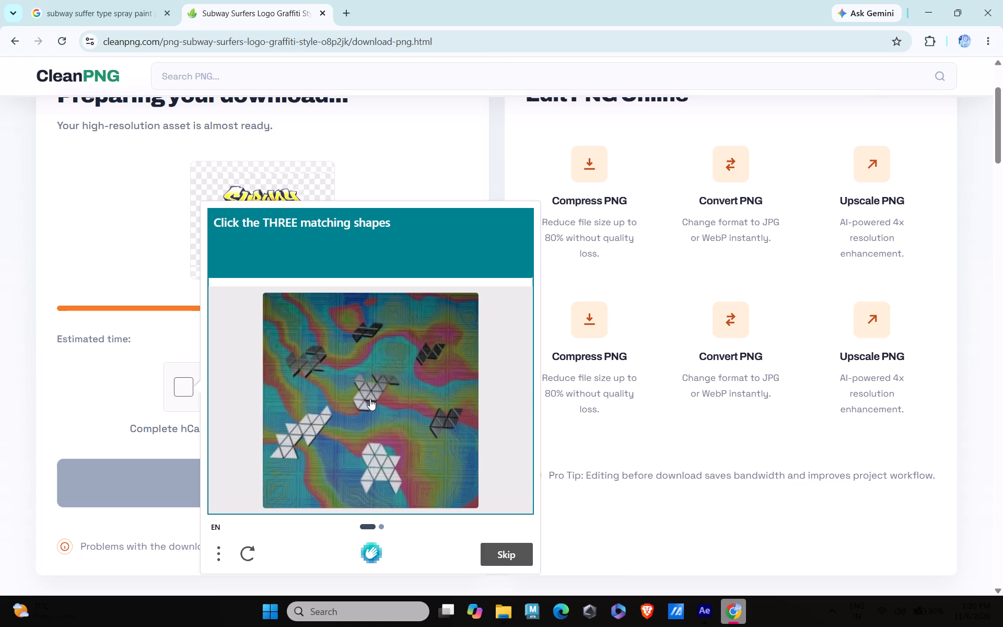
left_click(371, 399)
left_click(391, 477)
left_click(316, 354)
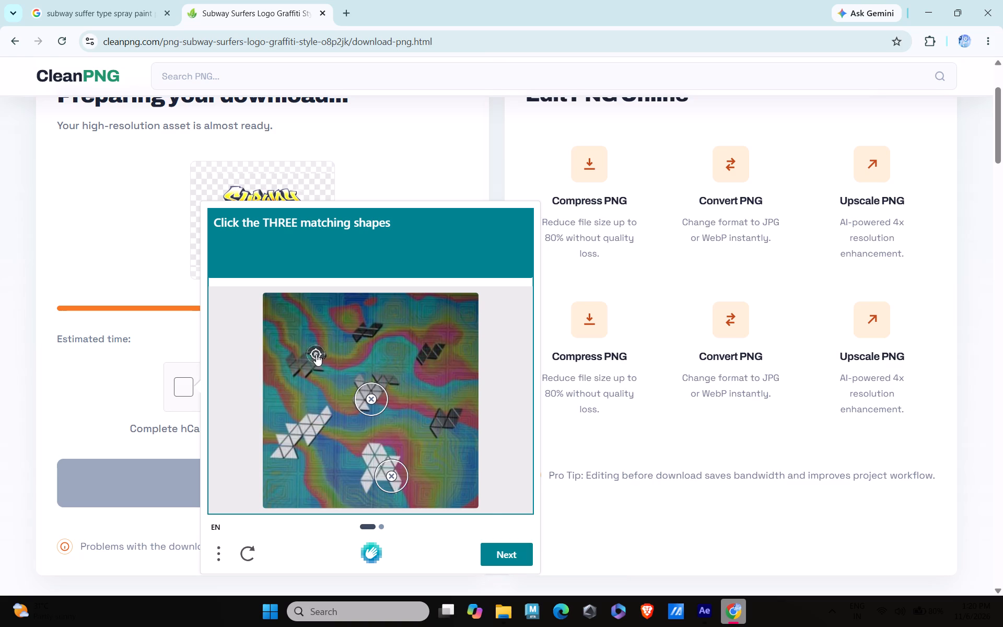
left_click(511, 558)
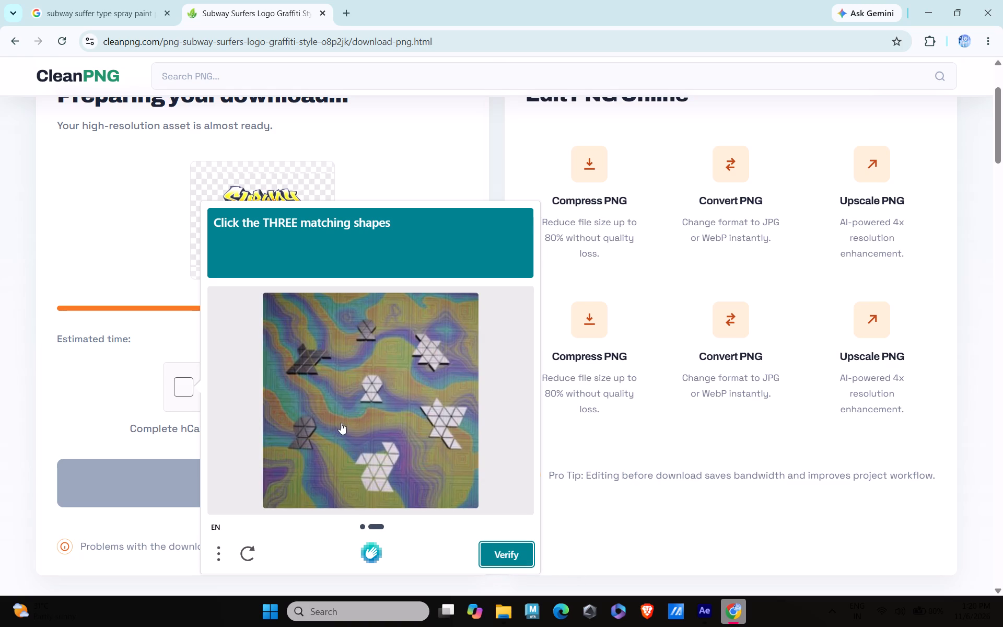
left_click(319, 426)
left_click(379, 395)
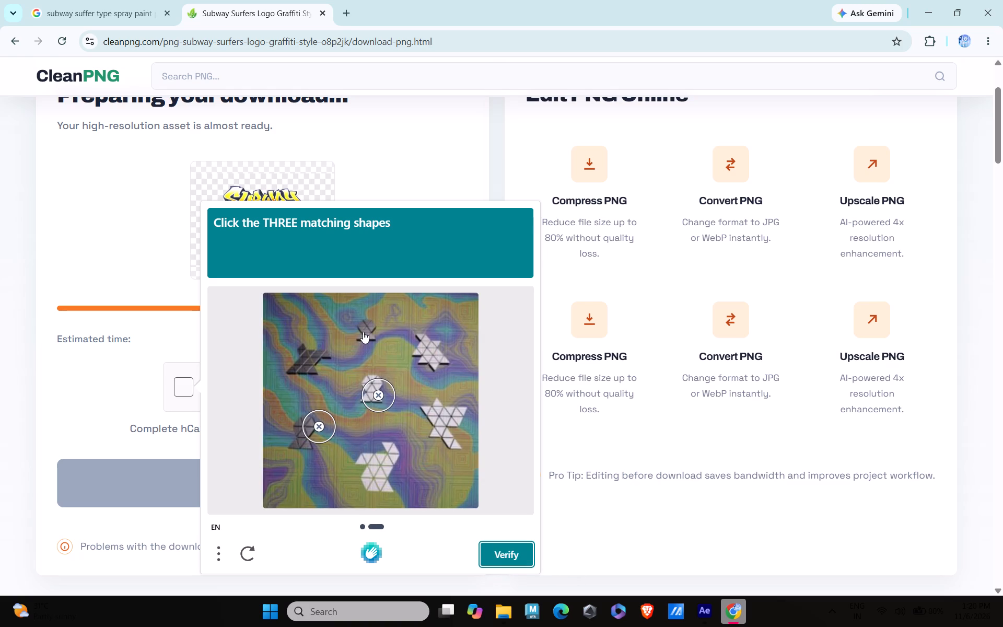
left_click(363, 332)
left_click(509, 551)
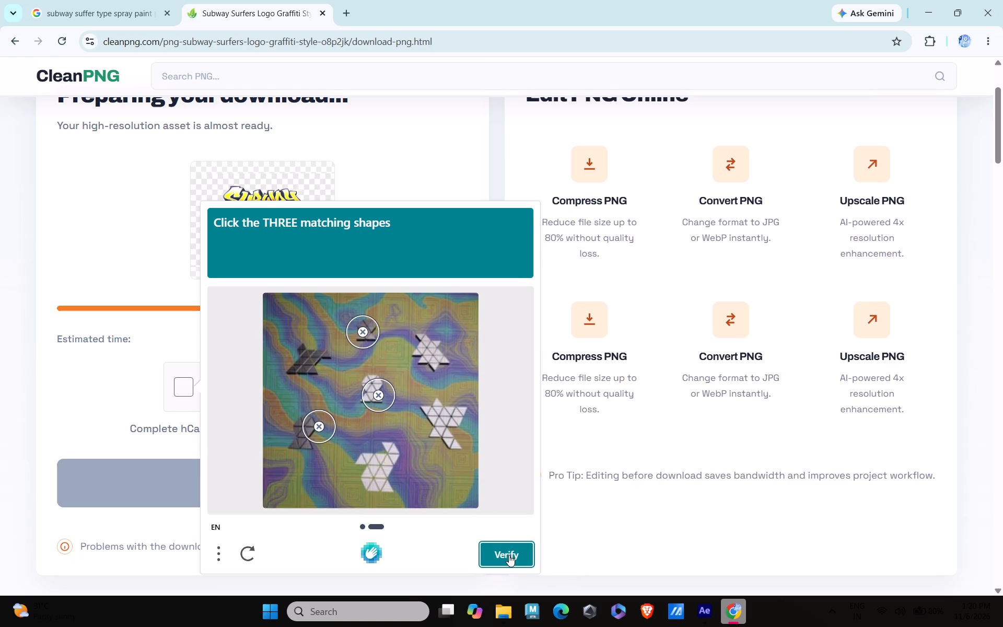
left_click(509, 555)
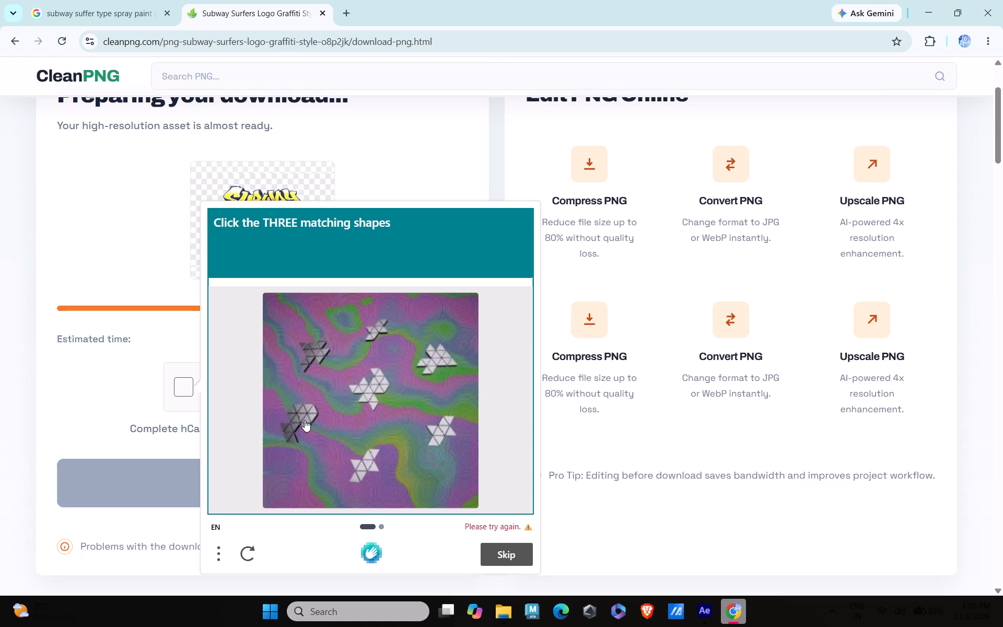
Complete the hCaptcha by marking three matching shapes in both new pictures, and download the Subway Surfers logo PNG.
left_click_drag(304, 418, 296, 416)
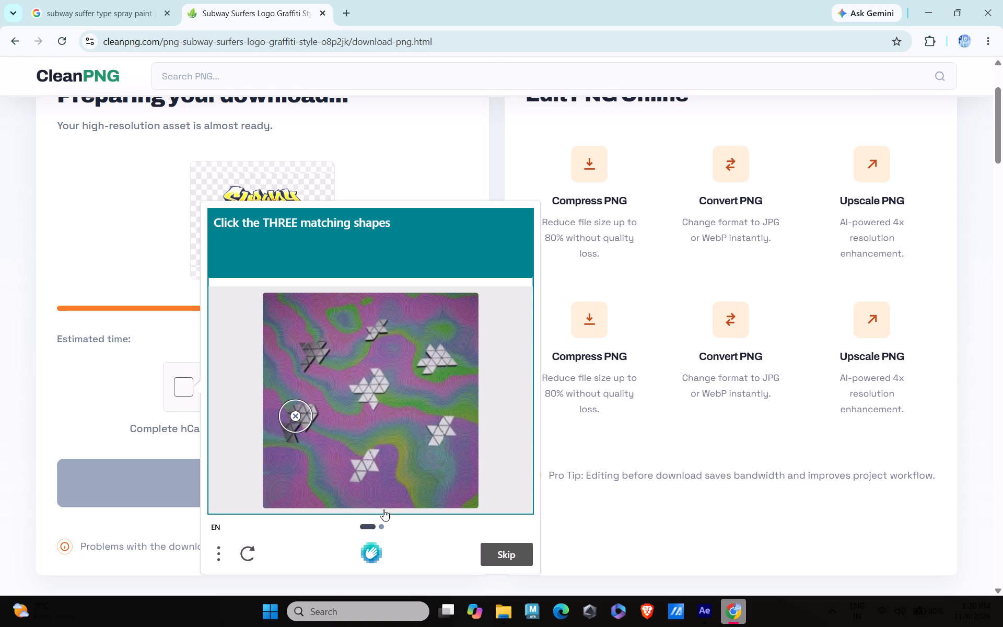
left_click(296, 405)
left_click(369, 462)
left_click(439, 446)
left_click(368, 333)
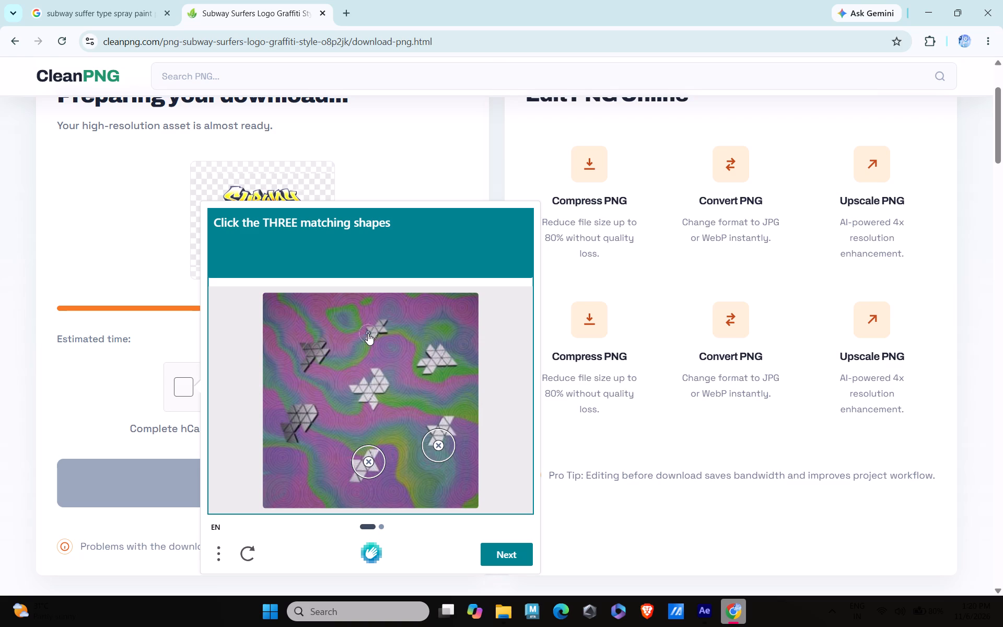
left_click(506, 554)
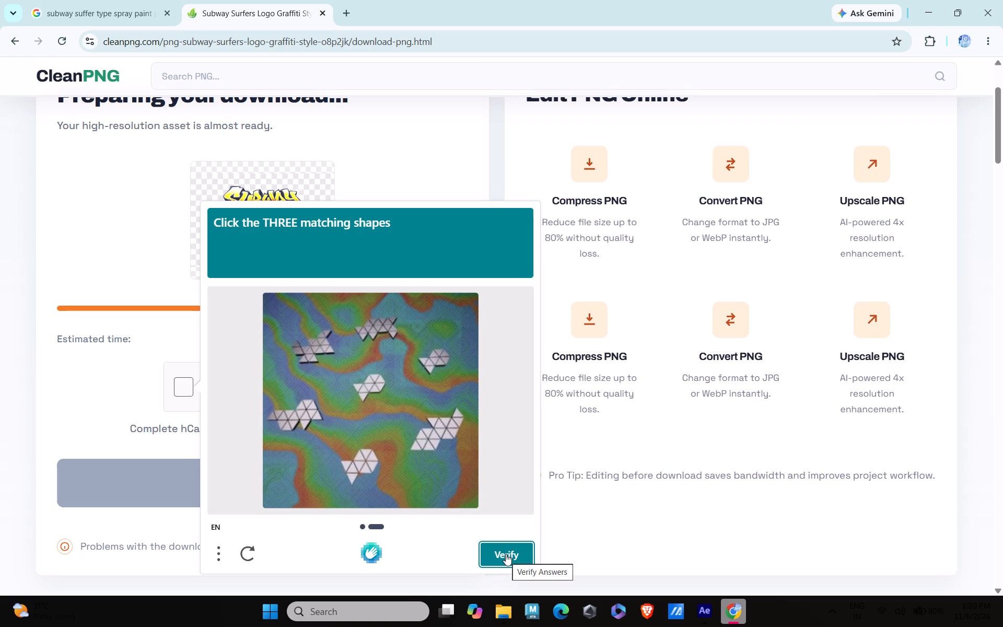
left_click(317, 411)
left_click(317, 411)
left_click(365, 450)
left_click(364, 391)
left_click(441, 360)
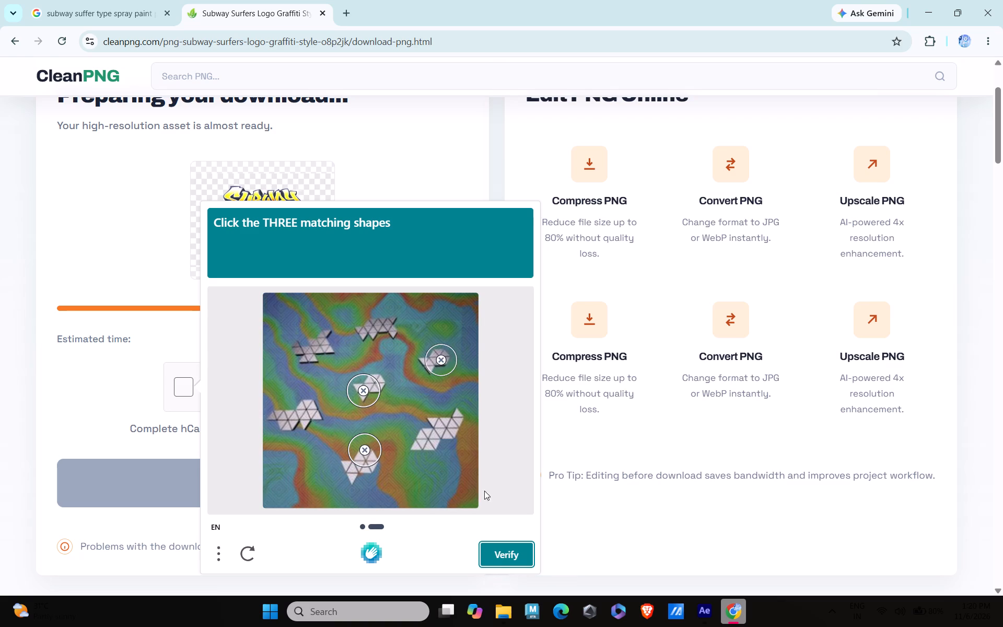
left_click(497, 558)
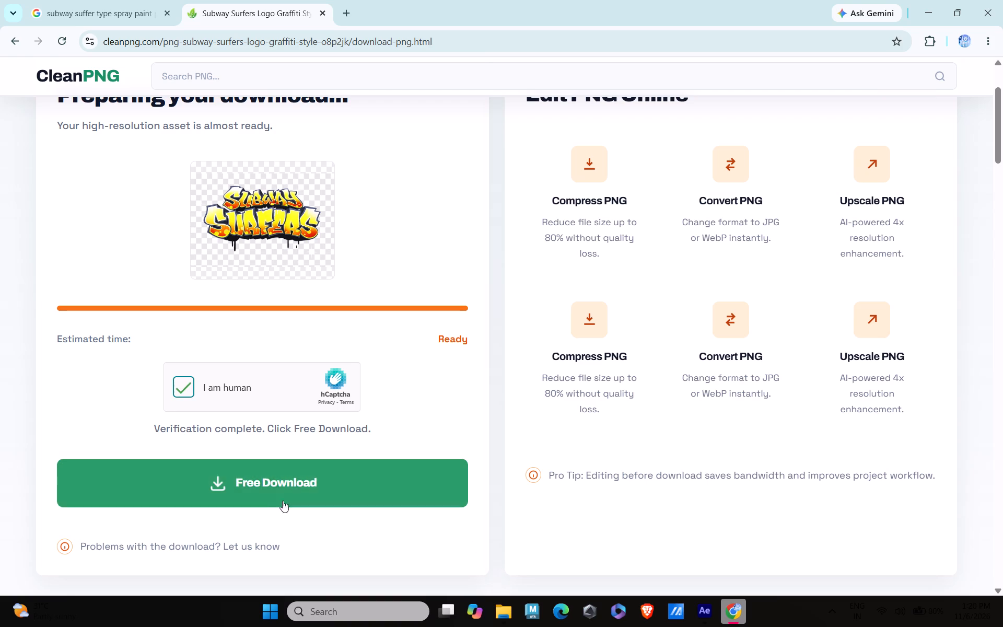
left_click(274, 501)
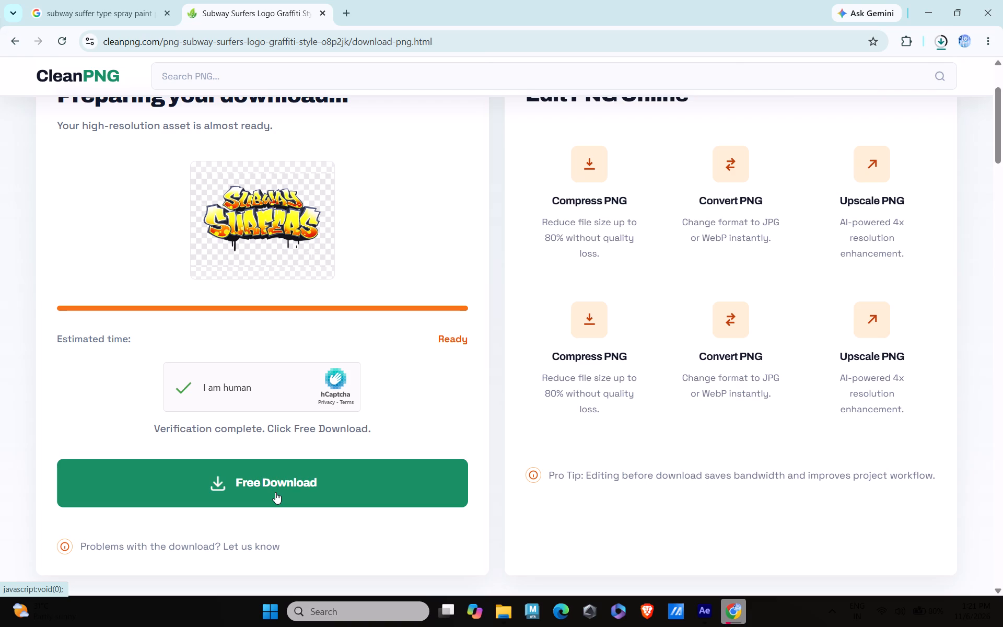
Go back a page and browse the similar lettering PNGs for more graffiti-style artwork to use.
left_click(16, 37)
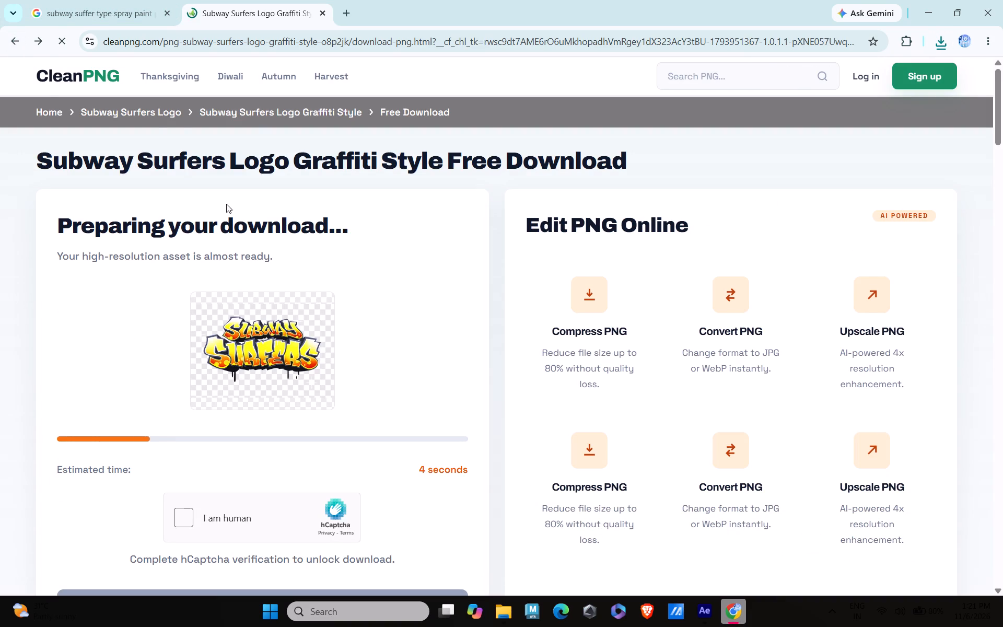
scroll(564, 363, "down", 7)
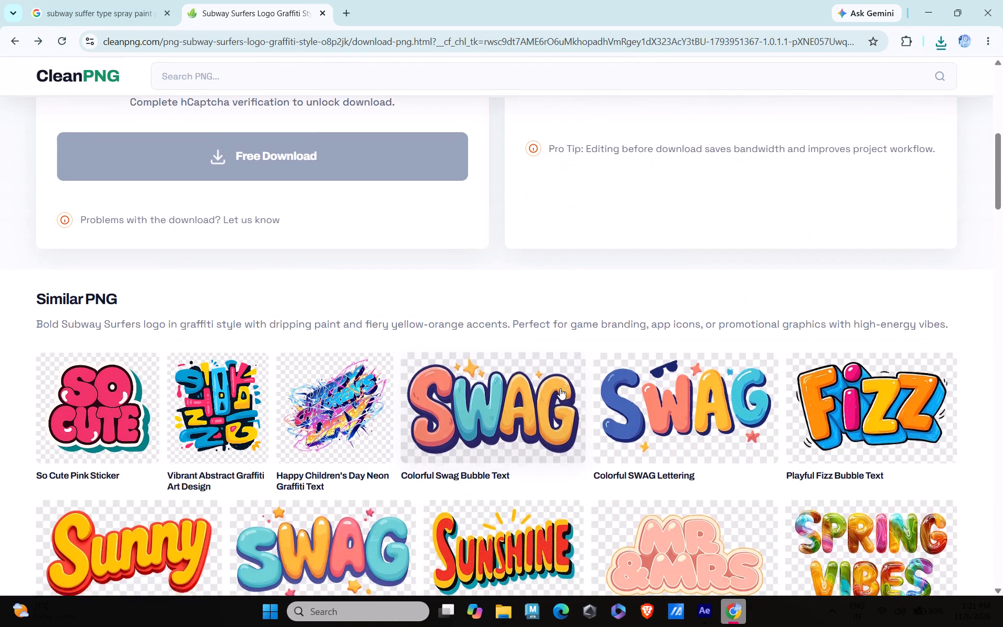
scroll(557, 397, "down", 3)
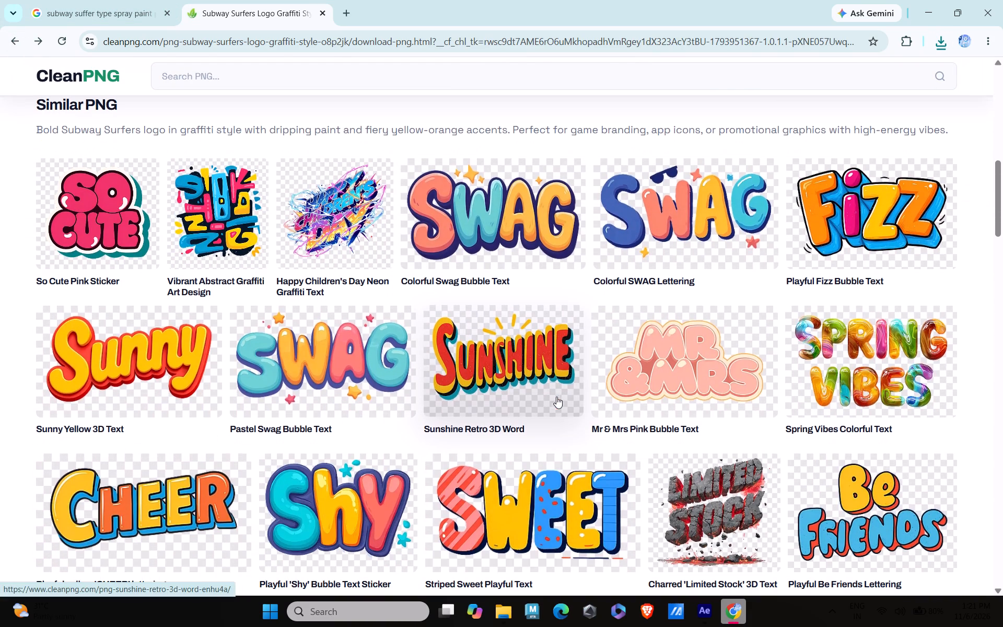
scroll(375, 428, "up", 3)
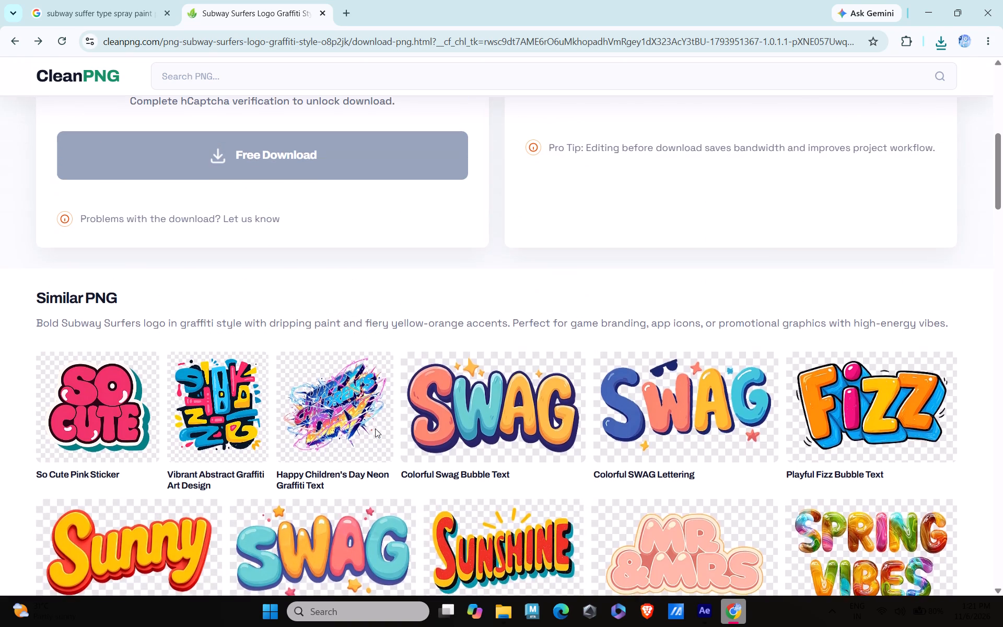
scroll(374, 424, "up", 3)
scroll(325, 407, "up", 2)
scroll(325, 405, "down", 5)
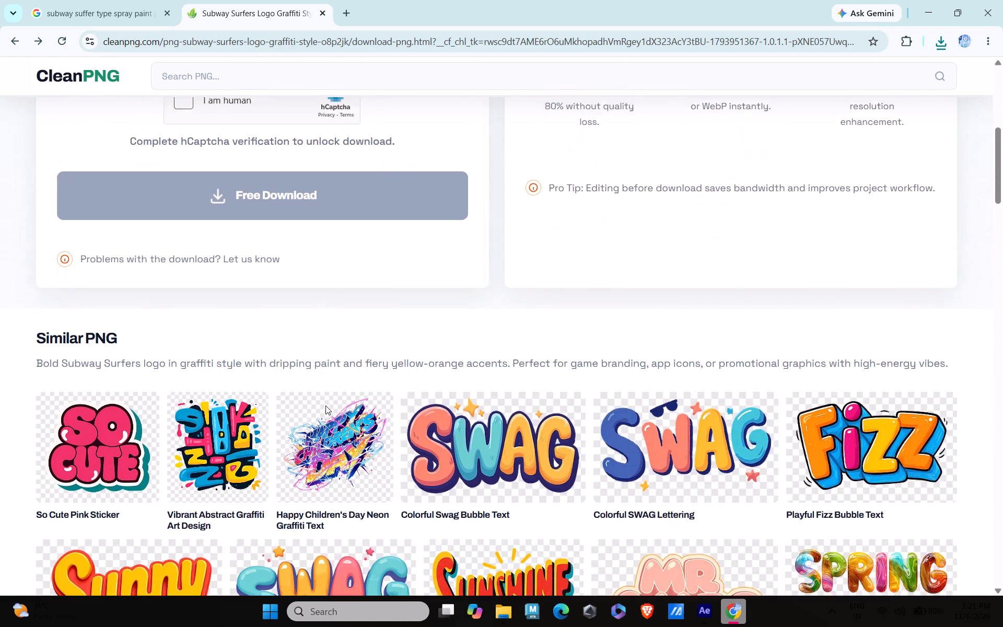
scroll(325, 405, "down", 5)
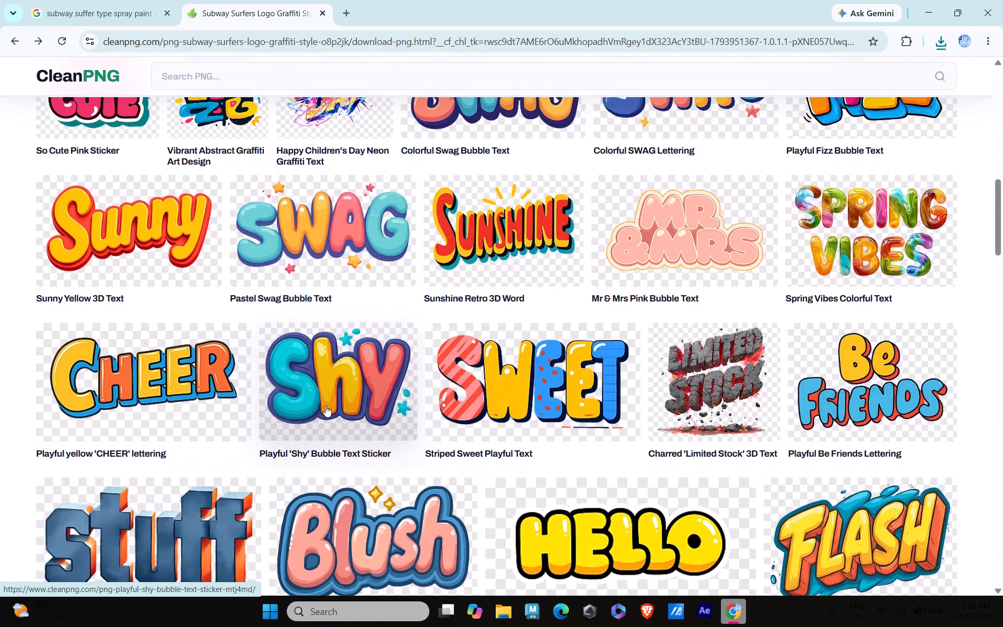
scroll(325, 405, "down", 2)
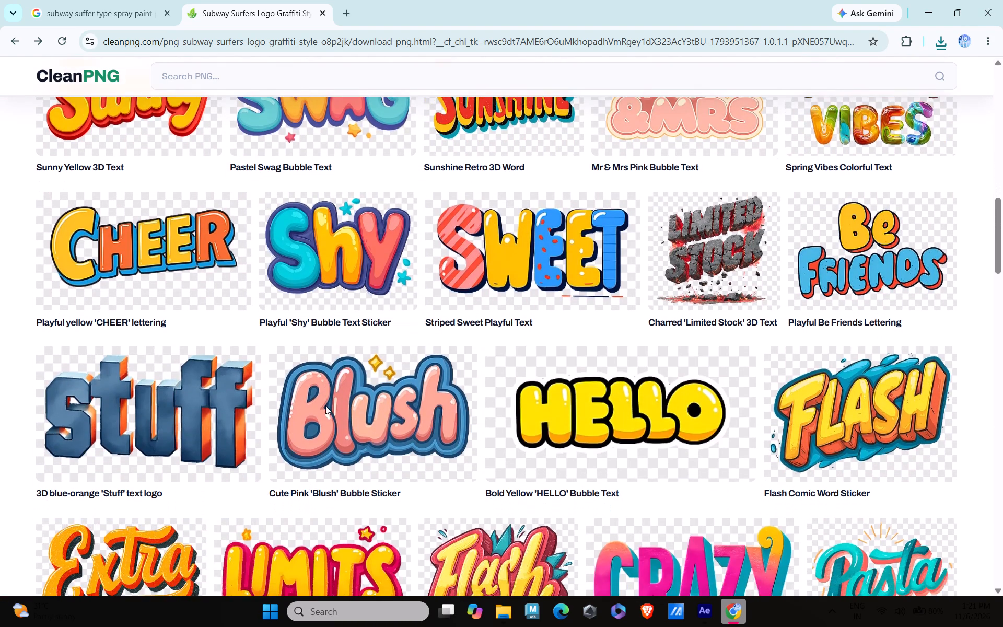
scroll(325, 405, "down", 2)
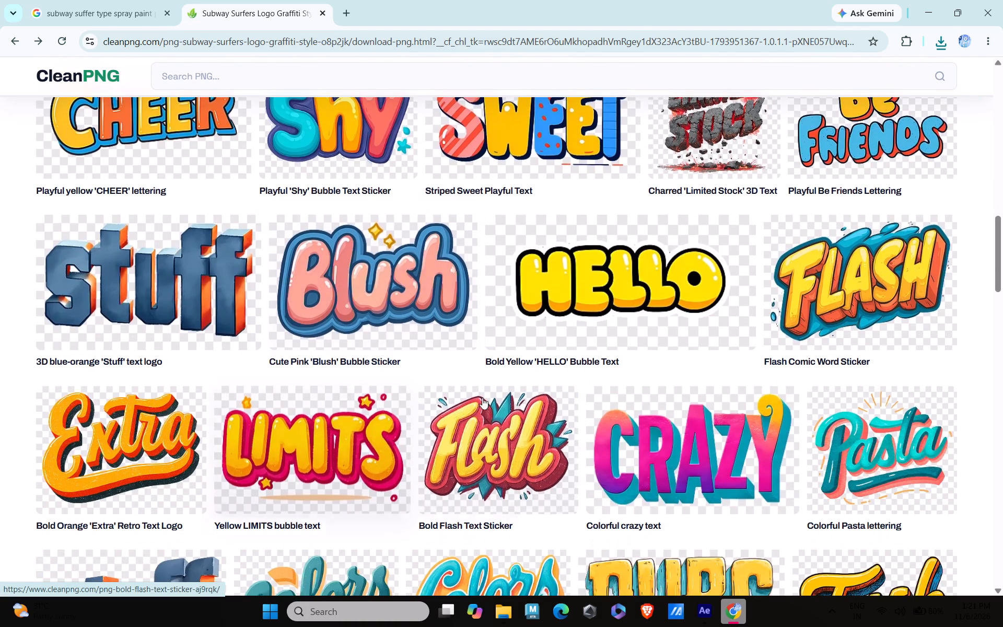
scroll(484, 398, "down", 6)
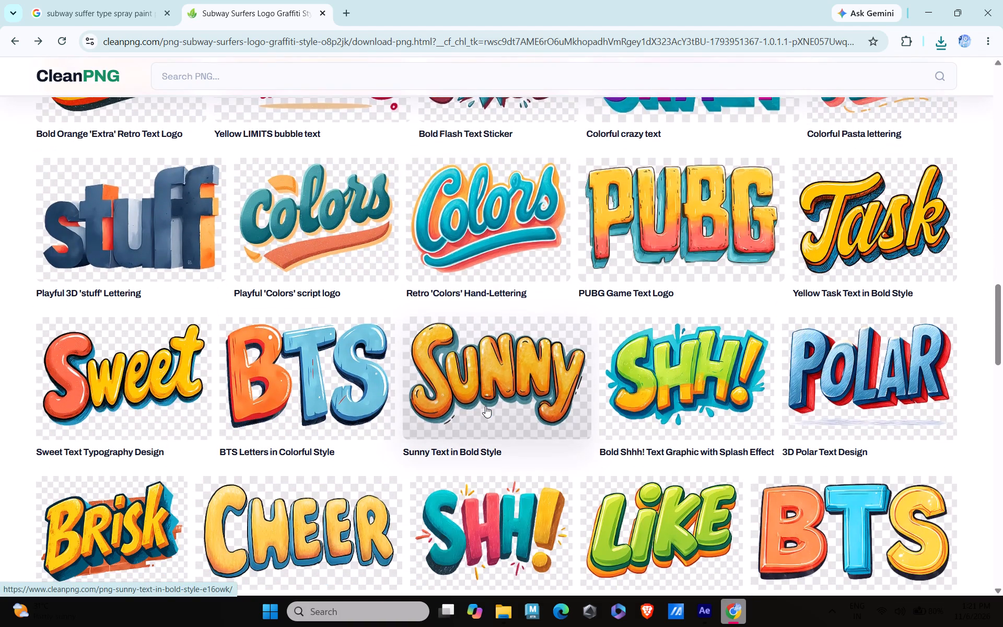
scroll(485, 406, "down", 5)
scroll(485, 406, "up", 1)
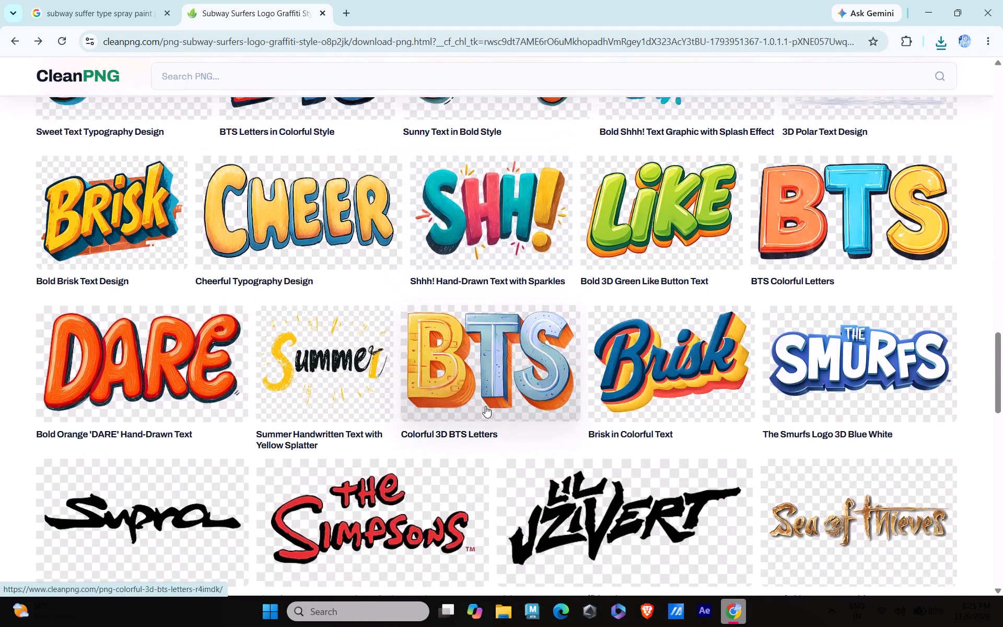
scroll(485, 406, "down", 4)
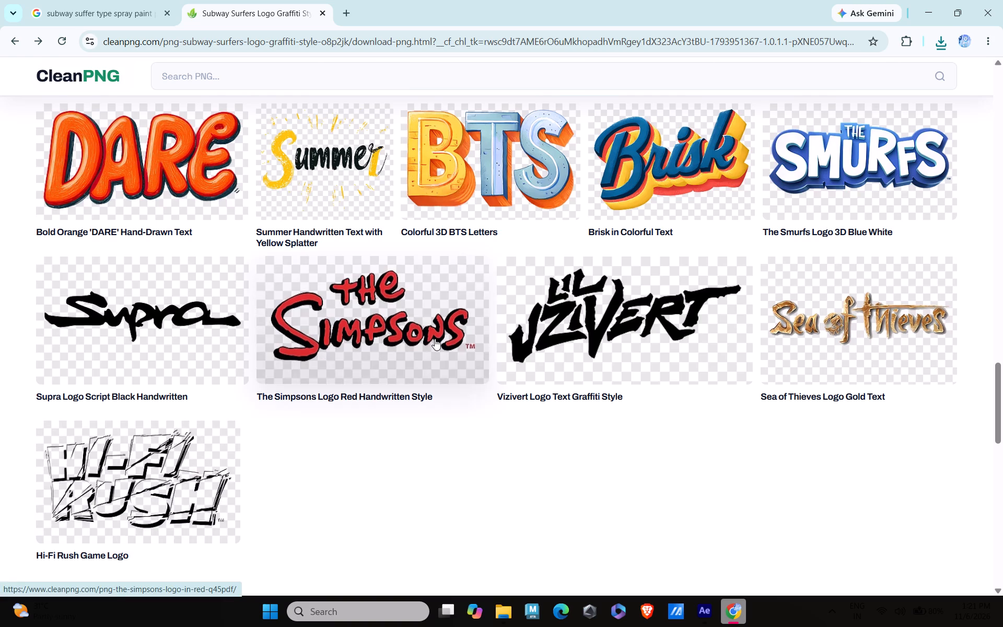
scroll(491, 387, "up", 4)
scroll(389, 319, "up", 11)
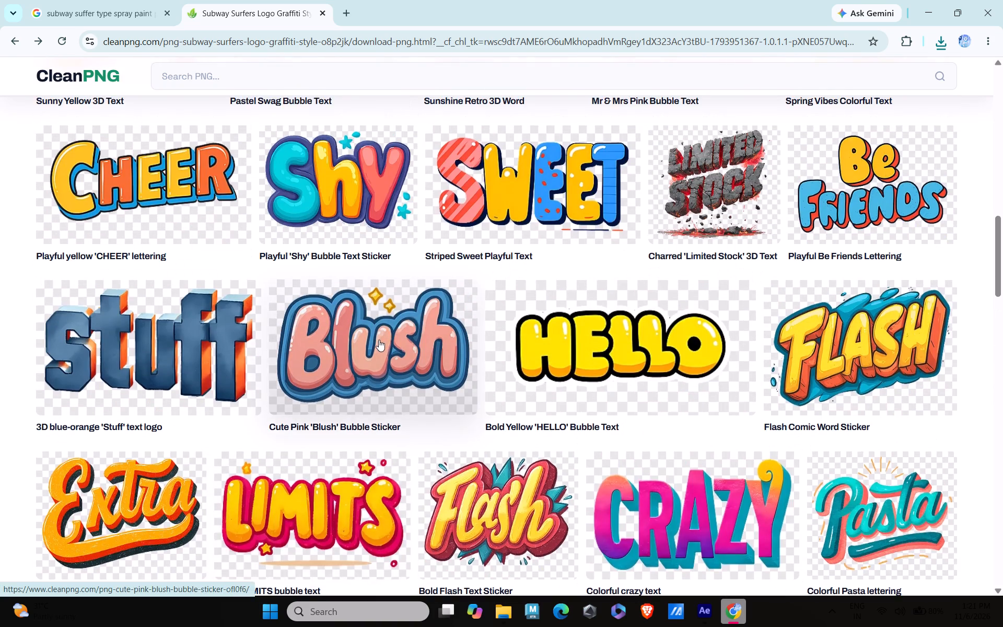
scroll(379, 340, "up", 7)
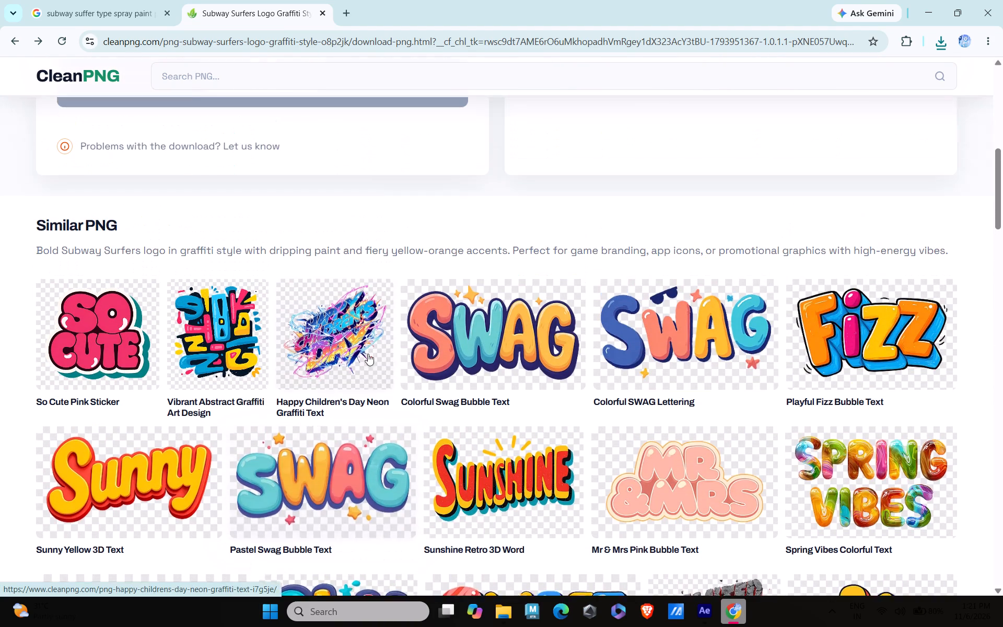
Open the Colorful Swag Bubble Text PNG, dismissing the advert, and request its free download up to the hCaptcha challenge.
left_click(481, 337)
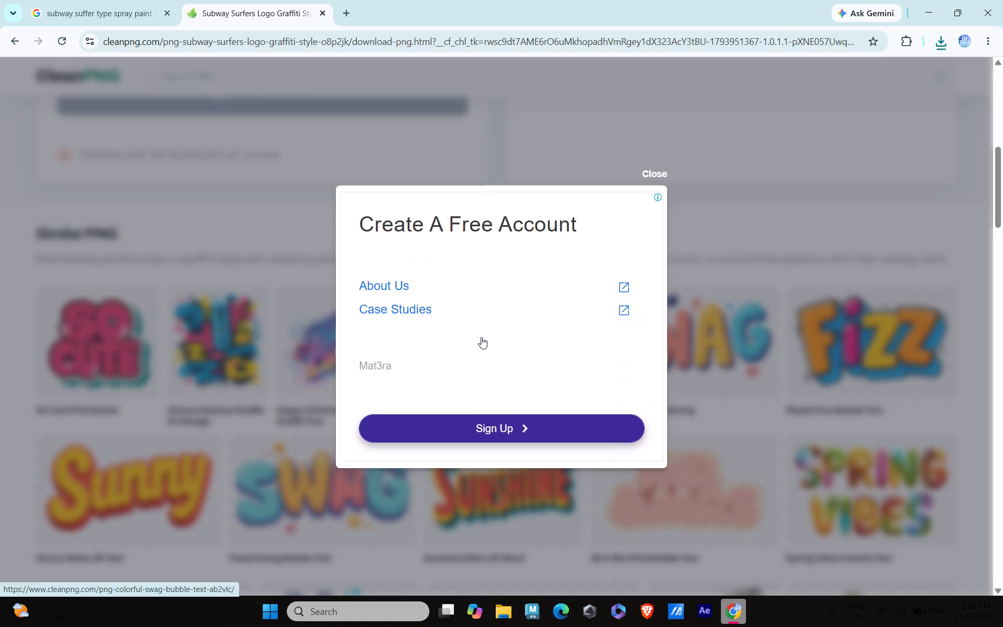
left_click(651, 175)
left_click(653, 172)
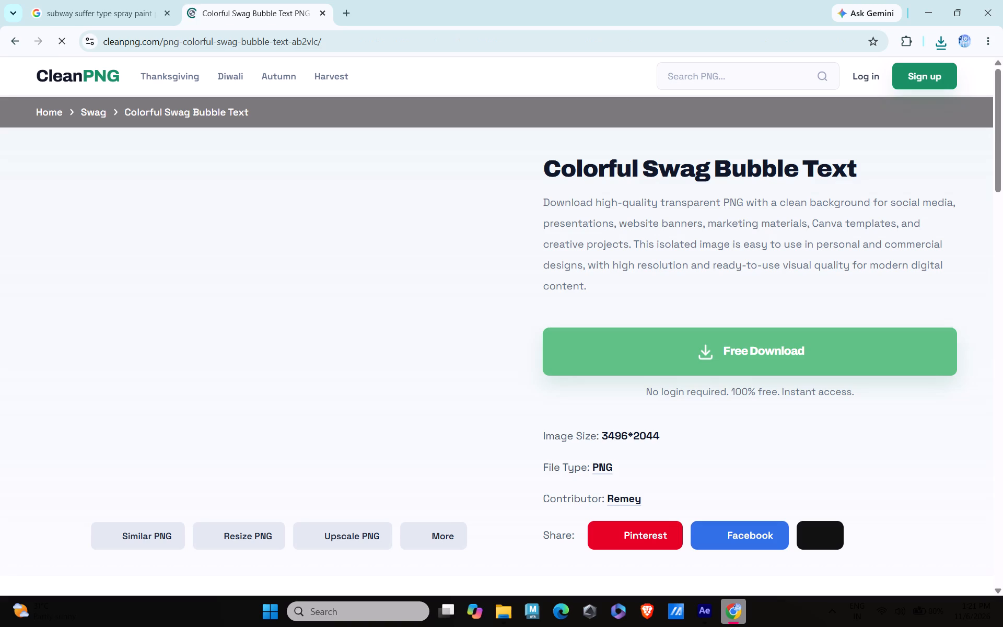
left_click(635, 353)
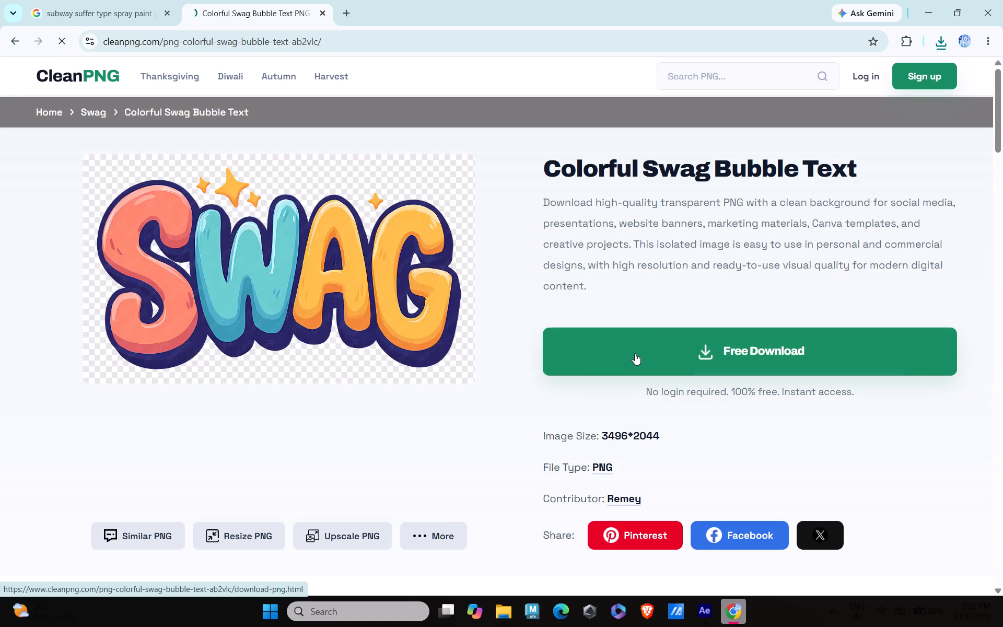
left_click(192, 516)
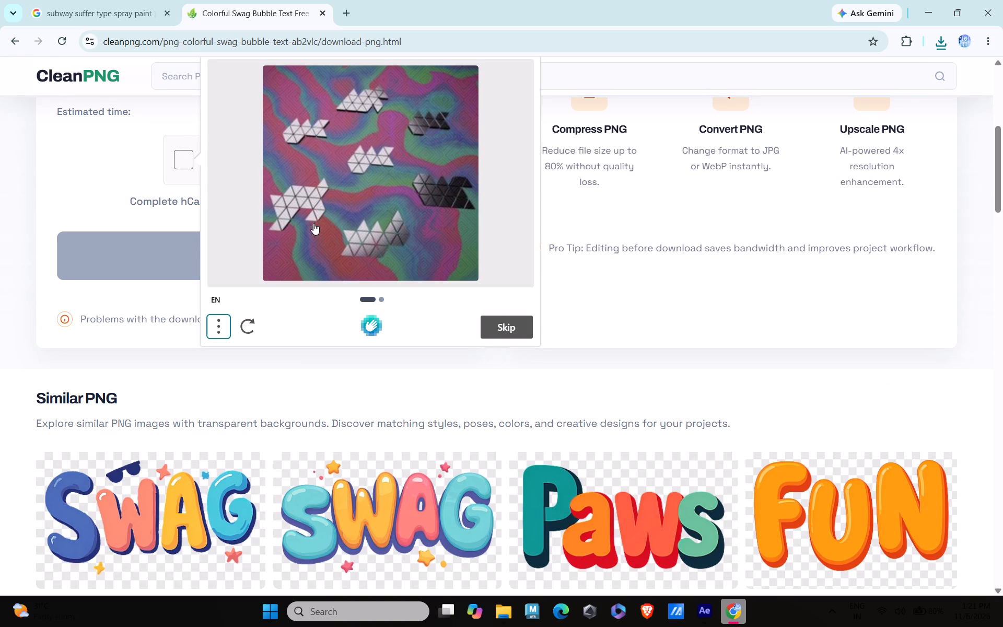
Mark the three small matching light-coloured shapes in the first hCaptcha picture, clearing wrong marks, and continue to the second picture.
left_click(320, 195)
left_click(385, 255)
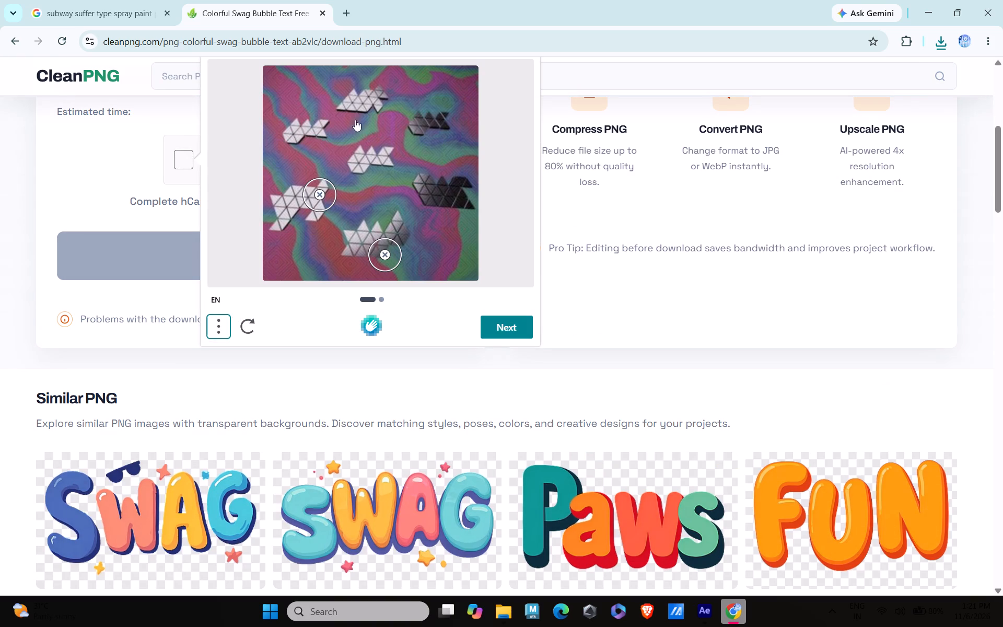
left_click(325, 199)
left_click(378, 252)
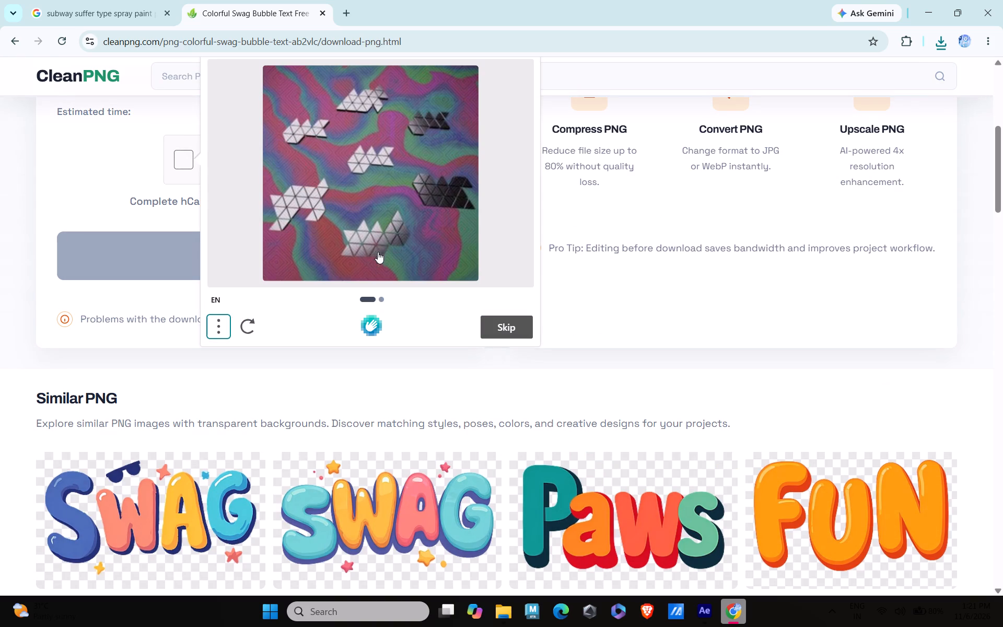
left_click(348, 122)
left_click_drag(312, 125, 313, 118)
left_click(359, 98)
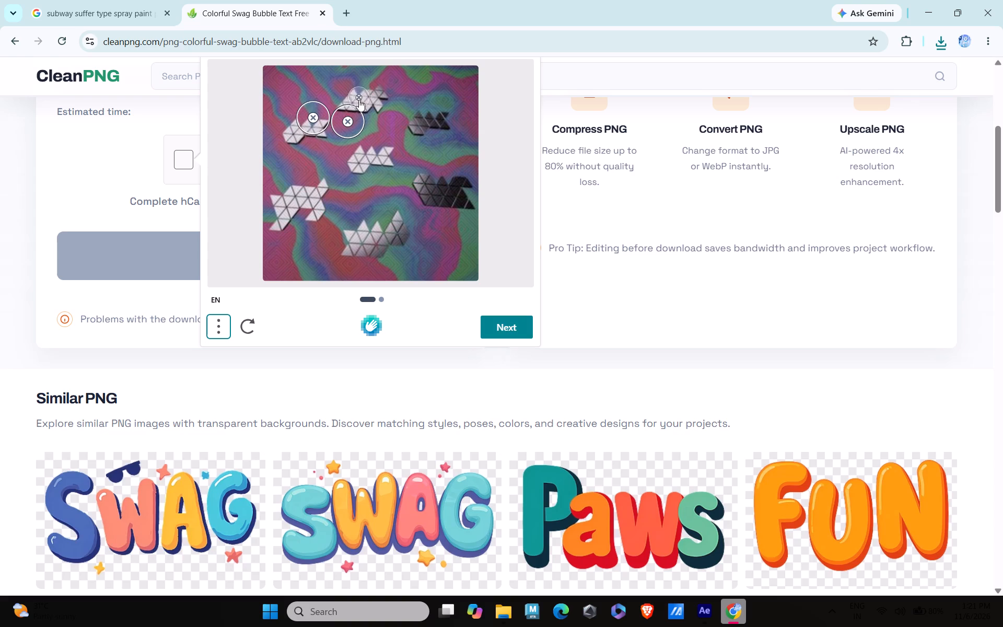
left_click(363, 144)
left_click(349, 118)
left_click(493, 320)
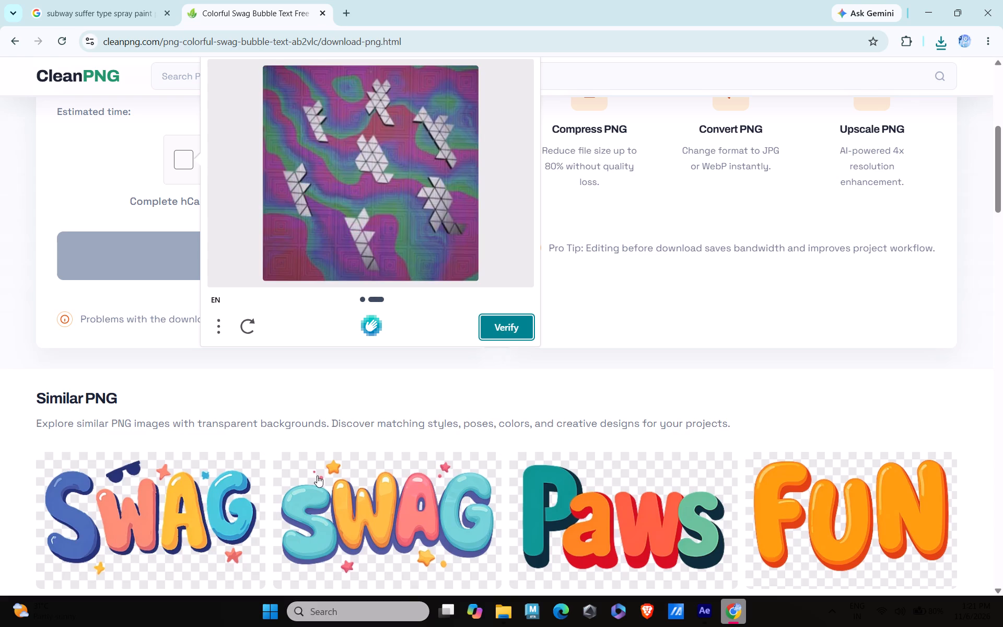
Mark the three matching shapes in the second hCaptcha picture, submit the verification, and download the Colorful Swag Bubble Text PNG.
left_click(307, 169)
left_click(359, 231)
left_click(317, 125)
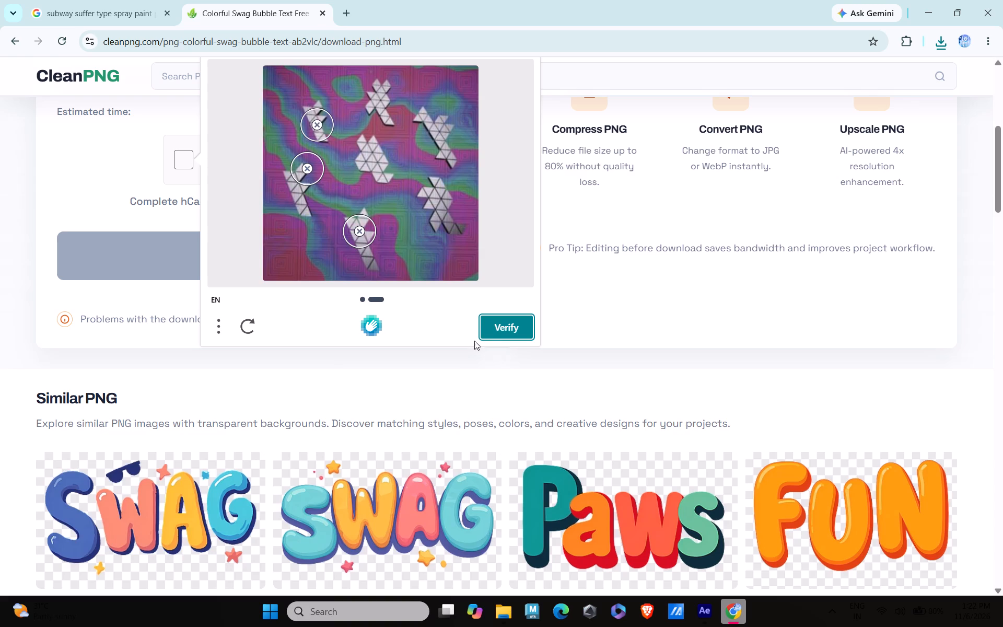
left_click(492, 321)
left_click(296, 244)
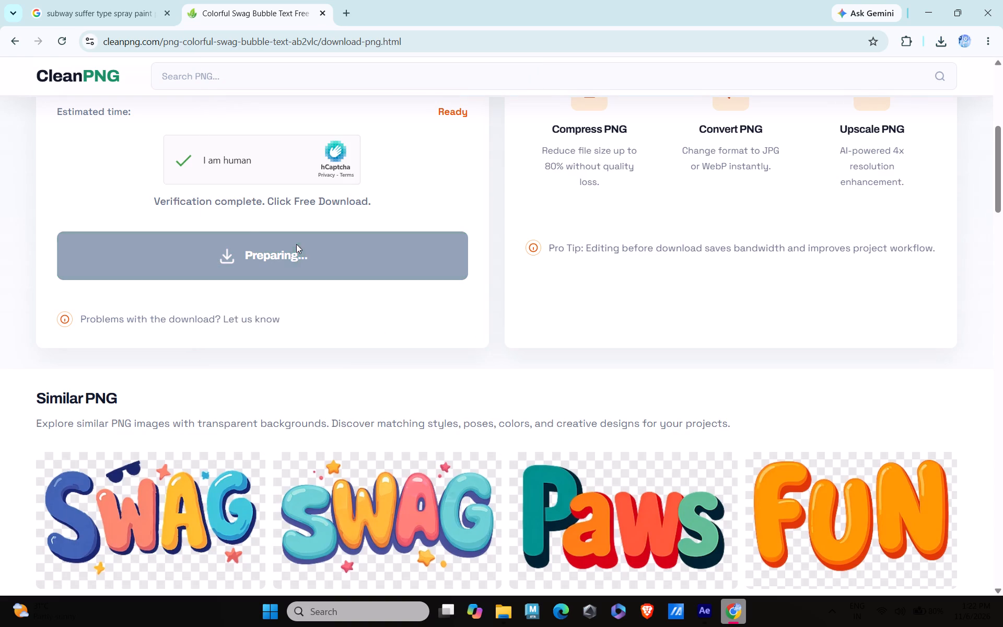
Return to the Subway Surfers logo download page and look through its similar PNGs again for further artwork.
left_click(18, 37)
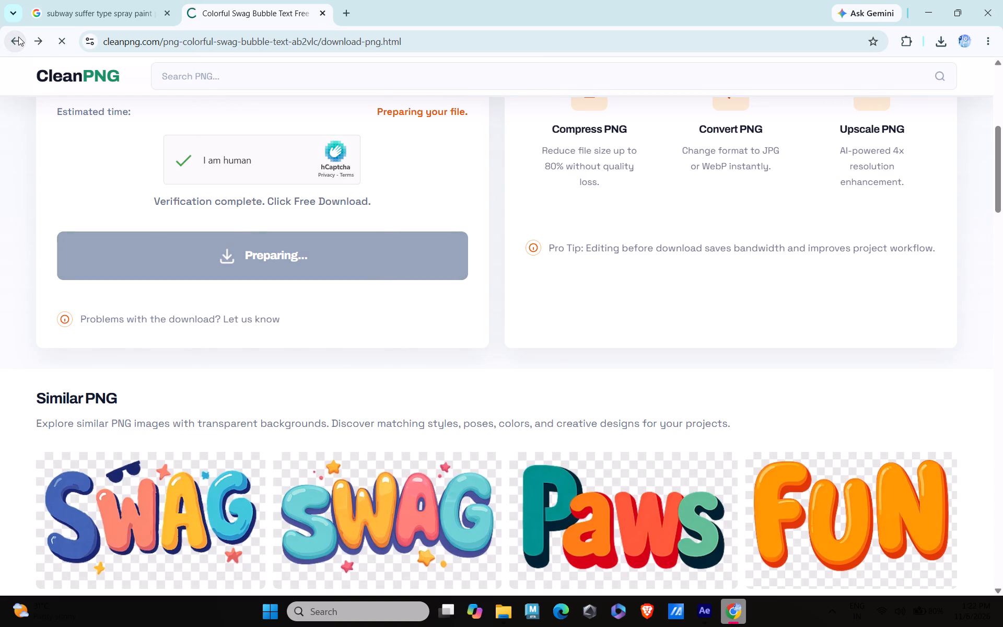
left_click(18, 37)
scroll(421, 349, "down", 2)
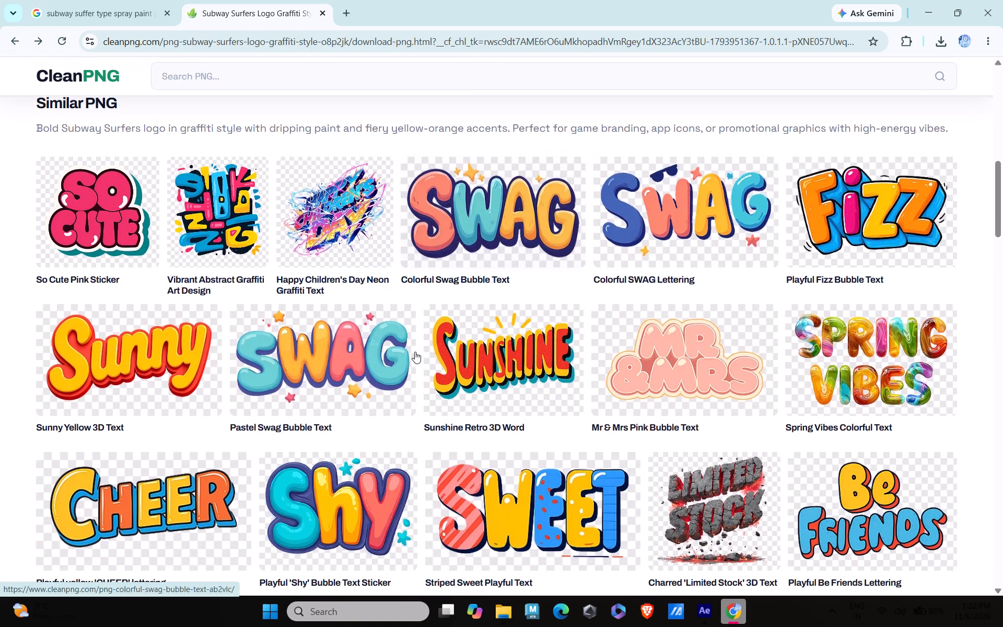
scroll(413, 353, "down", 4)
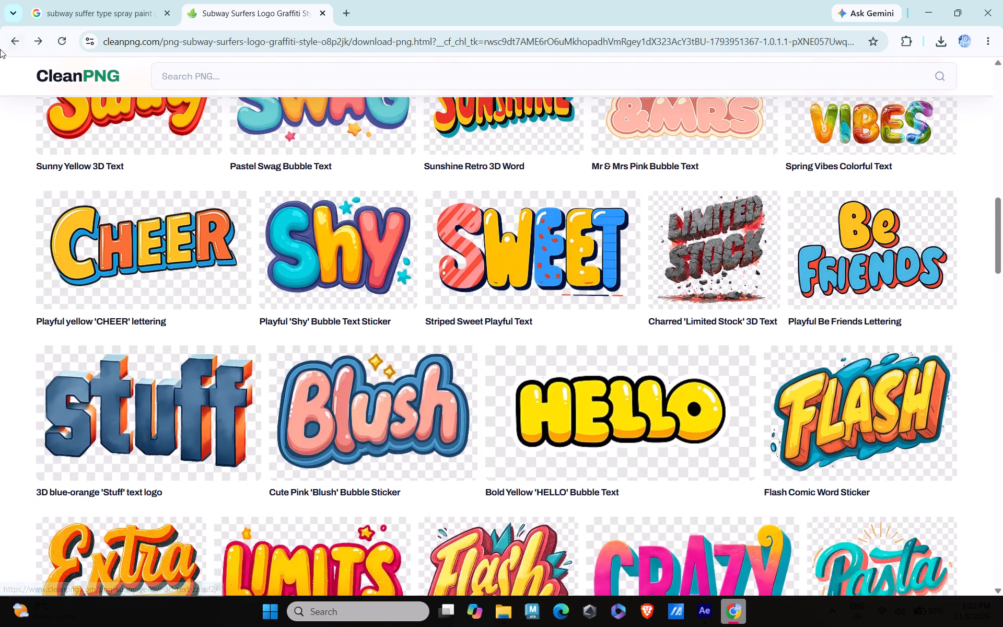
left_click(15, 41)
scroll(155, 264, "down", 2)
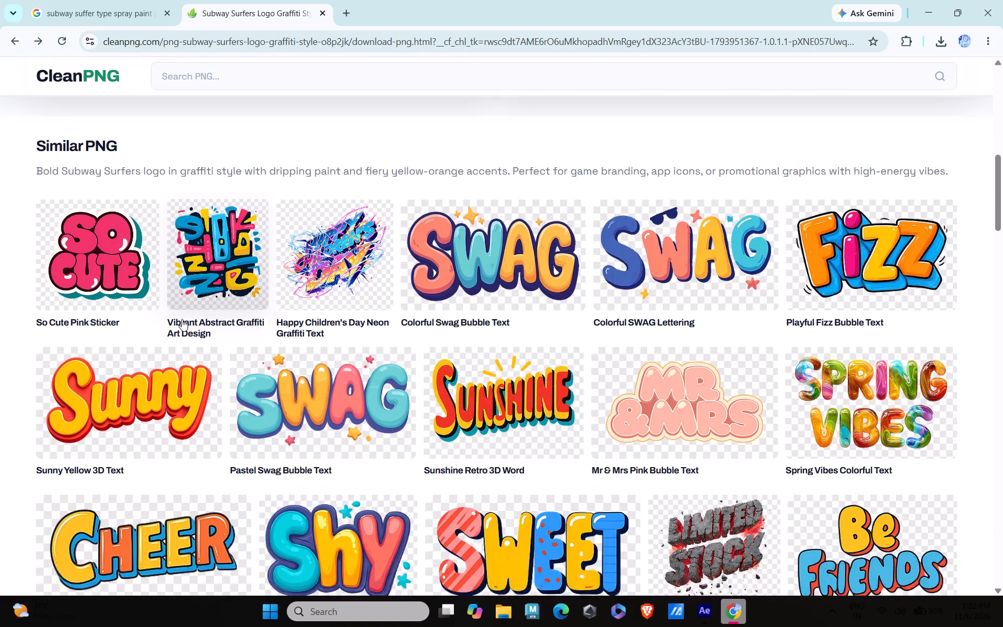
scroll(182, 319, "down", 3)
scroll(411, 446, "down", 1)
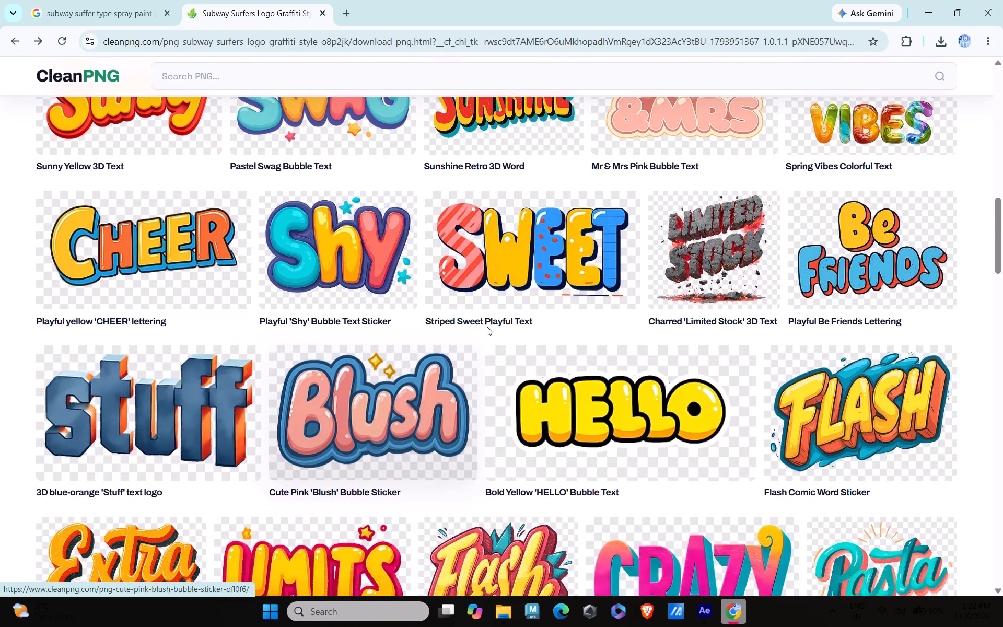
scroll(487, 324, "down", 8)
scroll(445, 387, "down", 3)
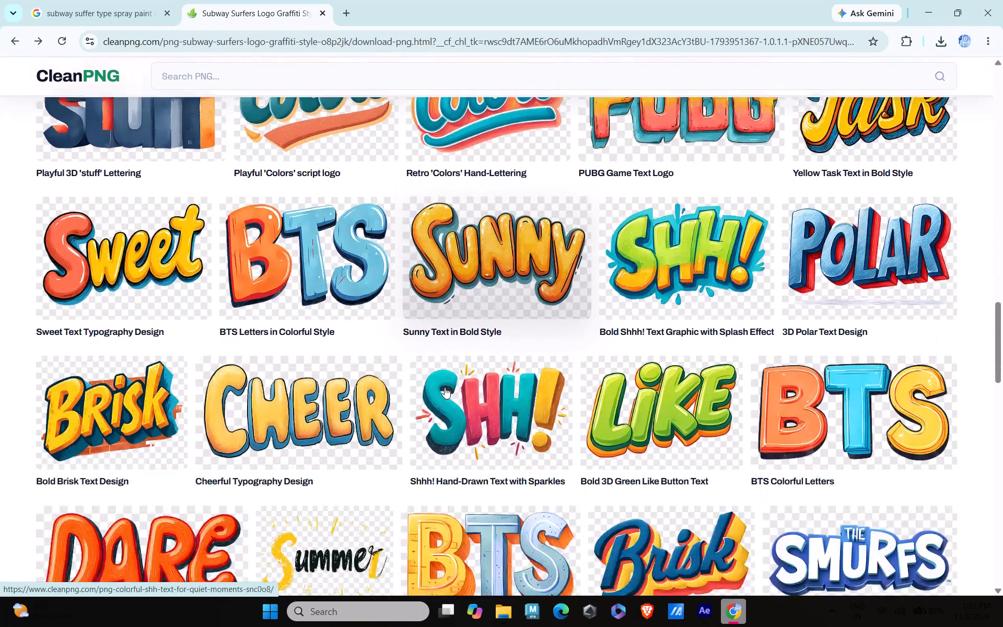
scroll(445, 387, "down", 7)
scroll(438, 366, "up", 4)
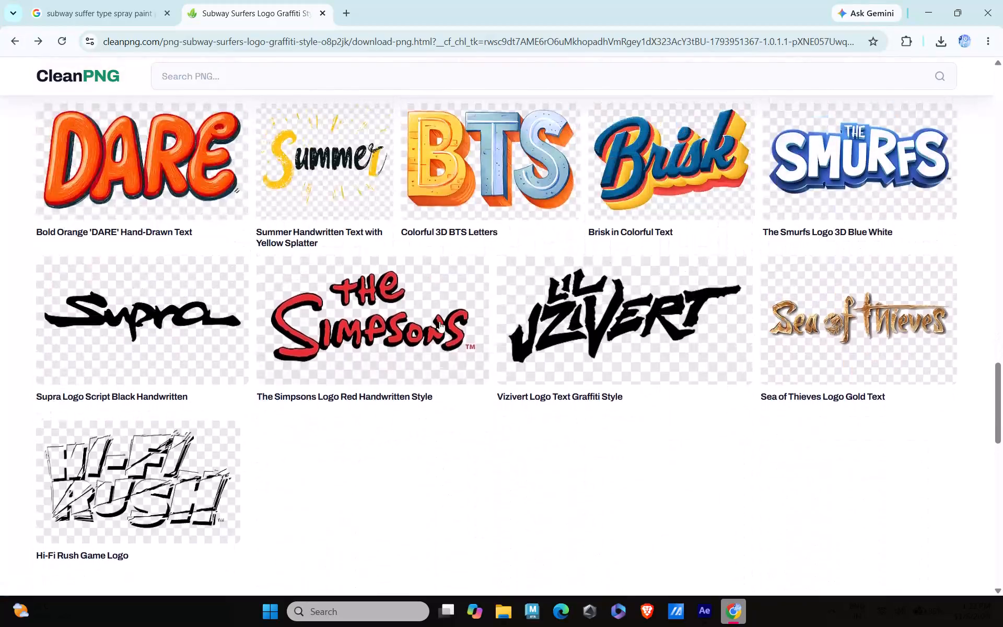
scroll(439, 321, "up", 3)
scroll(442, 309, "up", 20)
scroll(442, 309, "up", 7)
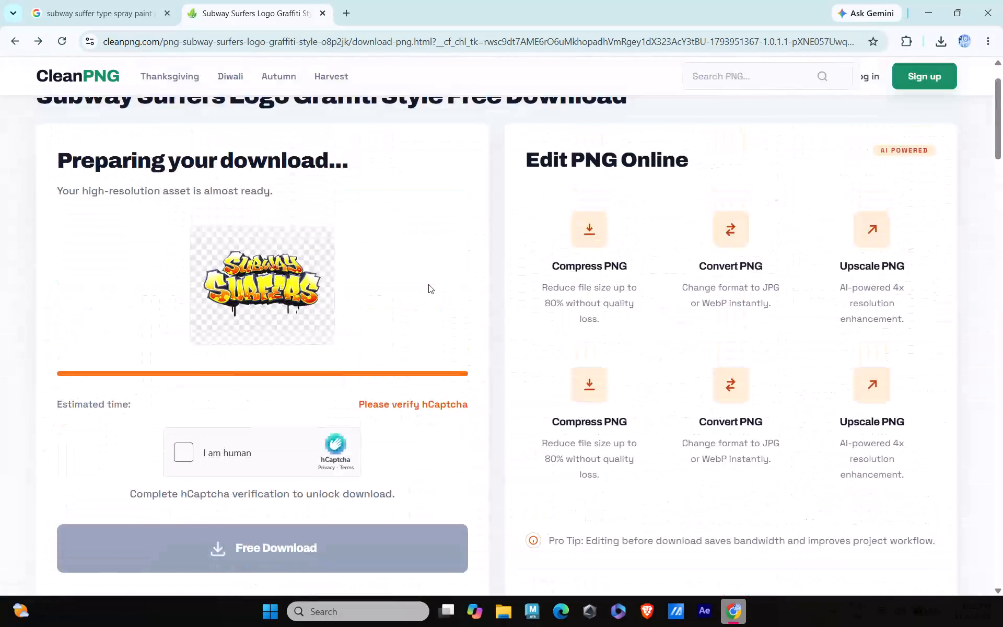
scroll(428, 284, "up", 1)
left_click(9, 45)
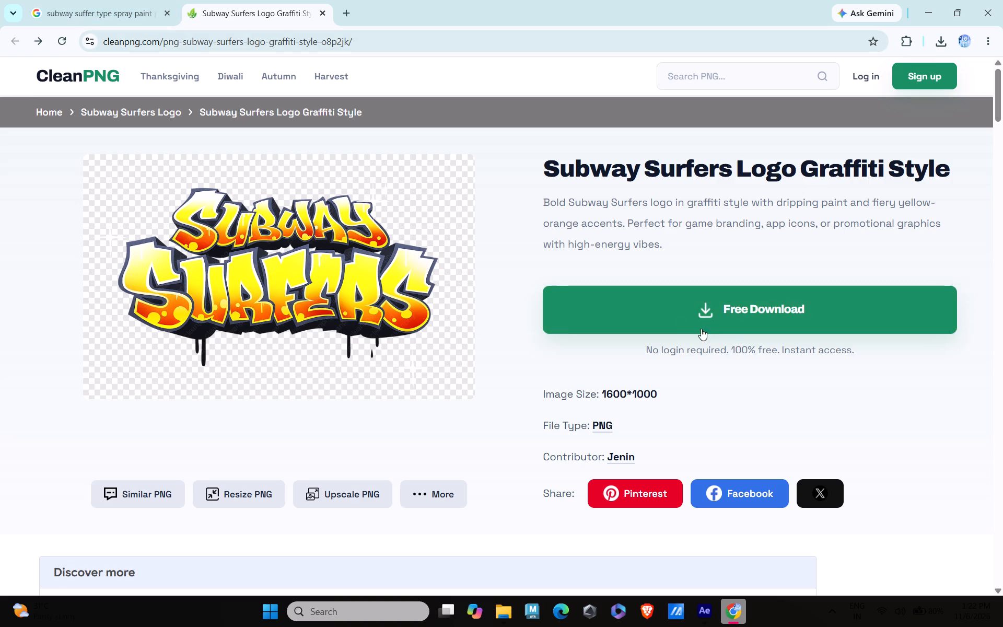
Minimize the browser and switch to the alley composition in After Effects.
left_click(928, 10)
left_click(698, 613)
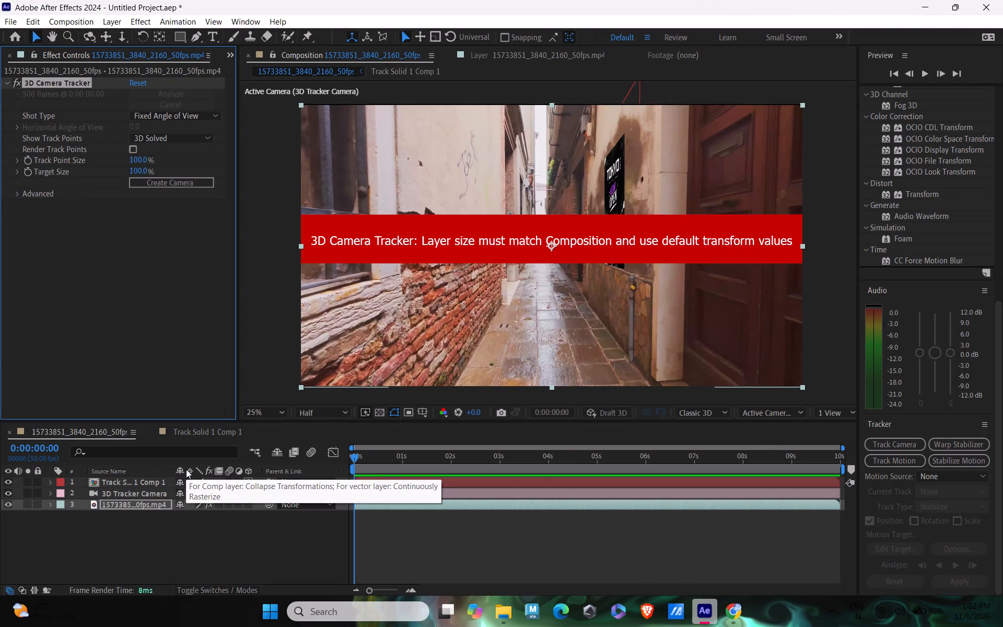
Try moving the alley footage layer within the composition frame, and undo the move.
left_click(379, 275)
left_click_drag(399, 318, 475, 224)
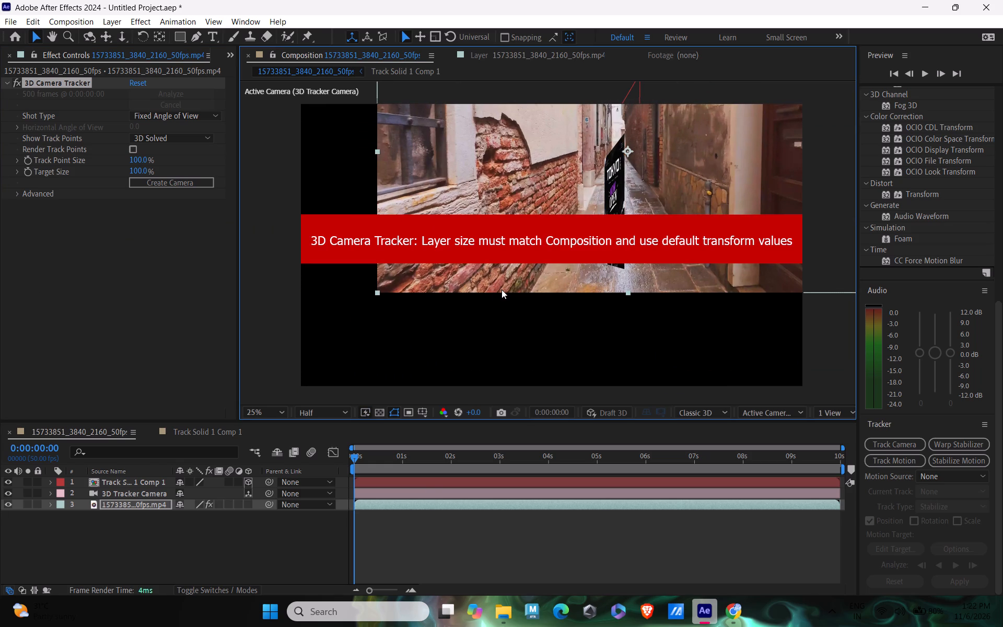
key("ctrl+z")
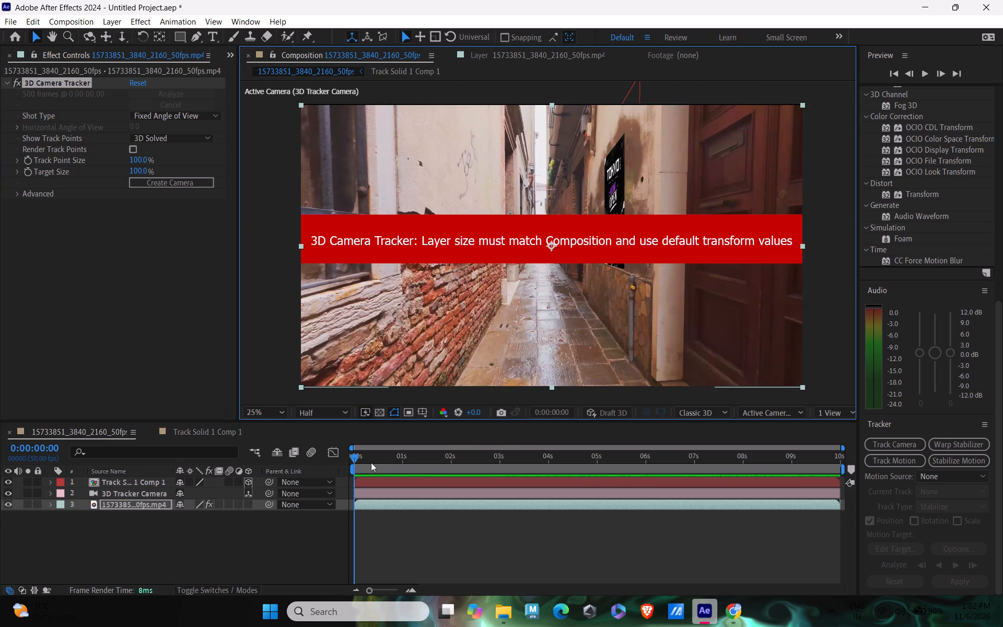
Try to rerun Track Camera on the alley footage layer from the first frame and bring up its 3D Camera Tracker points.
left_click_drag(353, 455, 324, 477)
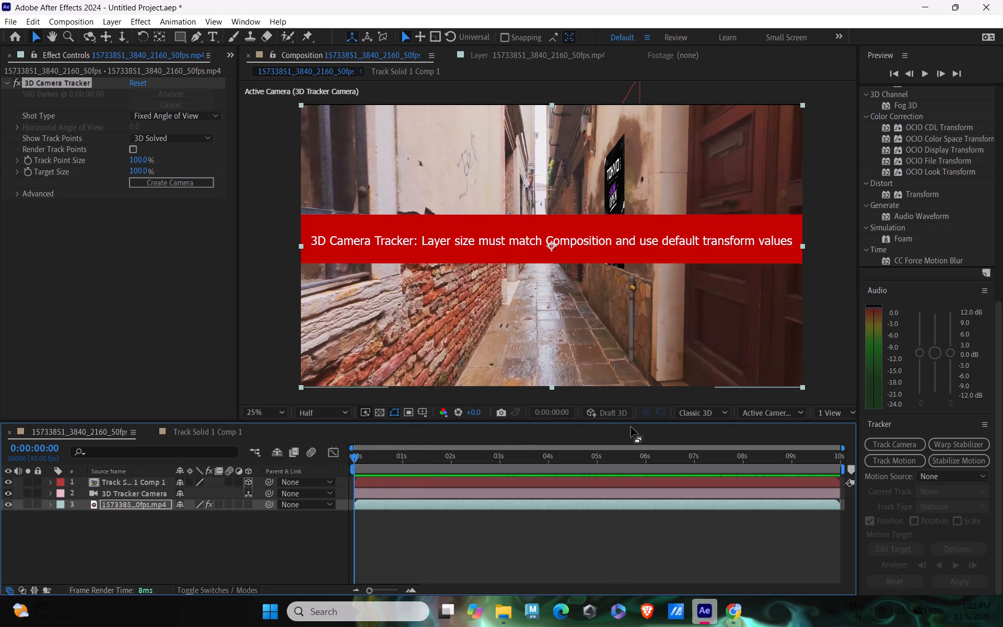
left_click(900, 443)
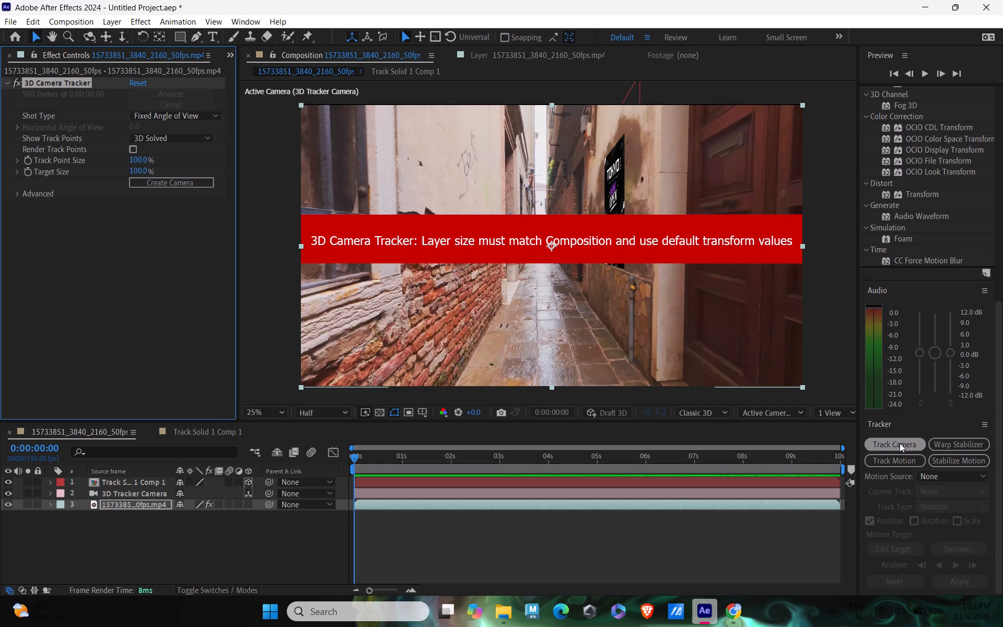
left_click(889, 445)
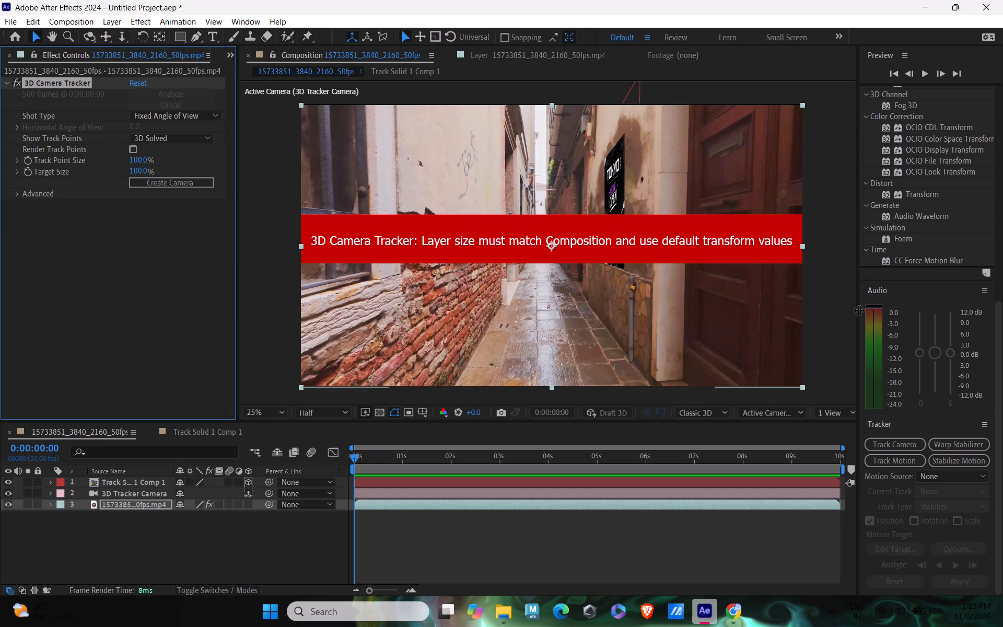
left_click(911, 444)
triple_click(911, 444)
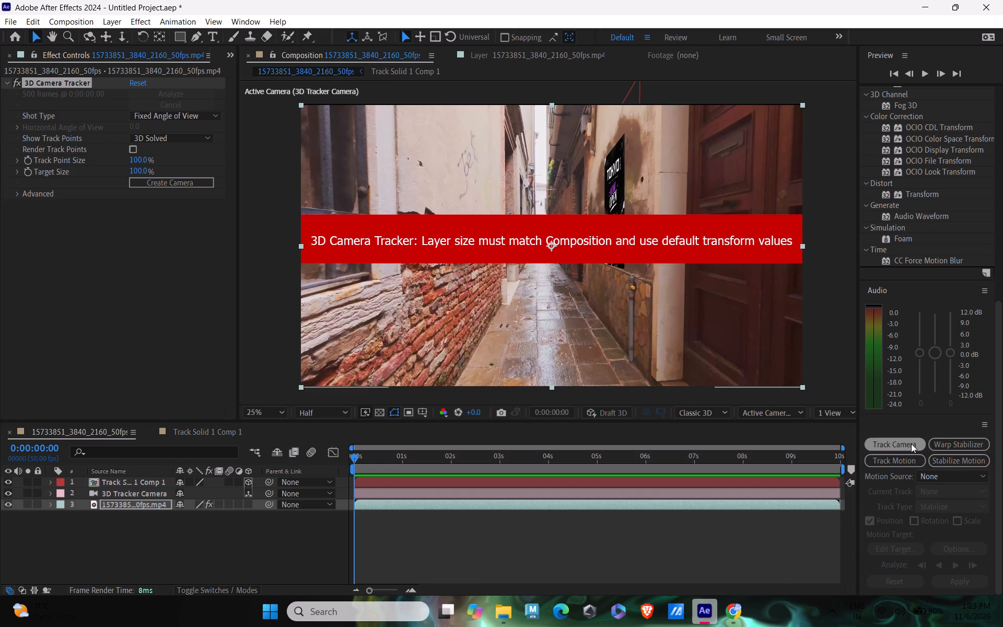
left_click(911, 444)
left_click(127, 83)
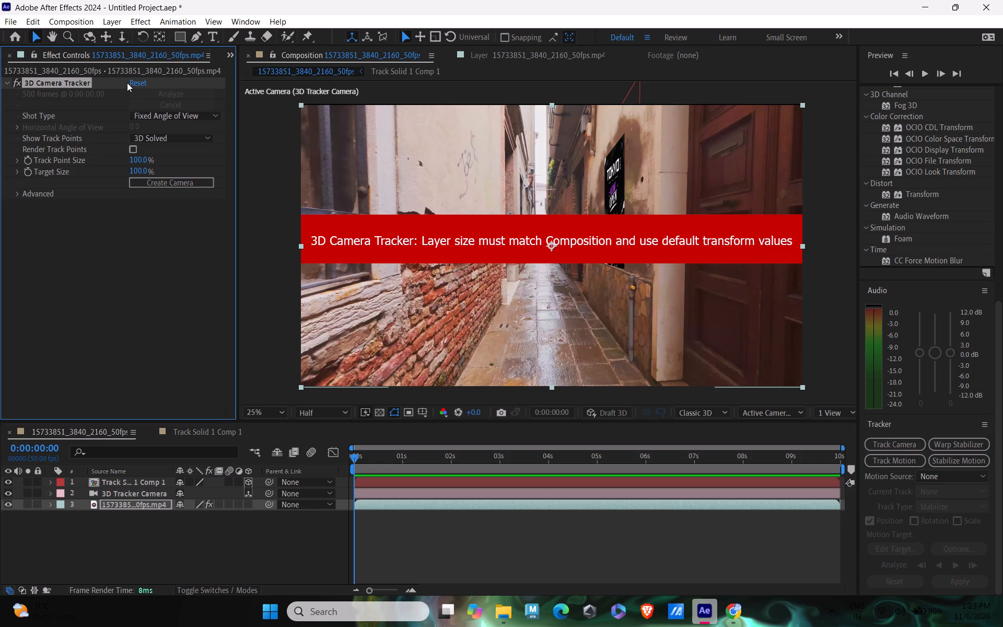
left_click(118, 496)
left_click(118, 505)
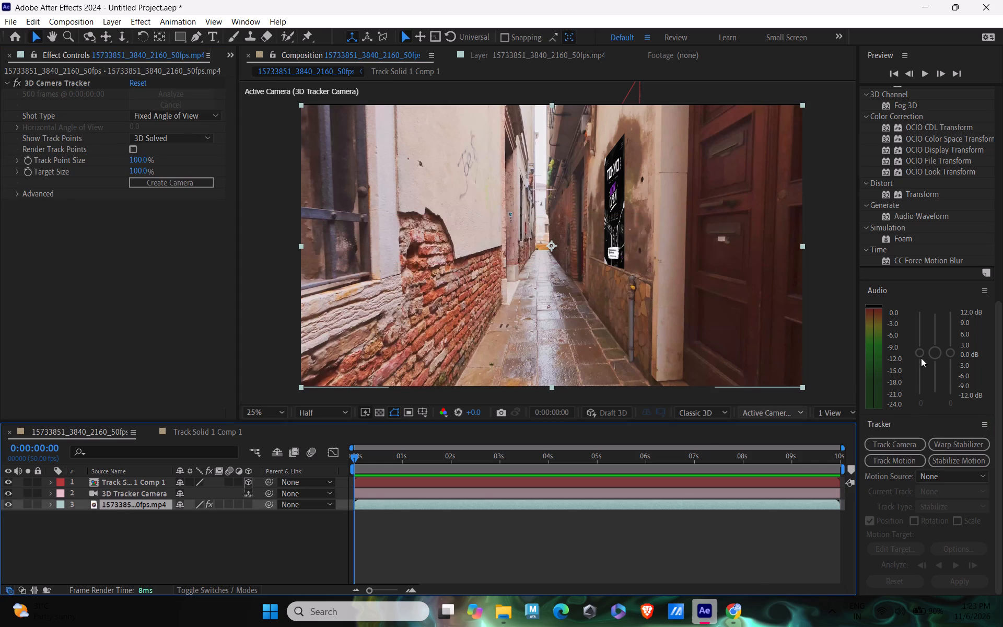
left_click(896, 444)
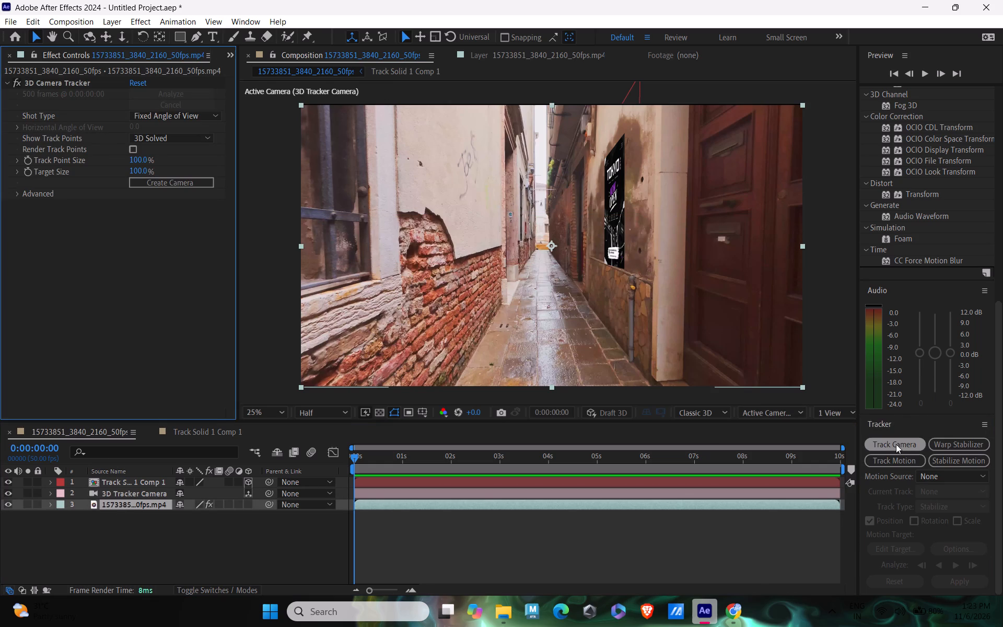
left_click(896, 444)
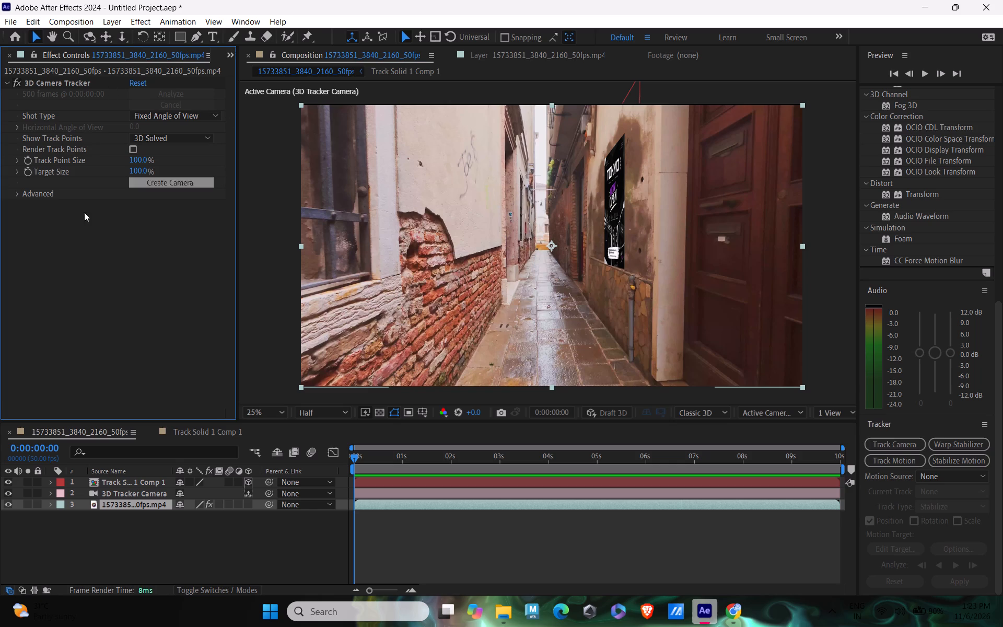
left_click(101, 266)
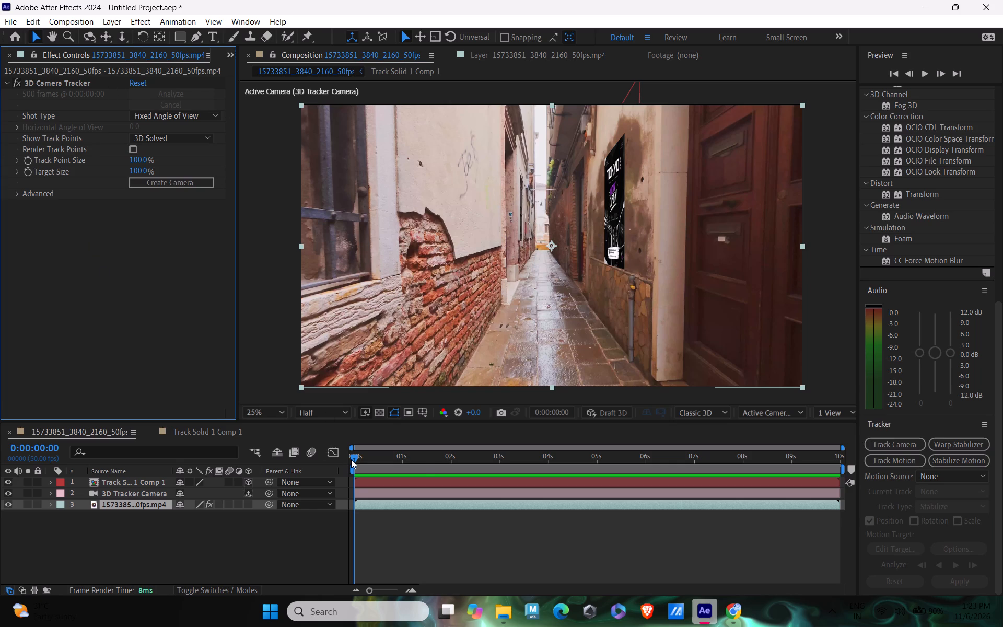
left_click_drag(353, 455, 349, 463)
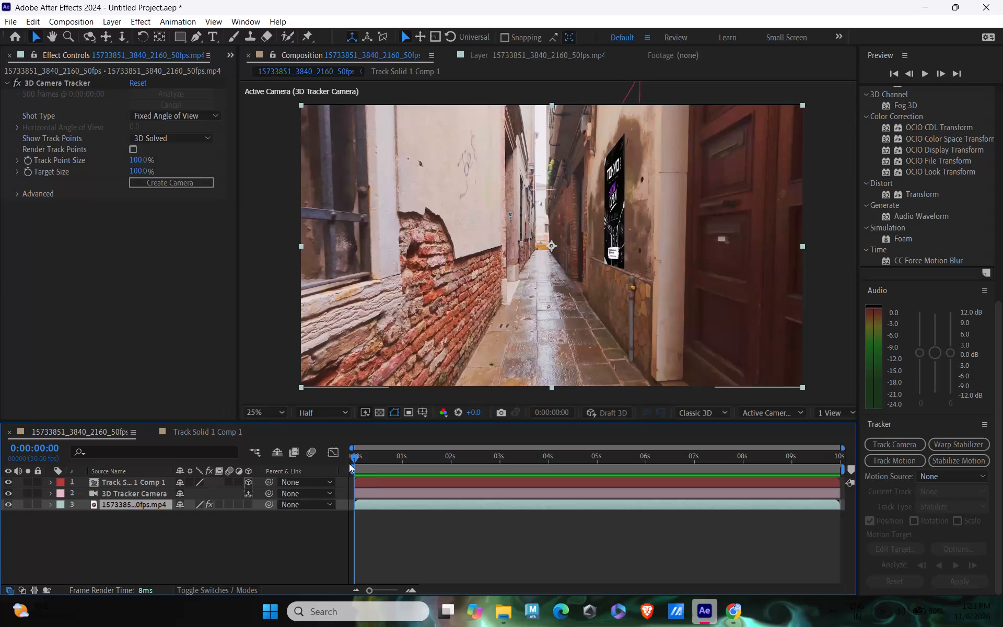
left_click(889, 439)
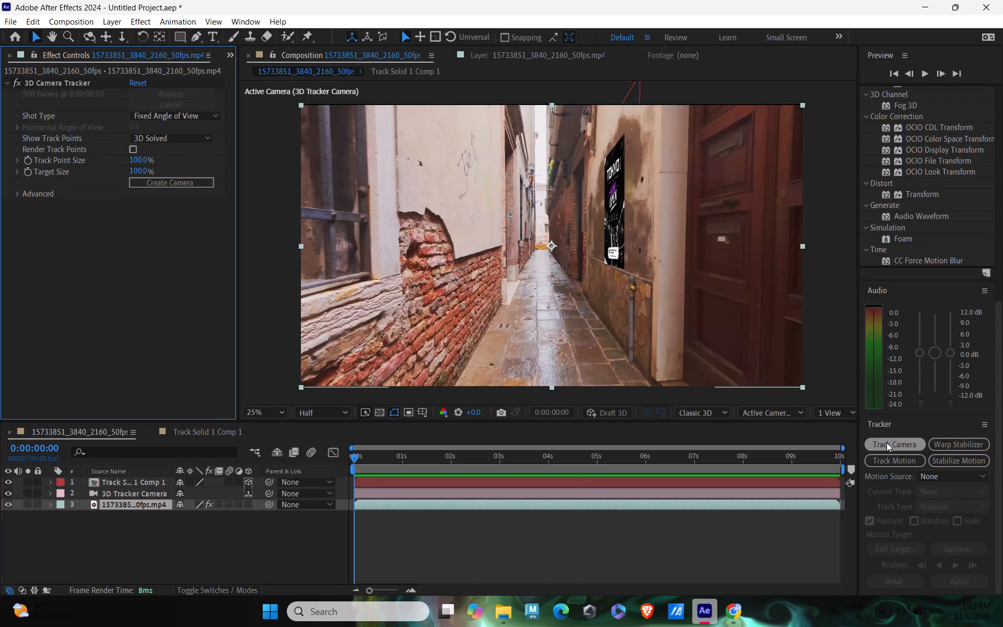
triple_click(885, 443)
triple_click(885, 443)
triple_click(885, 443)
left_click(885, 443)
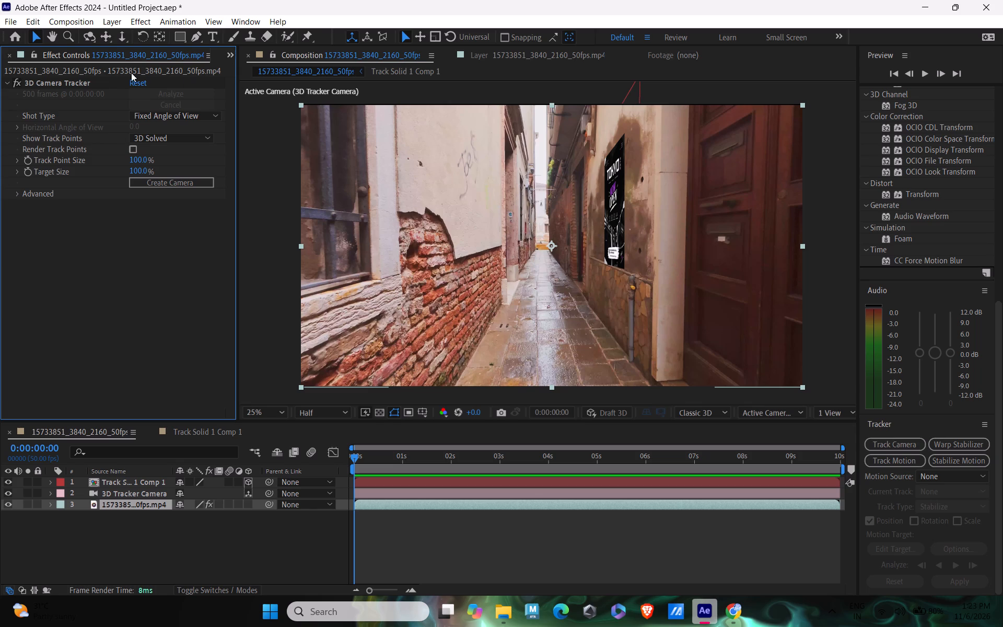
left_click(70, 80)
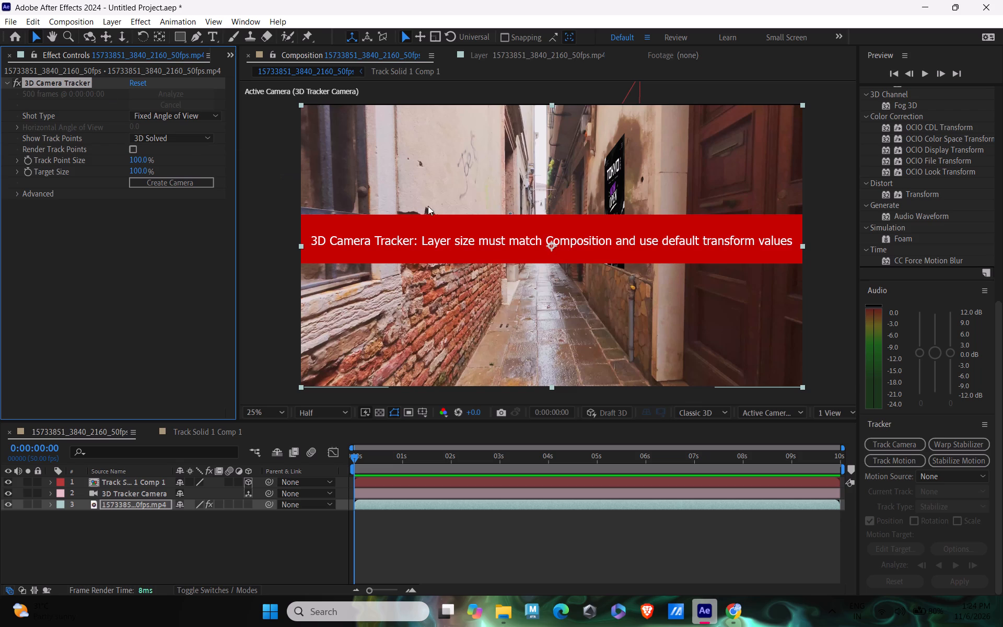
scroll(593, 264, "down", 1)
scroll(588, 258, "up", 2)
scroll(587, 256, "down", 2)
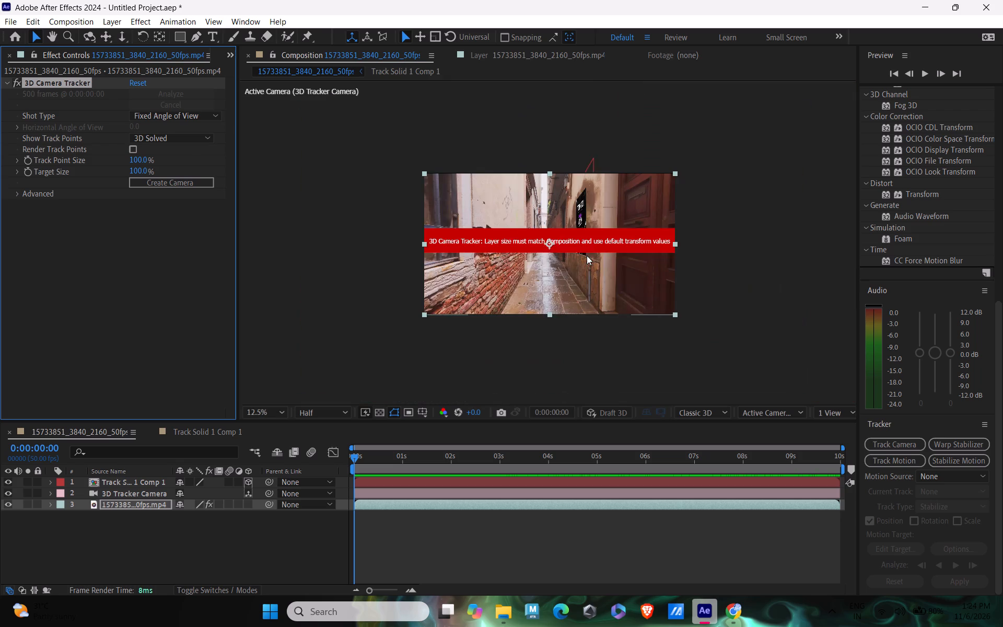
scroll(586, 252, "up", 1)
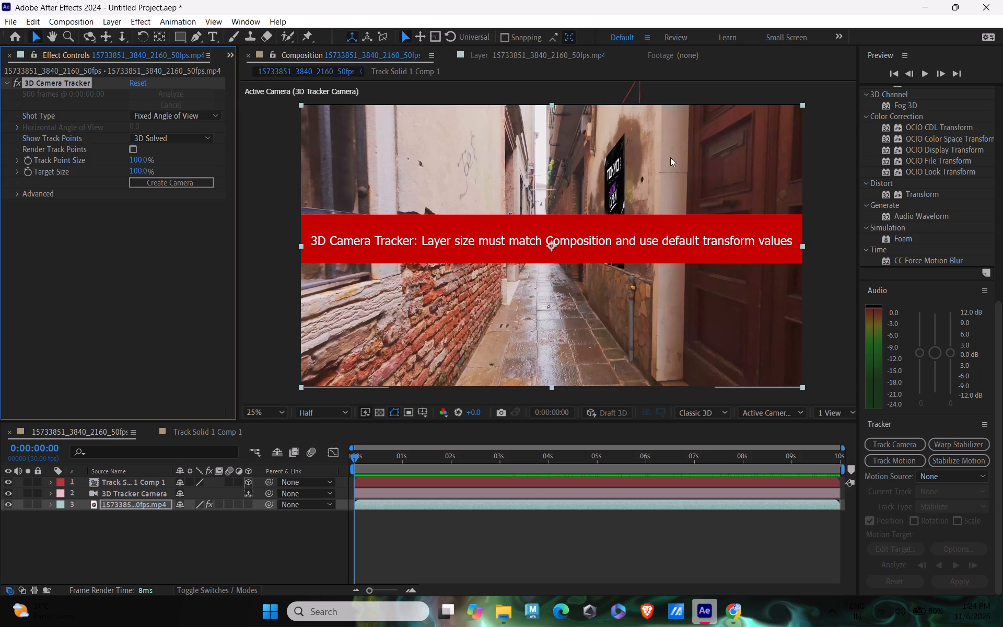
Start a new empty project in place of the current alley project.
left_click(10, 19)
left_click(41, 37)
left_click(266, 39)
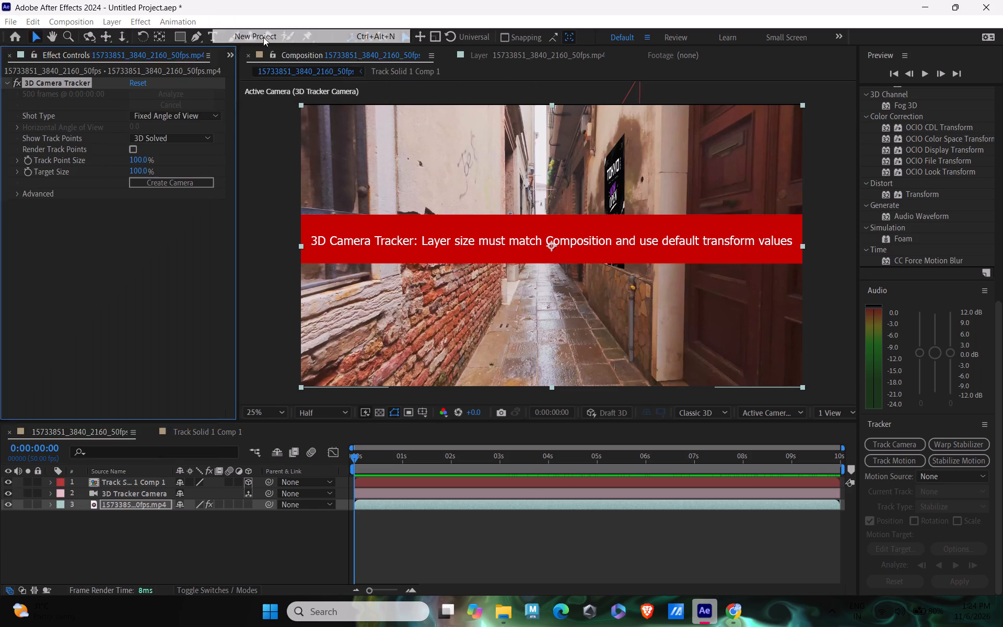
left_click(516, 318)
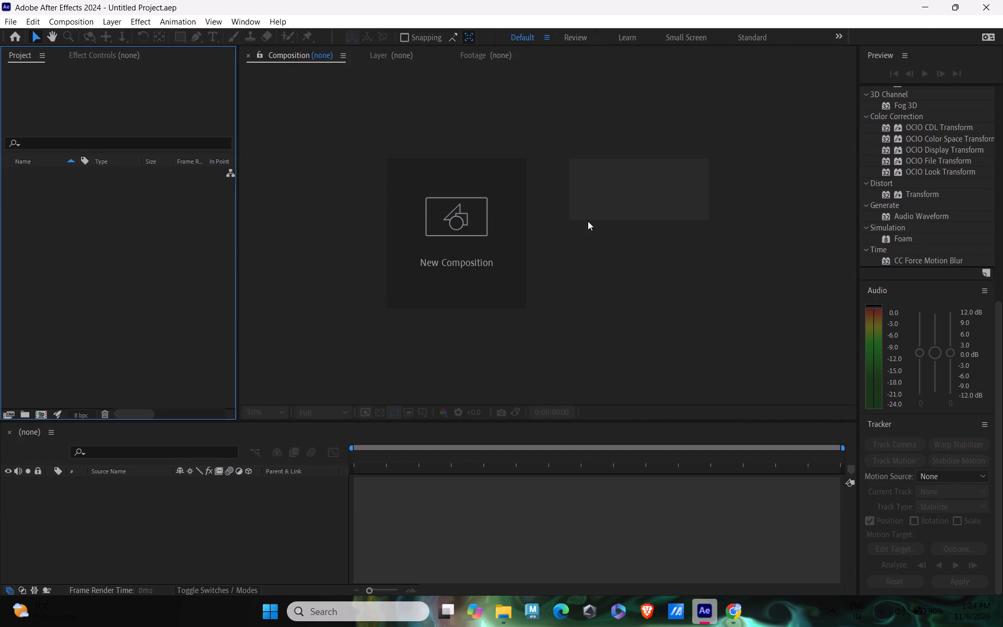
Create a new composition from the 15733851_3840_2160_50fps alley footage in the ALLEY folder.
left_click(623, 224)
left_click(192, 129)
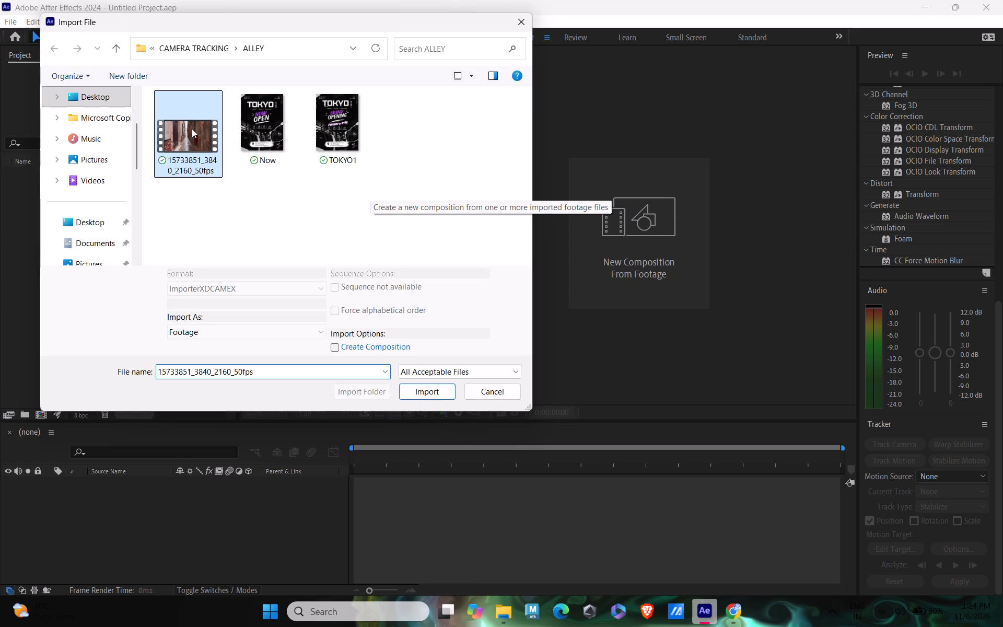
left_click(426, 387)
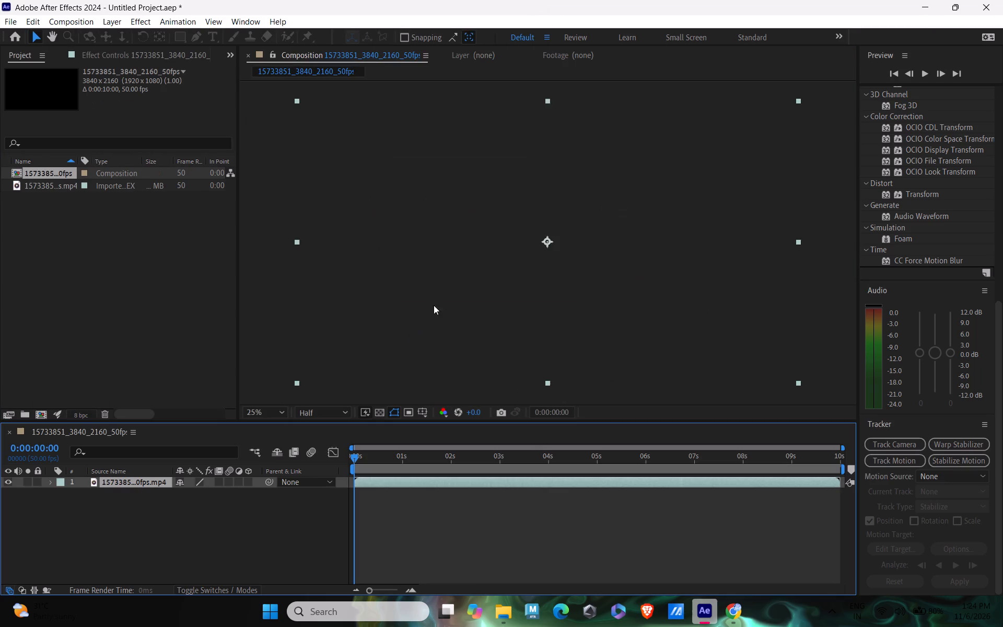
Start Track Camera analysis on the alley footage layer in the new composition.
left_click(154, 483)
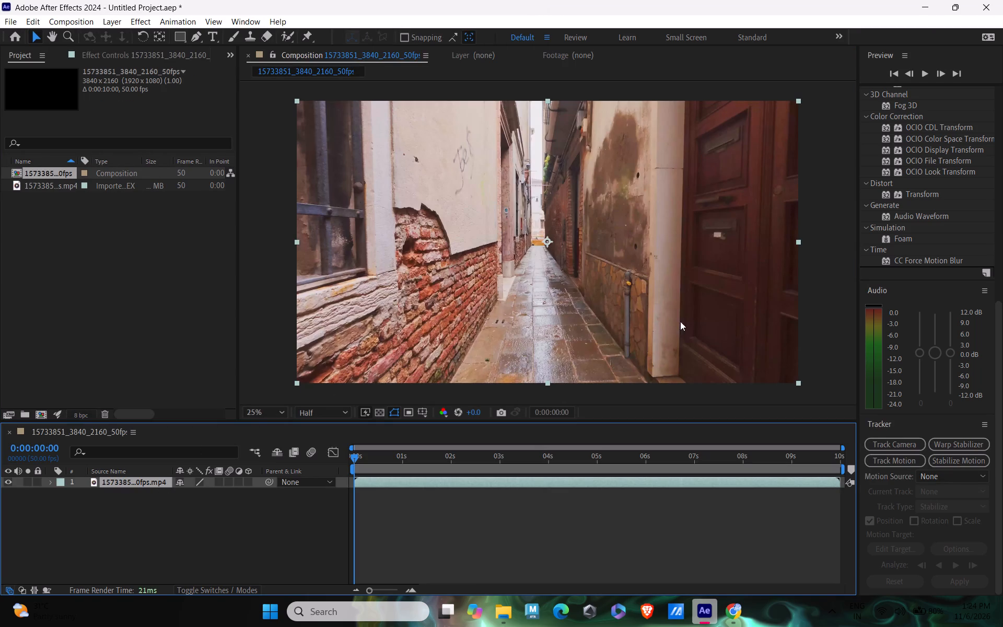
left_click(890, 446)
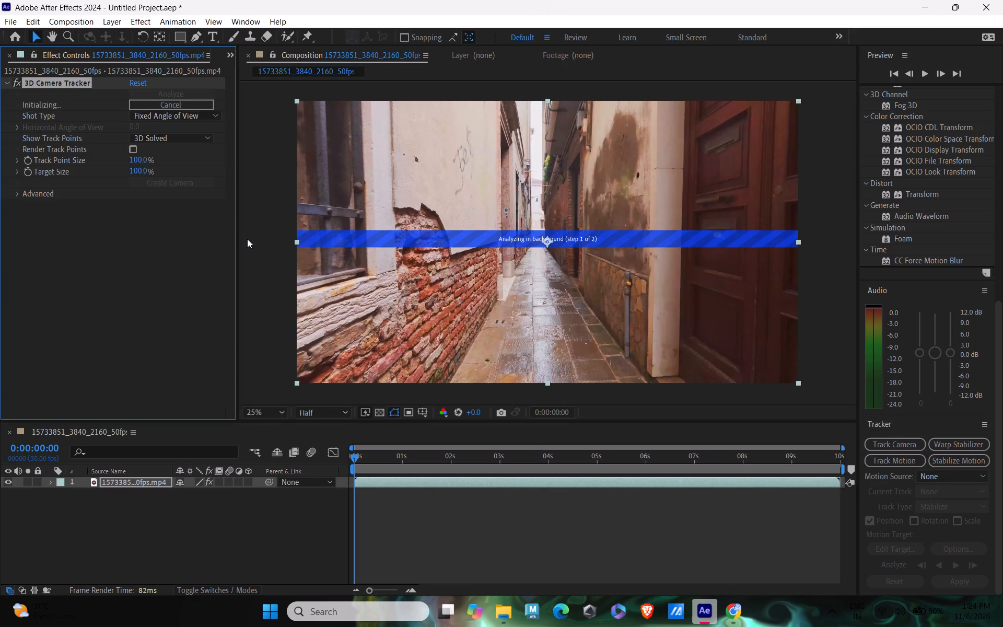
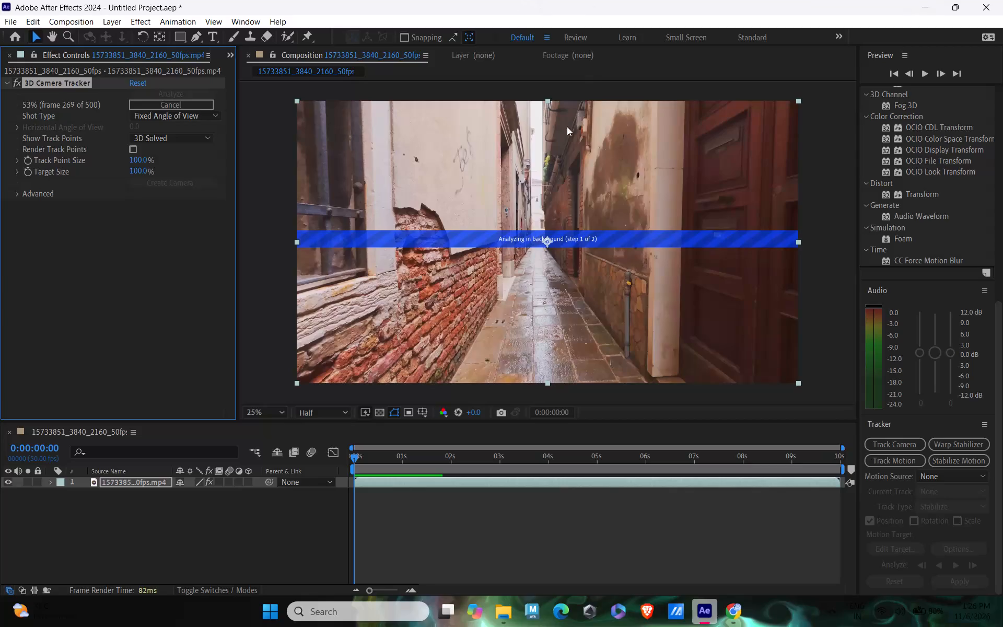
Reveal the Advanced settings of the 3D Camera Tracker effect on the alley footage layer.
left_click(25, 199)
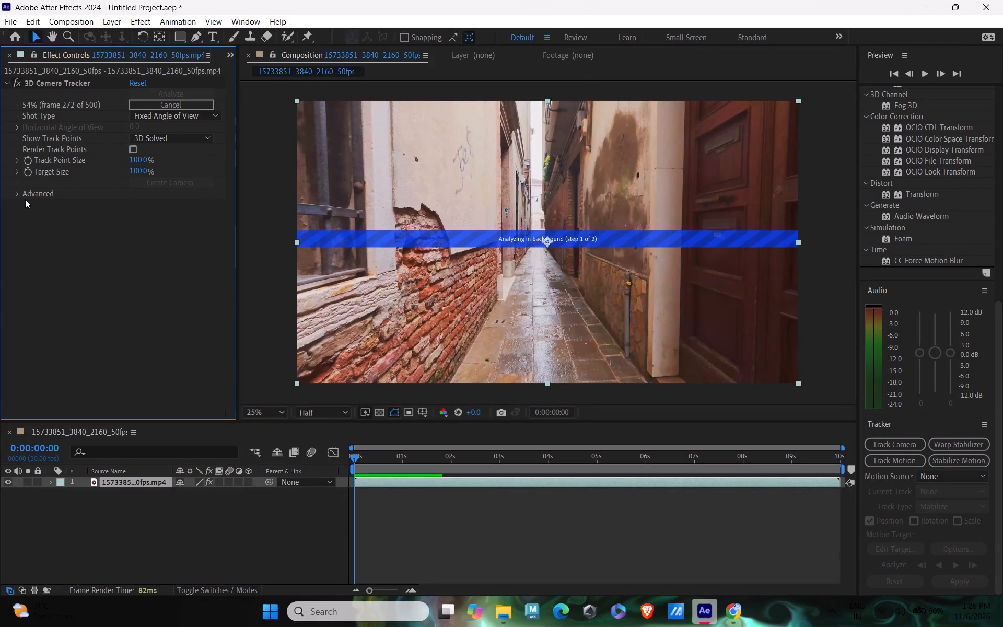
left_click(20, 195)
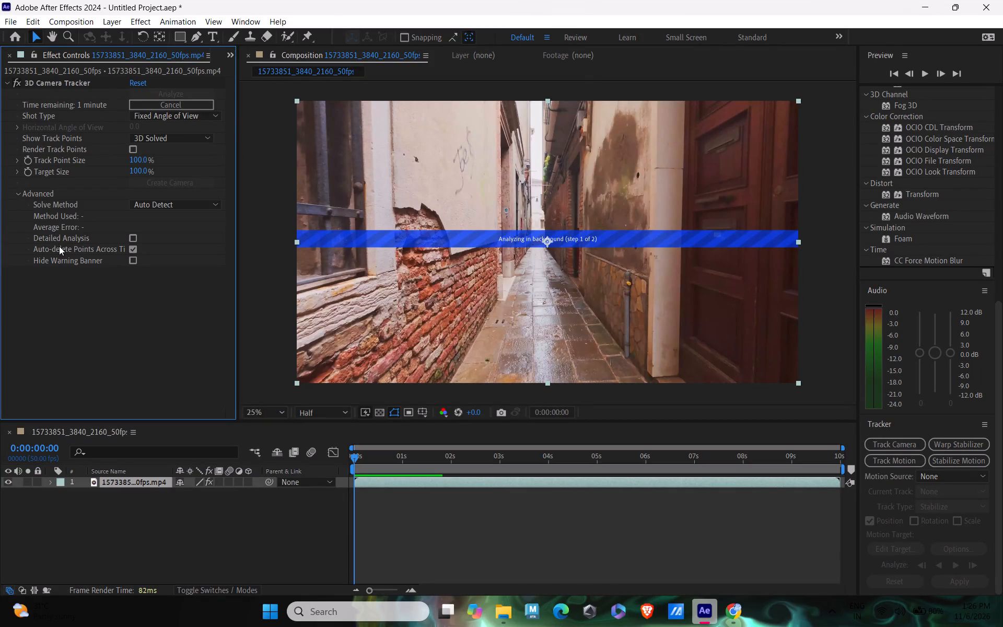
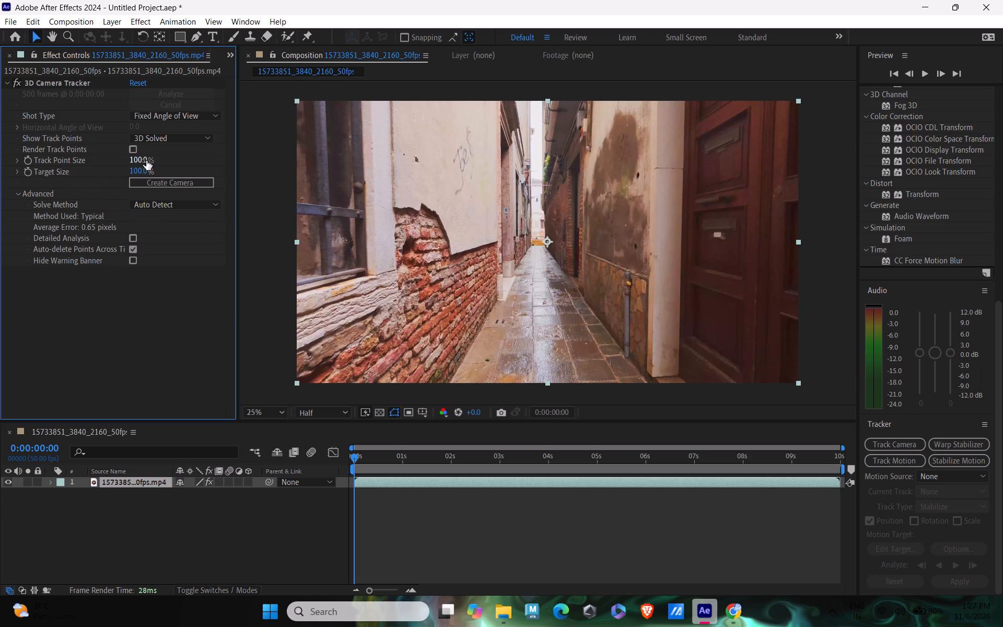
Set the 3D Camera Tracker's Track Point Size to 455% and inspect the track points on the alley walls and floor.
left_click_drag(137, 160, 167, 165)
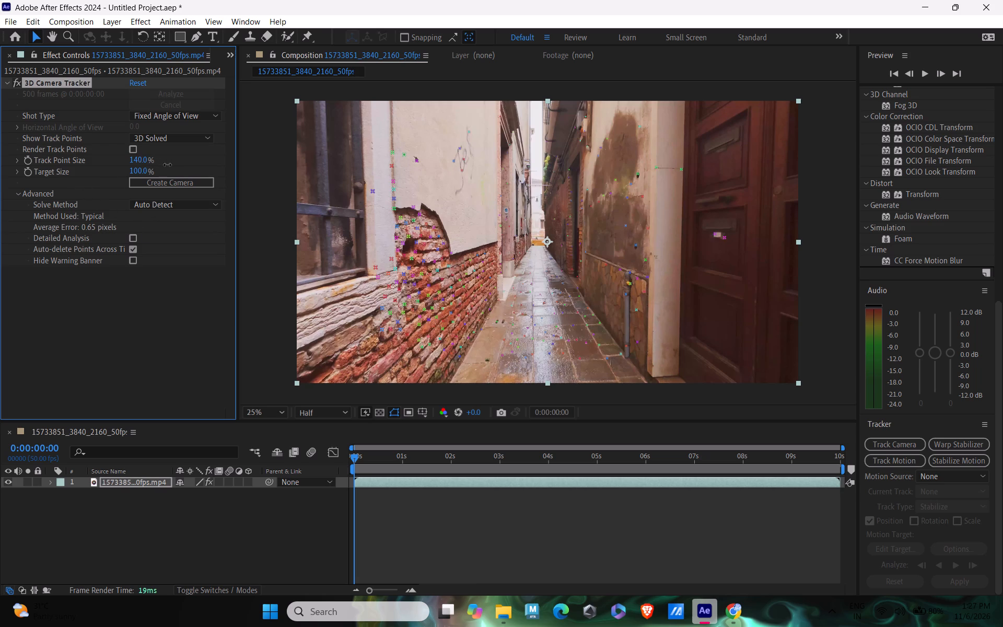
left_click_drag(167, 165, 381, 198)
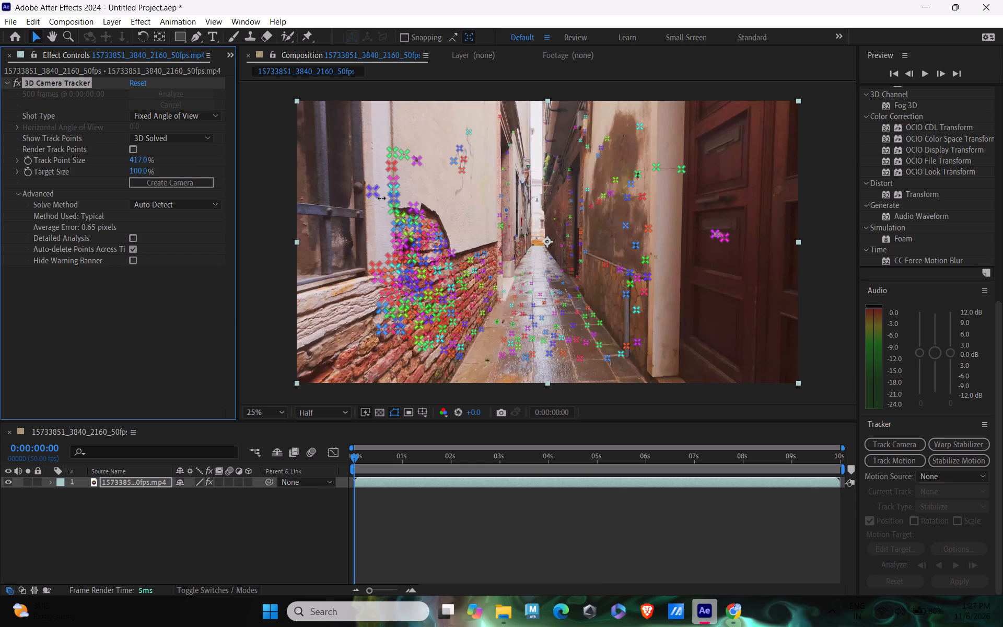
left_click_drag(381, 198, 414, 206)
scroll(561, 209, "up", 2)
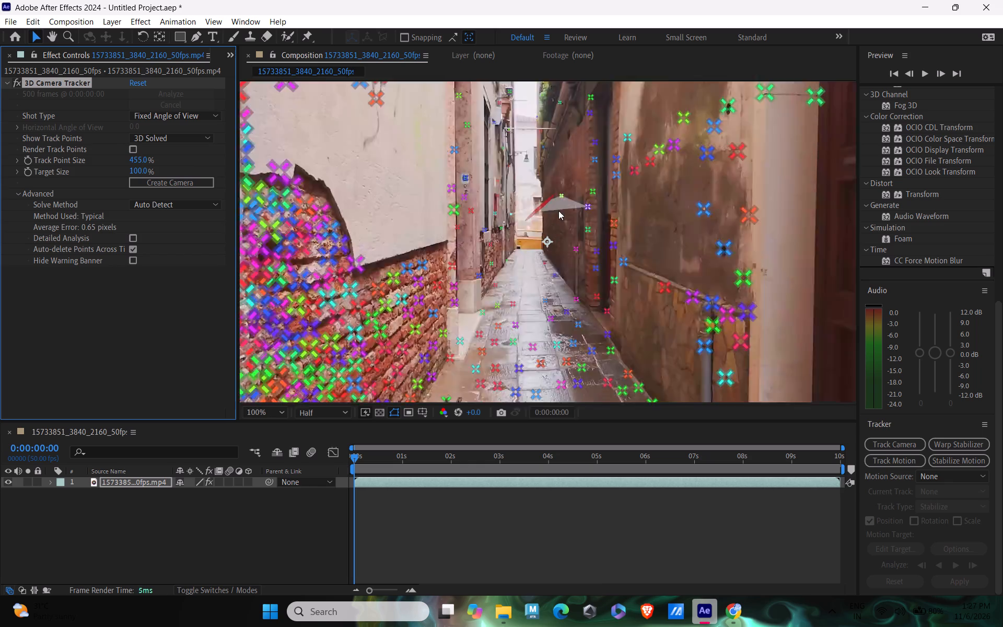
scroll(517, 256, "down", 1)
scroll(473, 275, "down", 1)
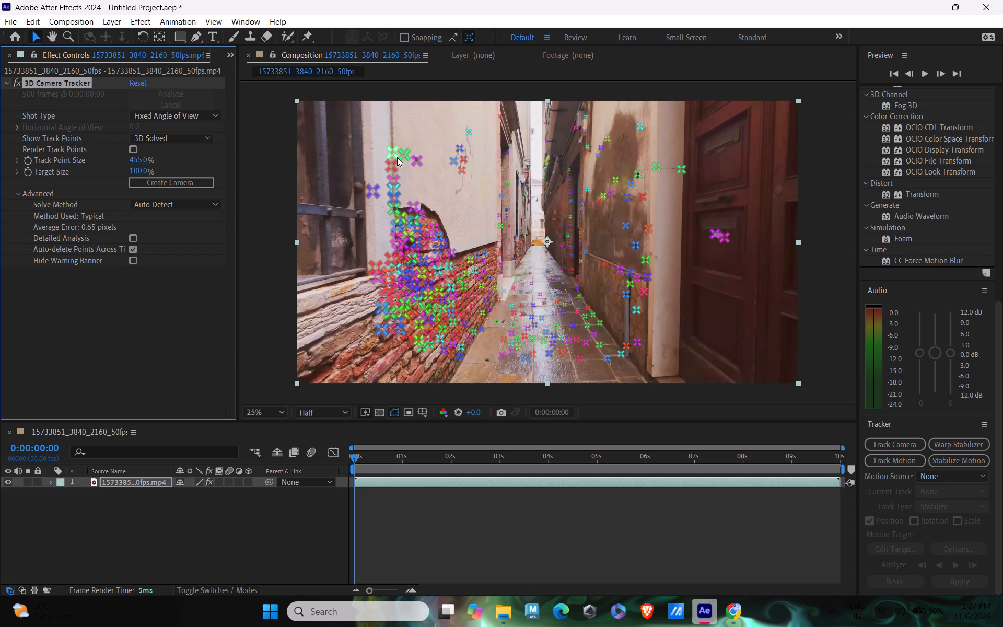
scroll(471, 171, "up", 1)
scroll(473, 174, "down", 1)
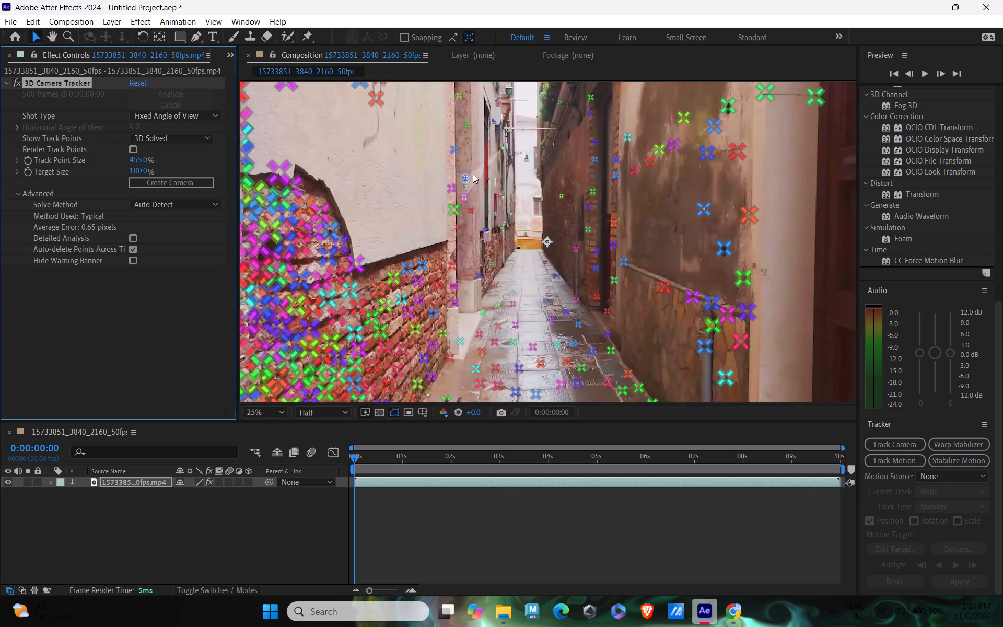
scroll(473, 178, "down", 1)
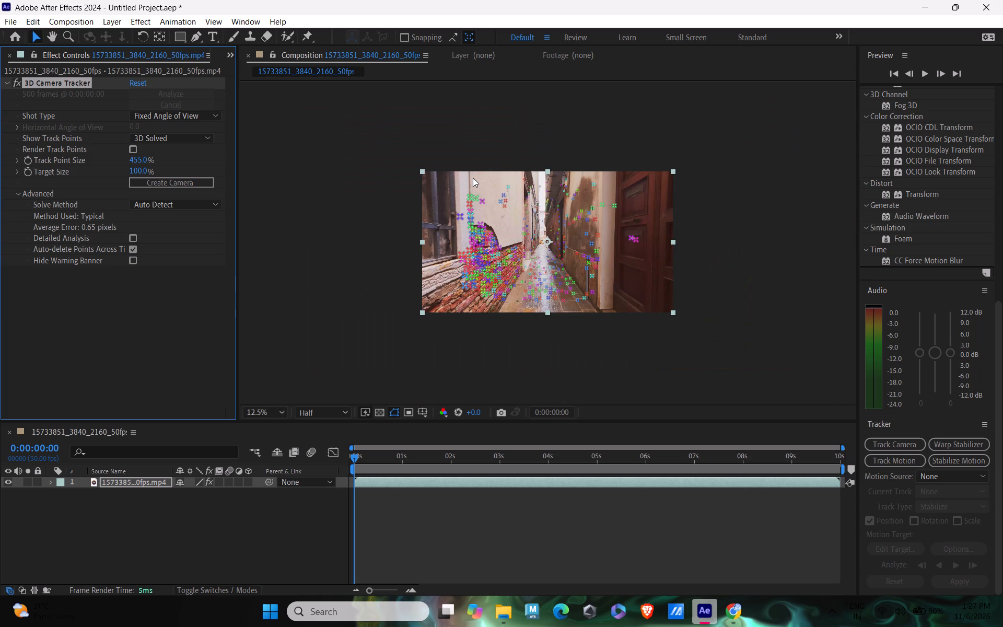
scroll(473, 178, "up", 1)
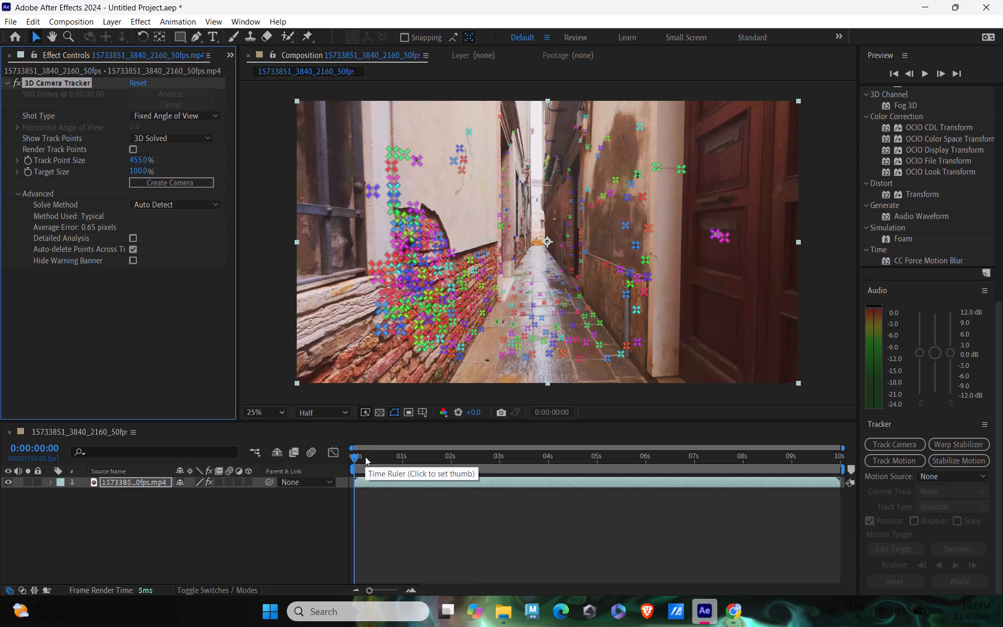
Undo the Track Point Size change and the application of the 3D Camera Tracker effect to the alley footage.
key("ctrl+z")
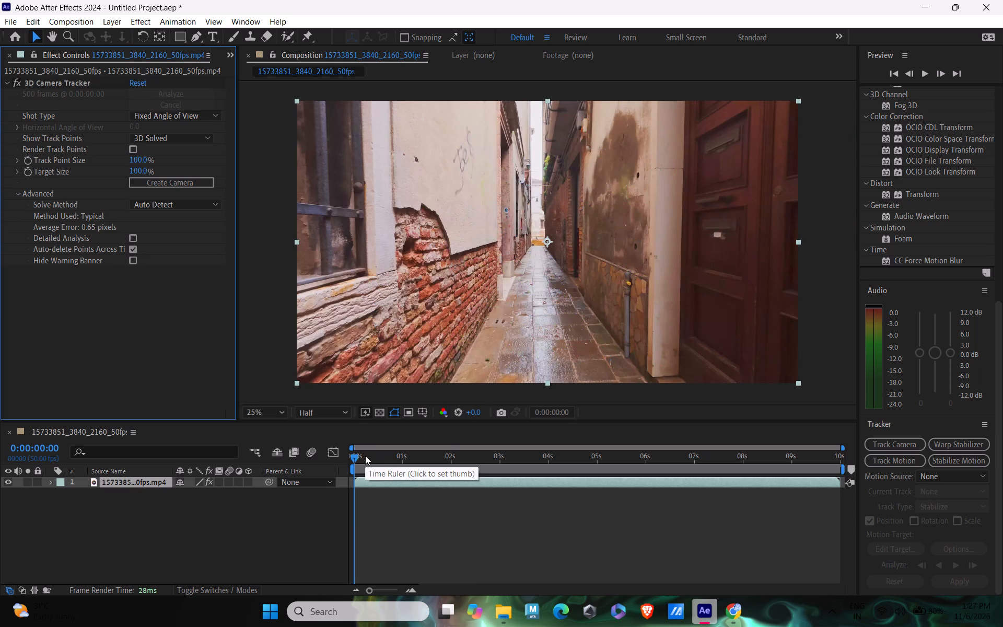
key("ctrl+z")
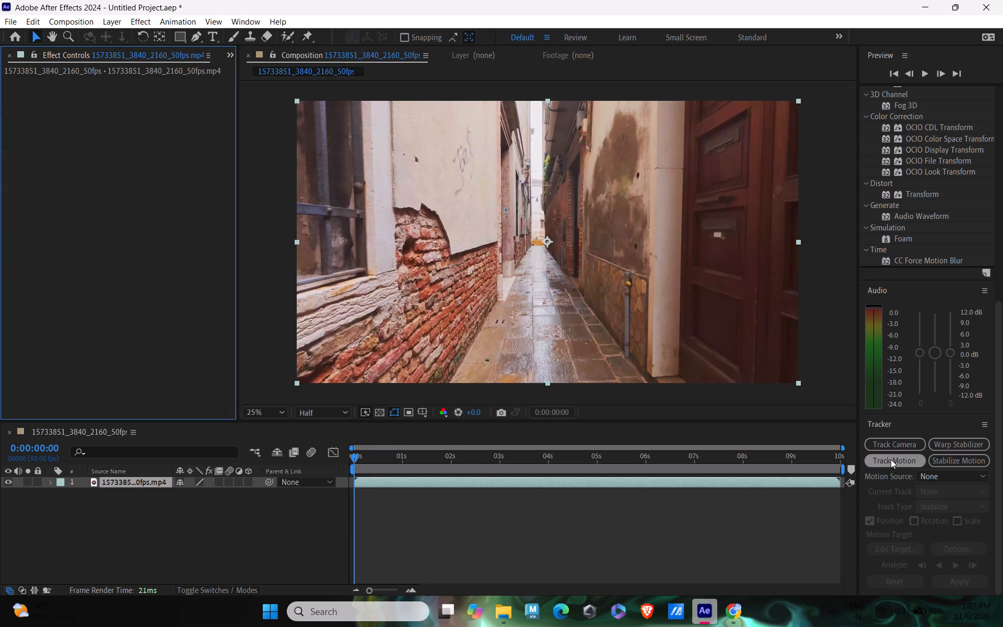
Run Track Camera again on the alley footage layer to start a new 3D camera analysis.
scroll(405, 296, "down", 2)
scroll(406, 296, "up", 1)
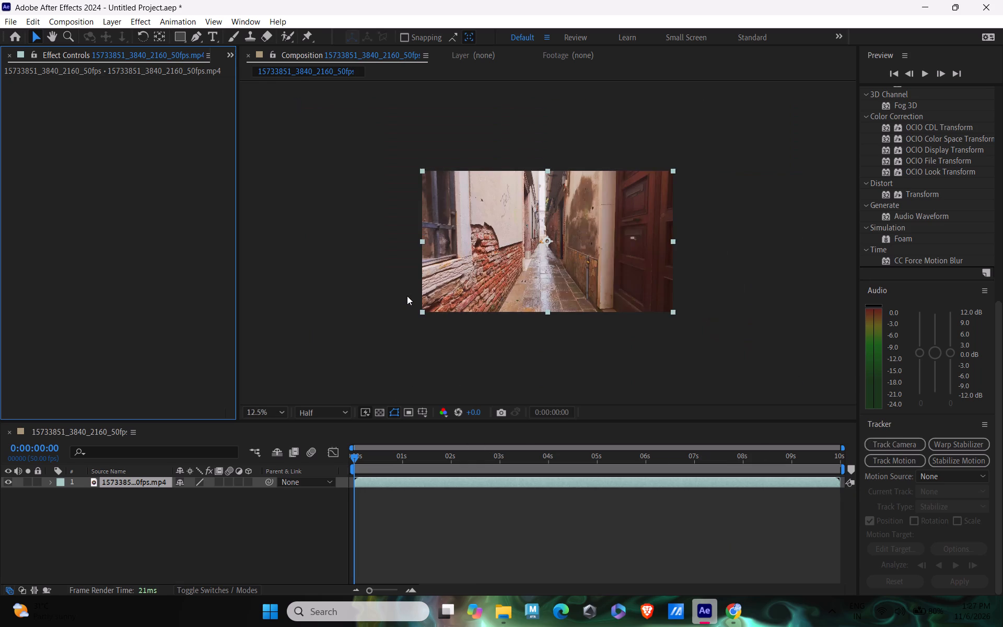
scroll(407, 296, "up", 1)
scroll(408, 296, "down", 1)
scroll(408, 296, "up", 1)
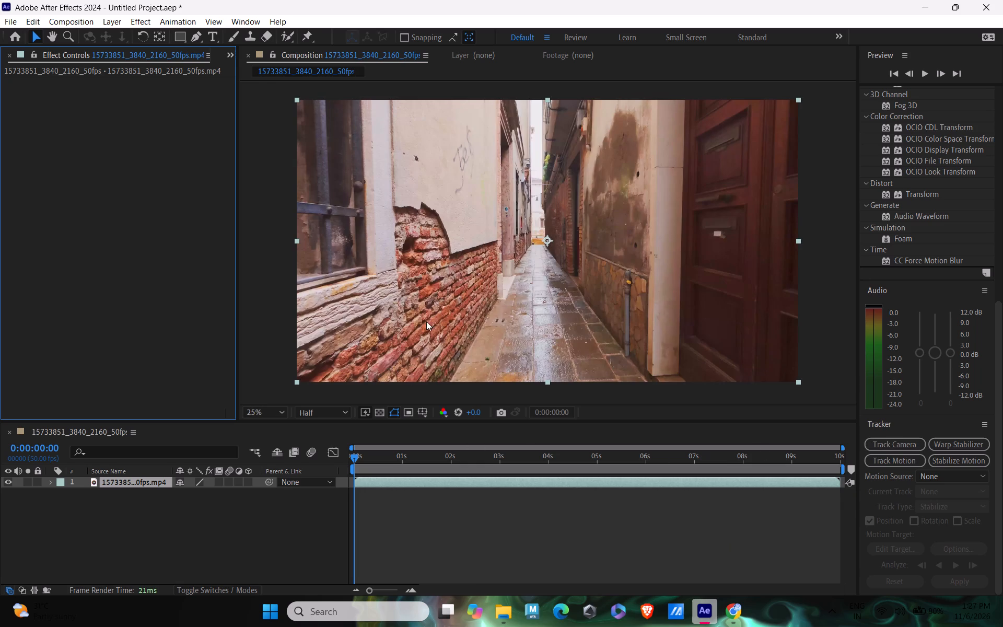
left_click(907, 445)
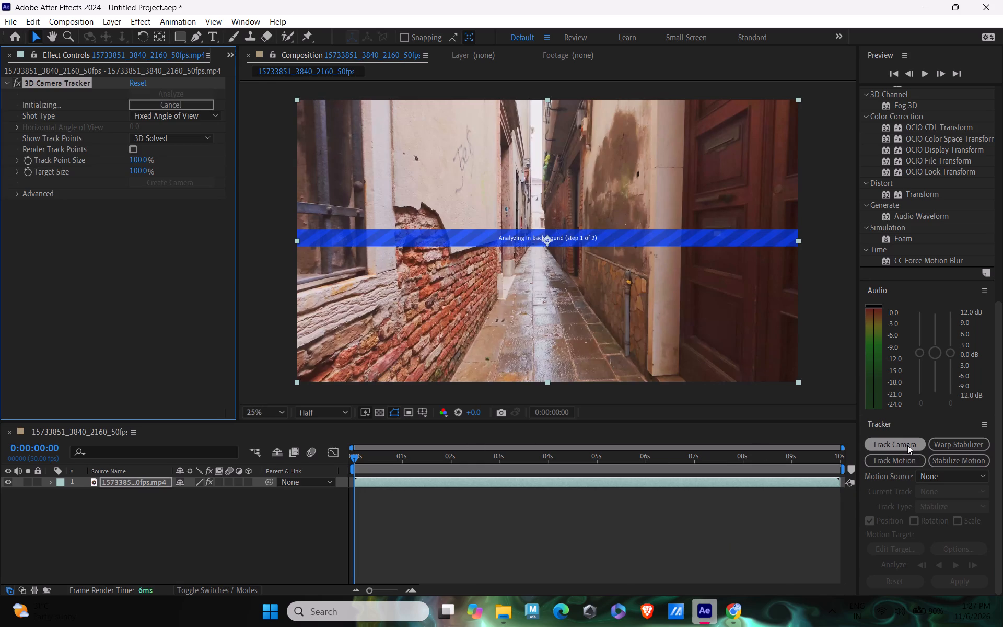
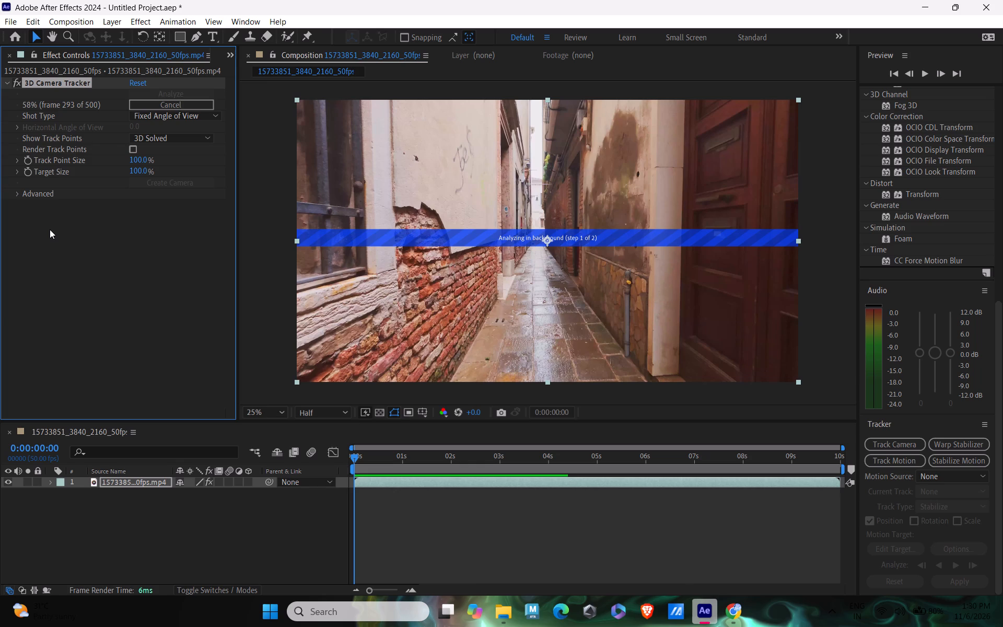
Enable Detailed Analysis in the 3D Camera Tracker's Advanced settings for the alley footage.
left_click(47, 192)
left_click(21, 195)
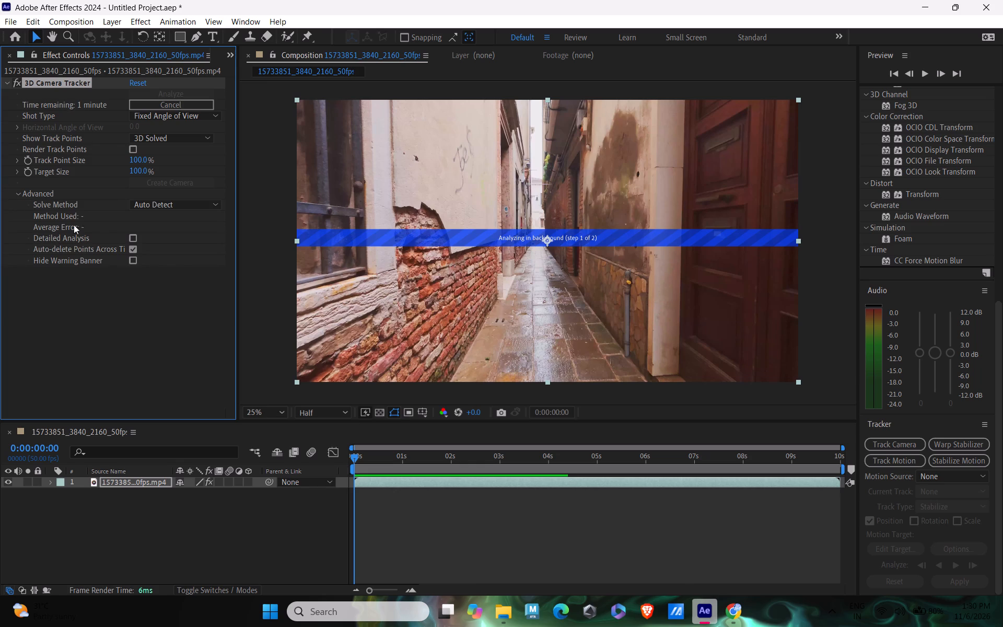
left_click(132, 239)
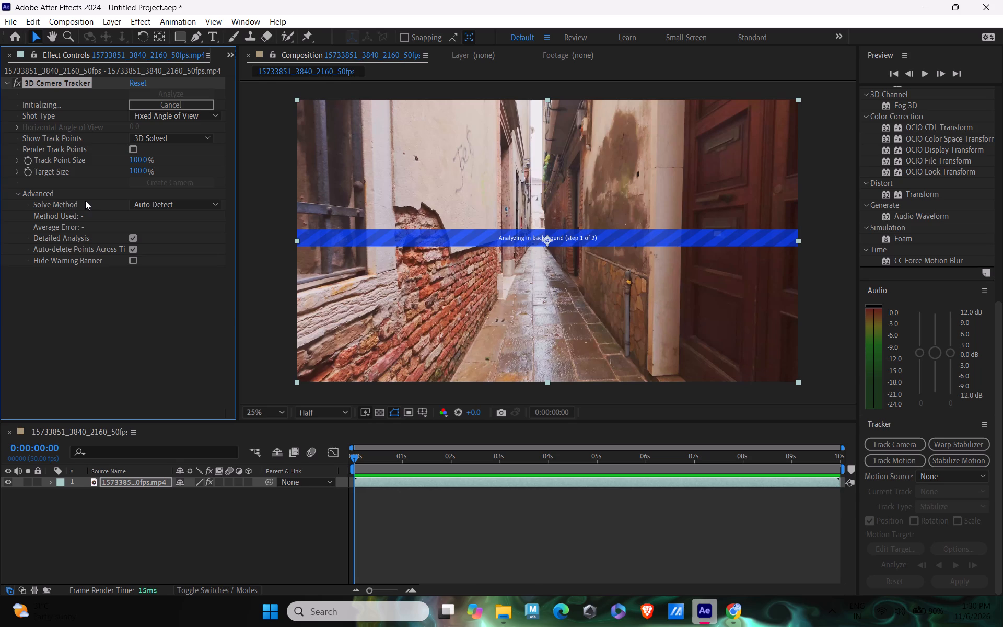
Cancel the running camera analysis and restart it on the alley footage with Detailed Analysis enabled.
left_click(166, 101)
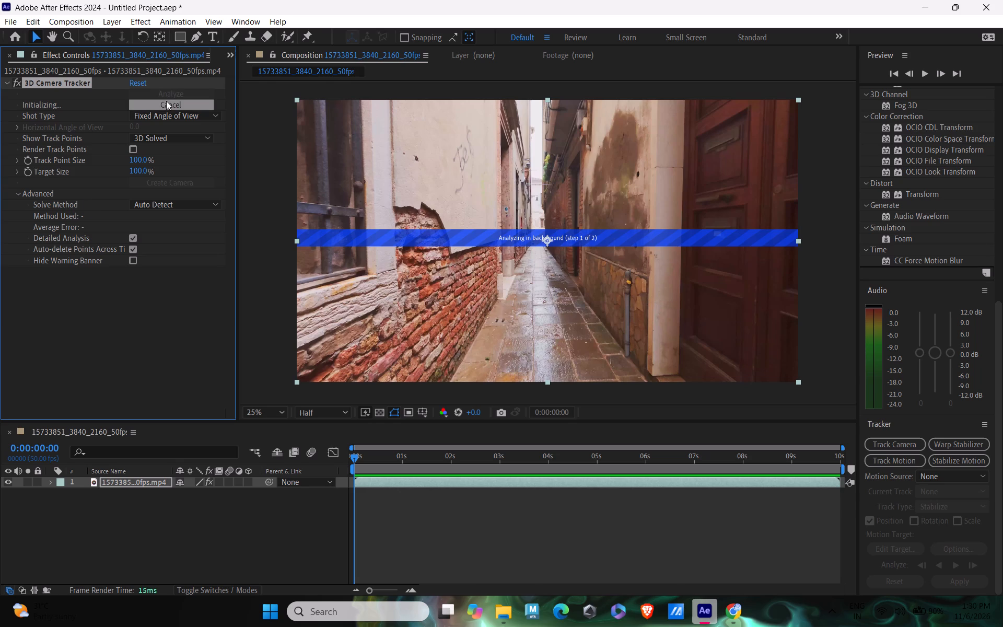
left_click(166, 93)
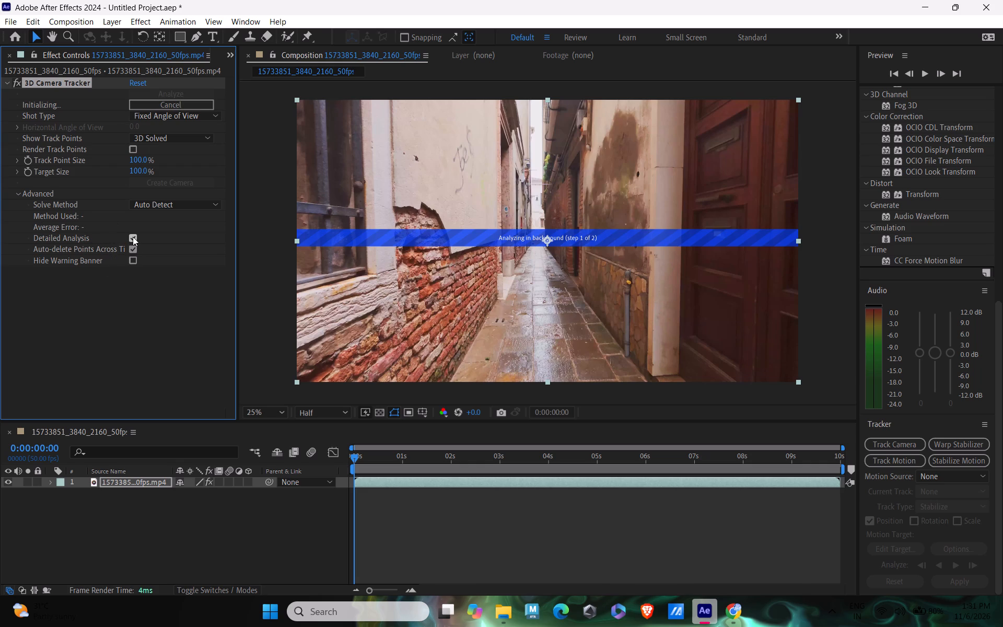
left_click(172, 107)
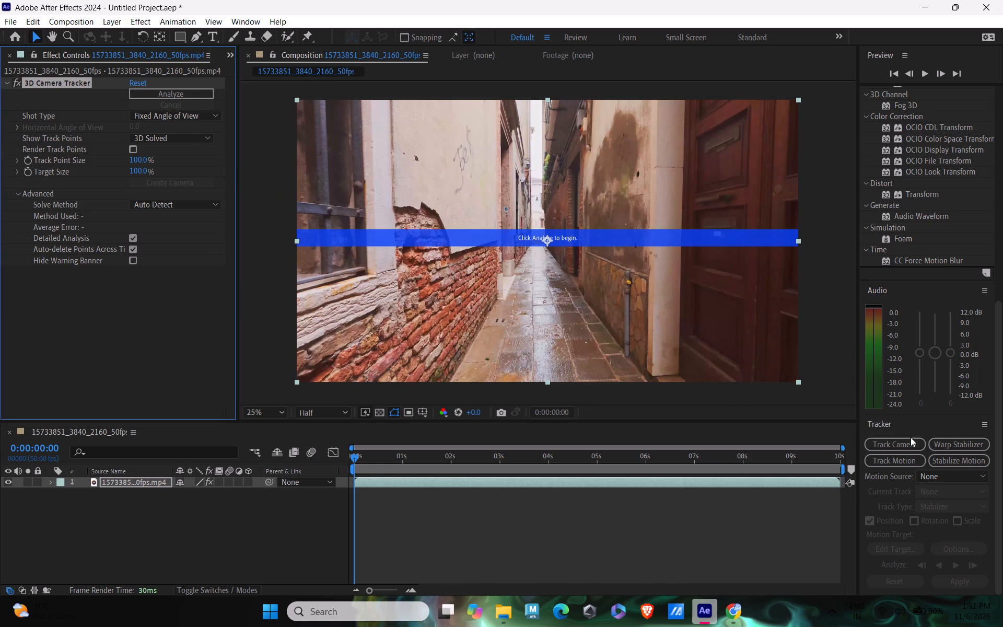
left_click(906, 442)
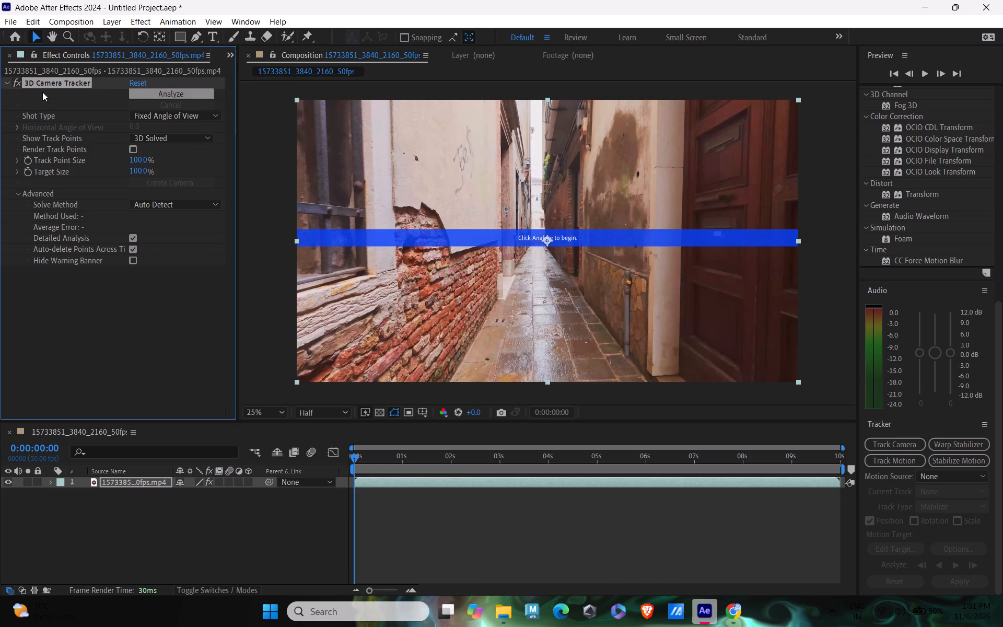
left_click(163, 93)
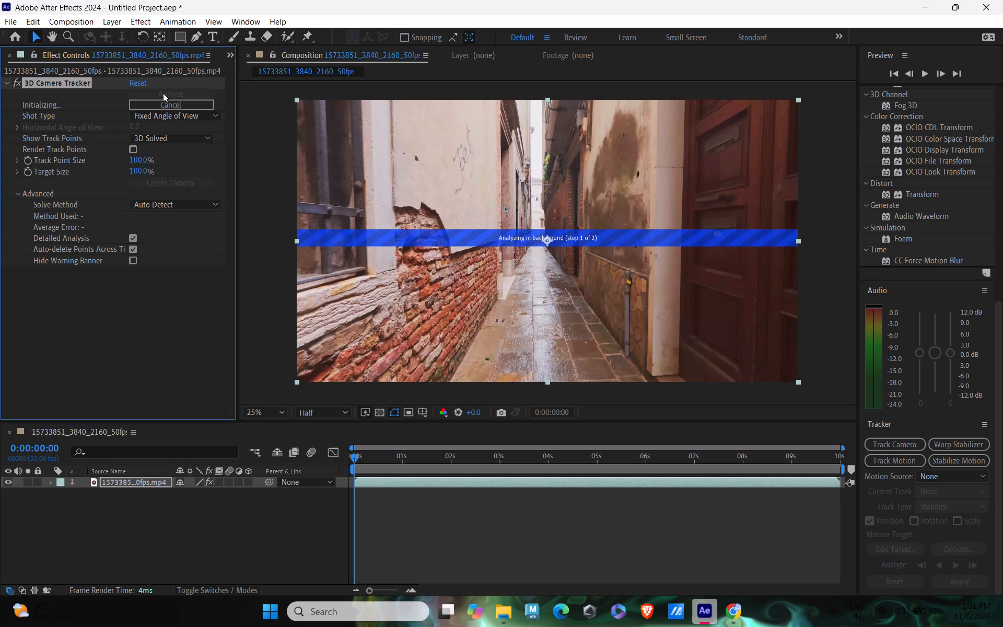
Reset the 3D Camera Tracker to its default settings, then cancel and restart the camera analysis.
left_click(147, 84)
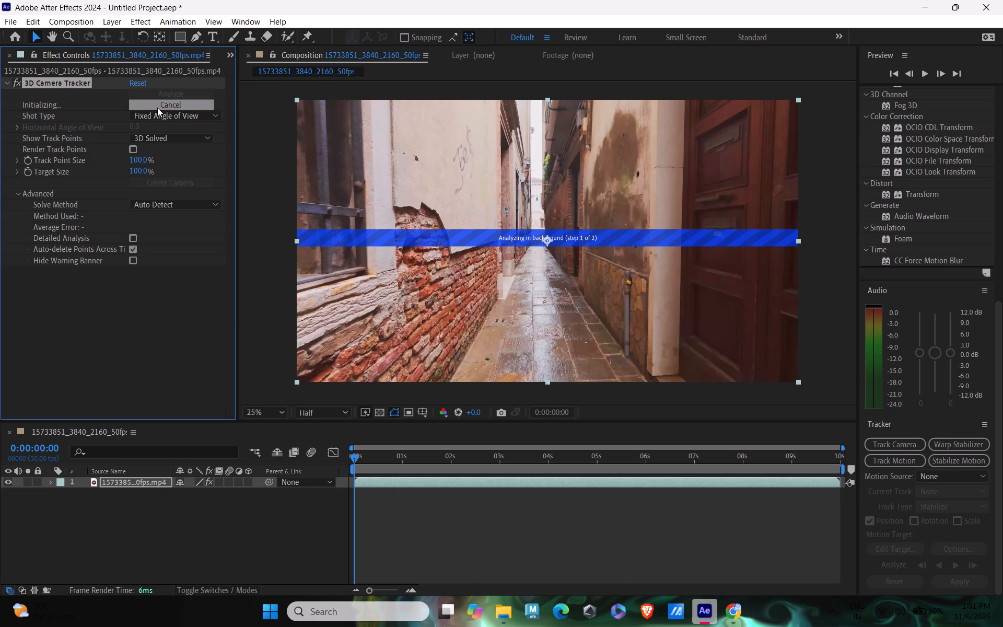
left_click(157, 108)
left_click(165, 92)
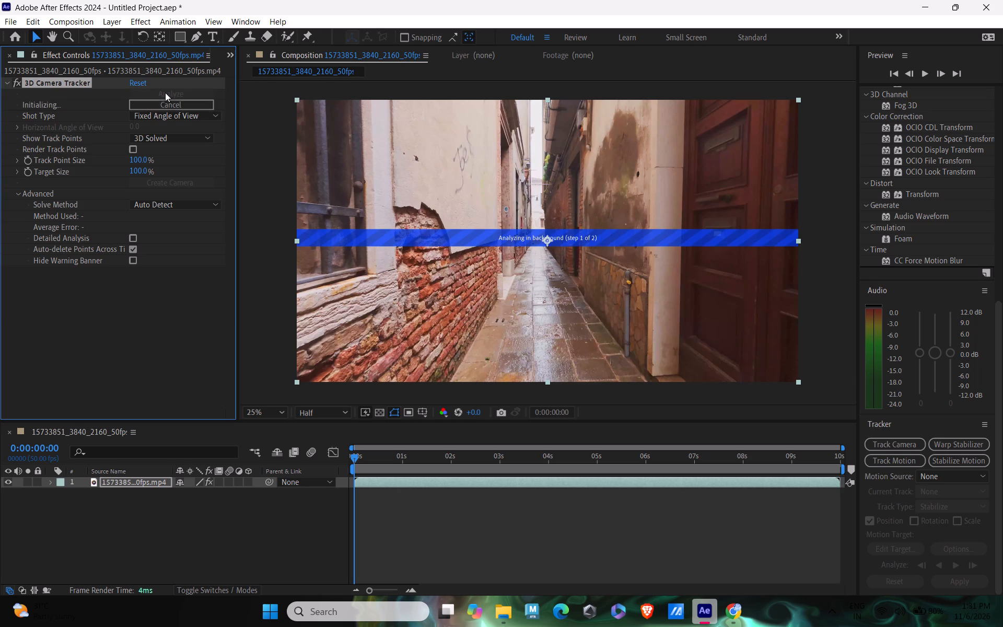
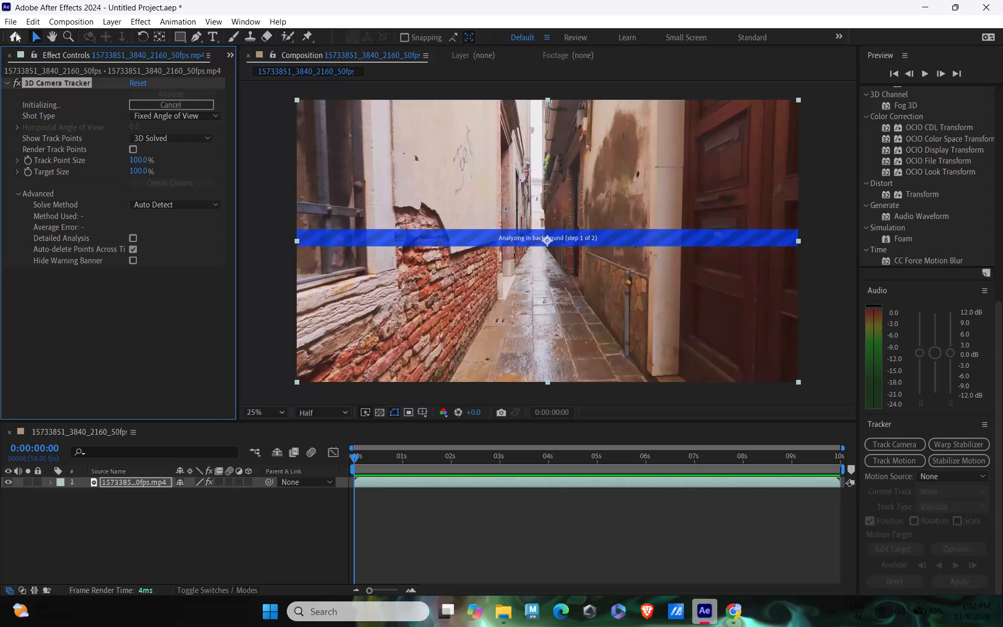
Start a new project, discarding the unsaved changes in the current one.
left_click(11, 23)
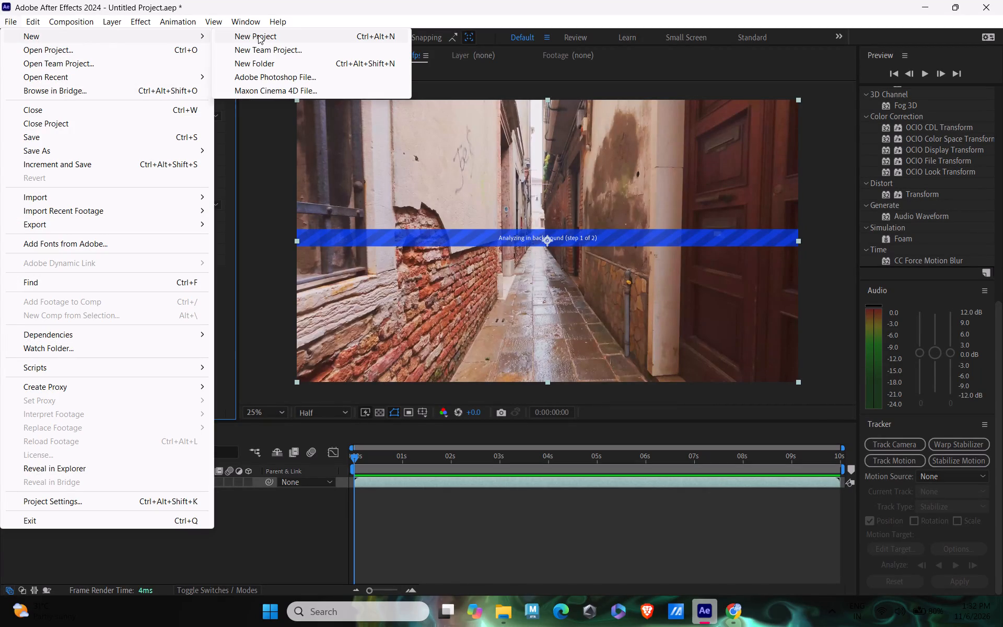
left_click(258, 35)
left_click(517, 320)
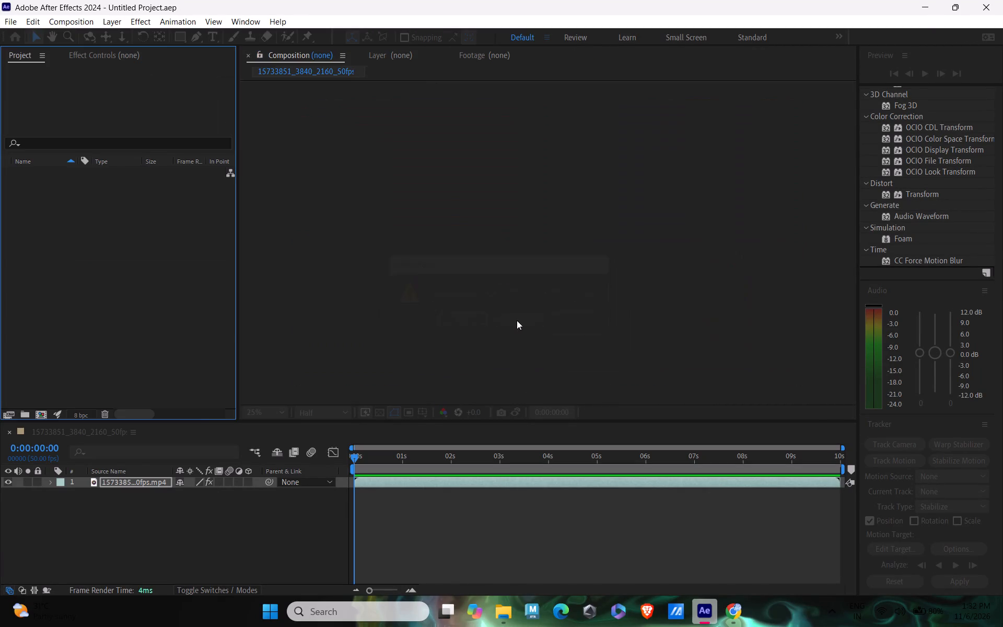
Create a new composition from the alley footage file 15733851_3840_2160_50fps in the ALLEY folder.
left_click(638, 242)
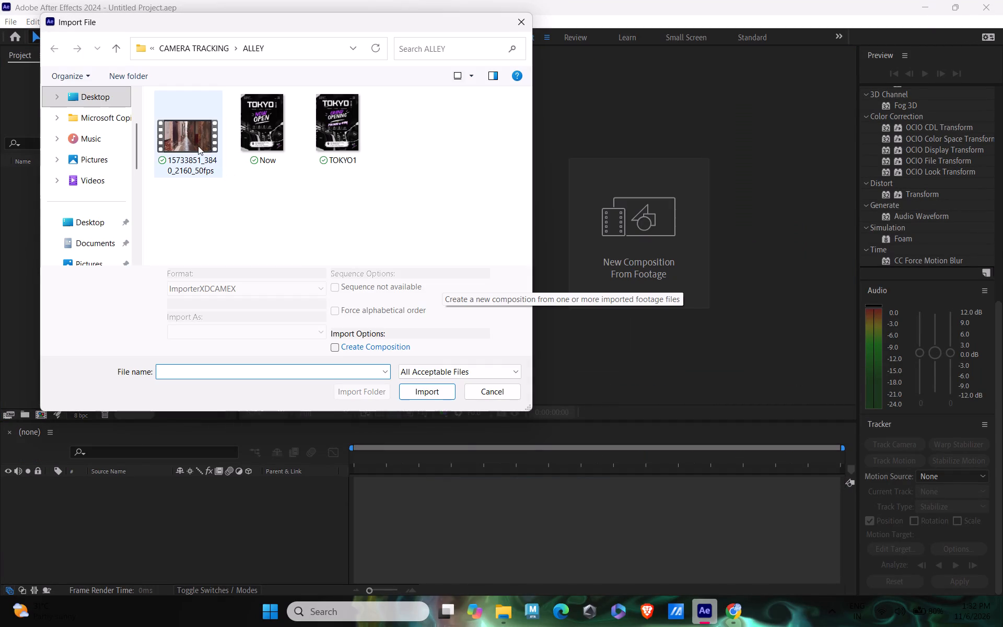
left_click(198, 146)
left_click(425, 393)
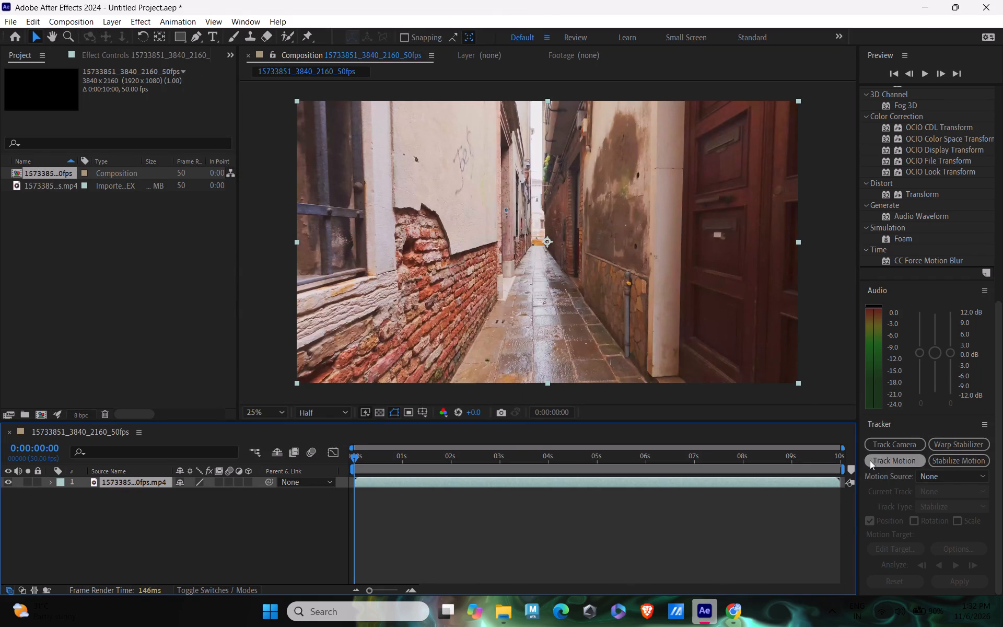
Apply camera tracking to the alley footage, enable Detailed Analysis in the Advanced settings, and restart the analysis with it.
left_click(877, 444)
left_click(43, 193)
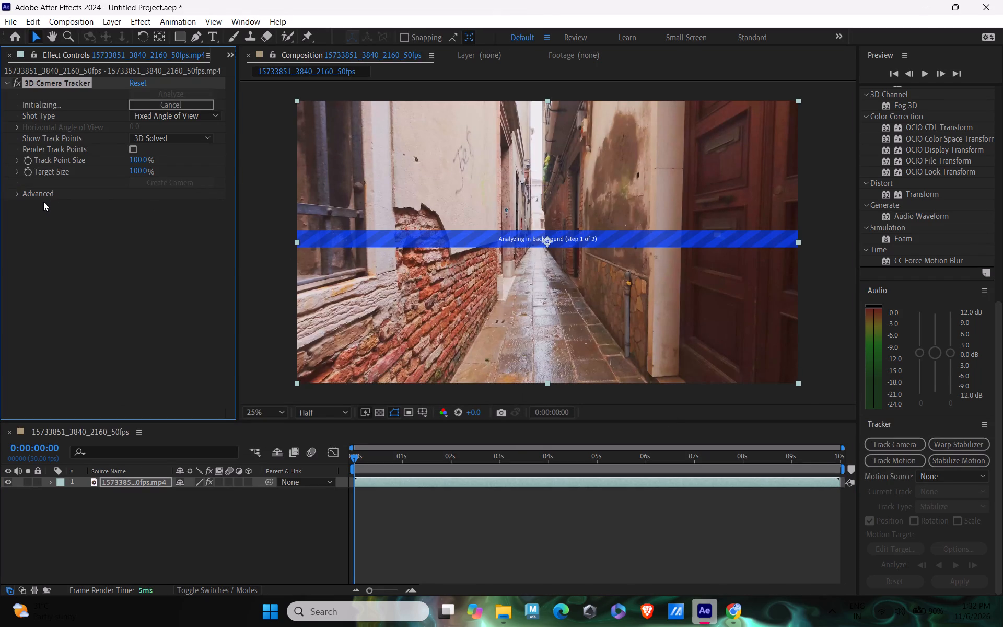
left_click(29, 193)
left_click(17, 194)
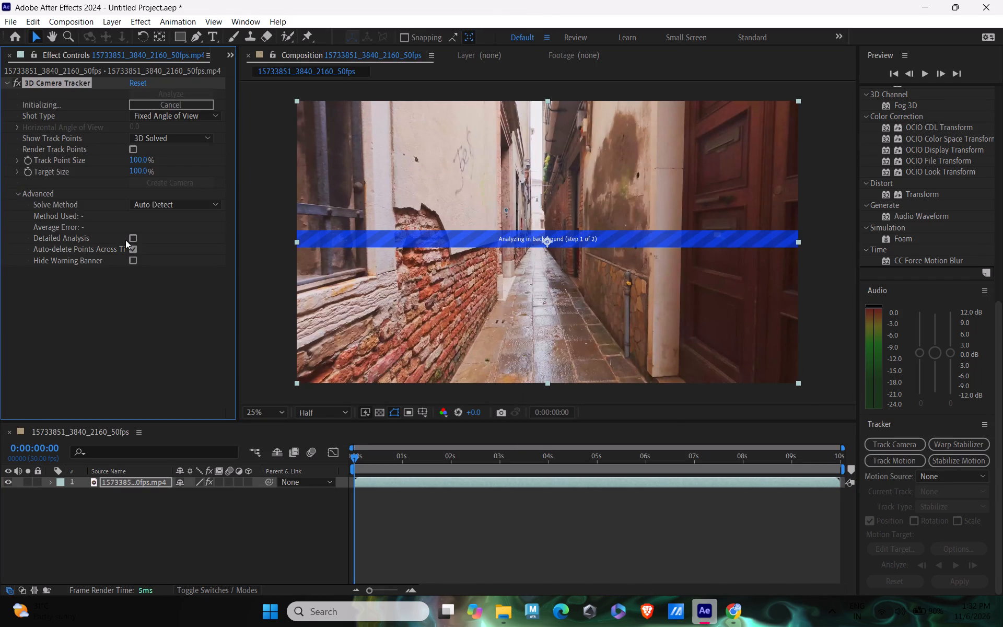
left_click(130, 237)
left_click(176, 107)
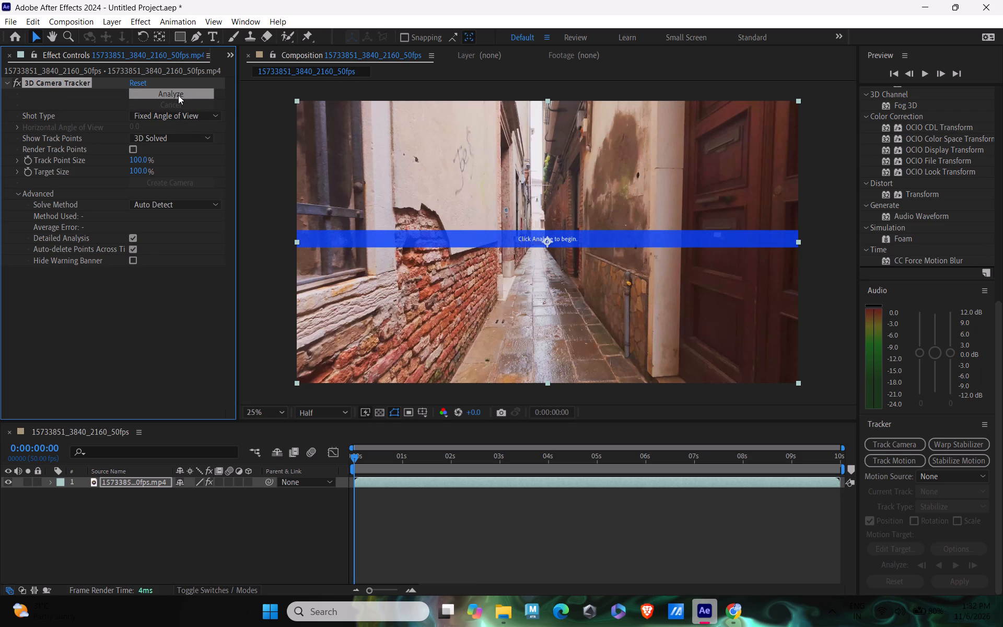
left_click(178, 95)
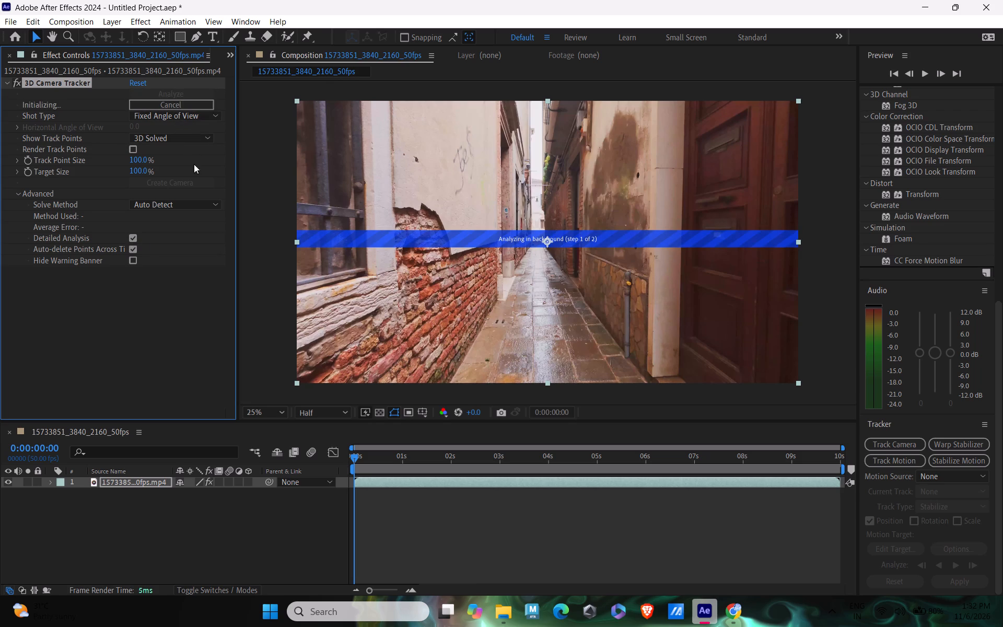
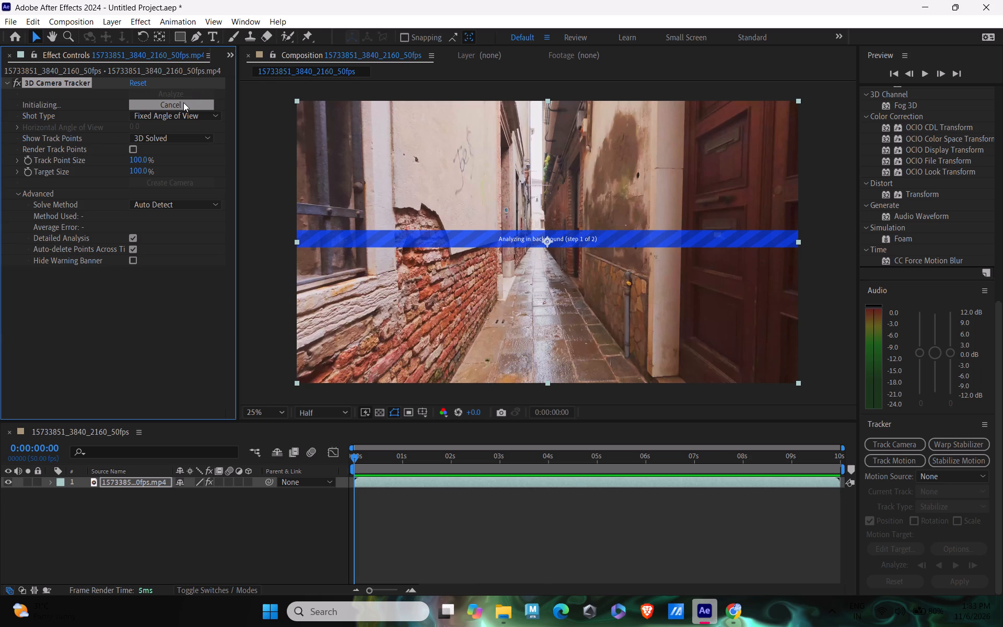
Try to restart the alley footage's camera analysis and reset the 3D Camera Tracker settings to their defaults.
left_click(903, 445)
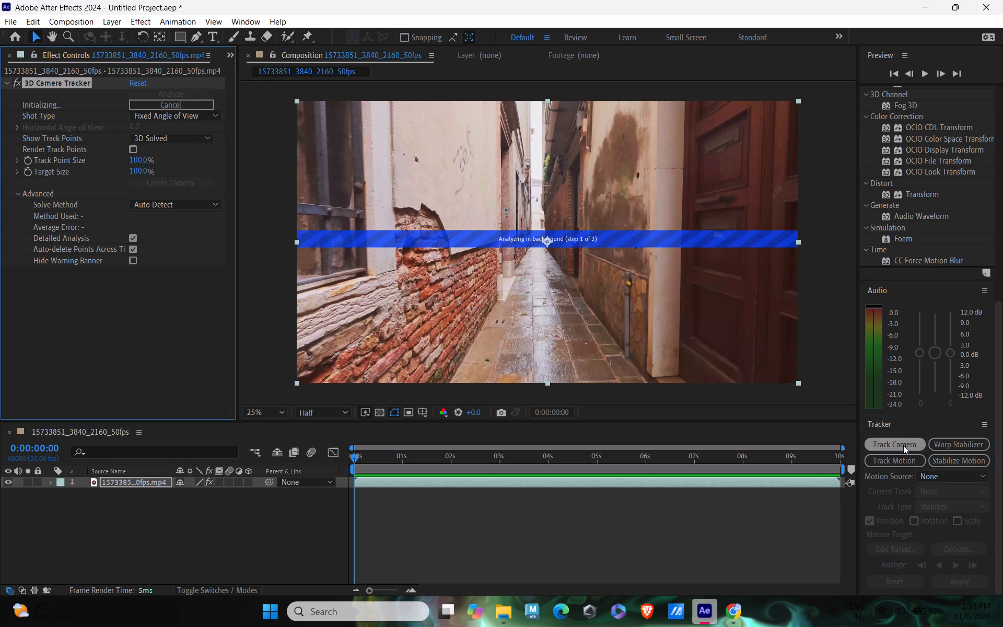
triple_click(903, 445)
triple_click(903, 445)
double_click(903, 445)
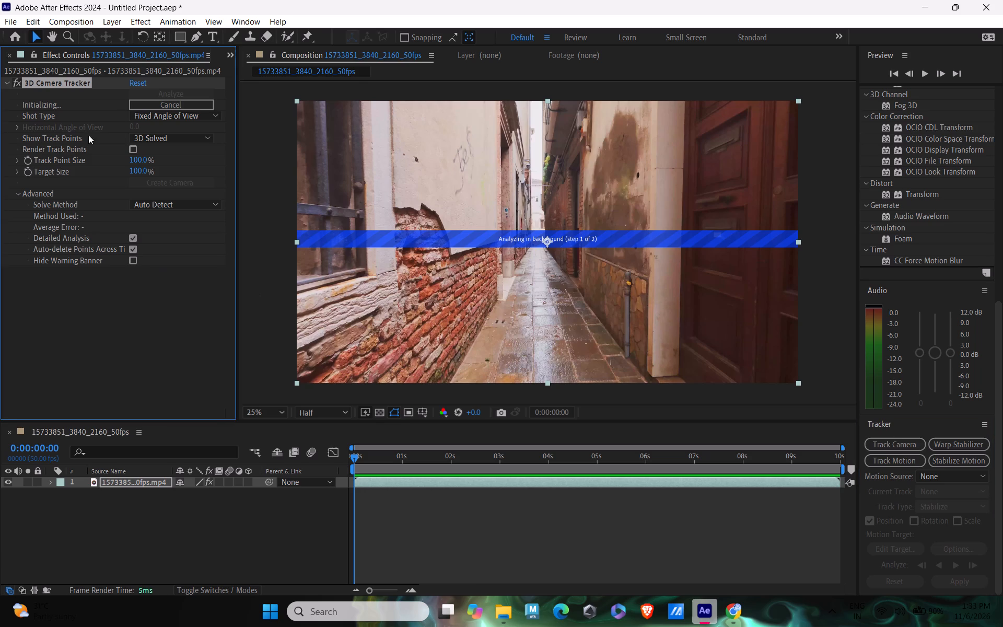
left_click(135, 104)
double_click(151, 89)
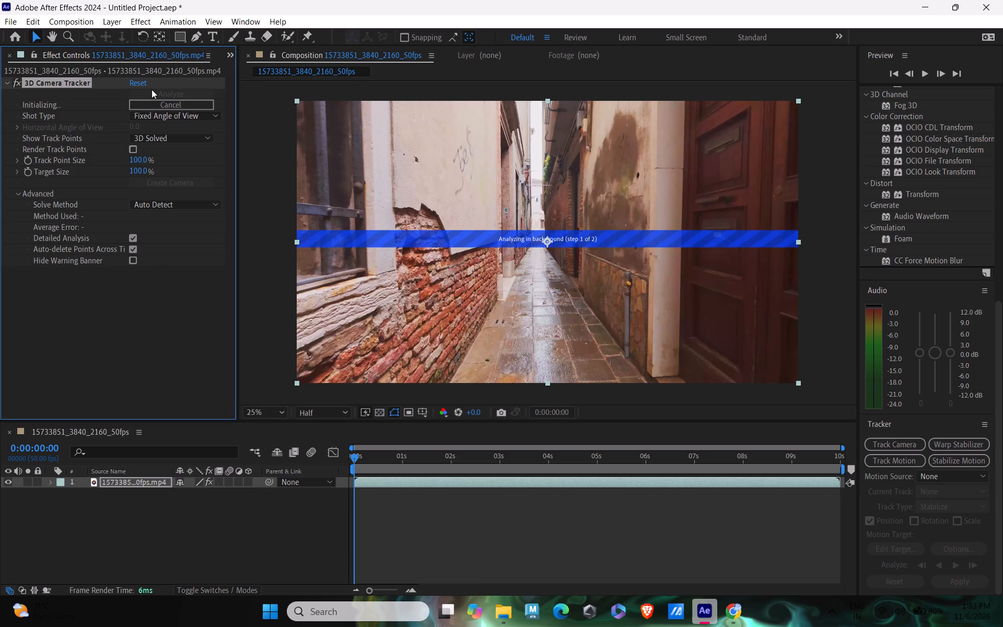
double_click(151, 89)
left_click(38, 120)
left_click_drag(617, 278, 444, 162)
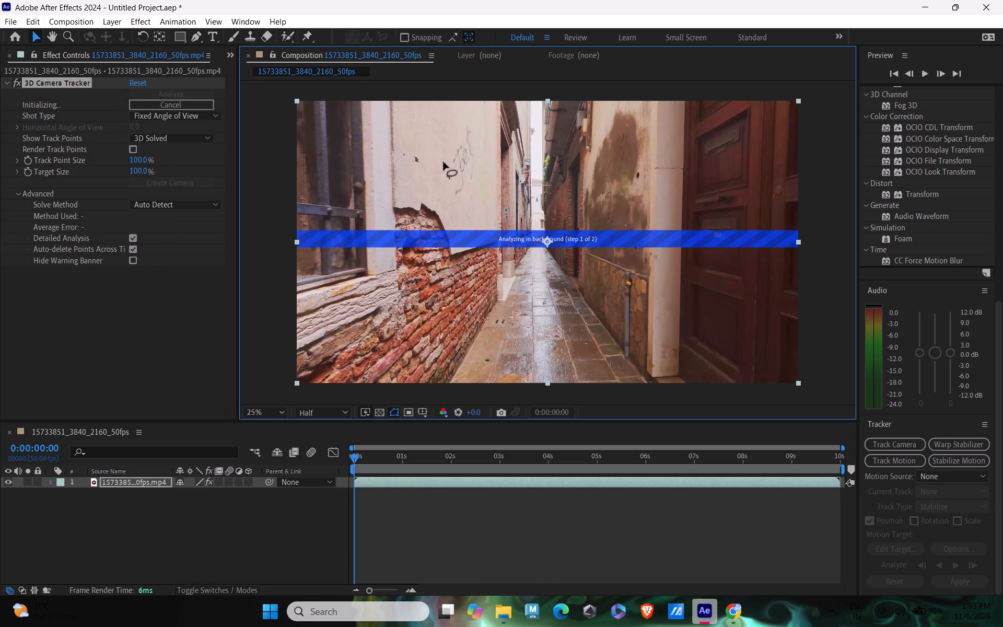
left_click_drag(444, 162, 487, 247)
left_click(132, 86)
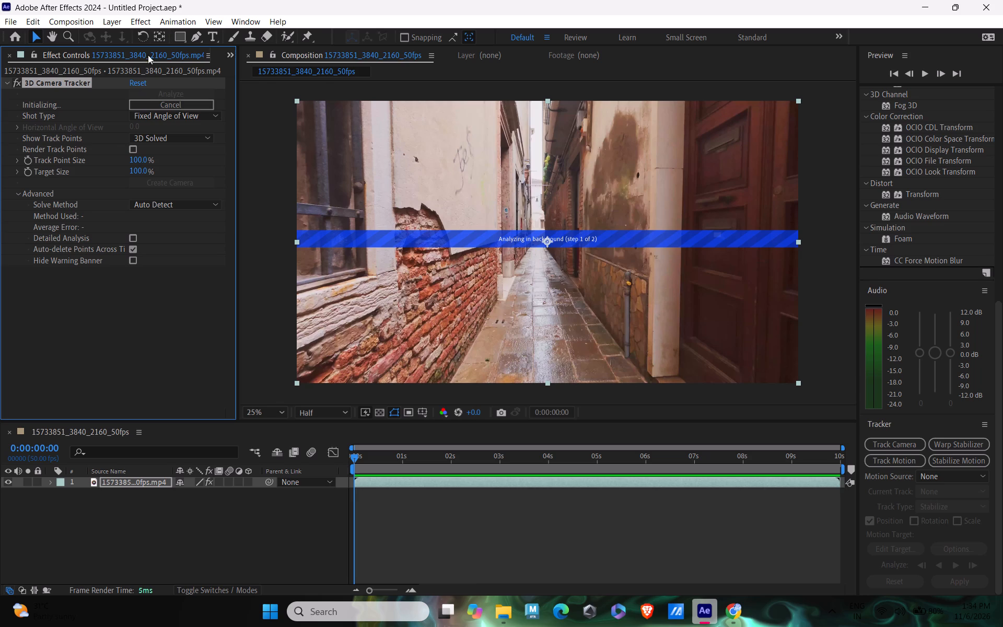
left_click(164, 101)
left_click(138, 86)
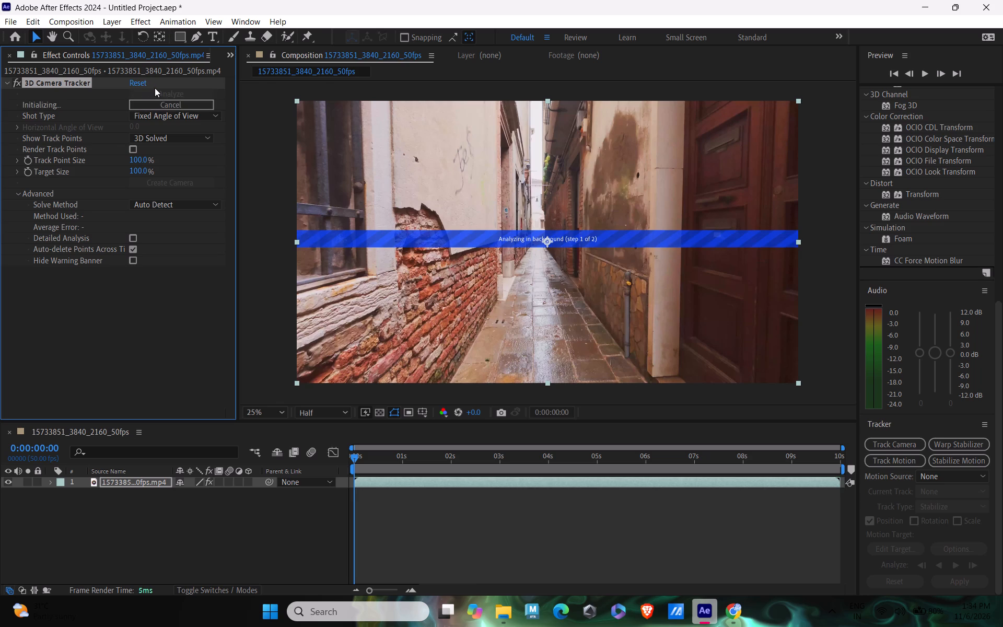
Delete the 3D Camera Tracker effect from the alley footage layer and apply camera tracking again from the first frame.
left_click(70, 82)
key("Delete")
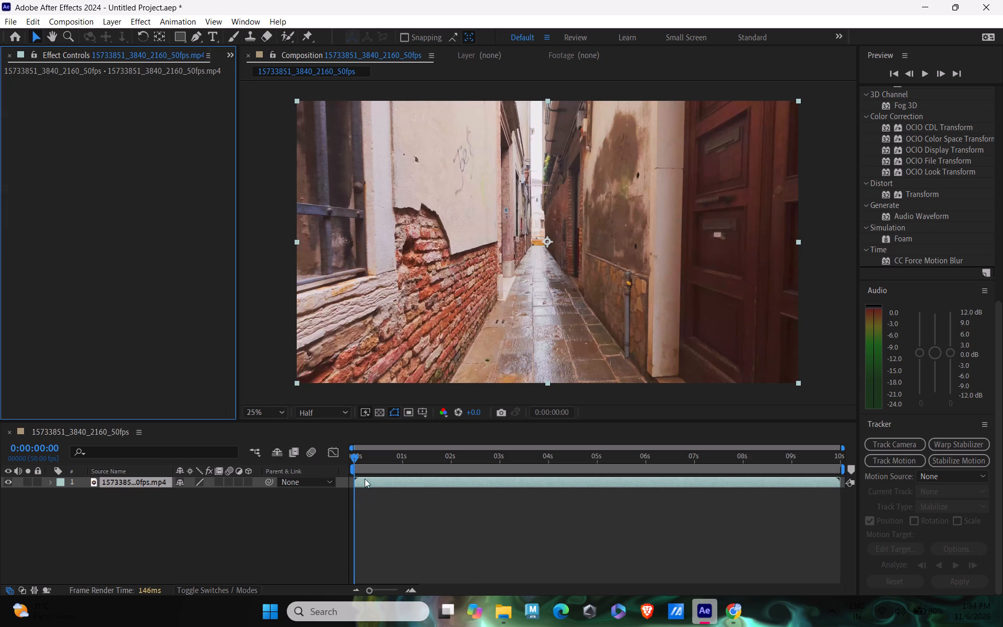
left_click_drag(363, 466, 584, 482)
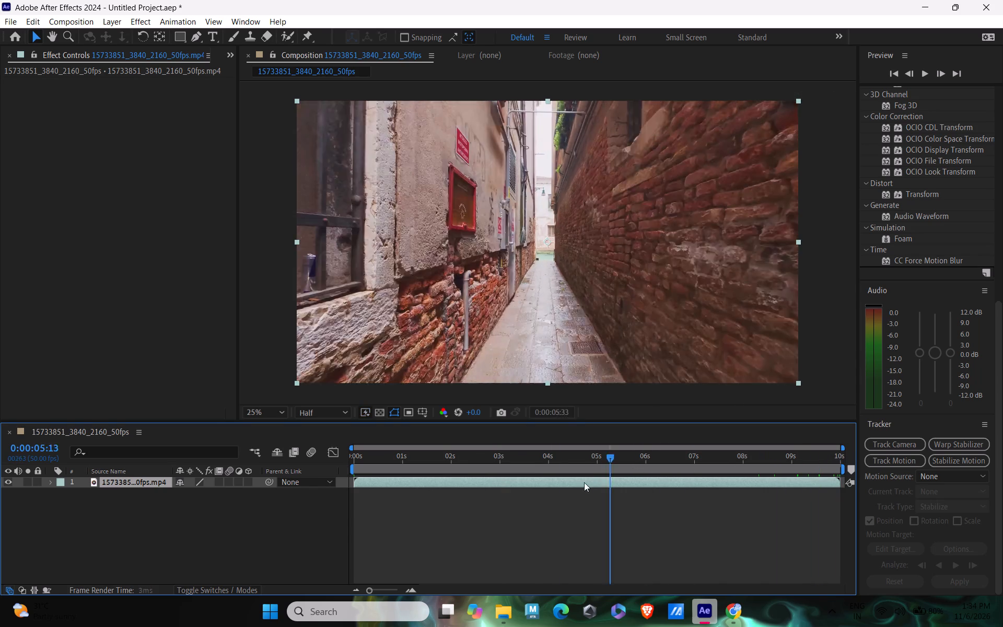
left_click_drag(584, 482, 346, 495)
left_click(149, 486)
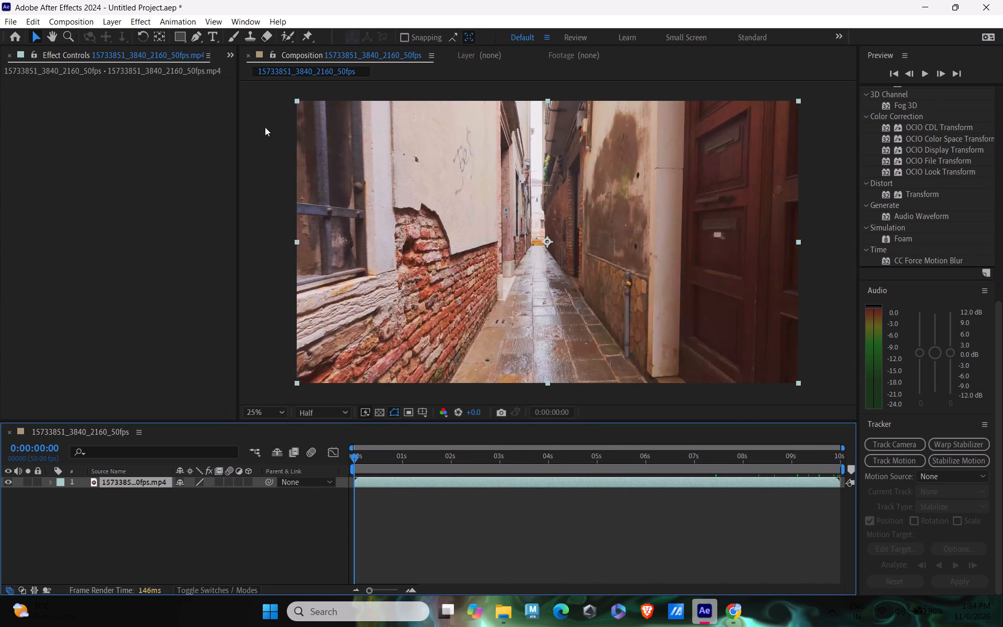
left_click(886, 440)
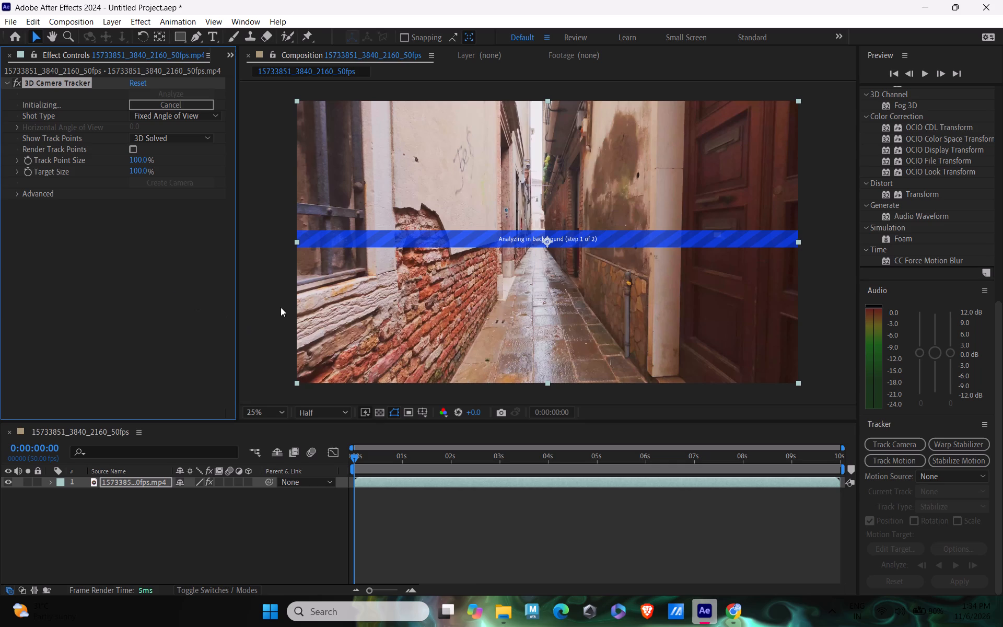
Close After Effects without saving the untitled project and relaunch Adobe After Effects 2024.
left_click(979, 0)
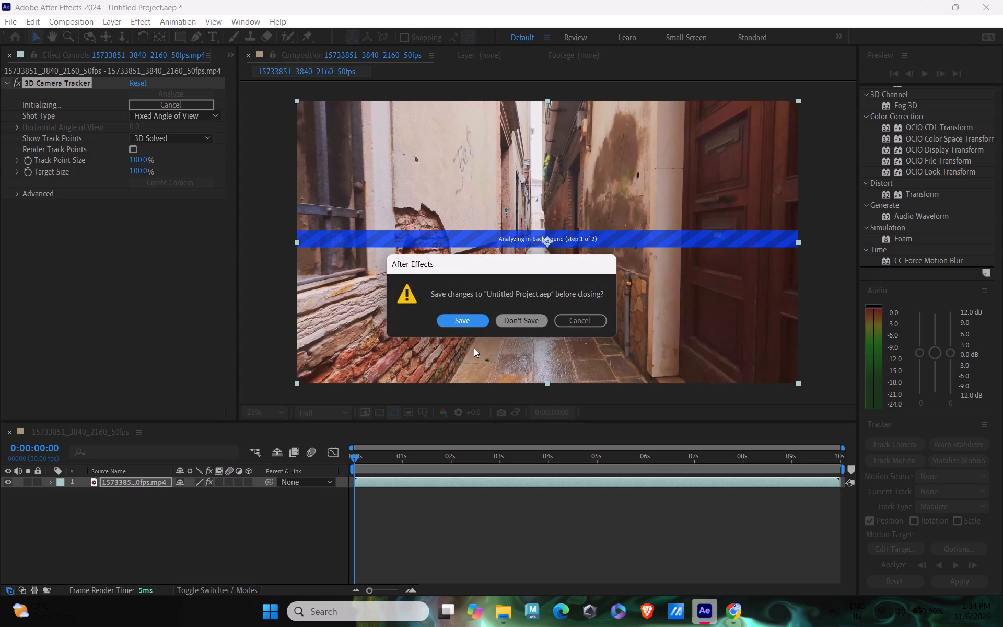
left_click(517, 318)
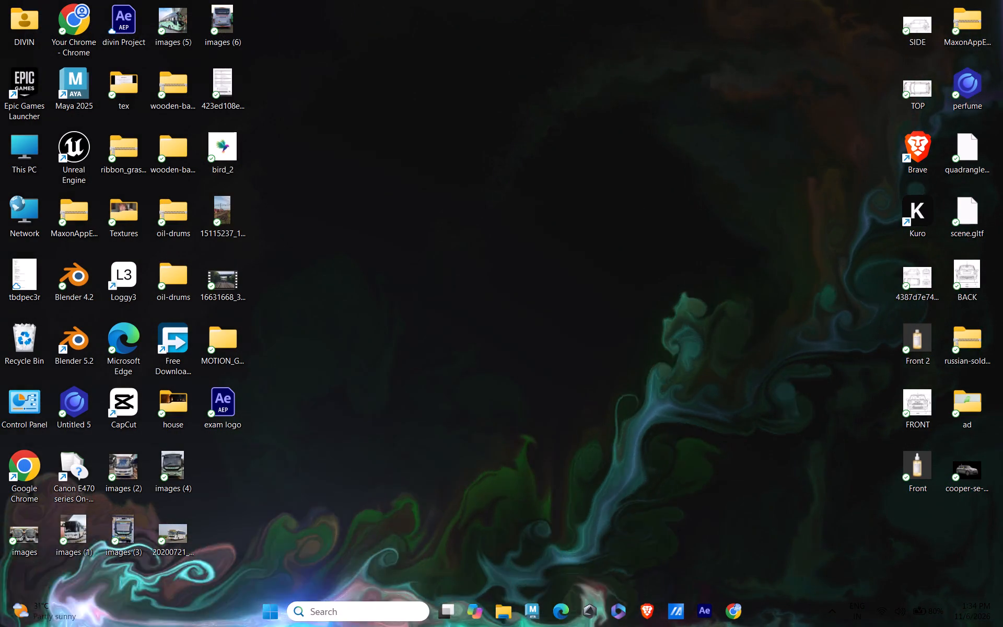
left_click(333, 610)
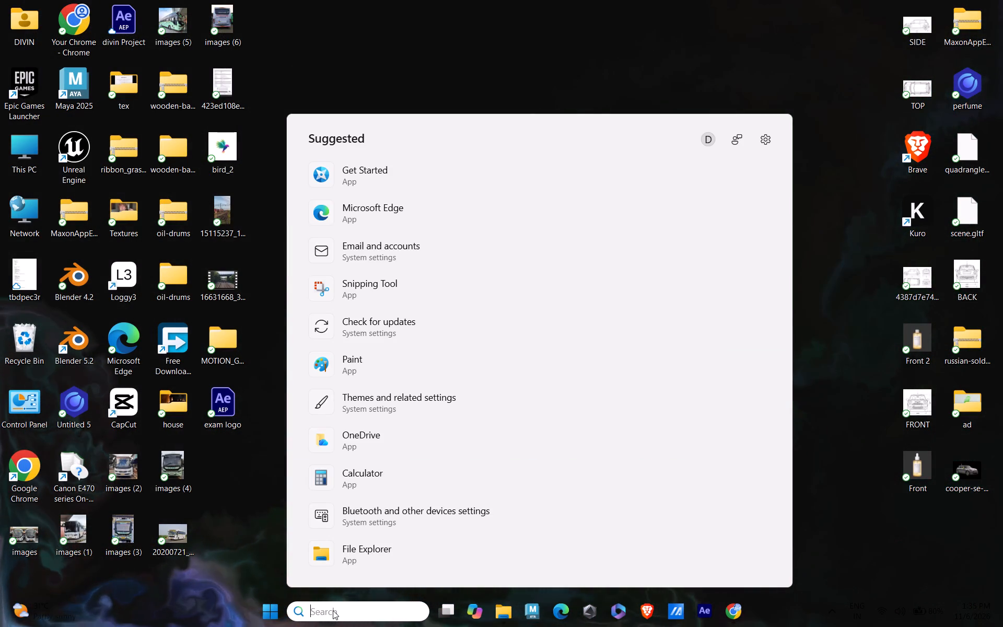
type("af")
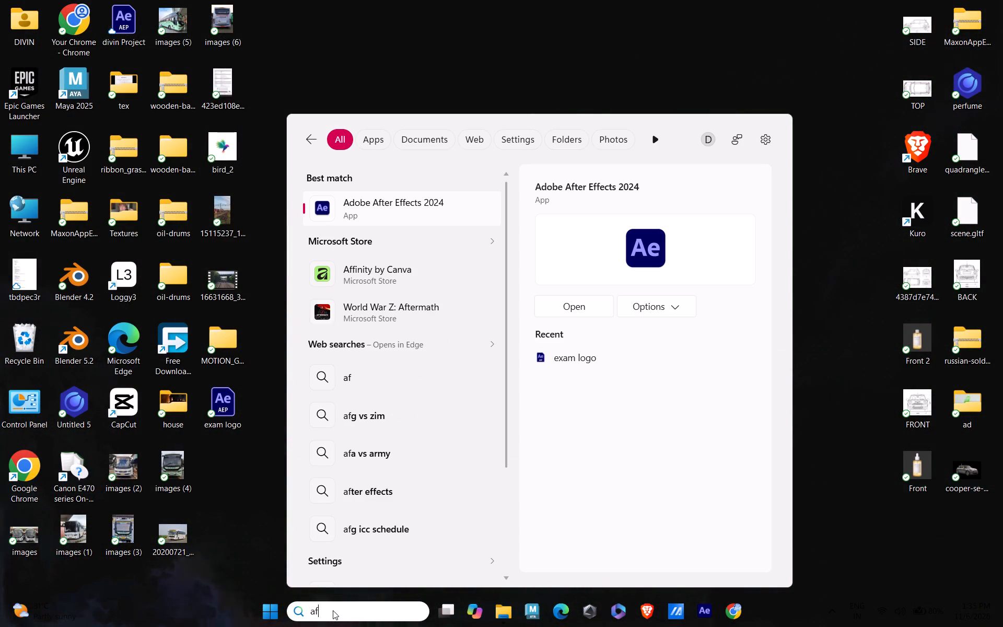
left_click(331, 209)
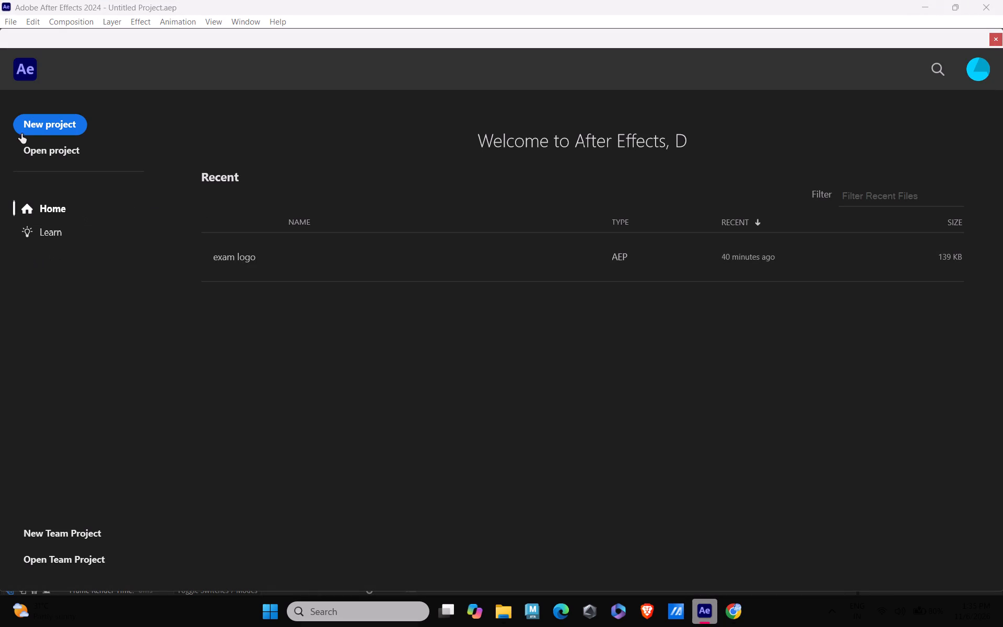
Start a new project and create a composition from the alley footage 15733851_3840_2160_50fps in the ALLEY folder.
left_click(33, 124)
left_click(646, 253)
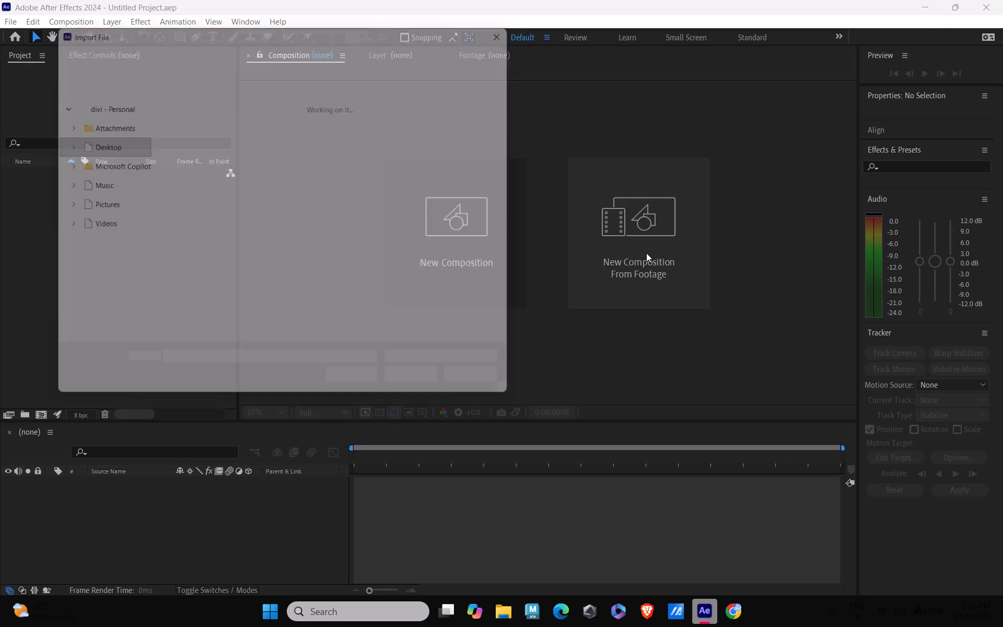
left_click(175, 141)
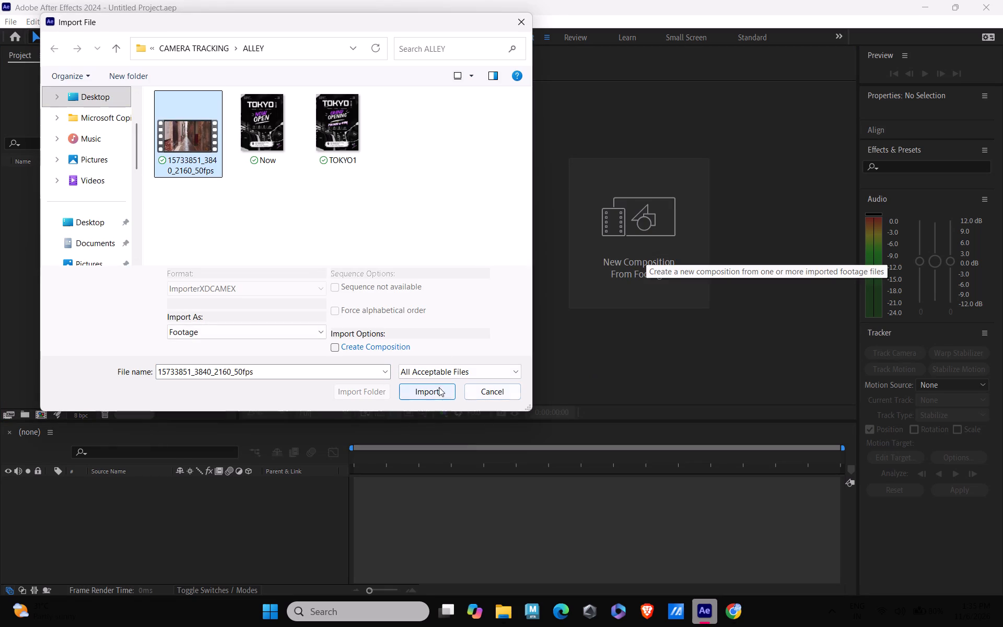
left_click(438, 389)
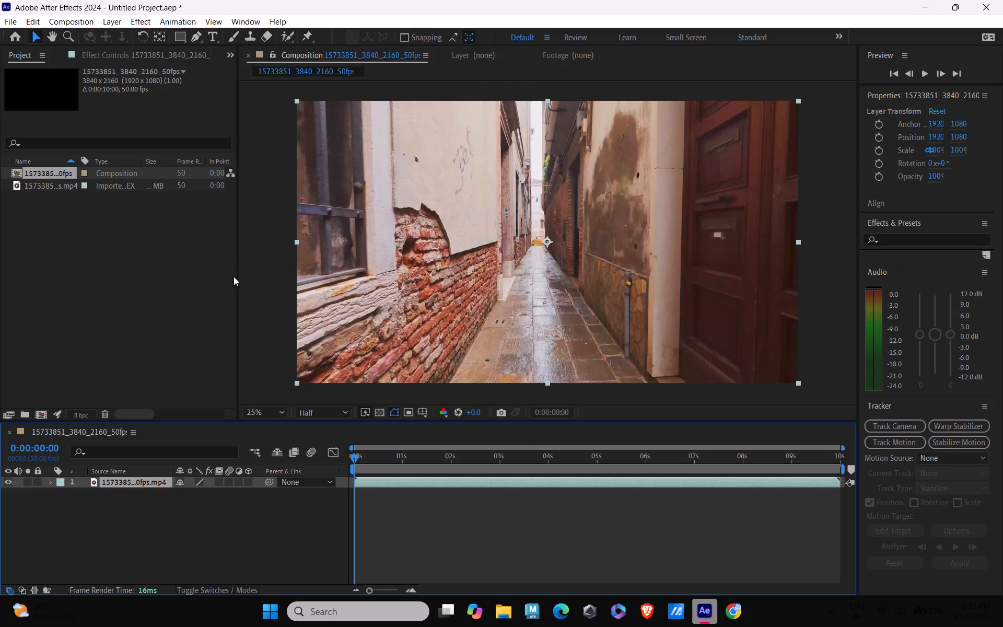
Apply camera tracking to the alley footage and enable Detailed Analysis in the tracker's Advanced settings.
left_click(907, 426)
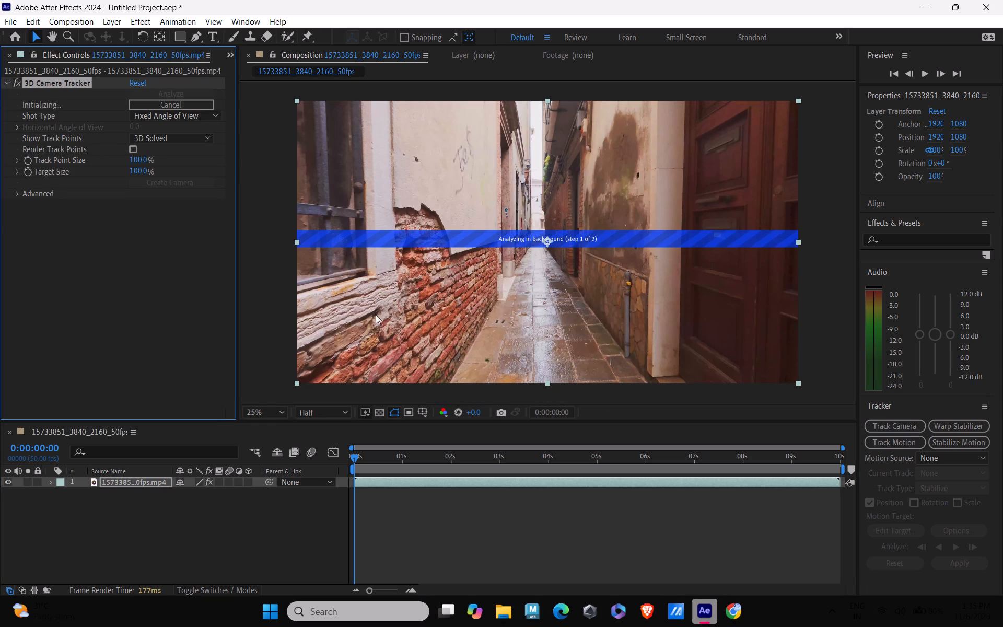
left_click(15, 194)
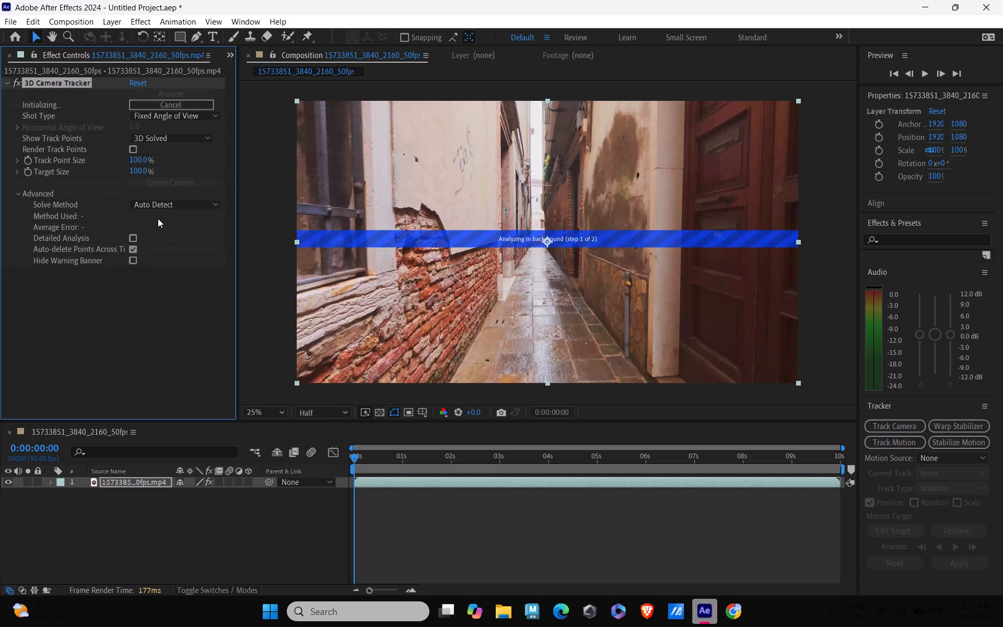
left_click(134, 235)
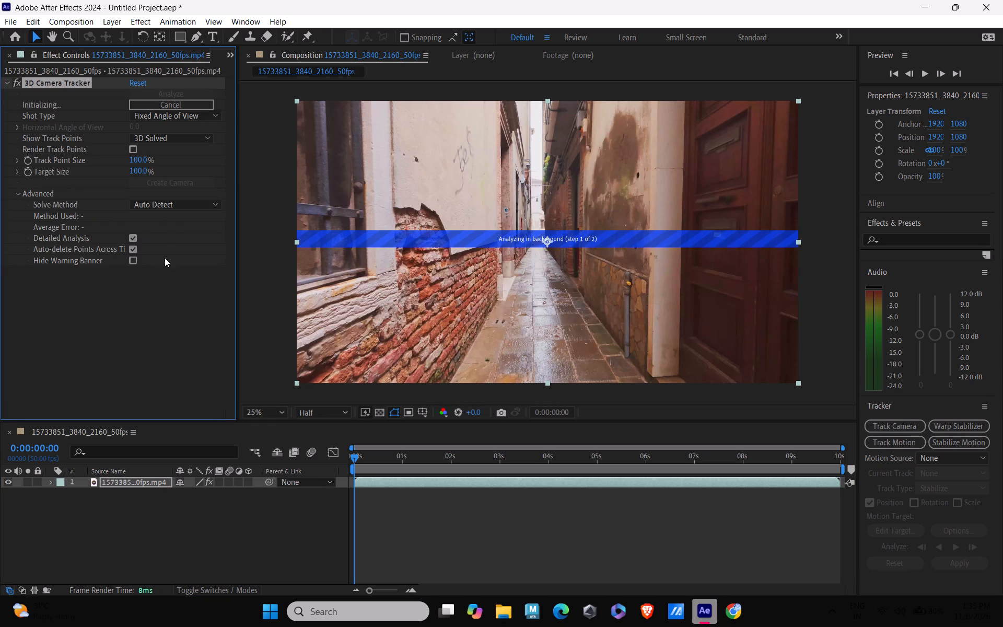
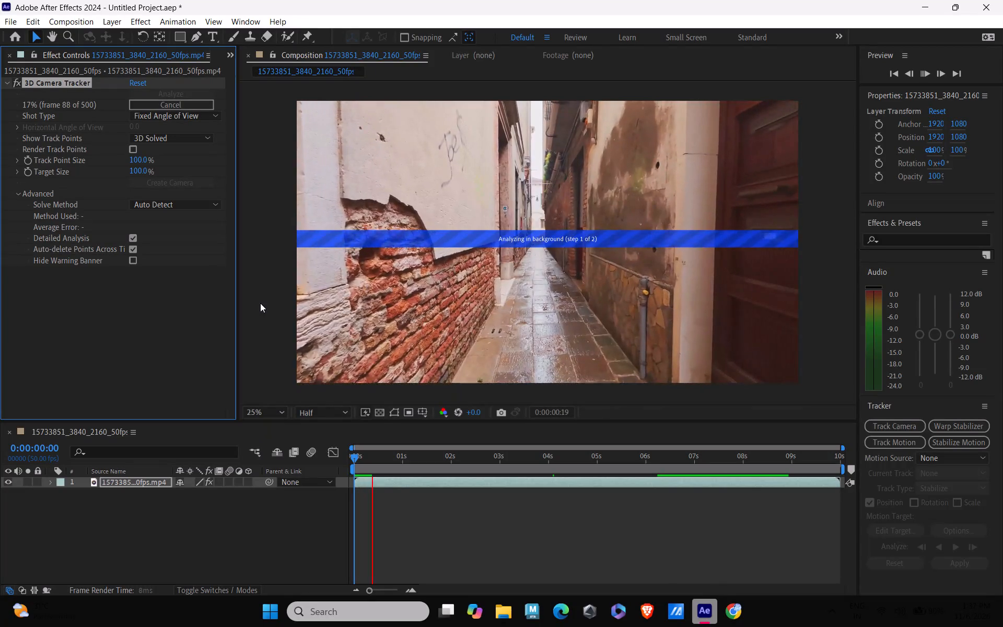
Preview the alley footage in the composition while the camera tracking analysis runs in the background.
key("space")
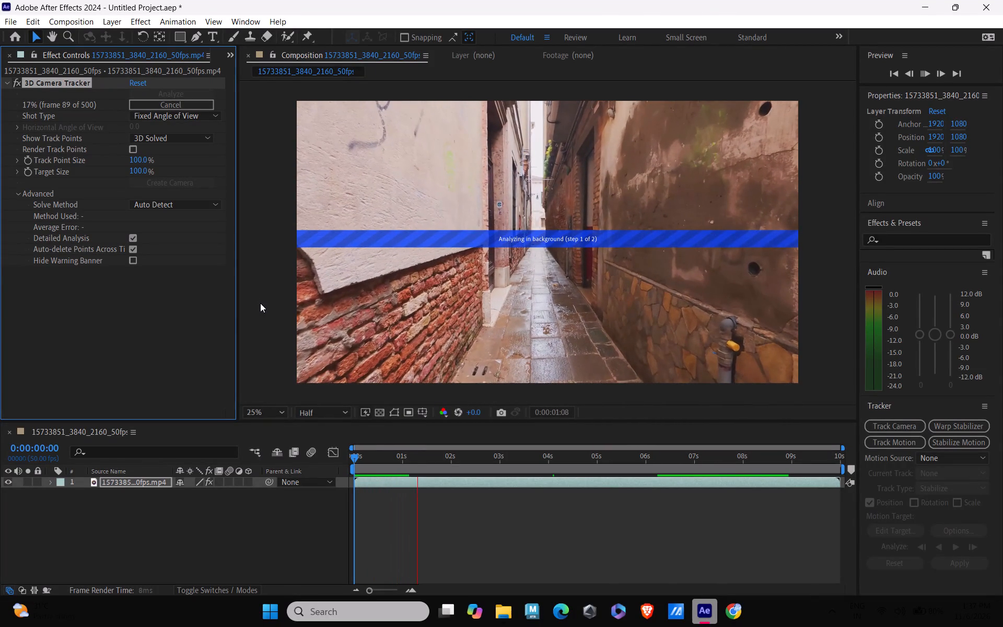
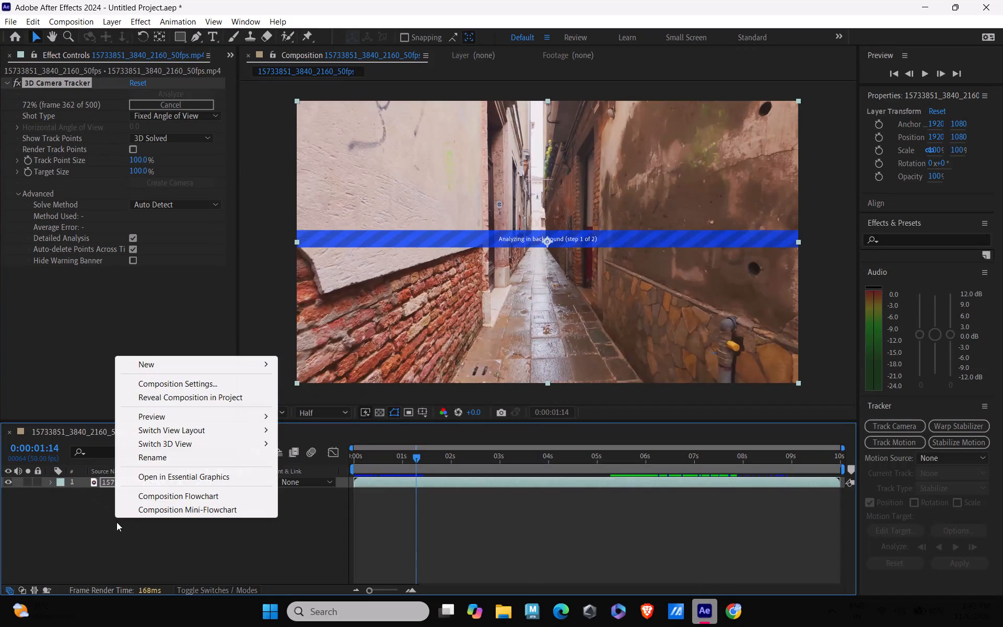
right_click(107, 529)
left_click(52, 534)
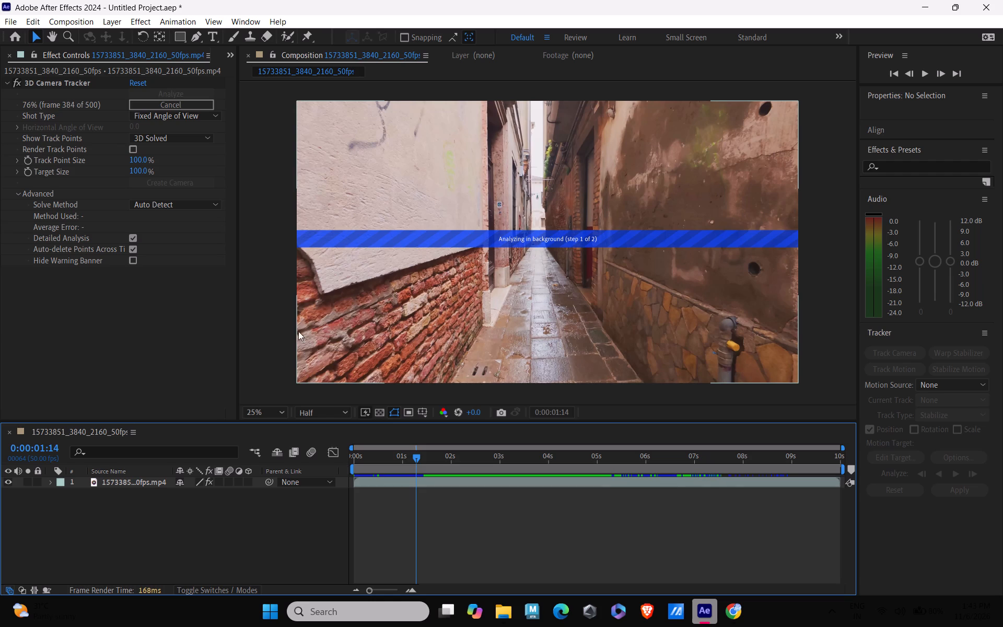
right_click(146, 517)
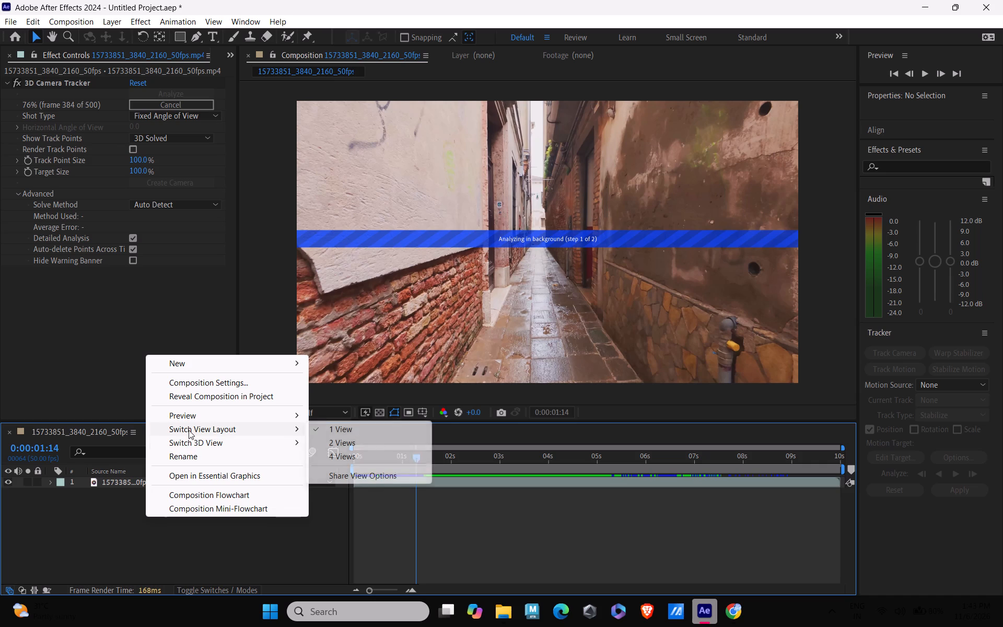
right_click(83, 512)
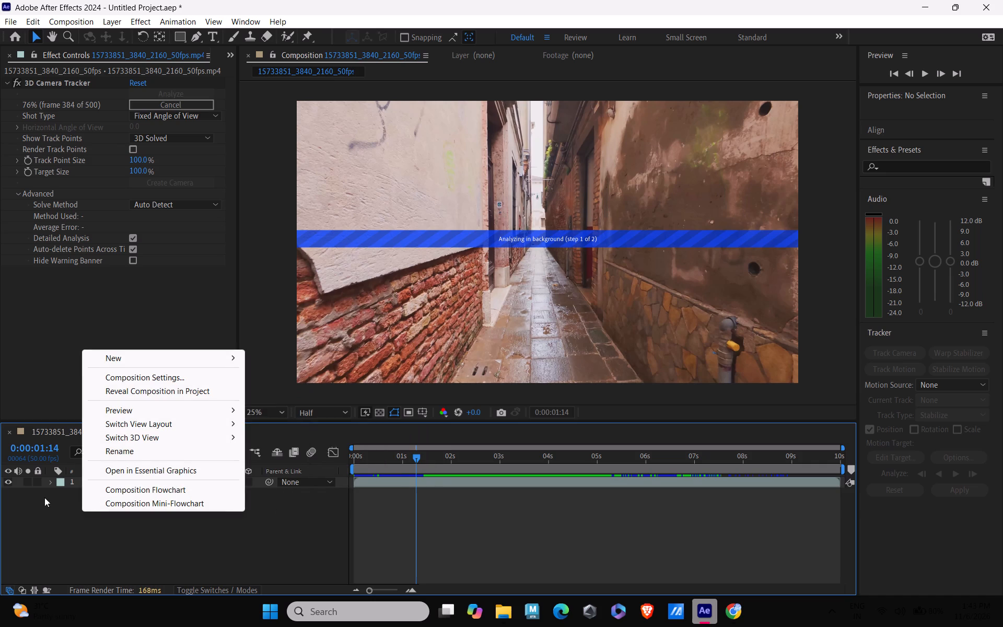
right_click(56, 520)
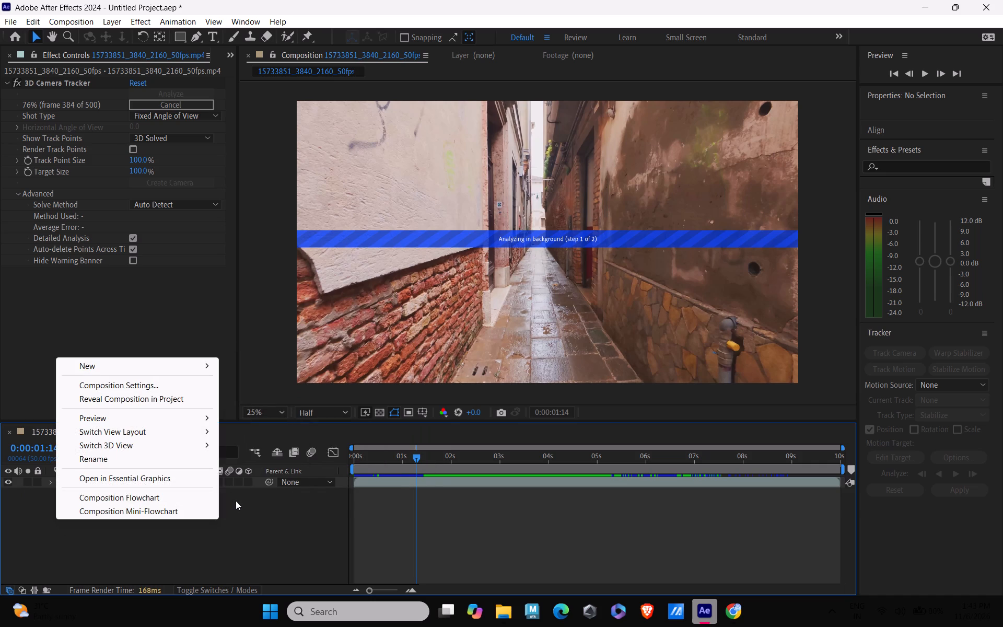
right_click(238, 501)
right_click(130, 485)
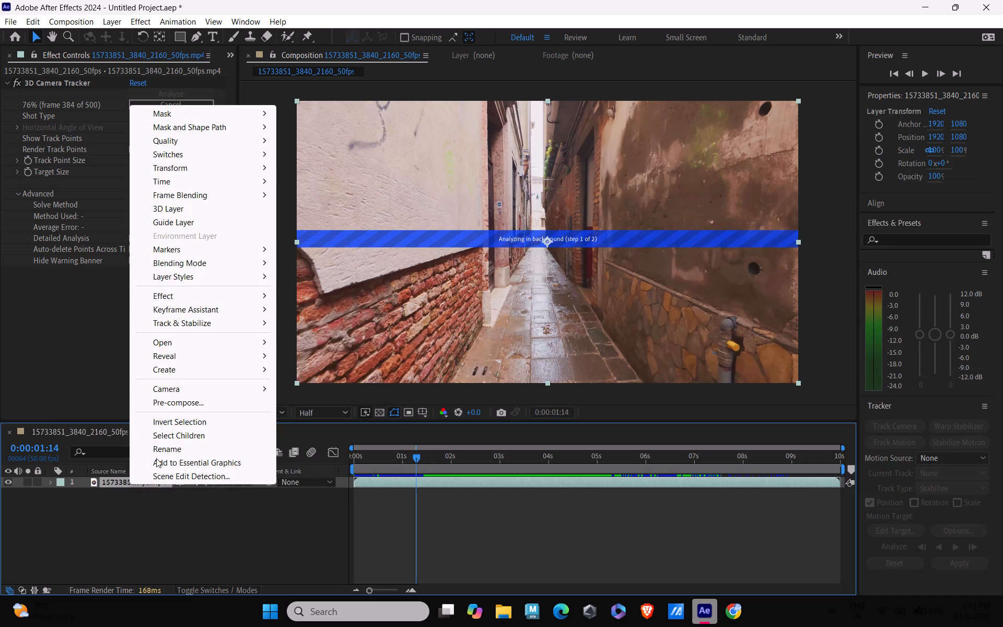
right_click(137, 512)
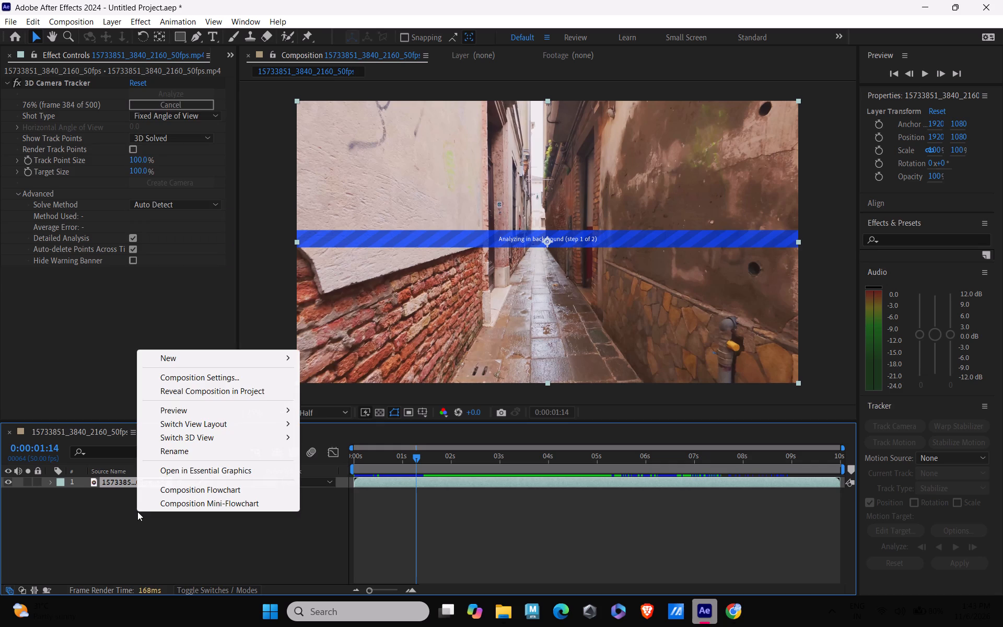
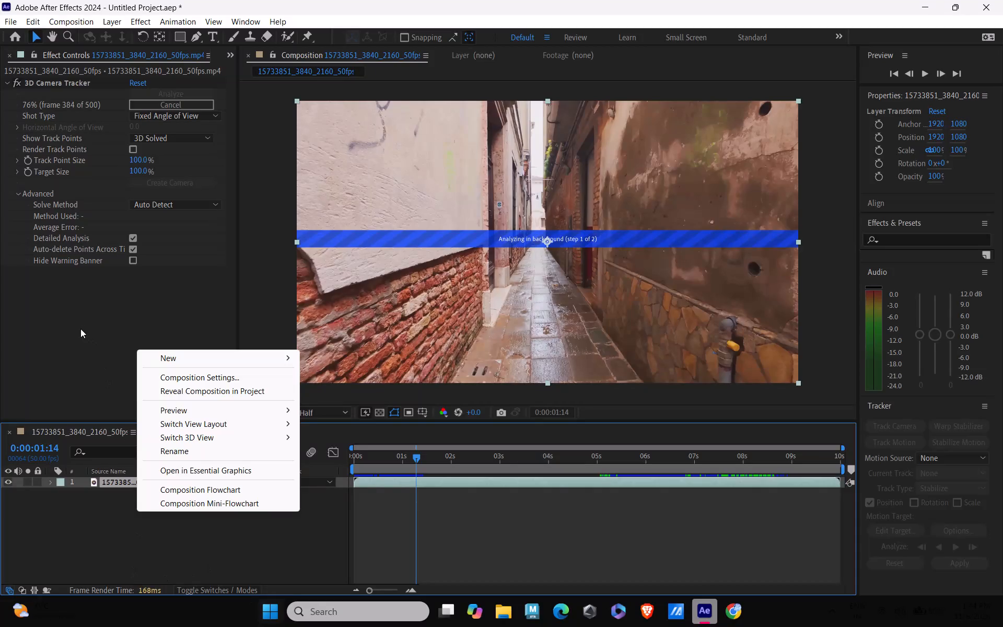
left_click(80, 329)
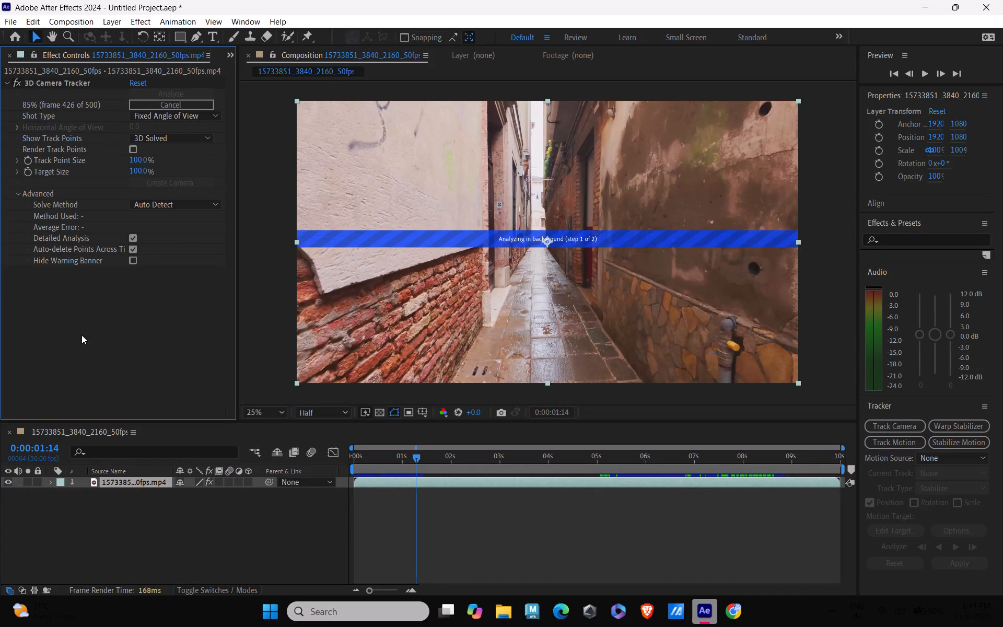
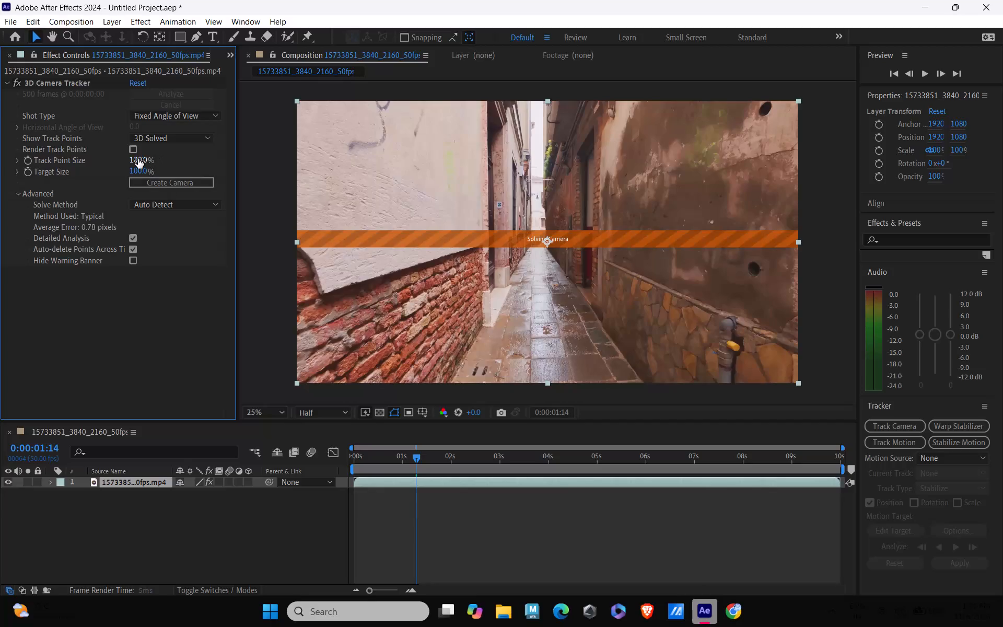
Set the 3D Camera Tracker's Track Point Size to 132%.
left_click_drag(132, 156, 147, 159)
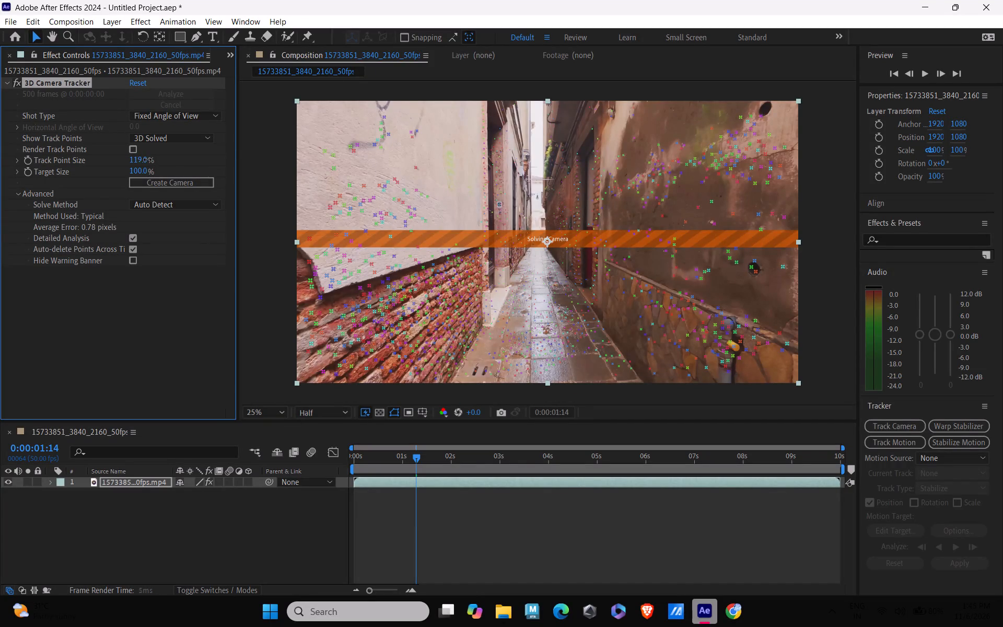
left_click_drag(147, 159, 174, 170)
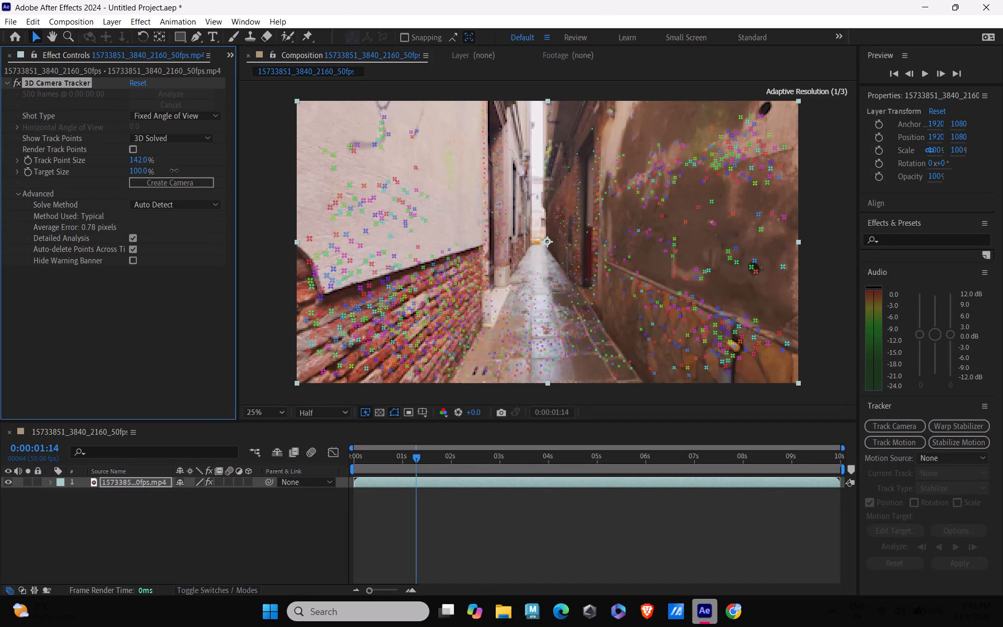
left_click_drag(174, 170, 213, 175)
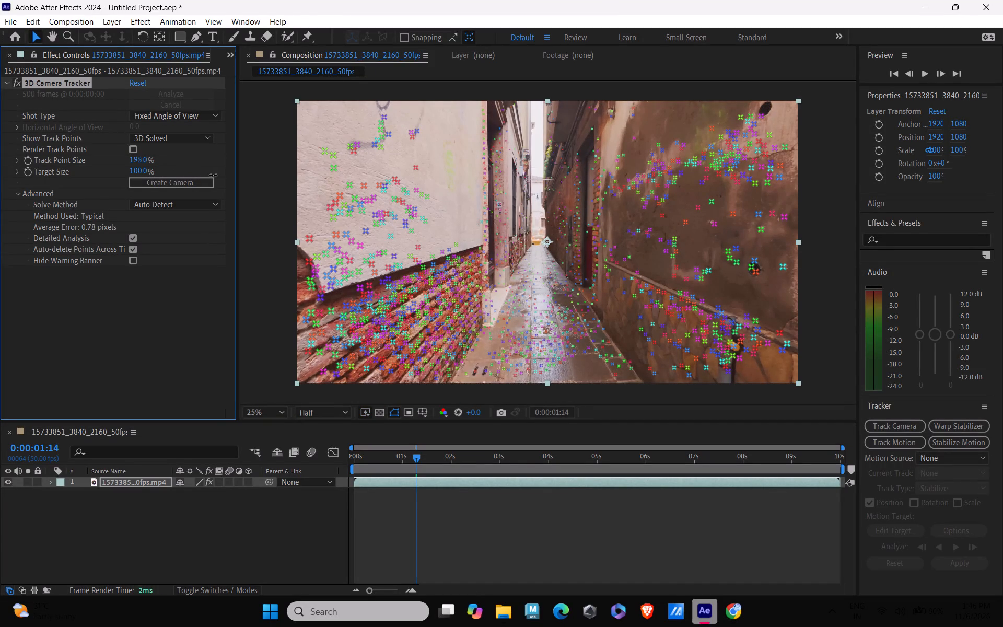
left_click_drag(213, 175, 185, 194)
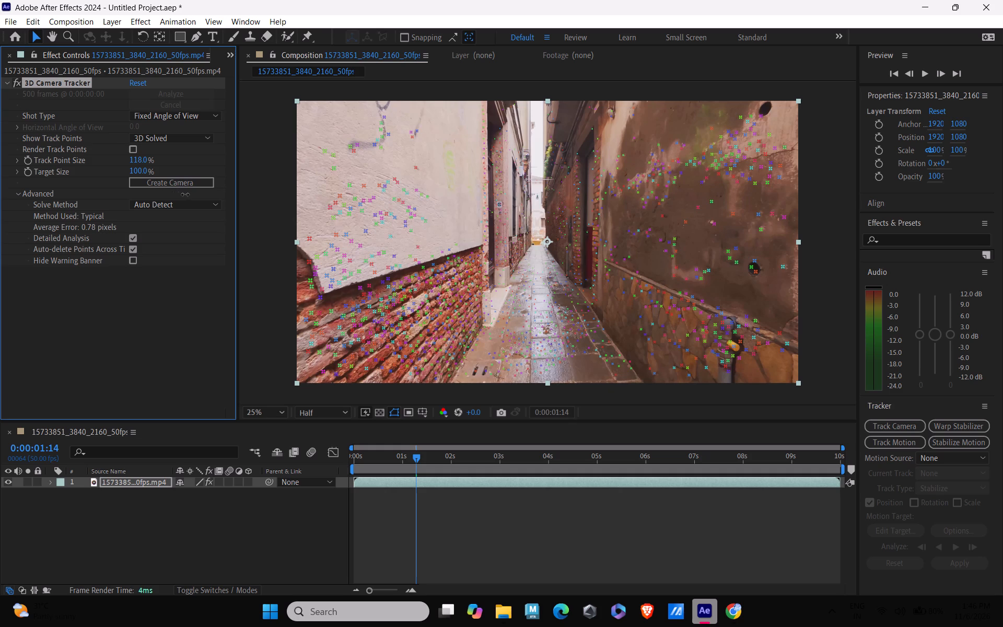
left_click_drag(185, 194, 192, 195)
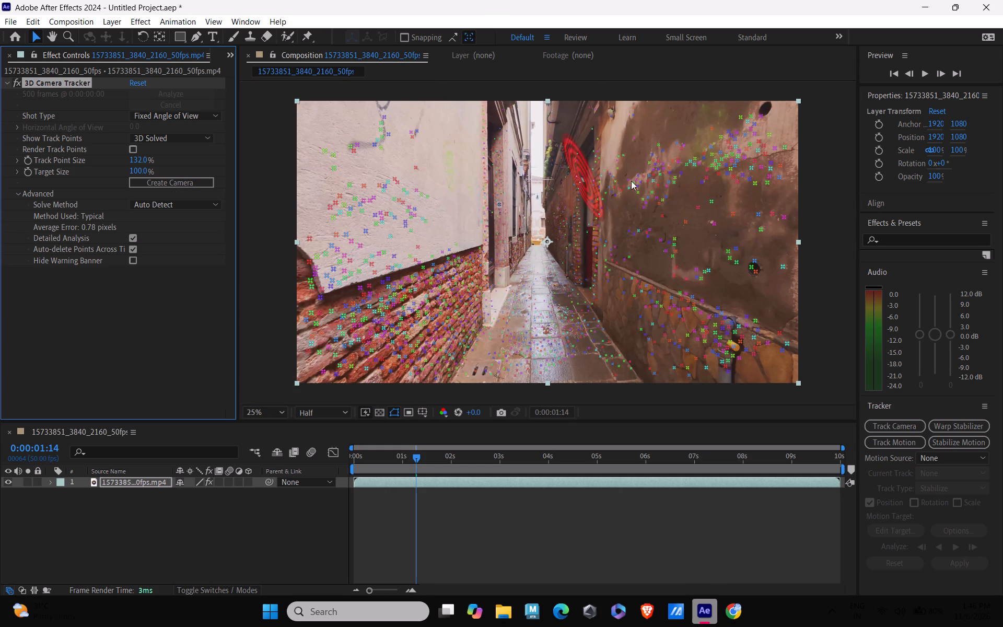
At 0:00:00:45, select the cluster of track points on the alley's right plaster wall and create a solid and camera from them.
left_click_drag(418, 454, 407, 460)
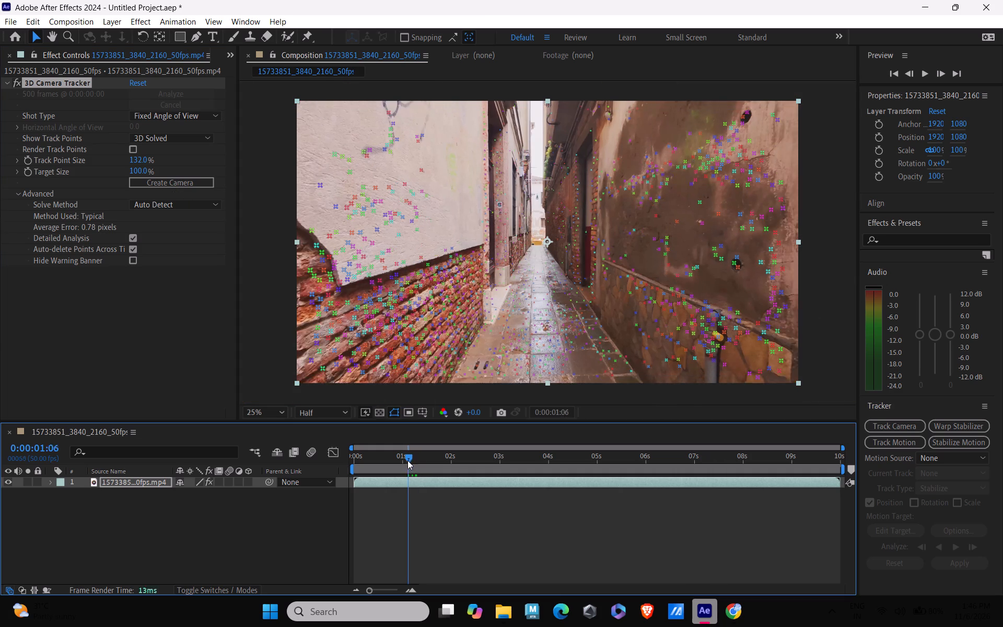
left_click_drag(407, 460, 359, 481)
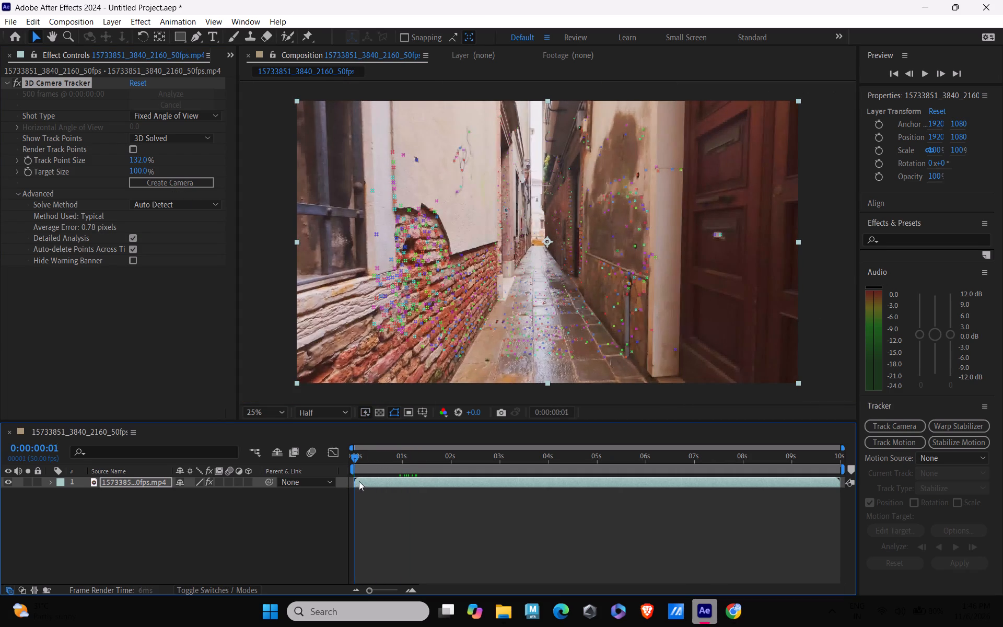
left_click_drag(359, 481, 394, 482)
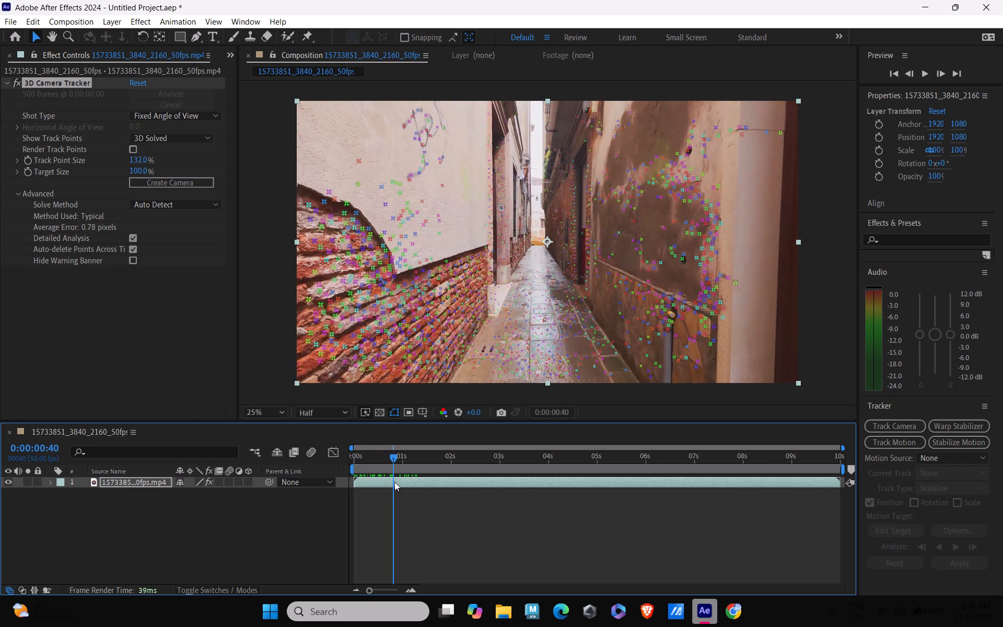
left_click_drag(394, 482, 400, 485)
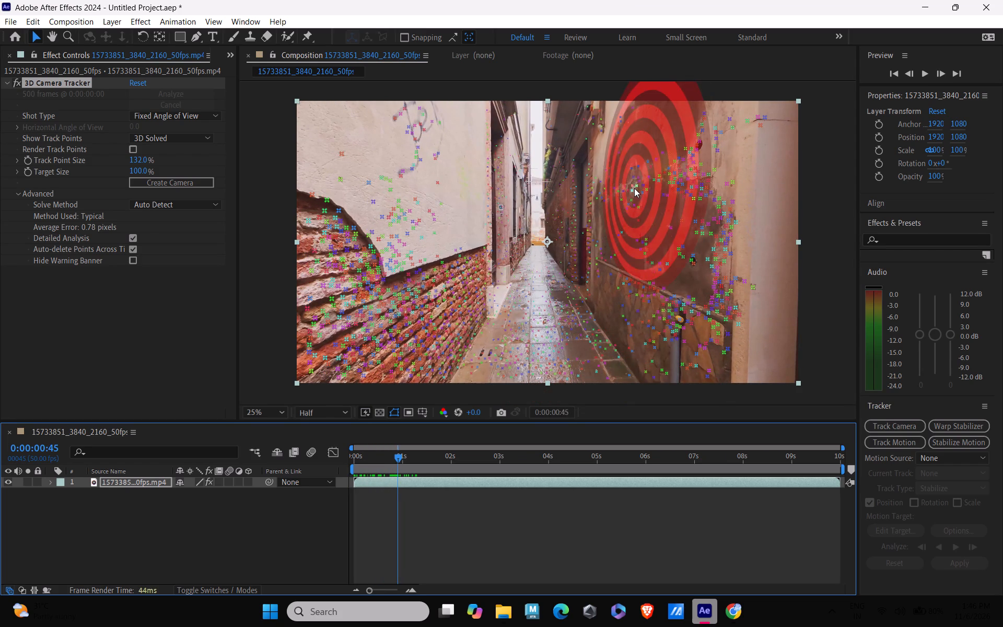
left_click_drag(632, 196, 691, 209)
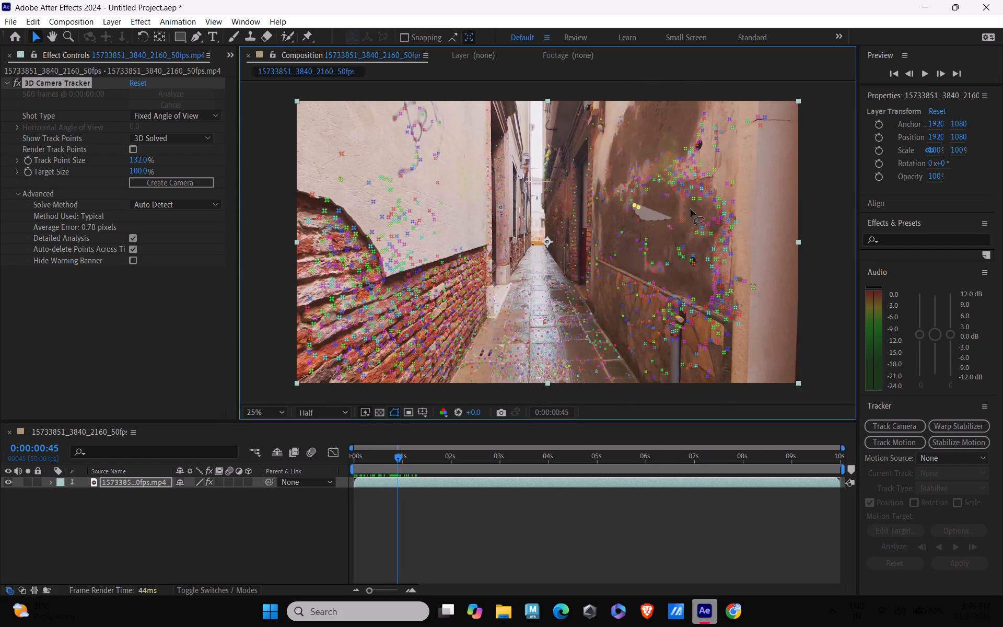
left_click_drag(691, 209, 619, 225)
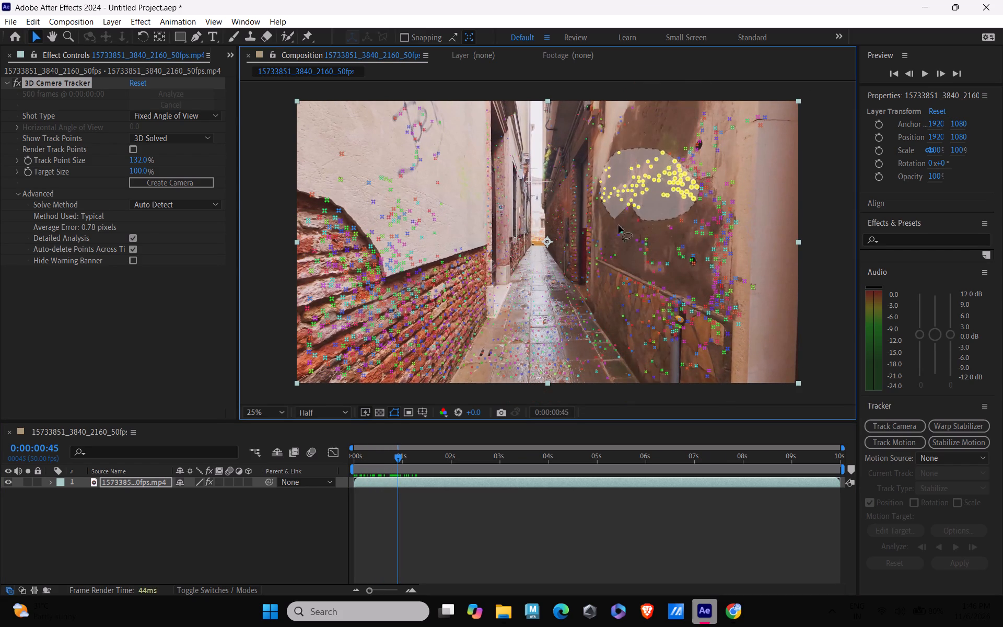
left_click_drag(619, 225, 683, 223)
left_click_drag(623, 230, 687, 221)
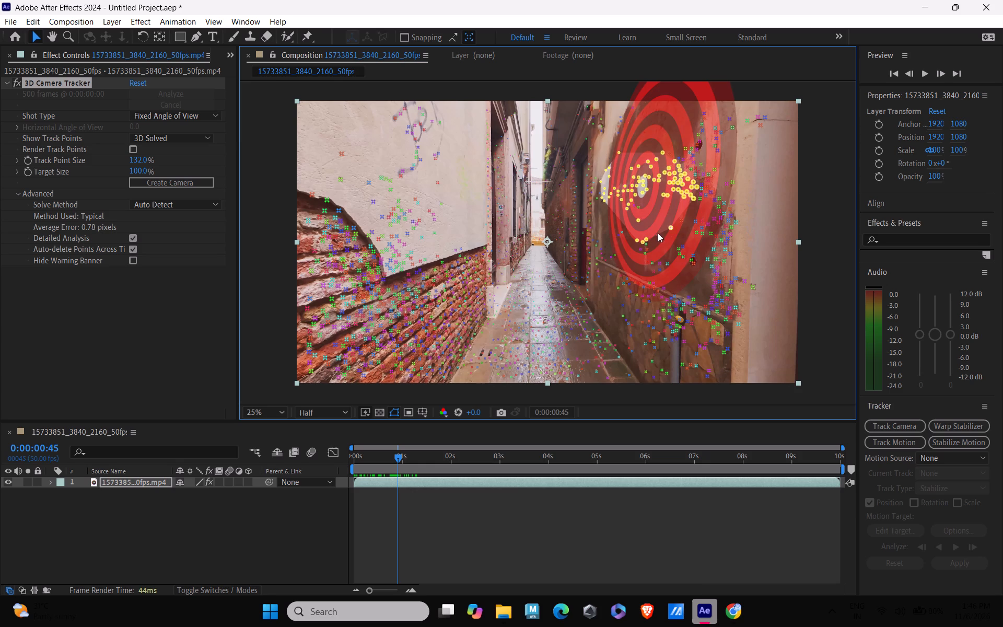
right_click(624, 178)
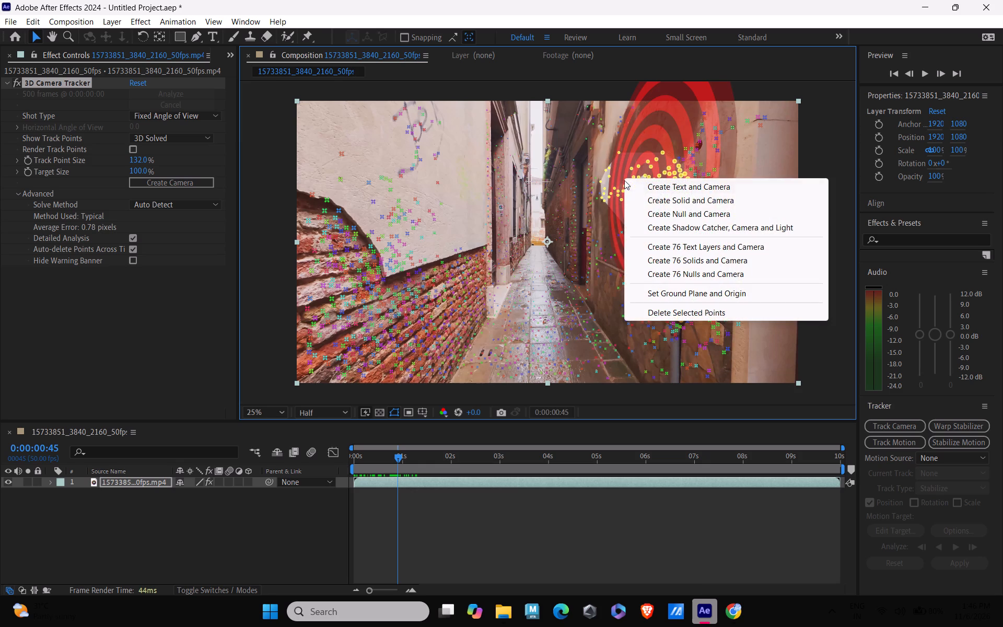
left_click(655, 203)
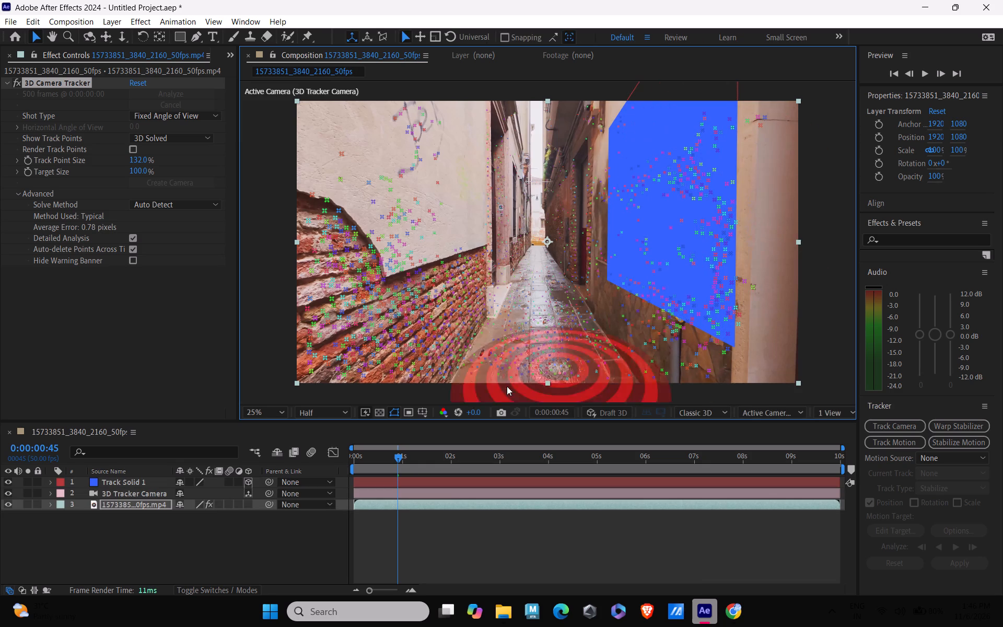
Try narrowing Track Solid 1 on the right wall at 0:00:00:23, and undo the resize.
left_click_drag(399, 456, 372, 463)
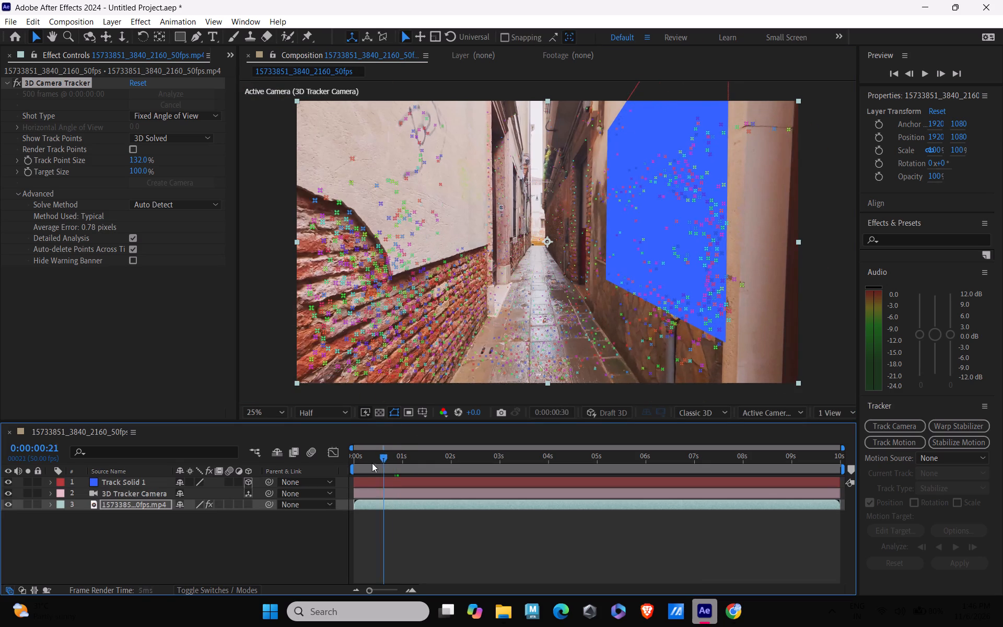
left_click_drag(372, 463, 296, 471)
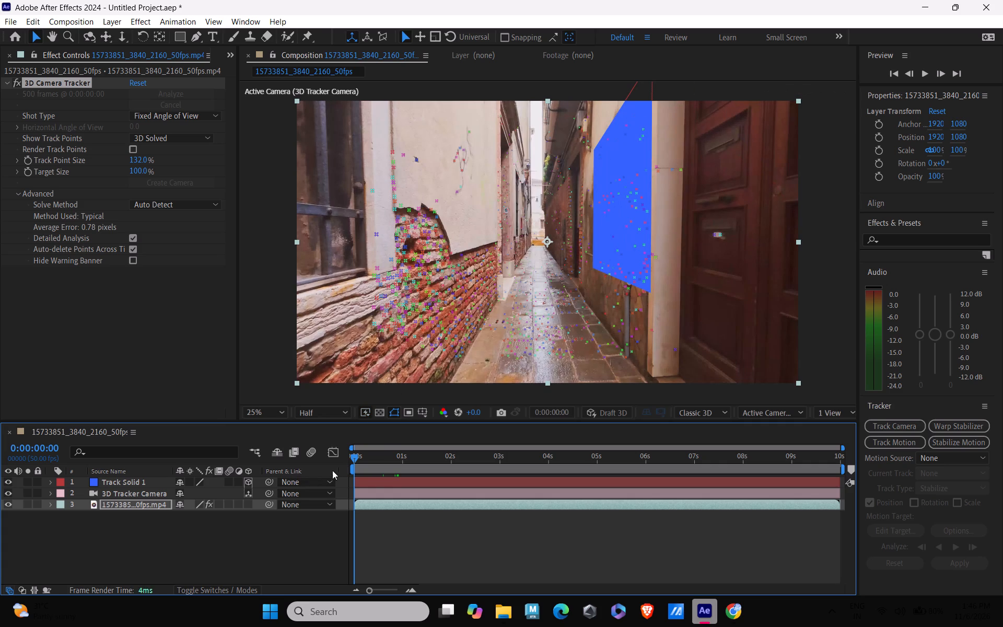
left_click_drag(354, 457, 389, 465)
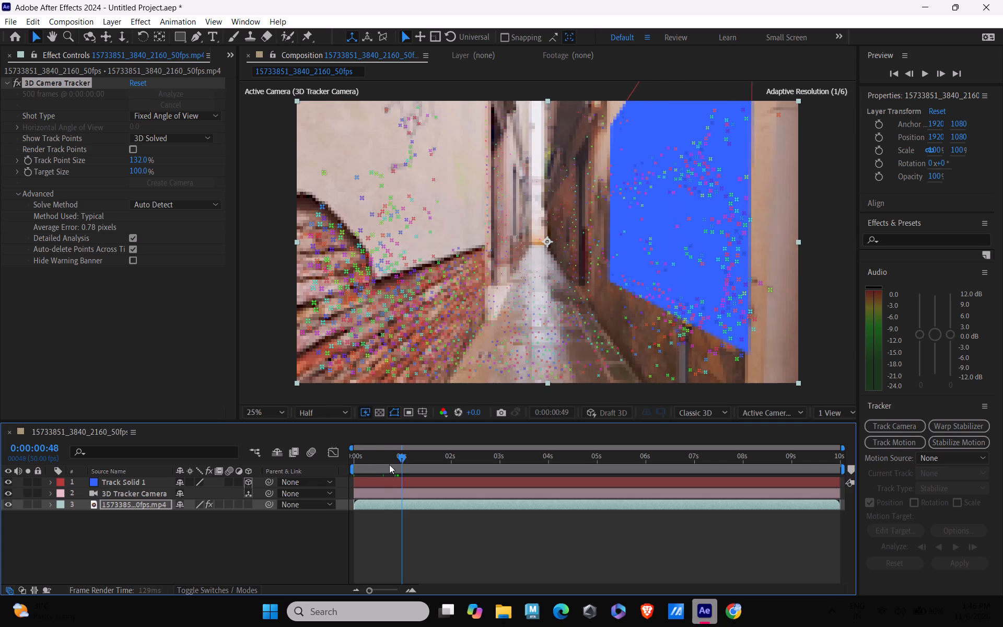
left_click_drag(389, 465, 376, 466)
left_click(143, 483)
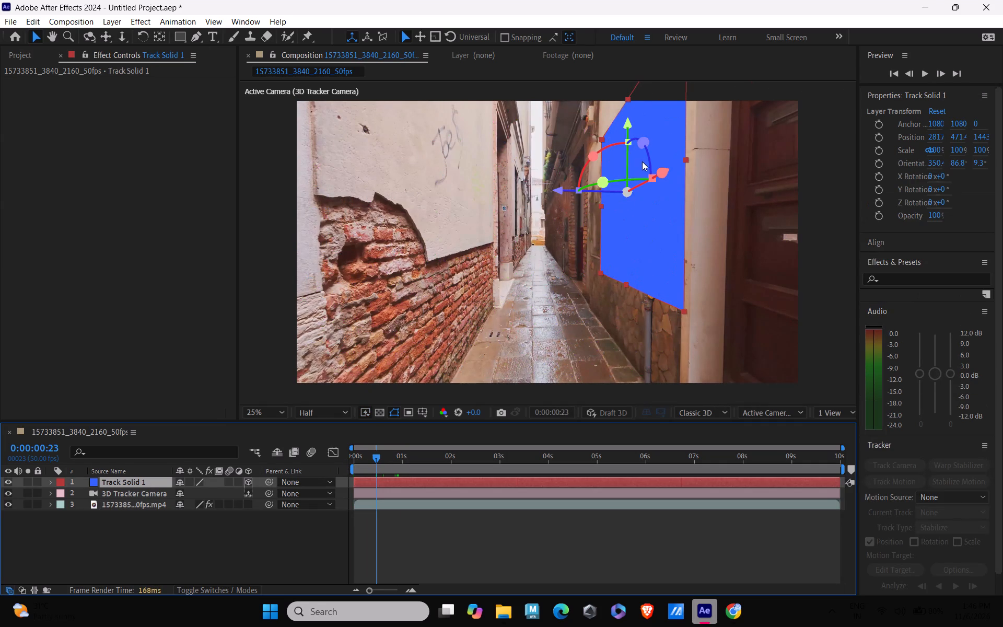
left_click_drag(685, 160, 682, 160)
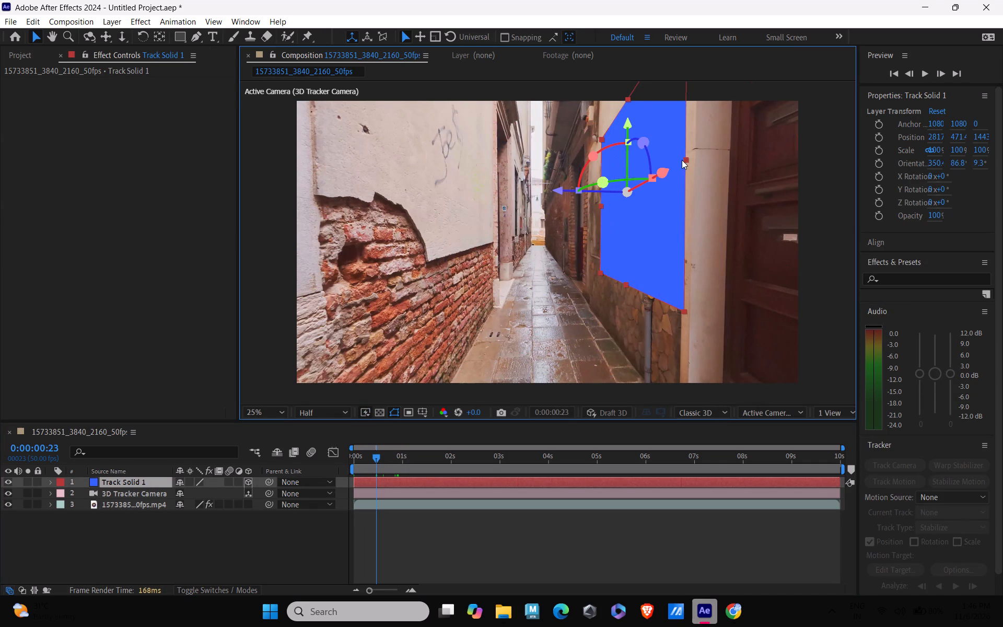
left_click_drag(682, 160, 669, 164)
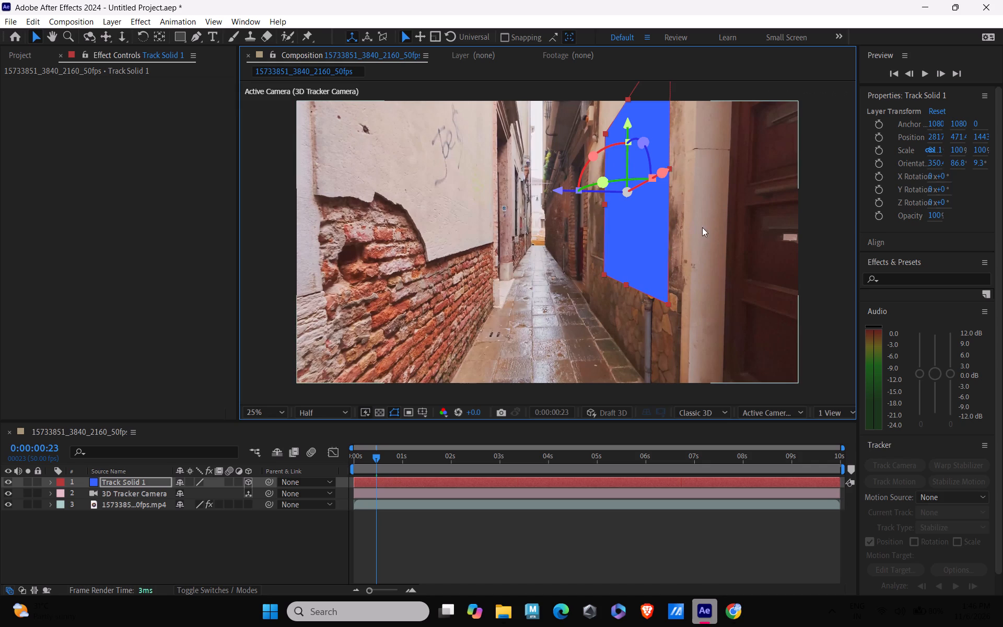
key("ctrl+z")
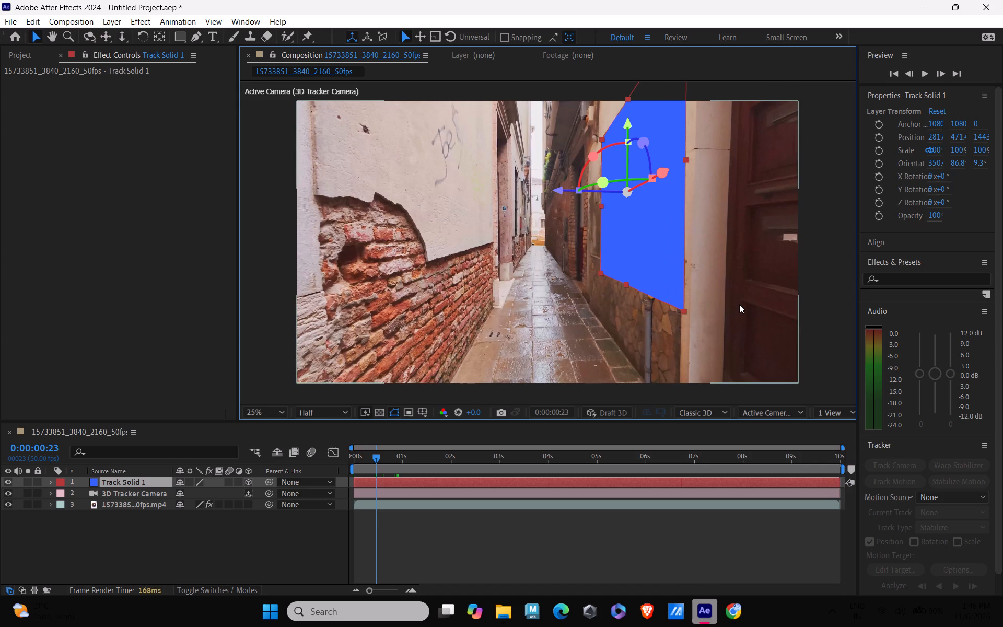
Open Track Solid 1 in the layer view and inspect the 3D Tracker Camera's settings without changing them.
double_click(125, 479)
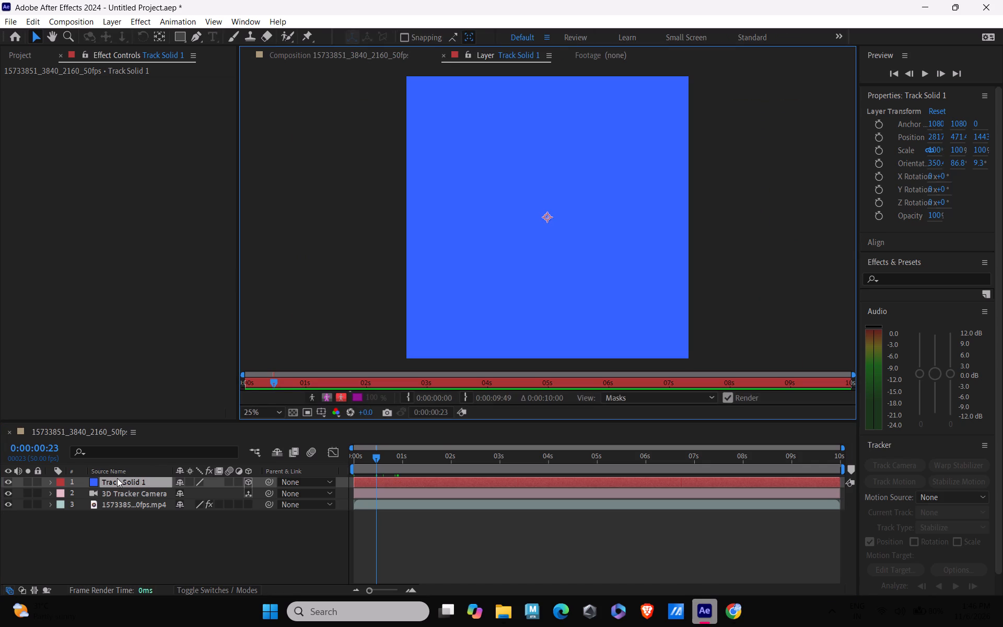
double_click(116, 481)
left_click(115, 493)
left_click(122, 515)
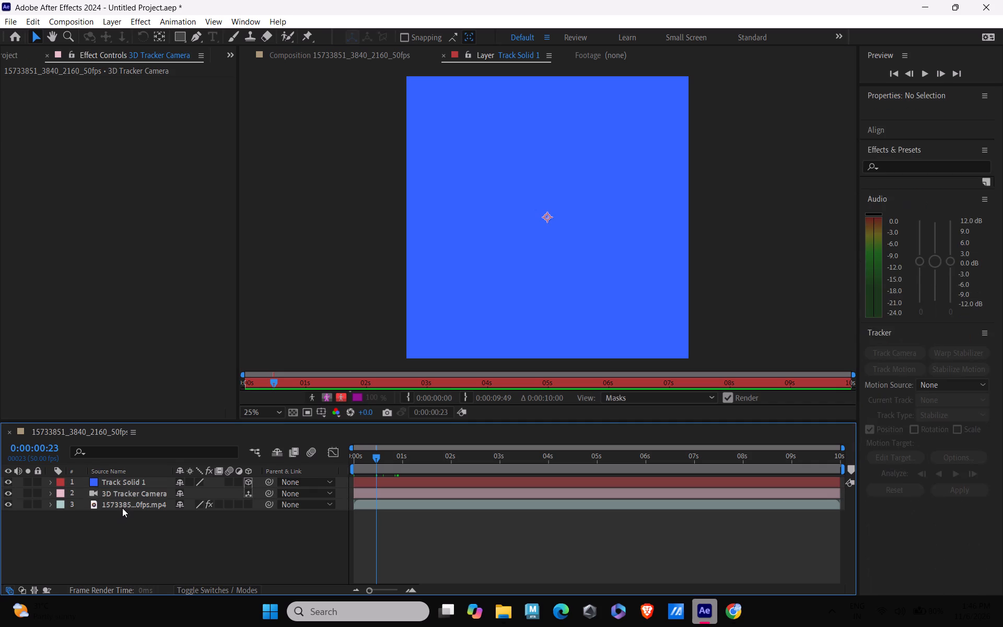
left_click(122, 508)
left_click(113, 475)
triple_click(114, 480)
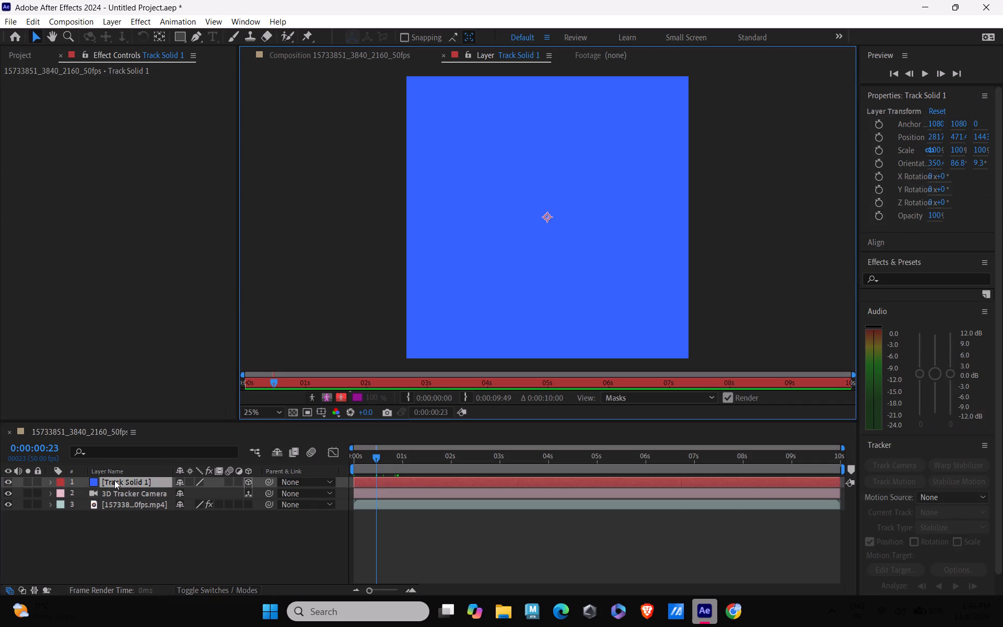
double_click(94, 482)
double_click(118, 495)
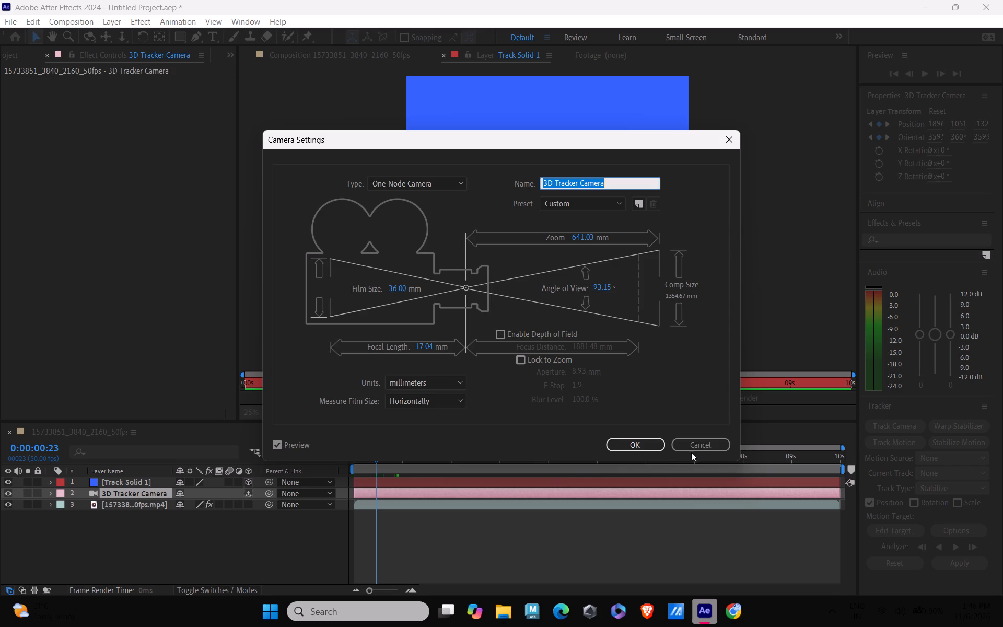
left_click(691, 448)
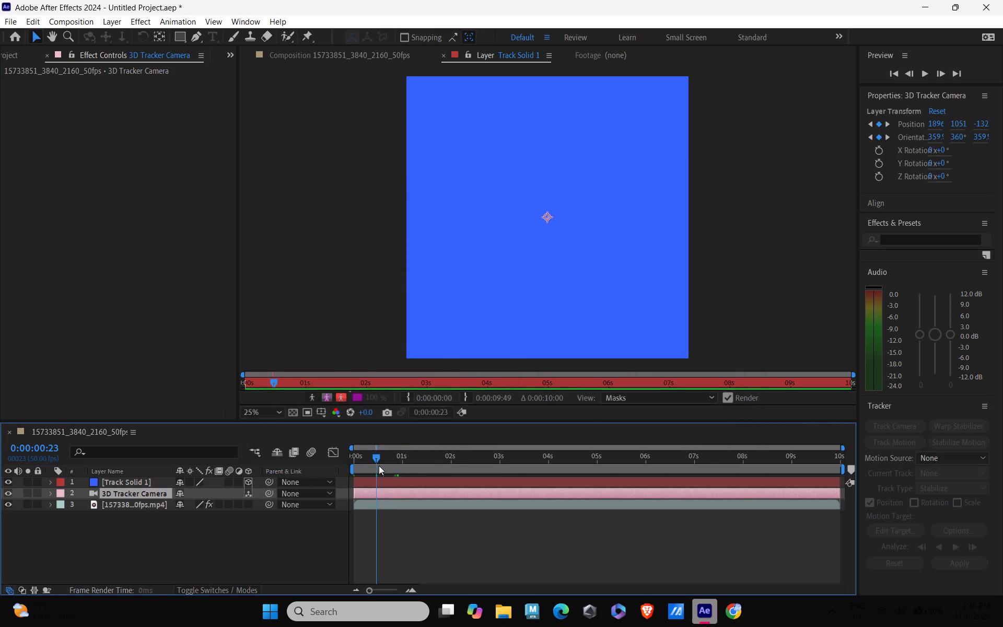
Open the alley footage layer in the layer view and examine its opening frames and 3D Camera Tracker effect.
left_click_drag(372, 459, 342, 471)
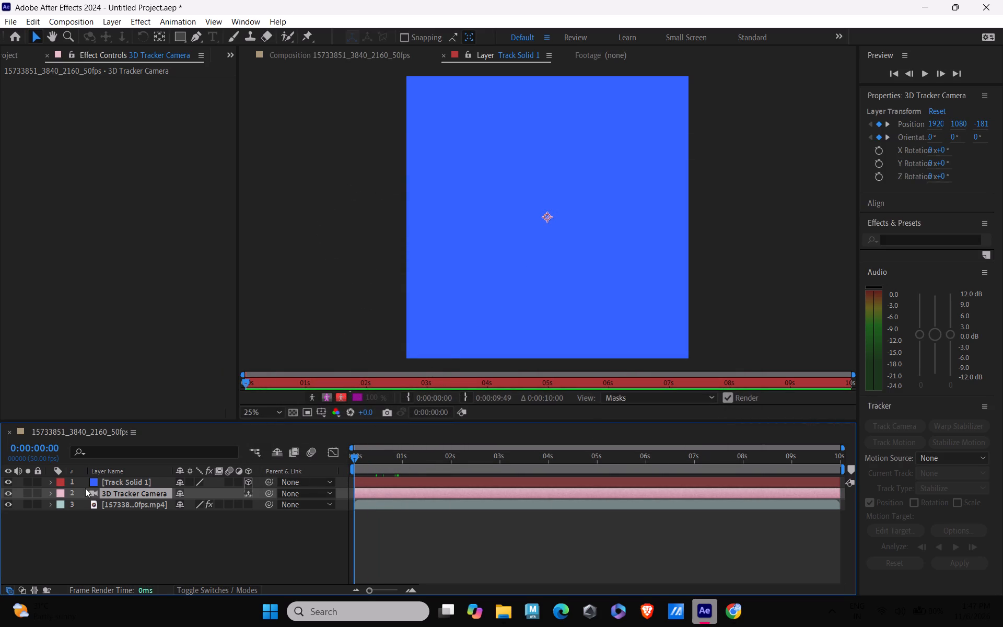
left_click(124, 504)
double_click(125, 504)
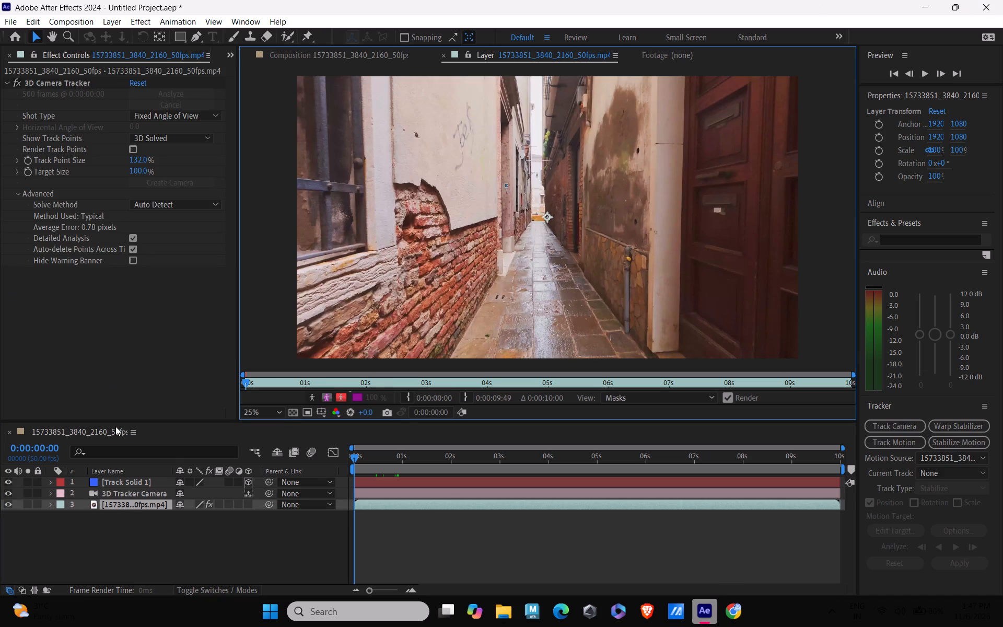
left_click(113, 480)
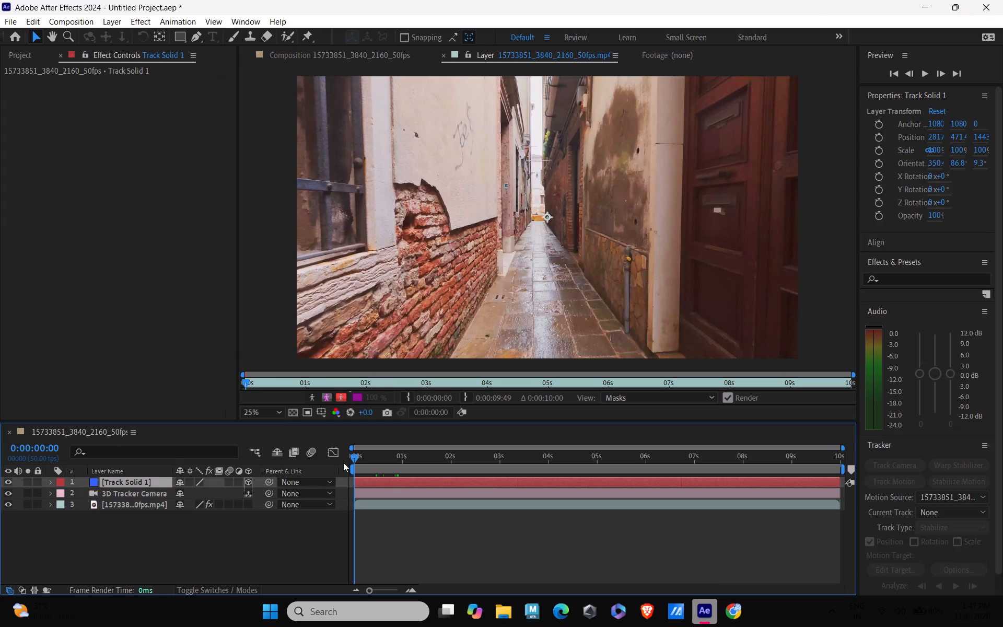
left_click_drag(353, 455, 360, 453)
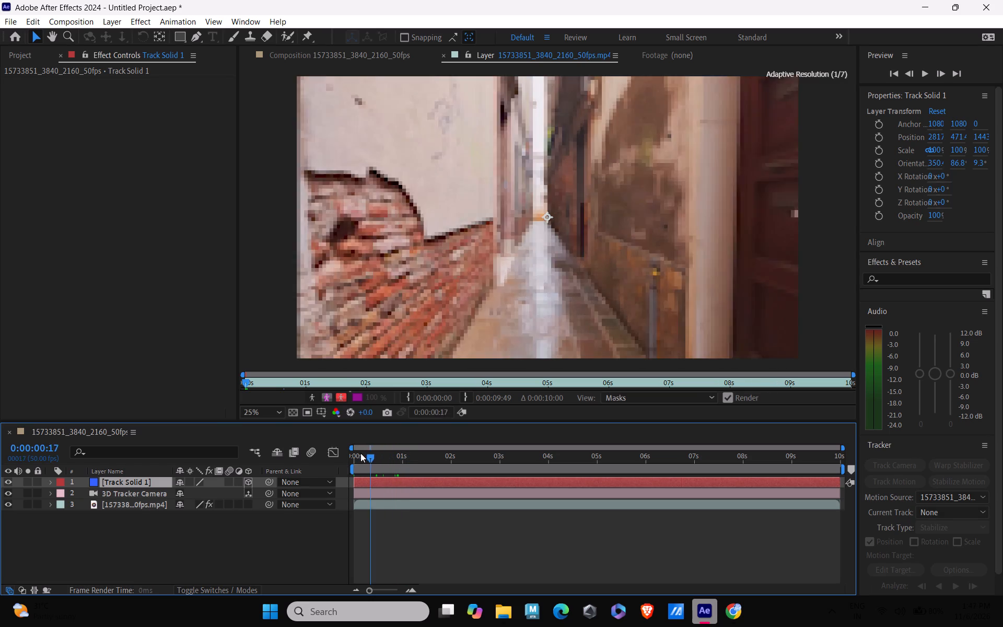
left_click_drag(360, 453, 340, 454)
left_click(102, 59)
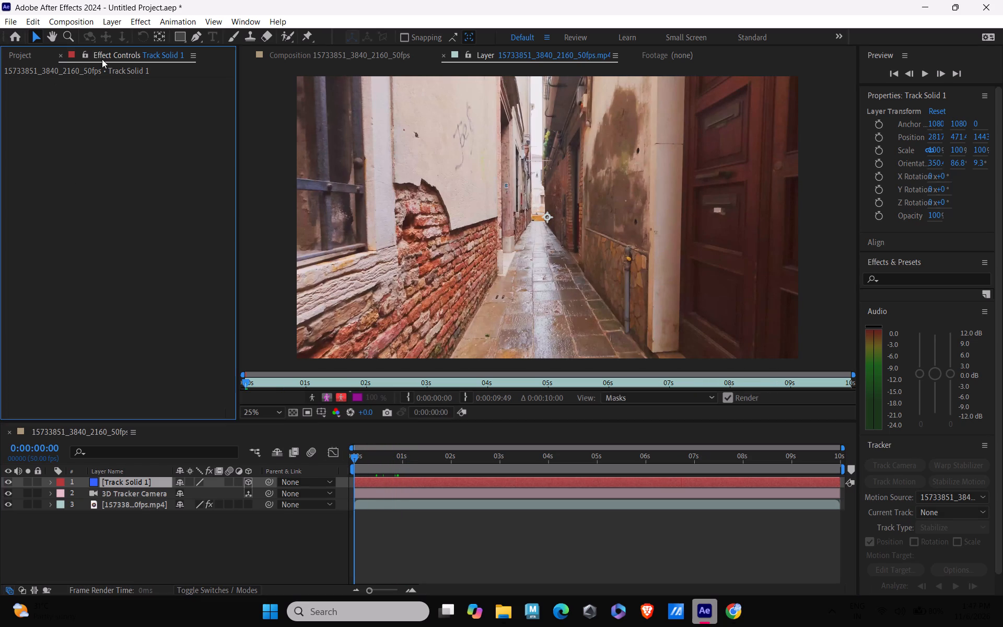
left_click(102, 59)
left_click(102, 57)
double_click(119, 499)
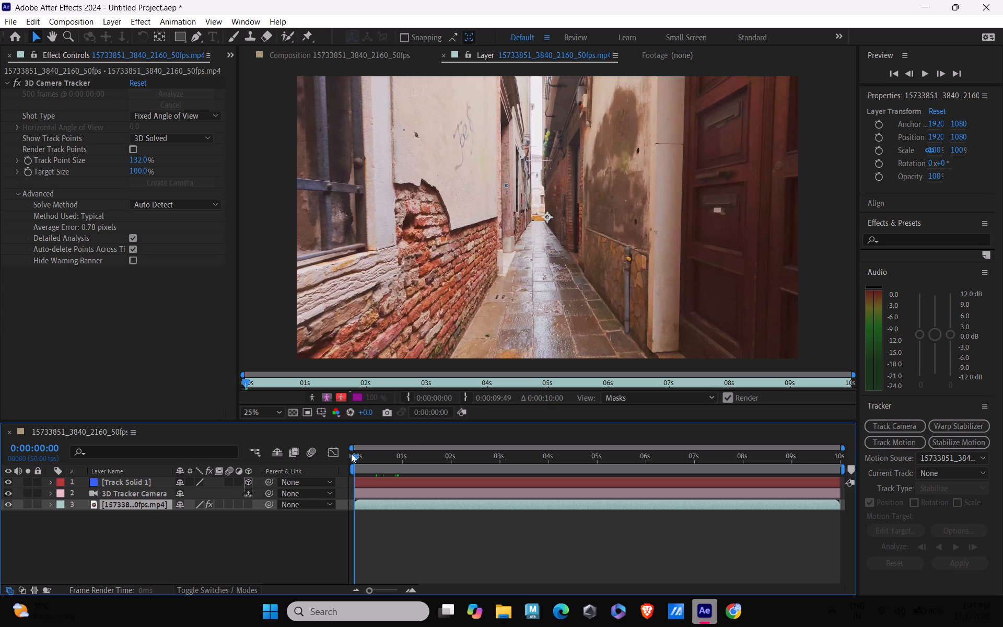
Examine the first second of the alley footage in the layer view, checking both the footage and Track Solid 1 layers.
left_click_drag(351, 454, 369, 454)
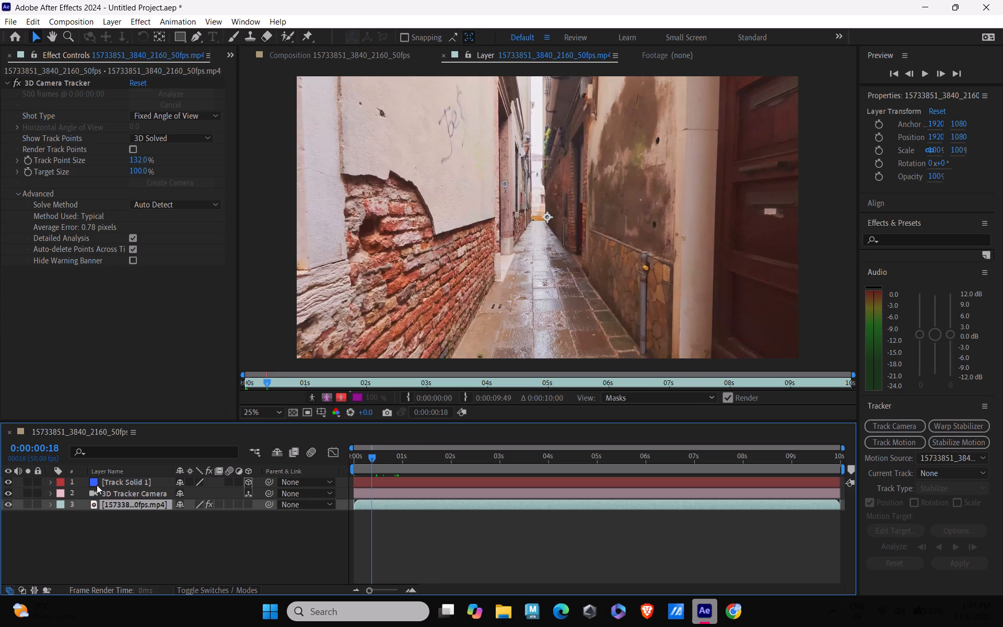
left_click(115, 479)
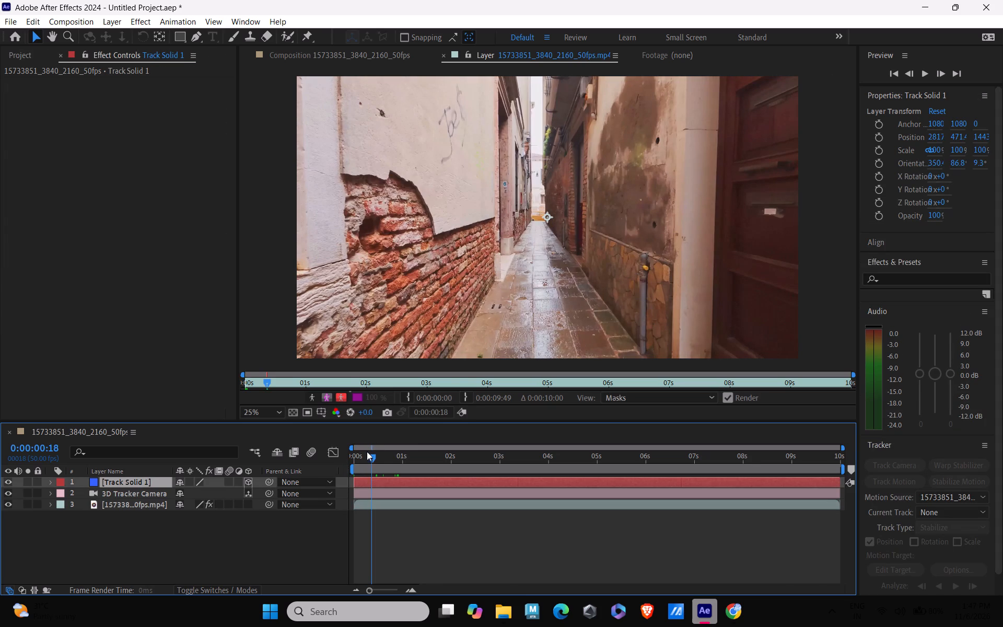
left_click_drag(368, 451, 395, 451)
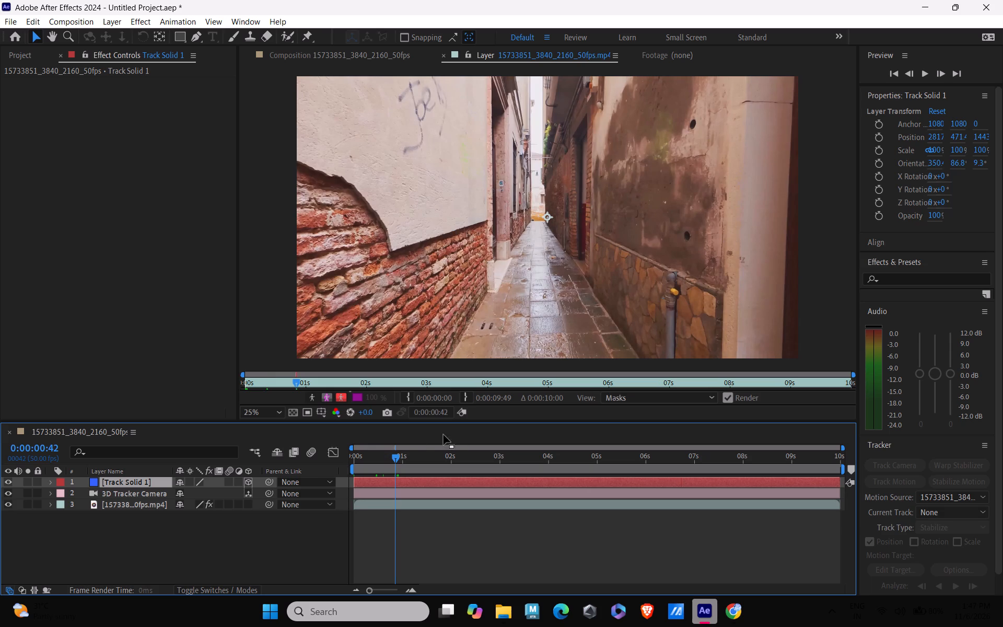
left_click(669, 179)
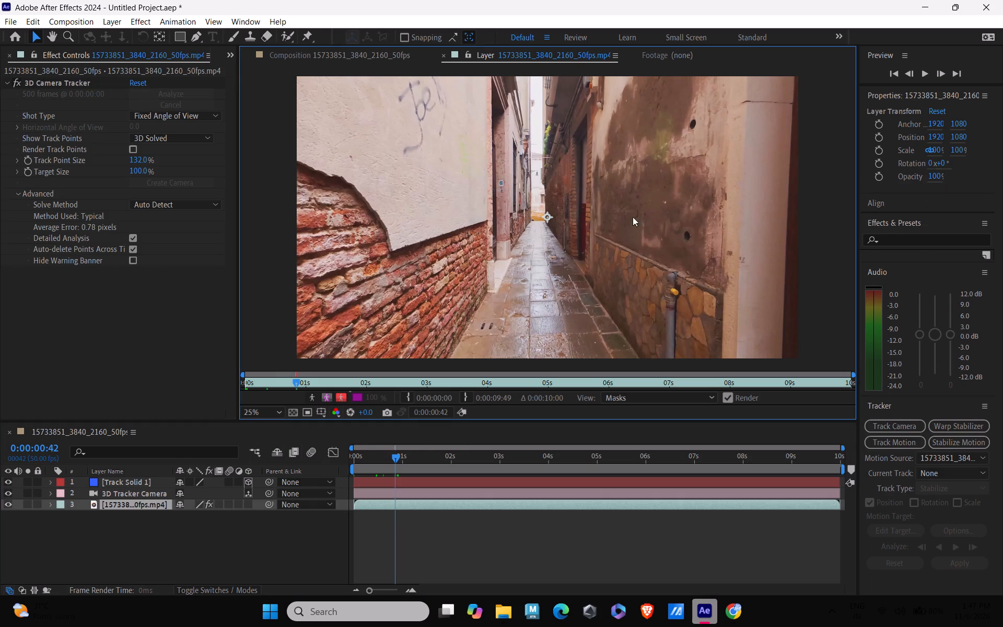
left_click_drag(400, 456, 363, 459)
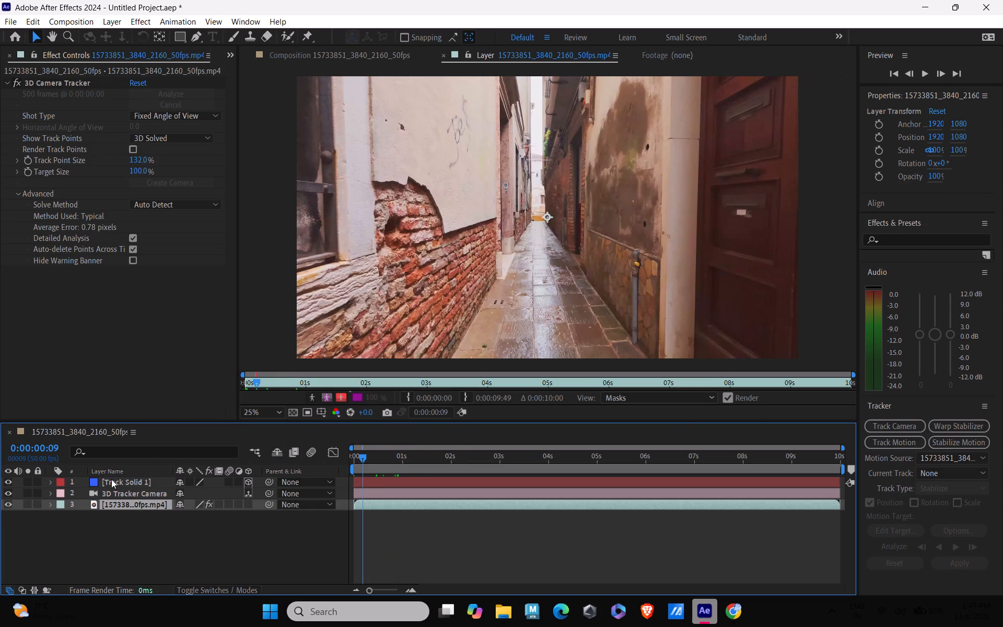
left_click(111, 479)
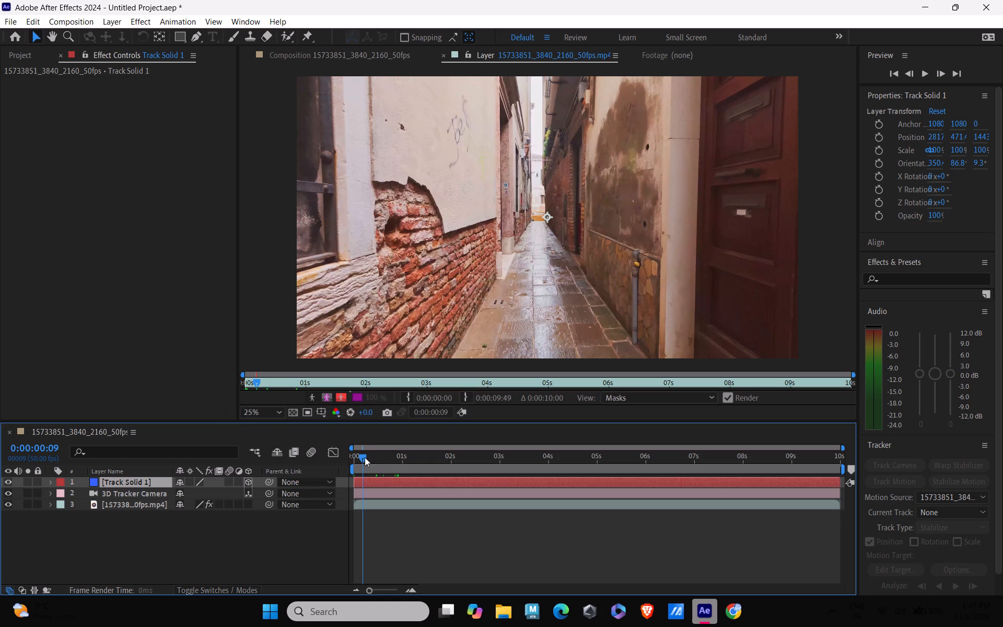
left_click_drag(364, 457, 371, 465)
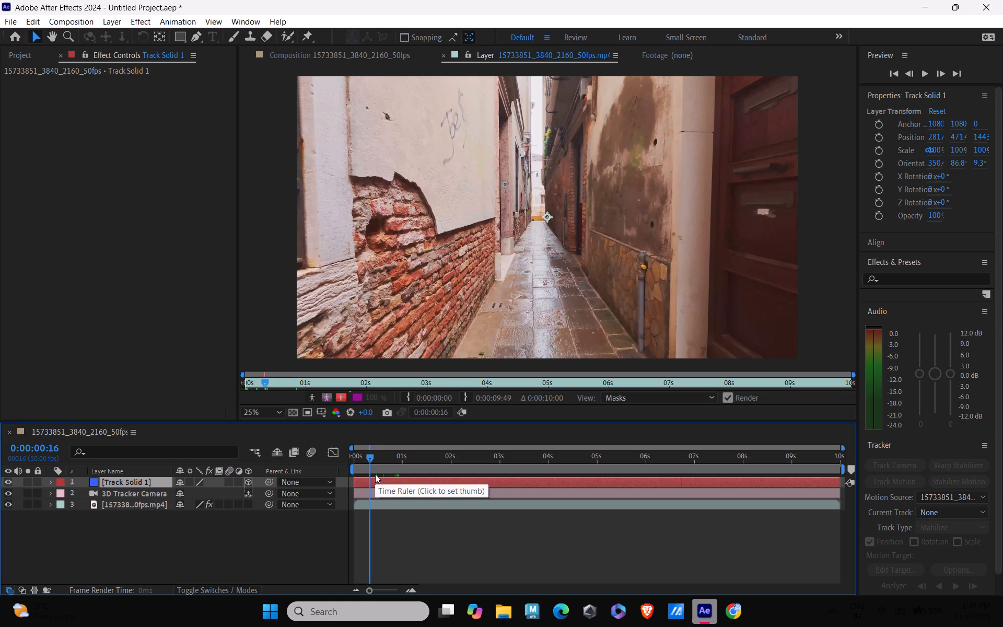
left_click(138, 506)
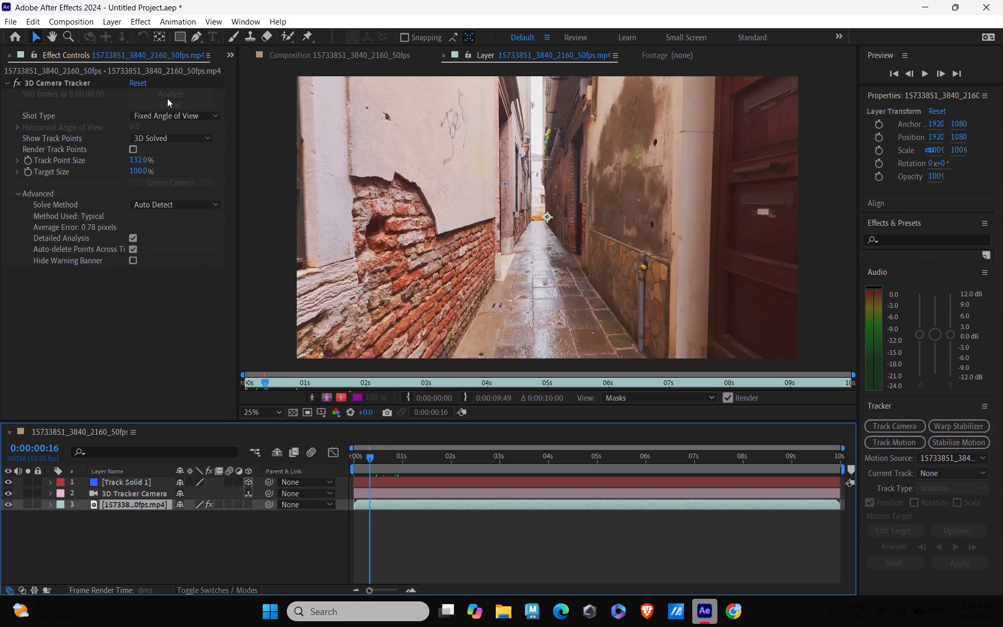
left_click_drag(614, 173, 632, 182)
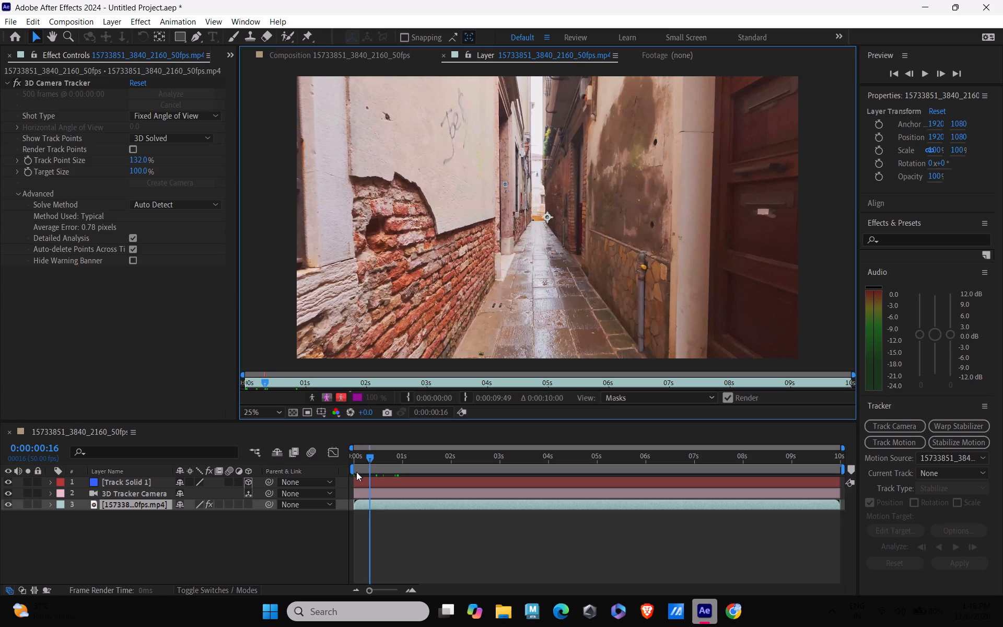
left_click_drag(370, 458, 337, 466)
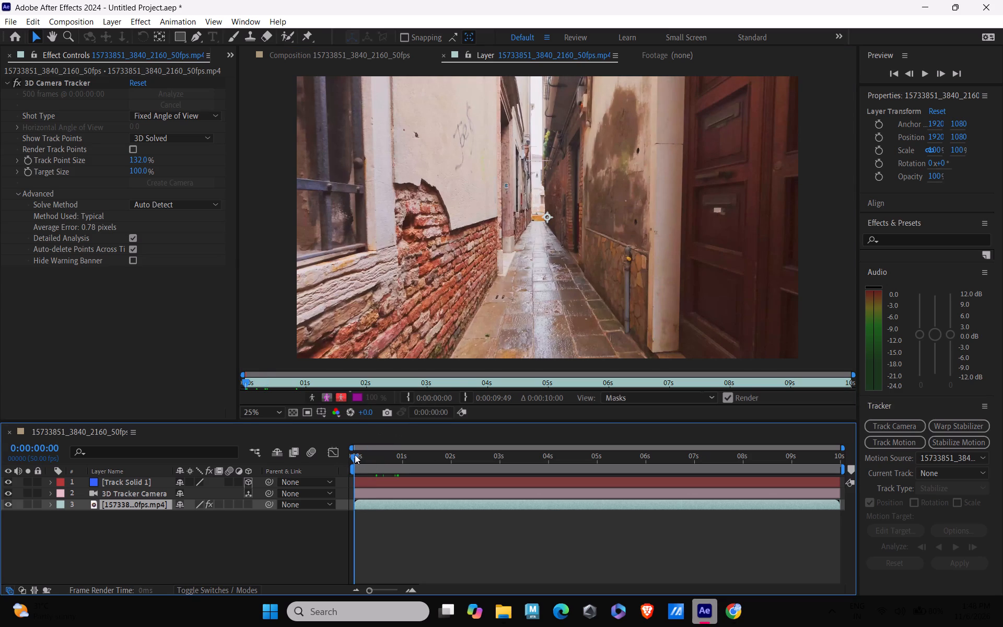
left_click_drag(355, 455, 375, 458)
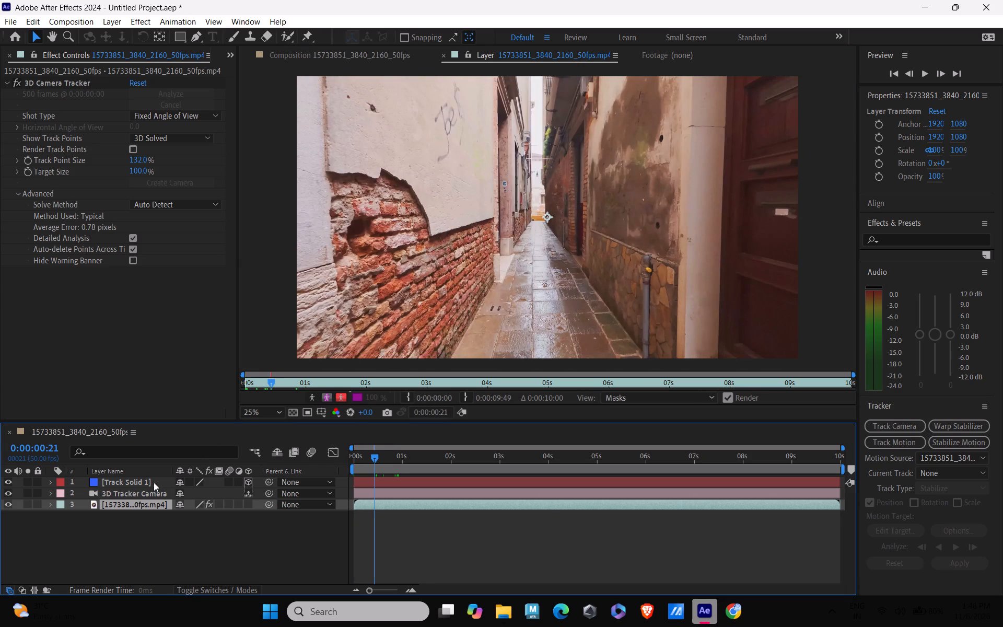
Open Track Solid 1 and the alley footage in turn in the layer view to compare them at 0:00:00:21.
left_click(137, 482)
double_click(137, 482)
double_click(146, 482)
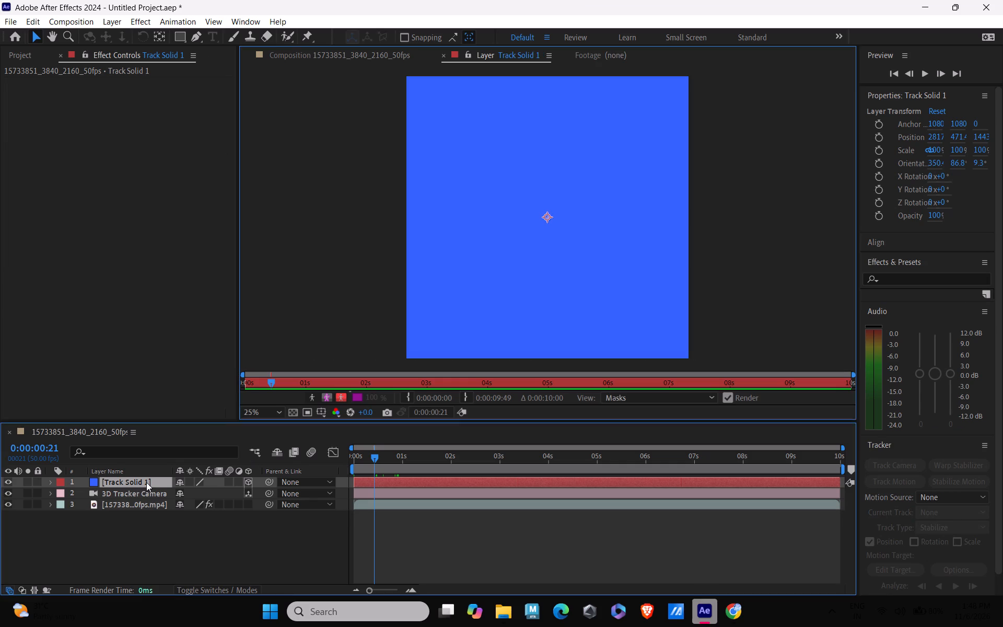
triple_click(139, 506)
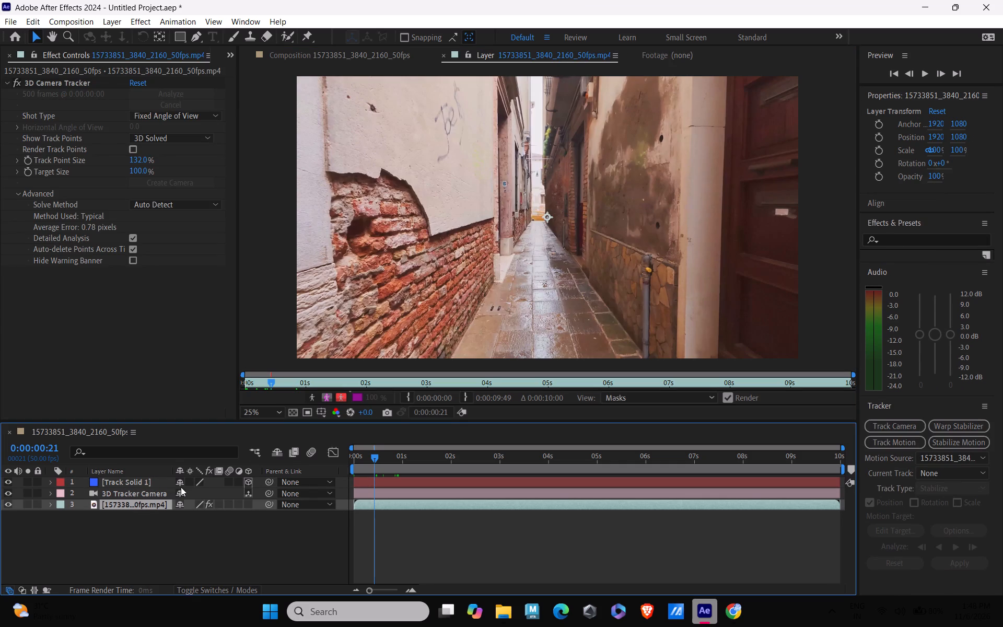
left_click(143, 482)
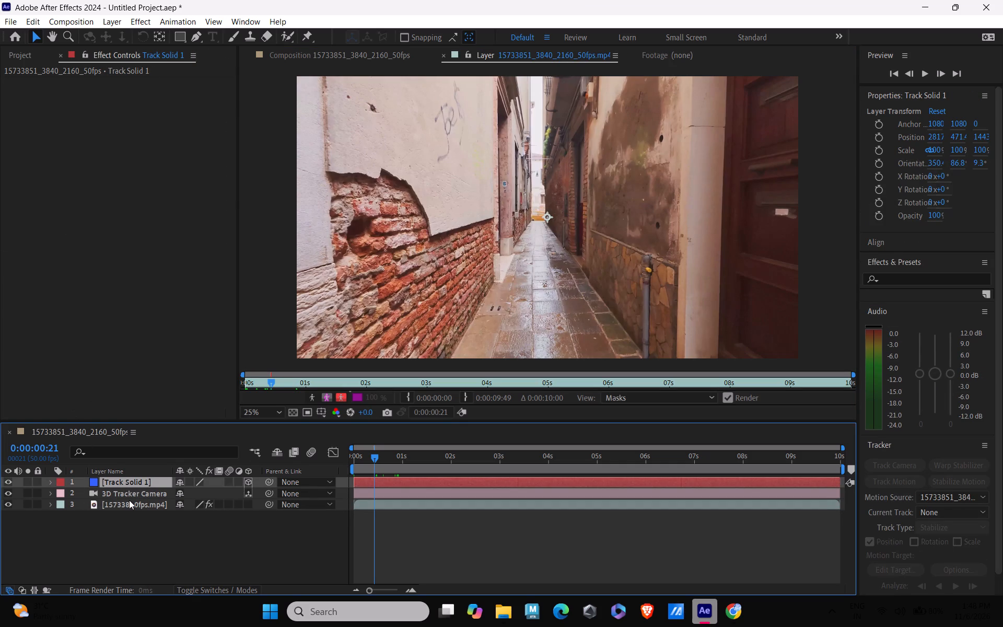
left_click(127, 502)
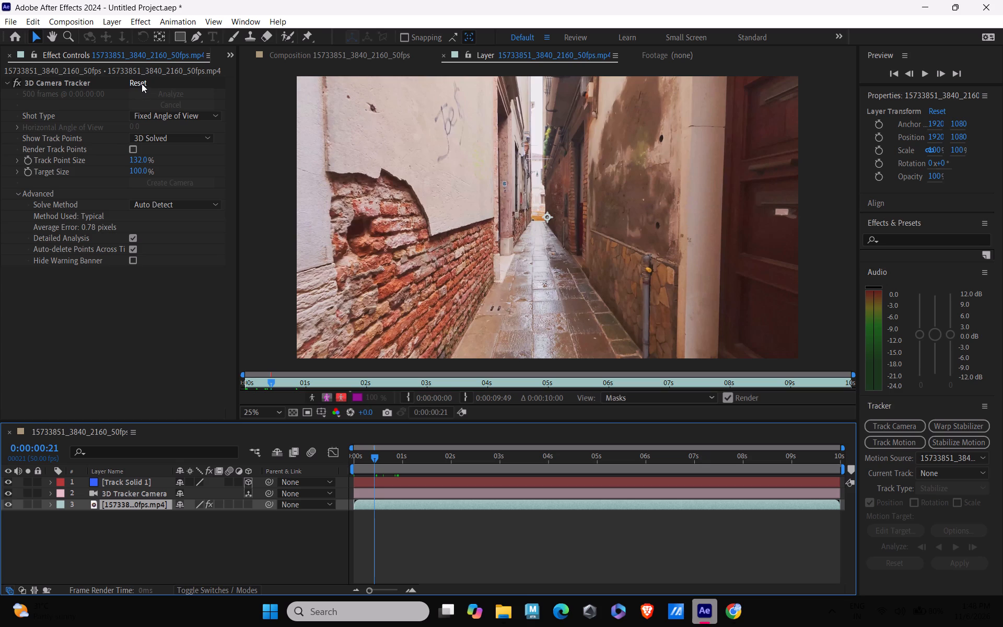
left_click(146, 479)
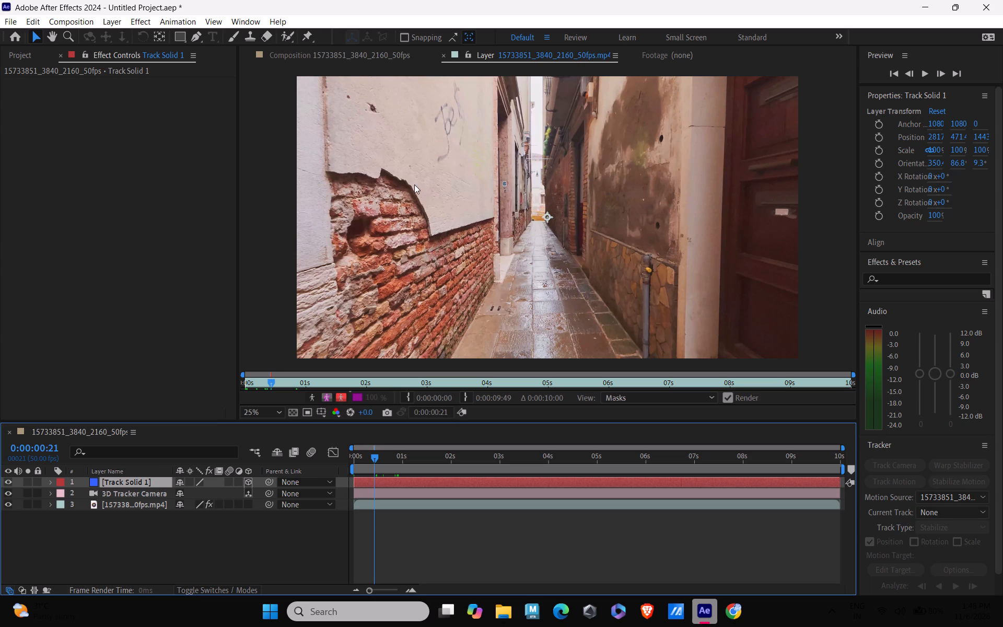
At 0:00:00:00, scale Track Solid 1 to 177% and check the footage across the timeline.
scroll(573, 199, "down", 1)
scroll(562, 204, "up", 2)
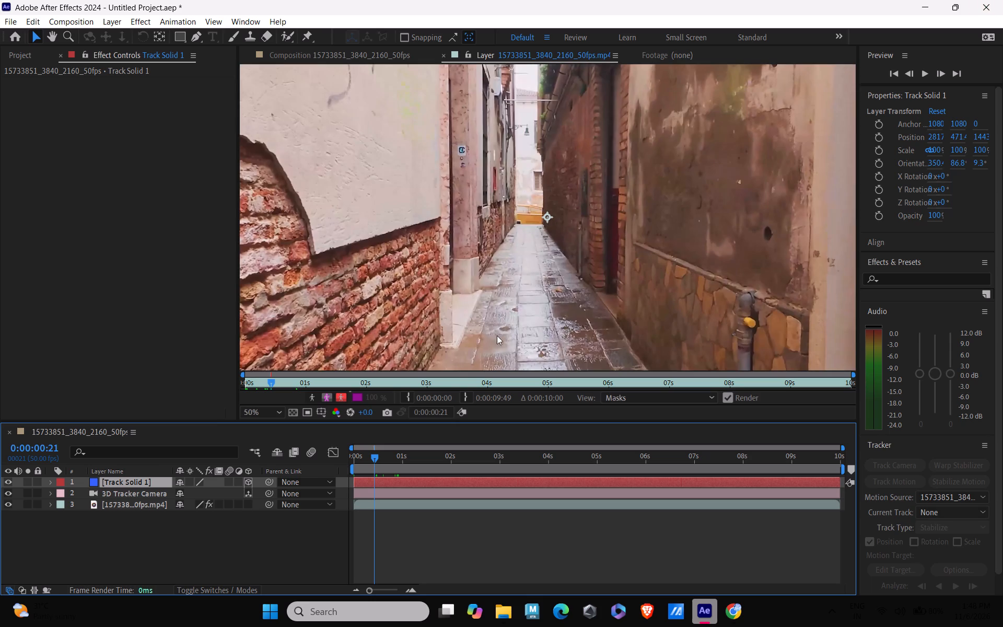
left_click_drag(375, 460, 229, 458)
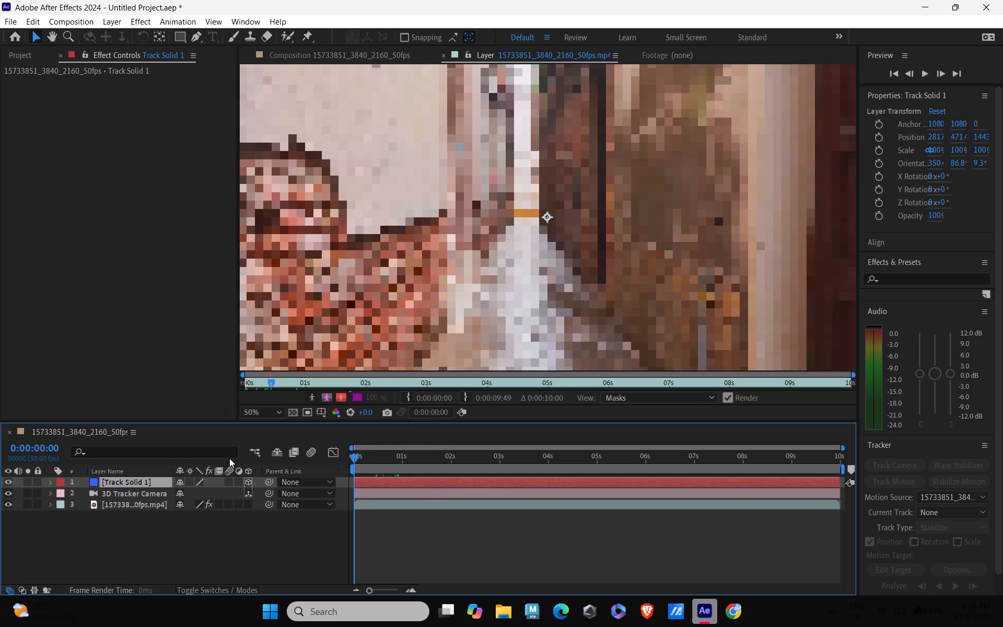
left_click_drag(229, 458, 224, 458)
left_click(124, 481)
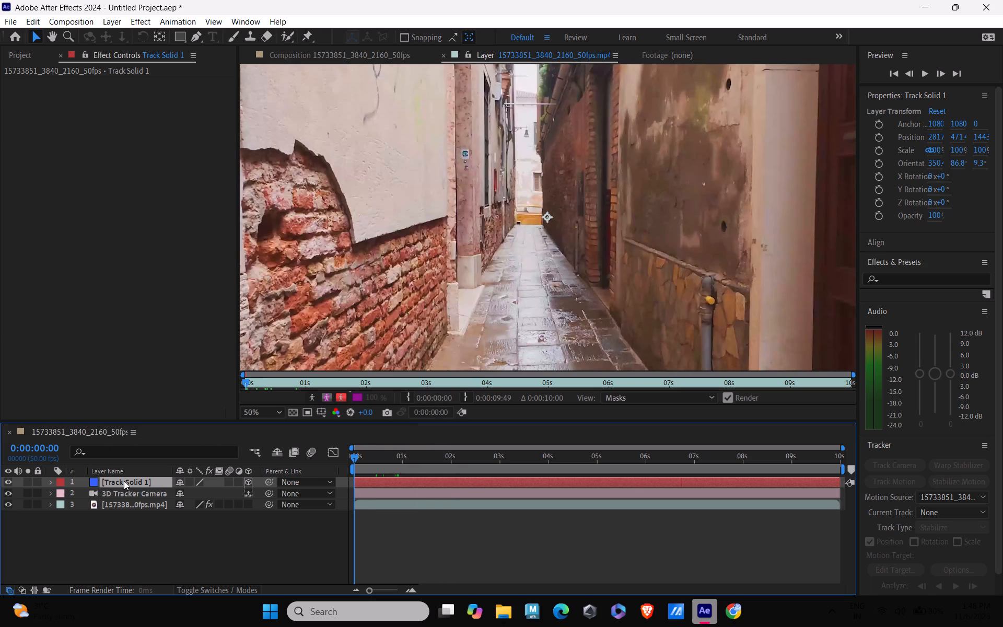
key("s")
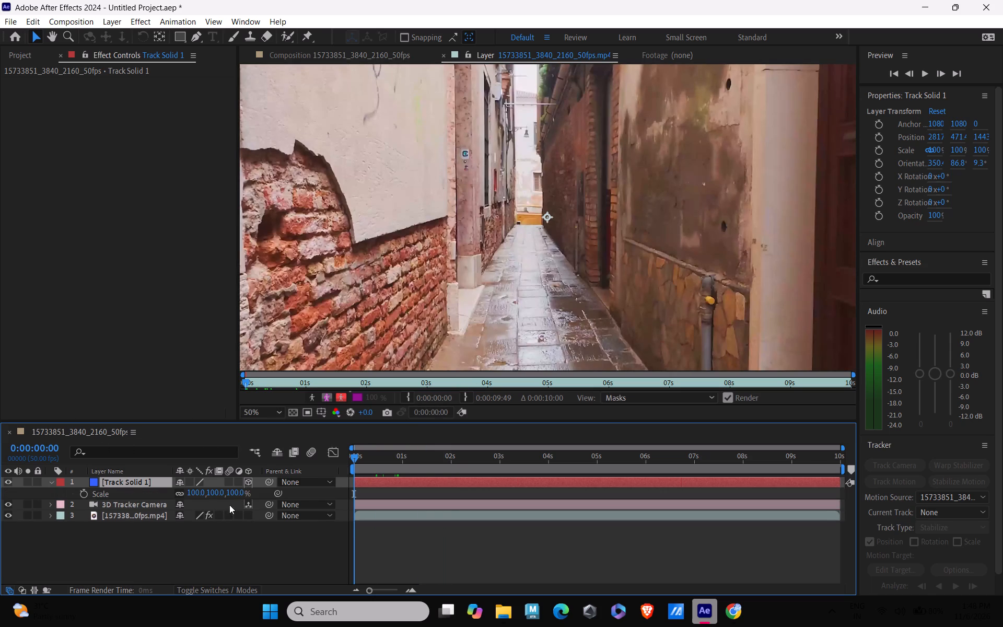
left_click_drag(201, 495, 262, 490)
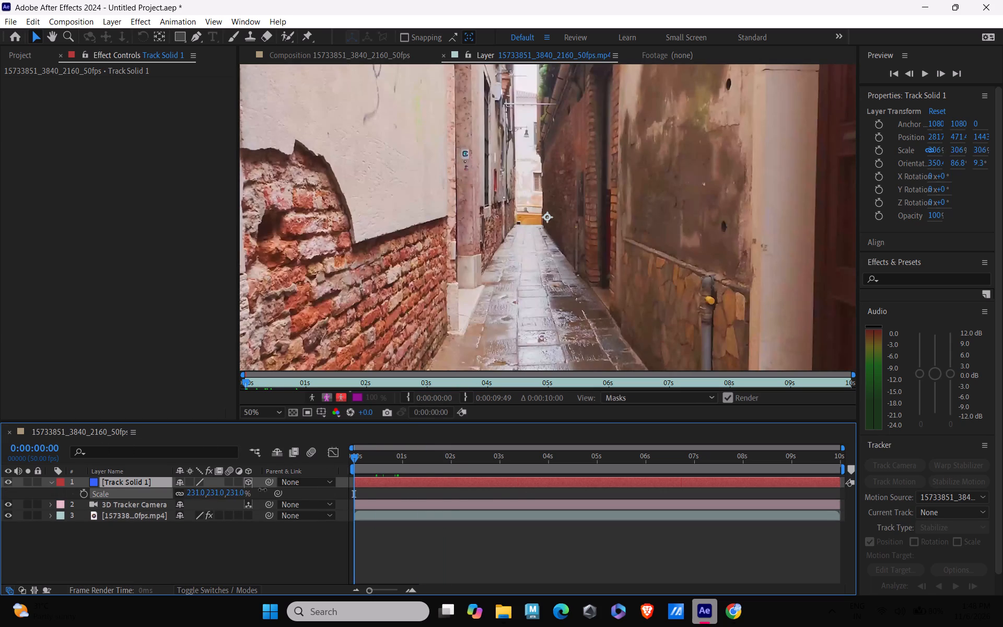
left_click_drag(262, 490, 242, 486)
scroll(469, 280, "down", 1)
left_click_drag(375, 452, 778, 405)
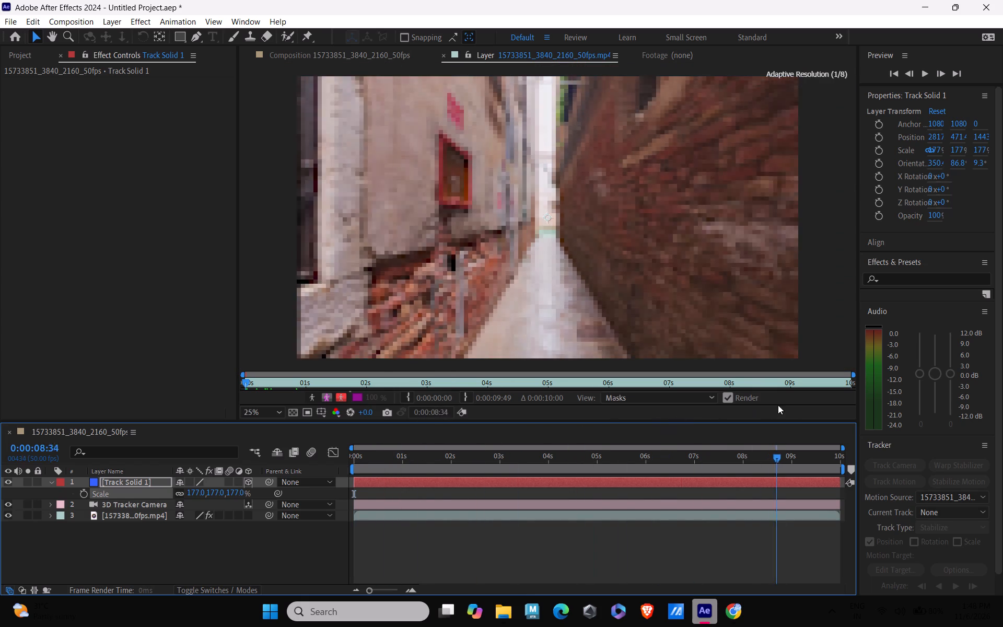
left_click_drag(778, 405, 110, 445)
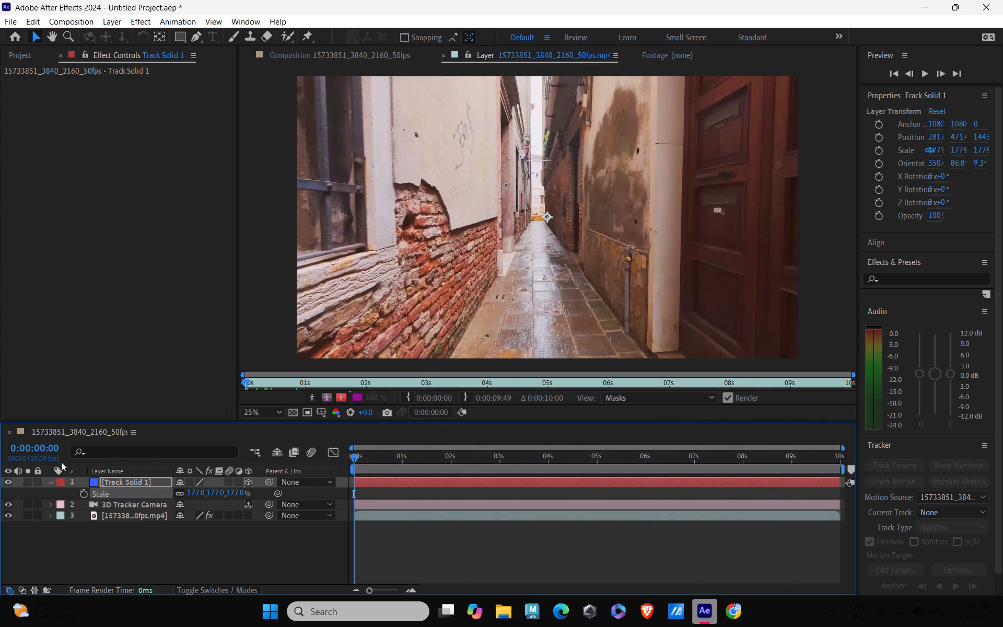
Select the alley footage's 3D Camera Tracker effect and return to the composition view to inspect the track points and solid.
left_click(123, 482)
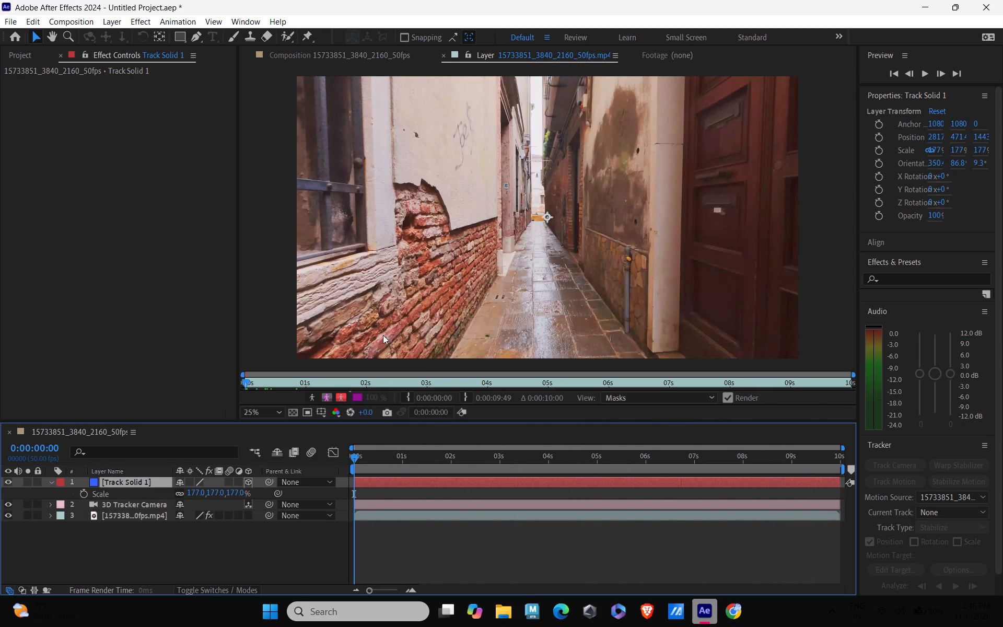
left_click(129, 516)
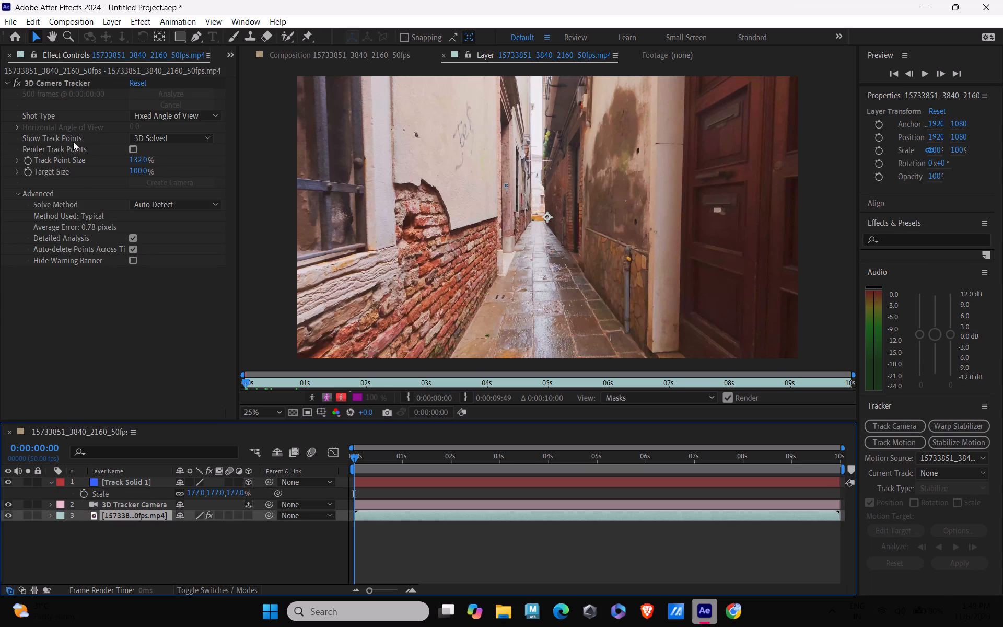
left_click(62, 78)
left_click(53, 82)
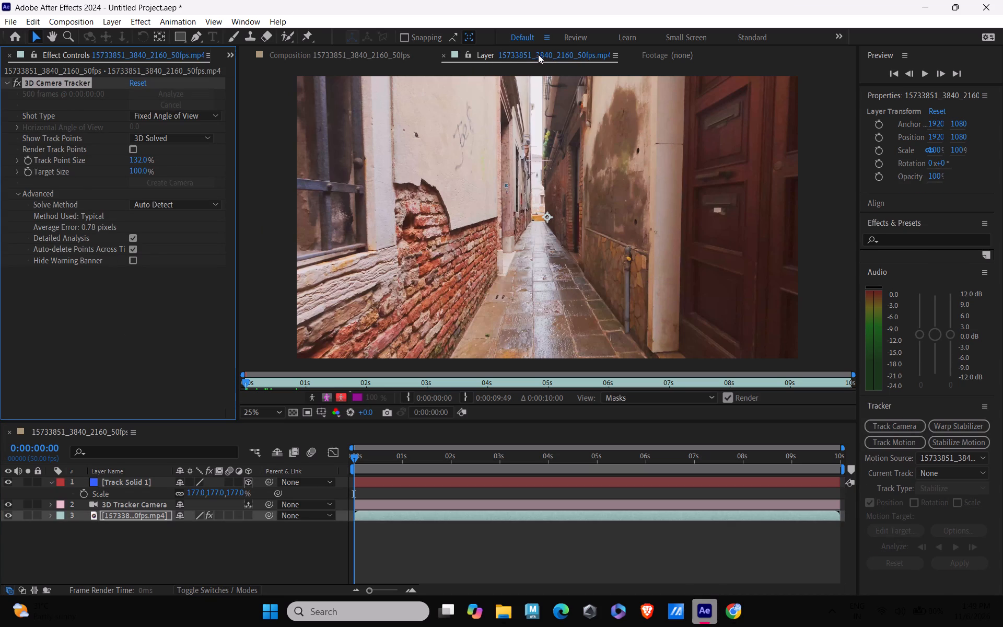
left_click(331, 54)
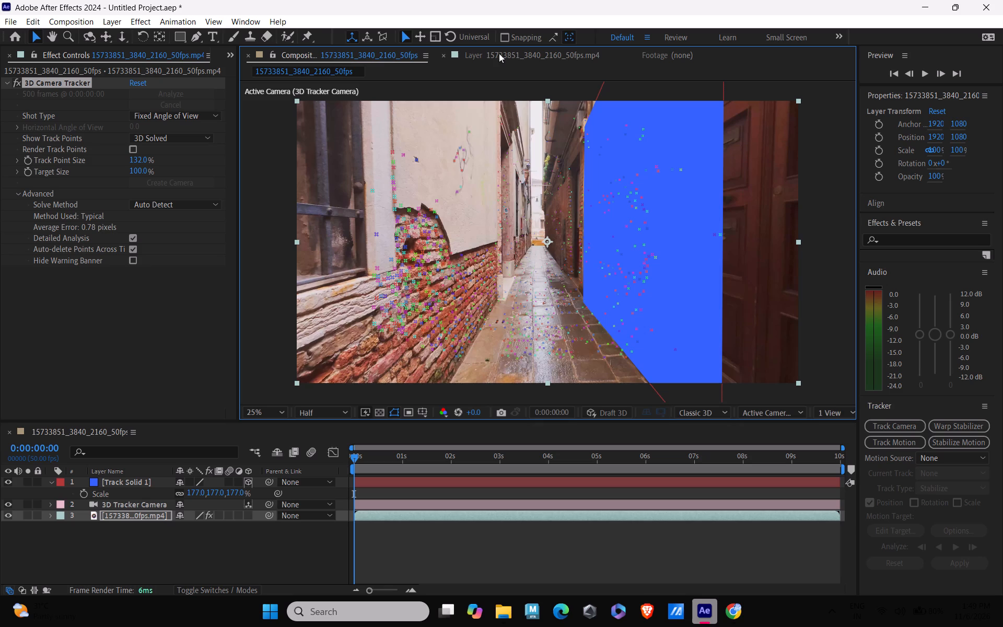
left_click(508, 54)
left_click(356, 51)
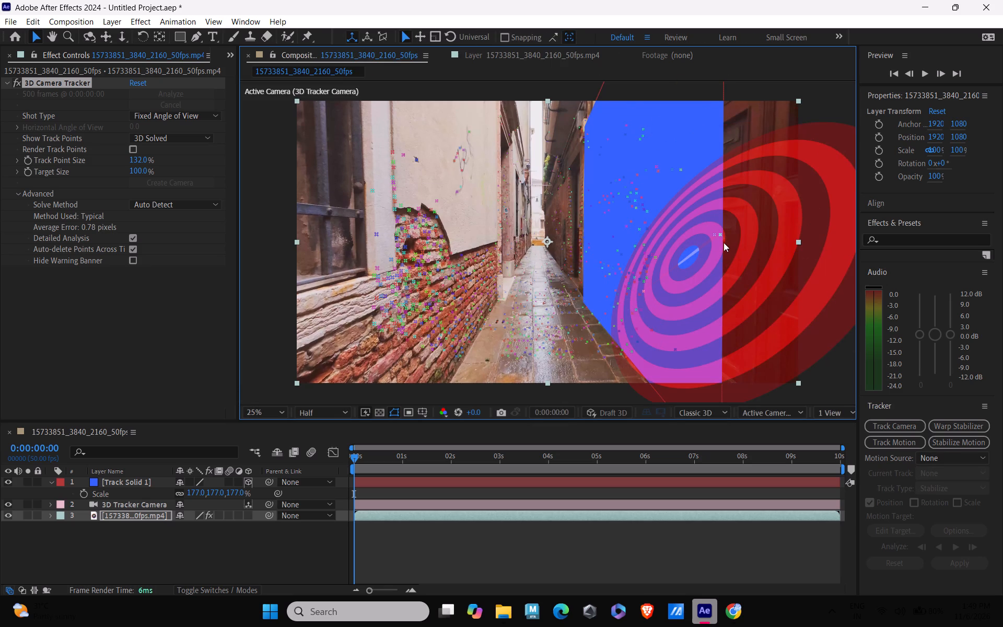
left_click_drag(724, 239, 696, 252)
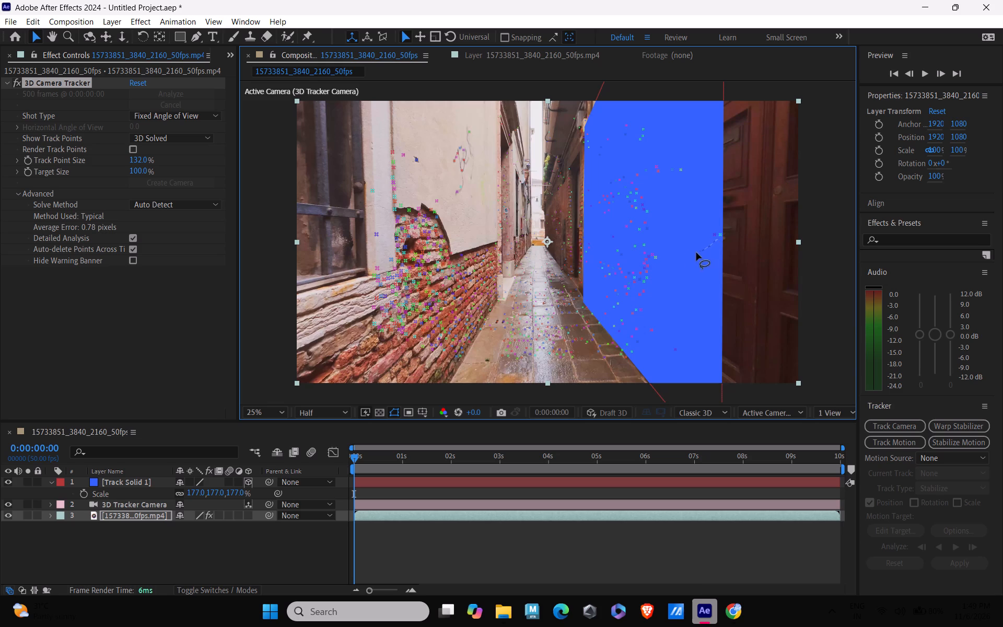
left_click_drag(696, 252, 689, 254)
scroll(535, 289, "down", 1)
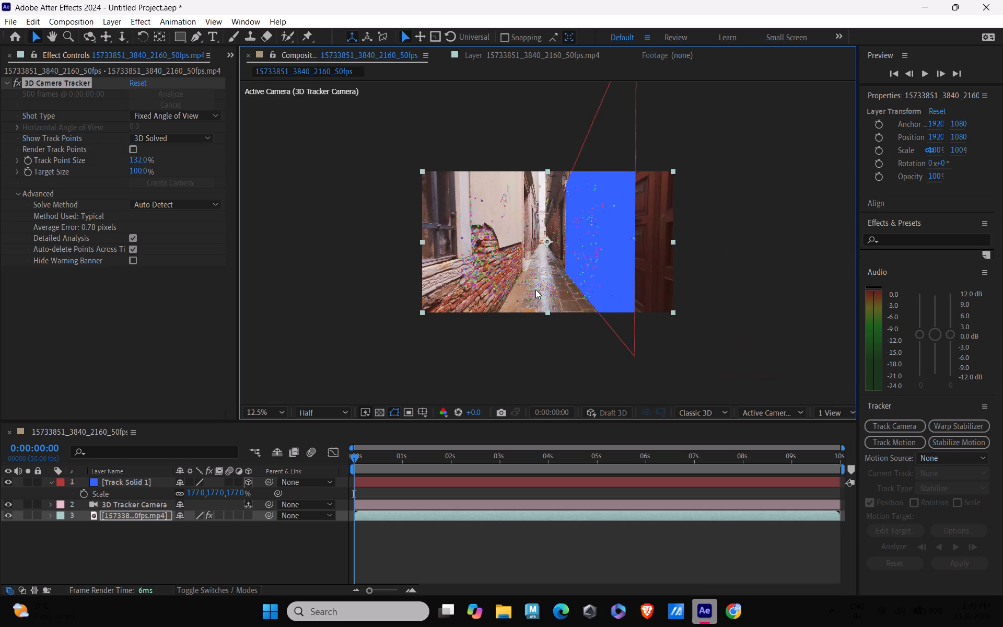
scroll(535, 289, "up", 1)
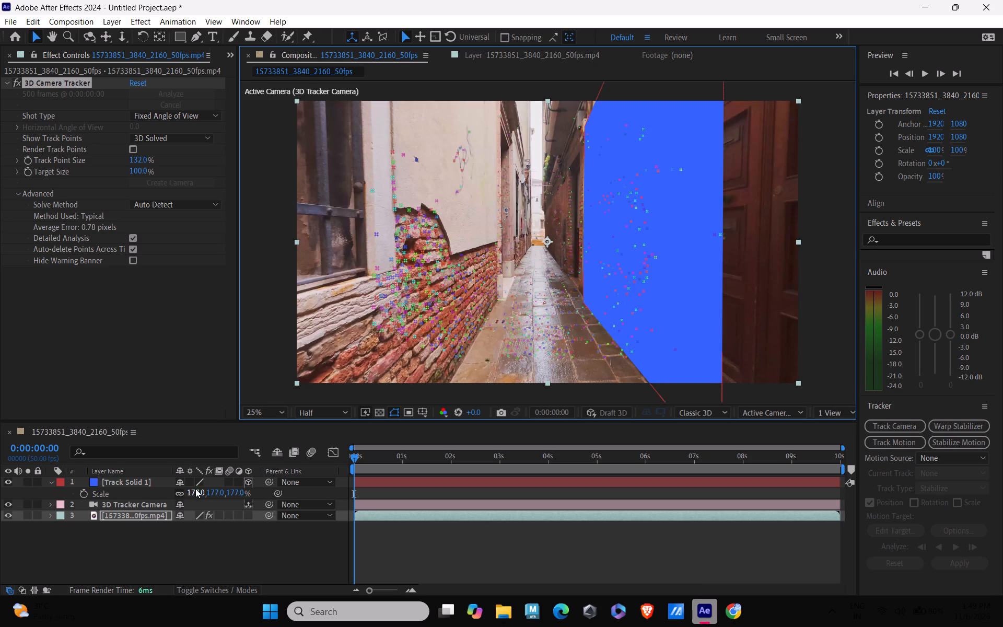
Set the scale of Track Solid 1 on the alley's right wall to 76%.
left_click_drag(218, 492, 179, 491)
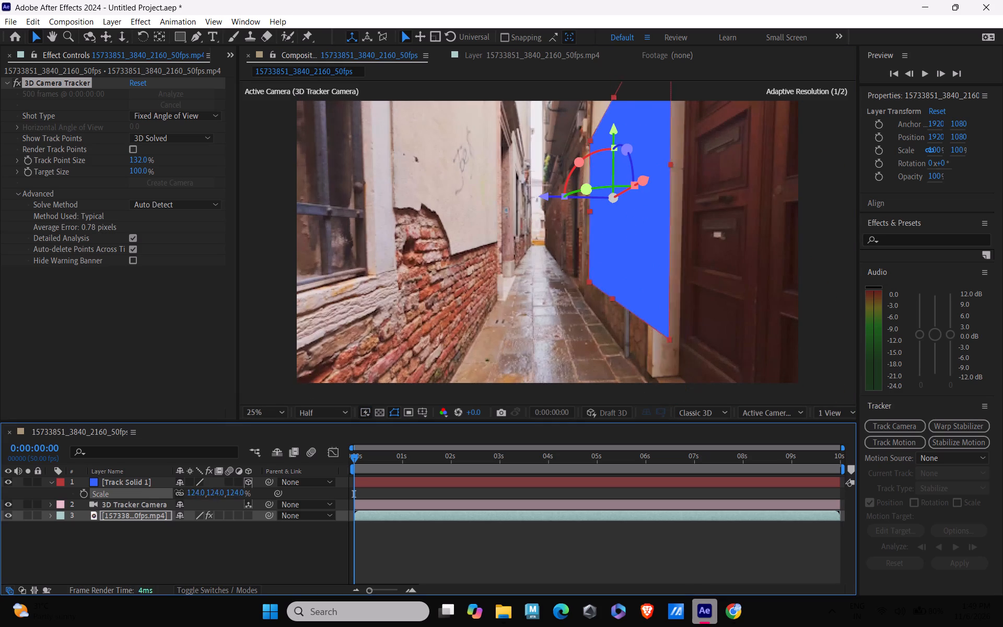
left_click_drag(179, 491, 142, 484)
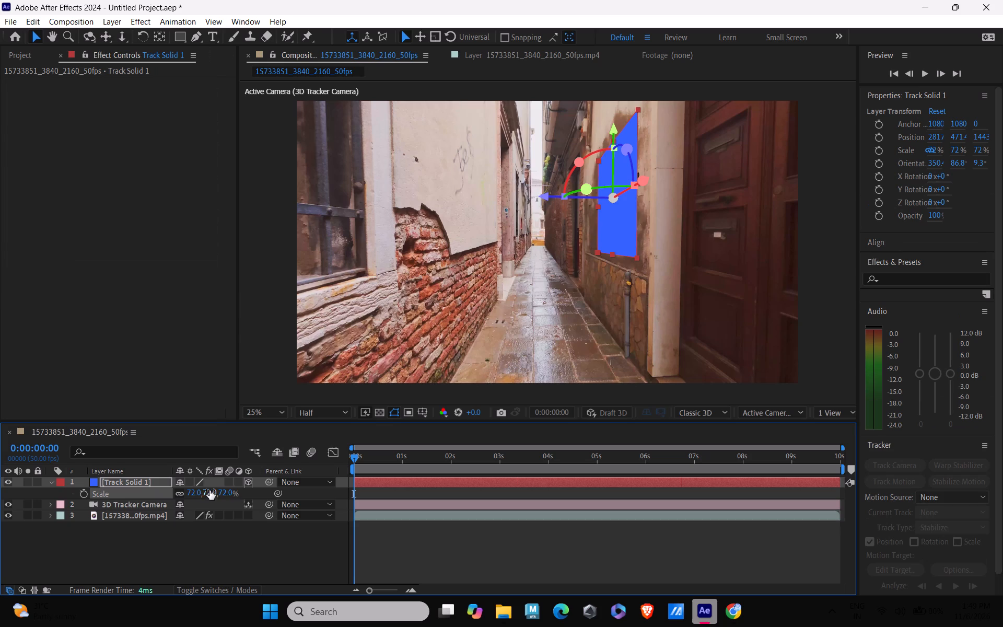
left_click_drag(226, 491, 233, 497)
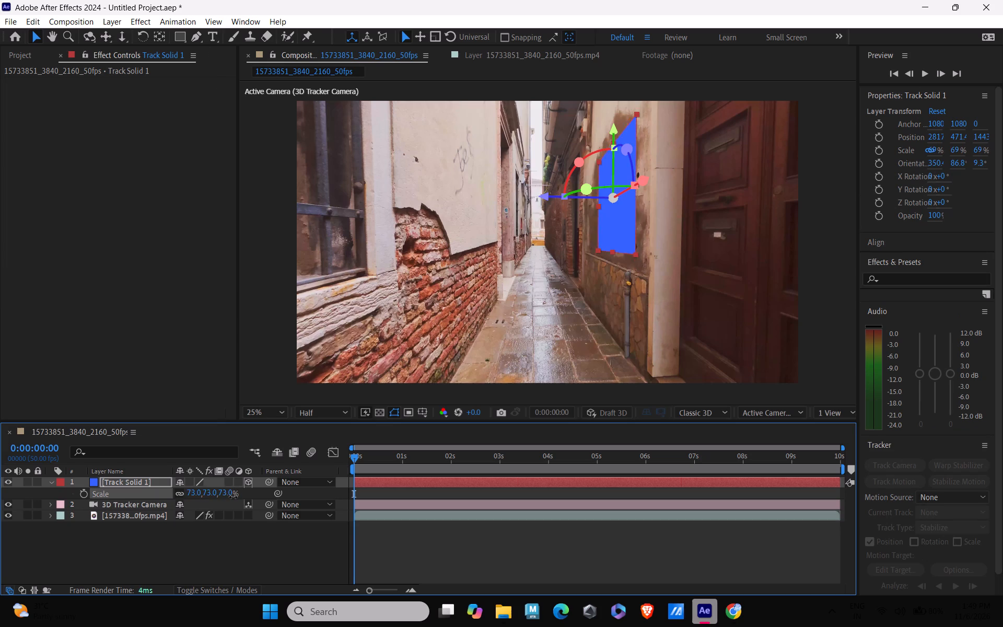
left_click_drag(233, 497, 238, 501)
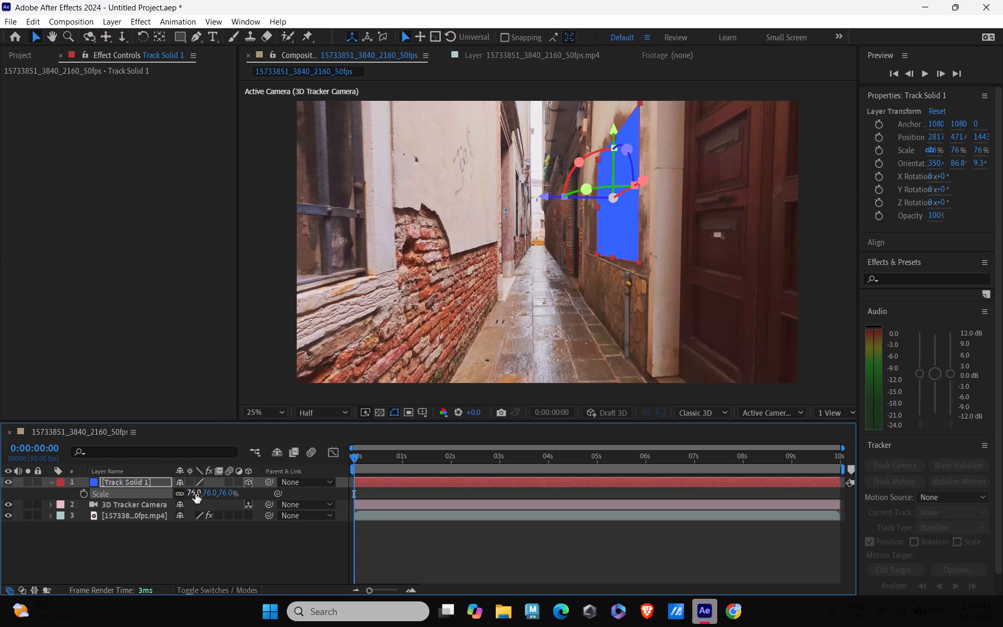
Resize Track Solid 1 on the alley's right wall to about 64% width and 82.8% height.
left_click_drag(195, 494, 187, 493)
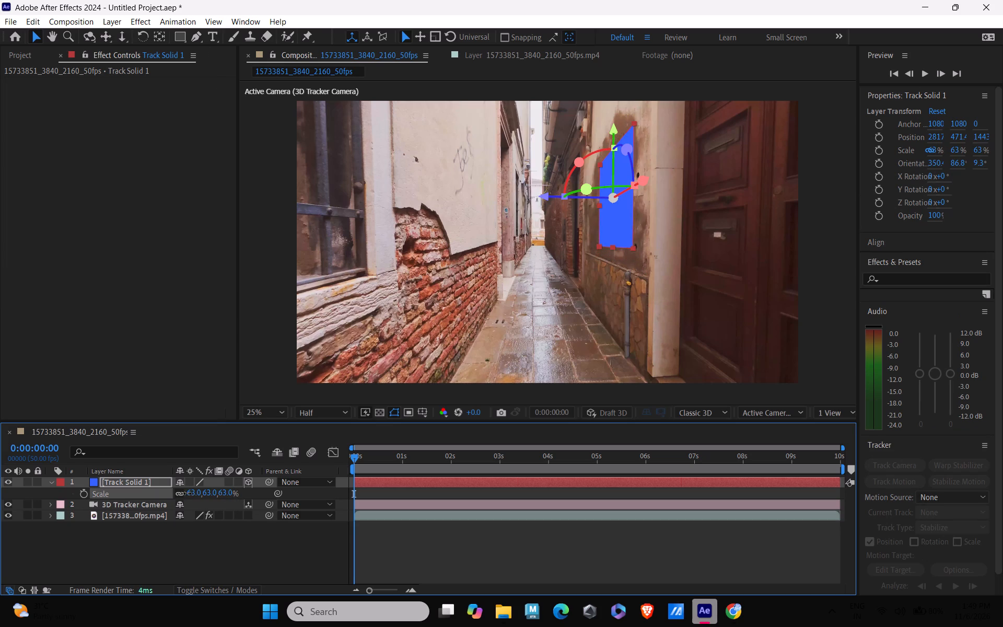
left_click_drag(187, 493, 188, 493)
left_click_drag(610, 247, 610, 257)
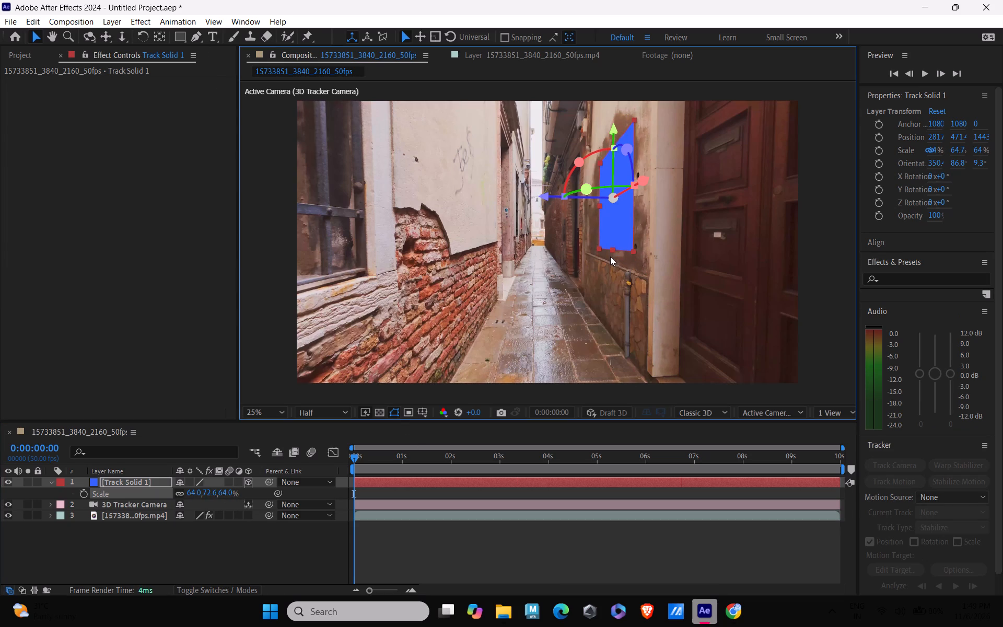
left_click_drag(610, 257, 616, 279)
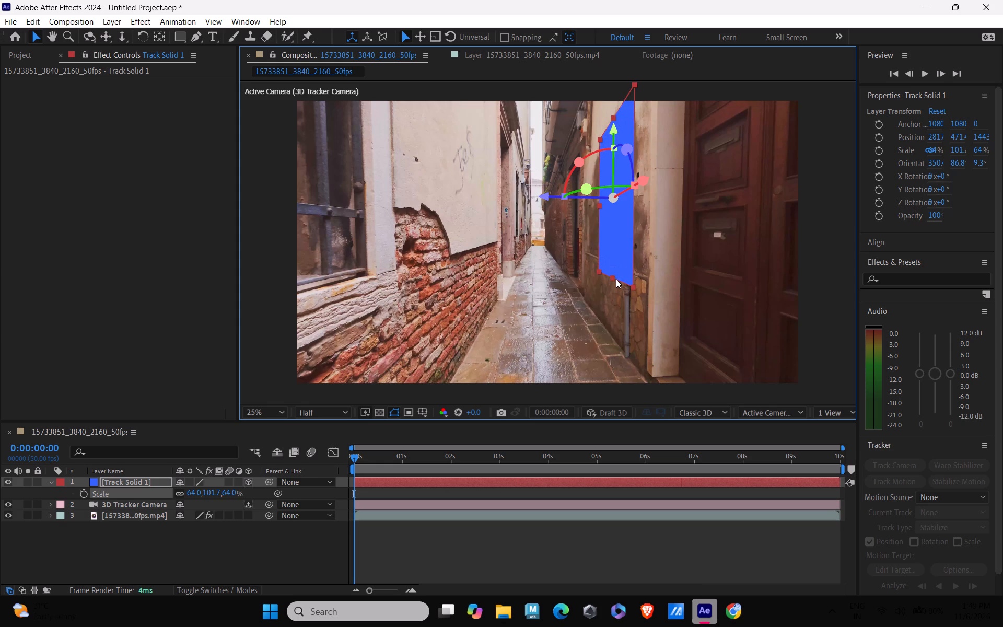
left_click_drag(612, 275, 615, 262)
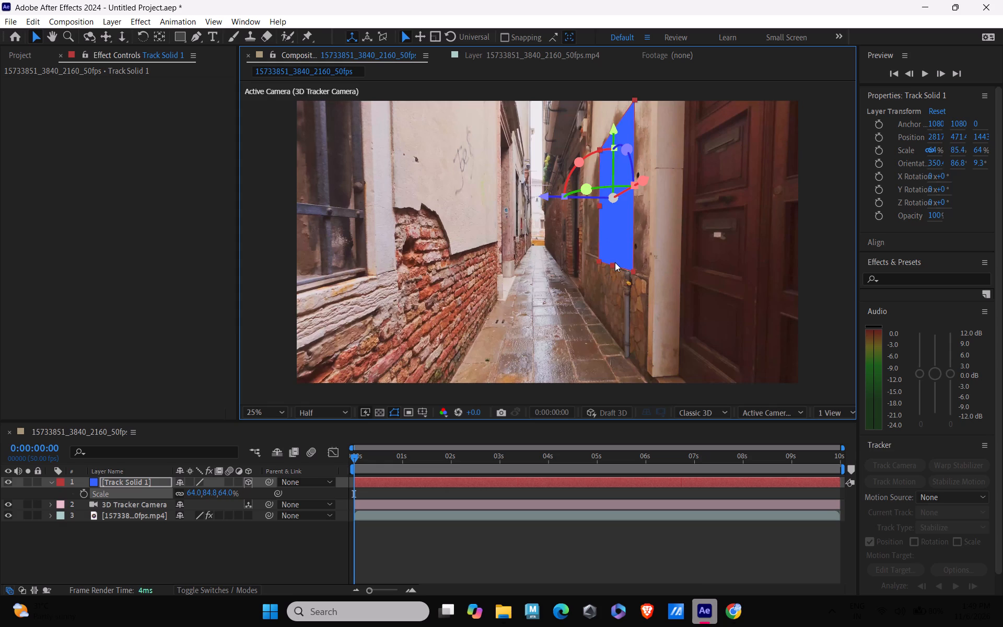
left_click_drag(615, 262, 615, 261)
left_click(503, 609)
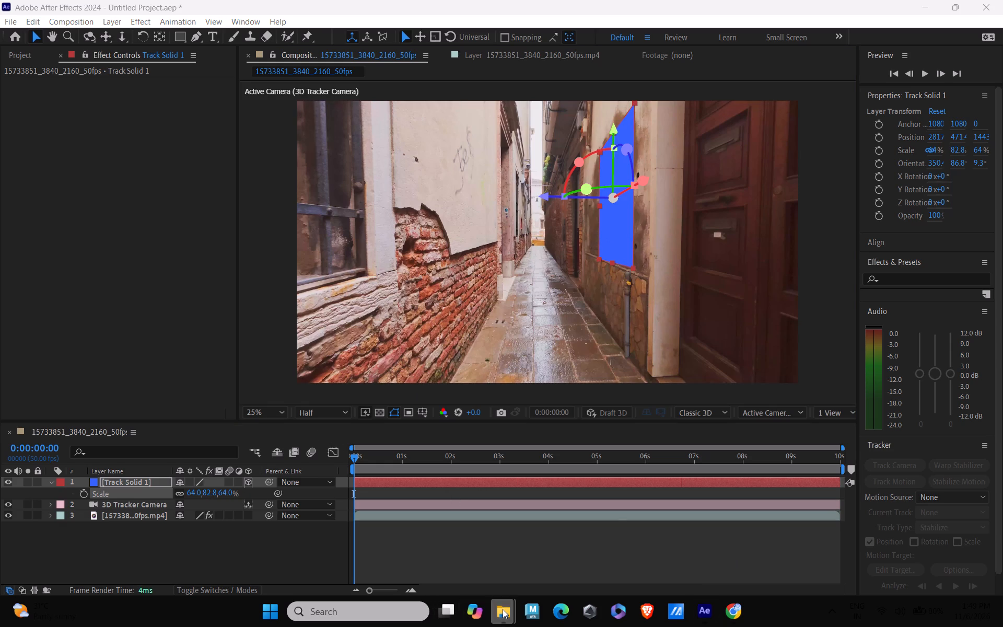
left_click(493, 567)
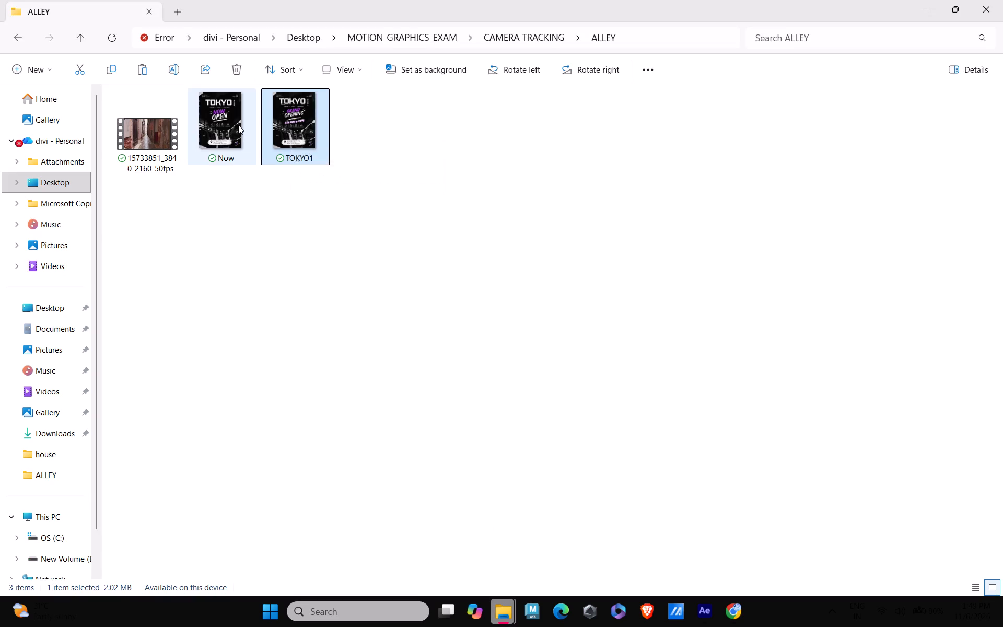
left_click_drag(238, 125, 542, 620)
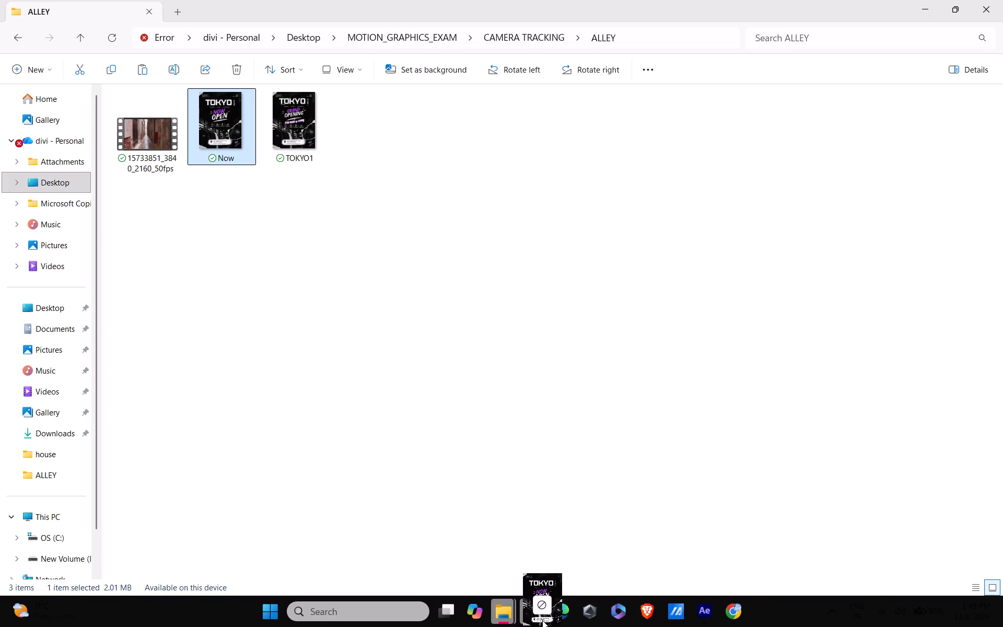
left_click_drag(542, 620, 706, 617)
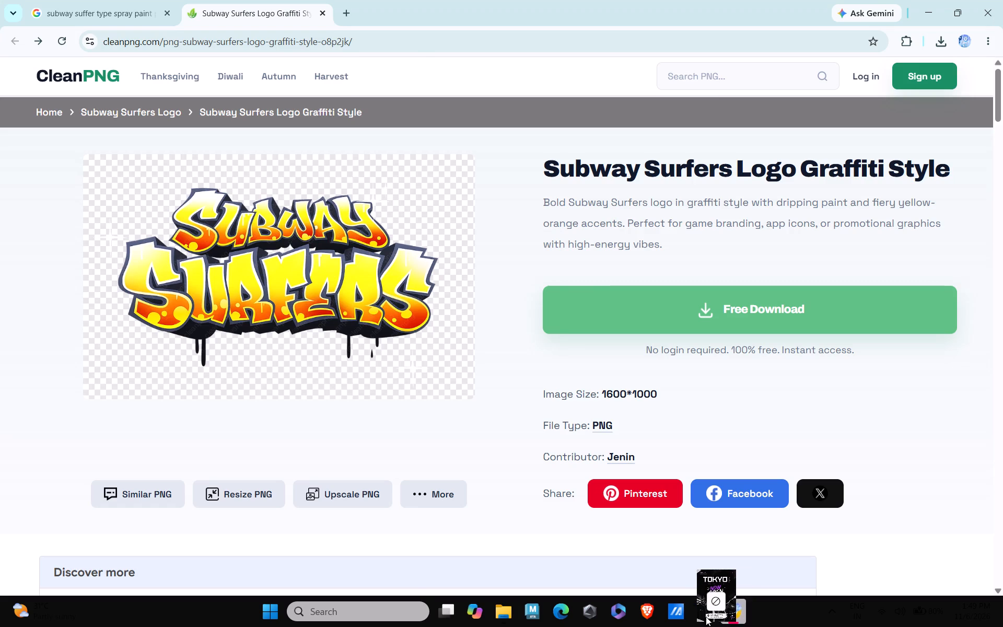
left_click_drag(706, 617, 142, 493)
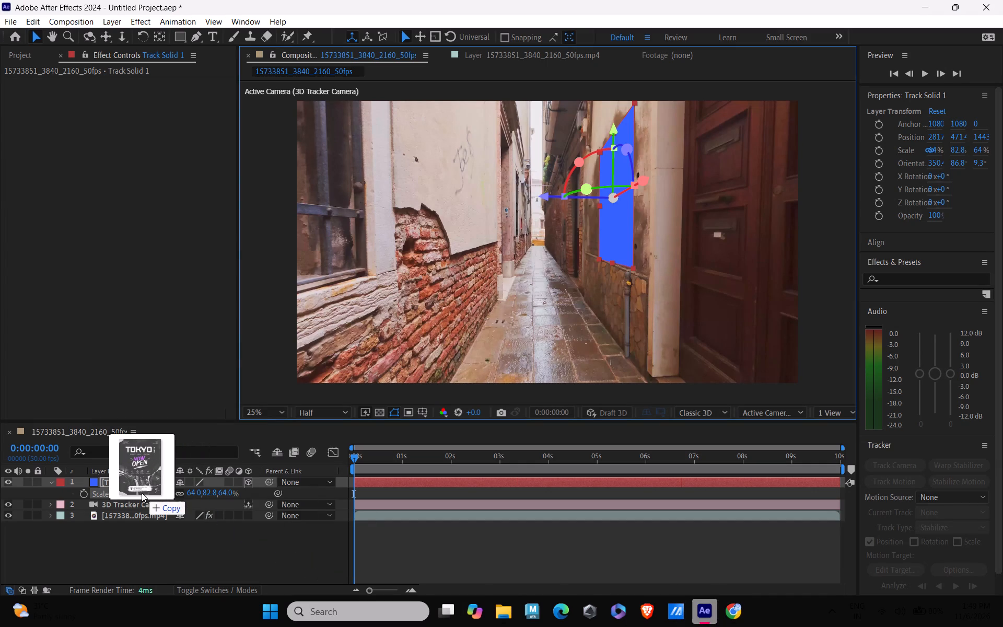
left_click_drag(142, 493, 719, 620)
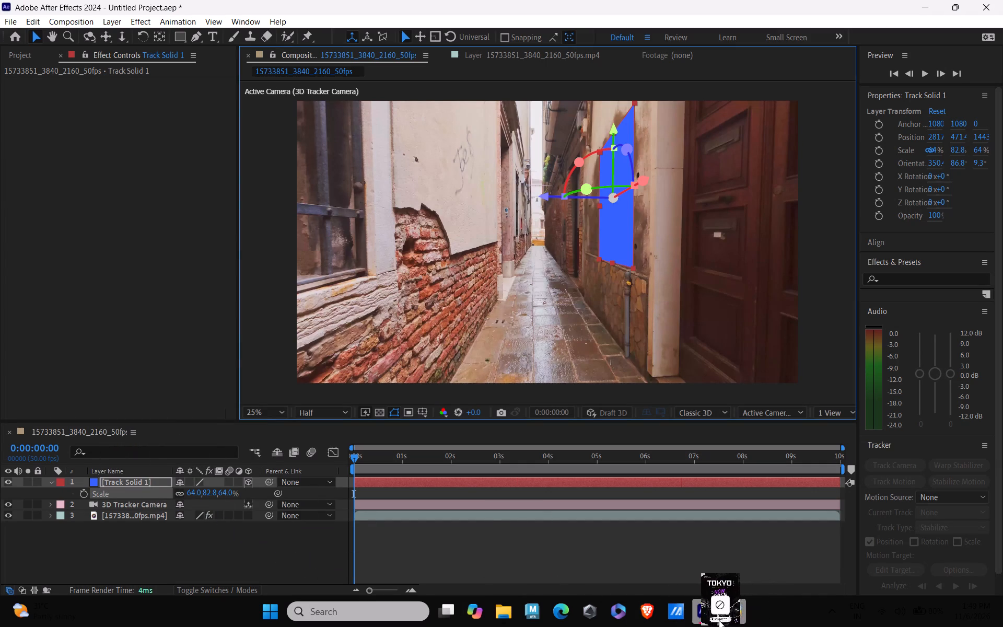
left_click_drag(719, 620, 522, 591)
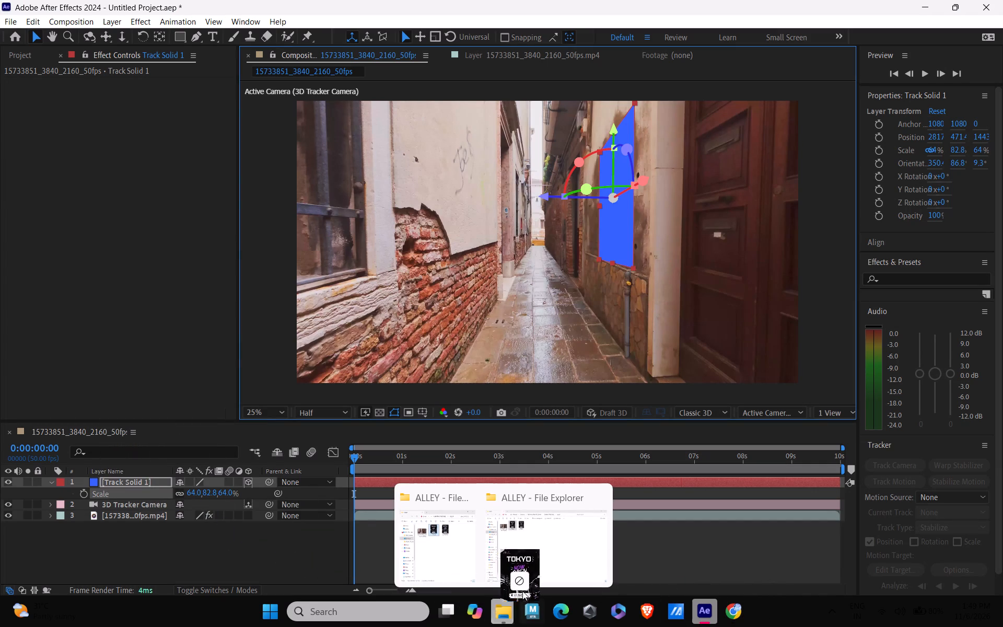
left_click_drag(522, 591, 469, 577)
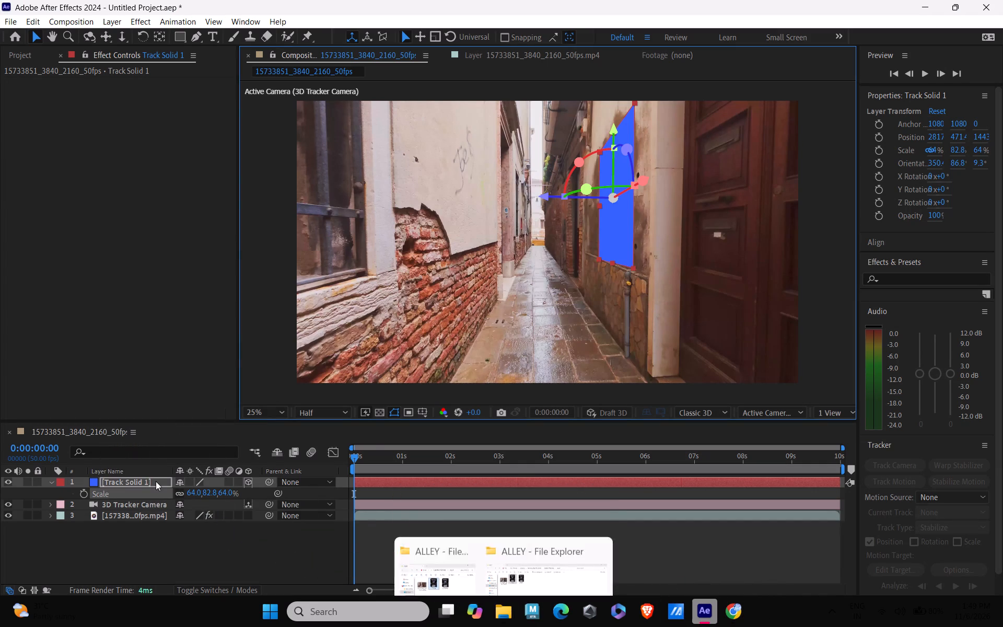
Pre-compose Track Solid 1, leaving all attributes in the alley composition.
left_click(156, 481)
right_click(156, 481)
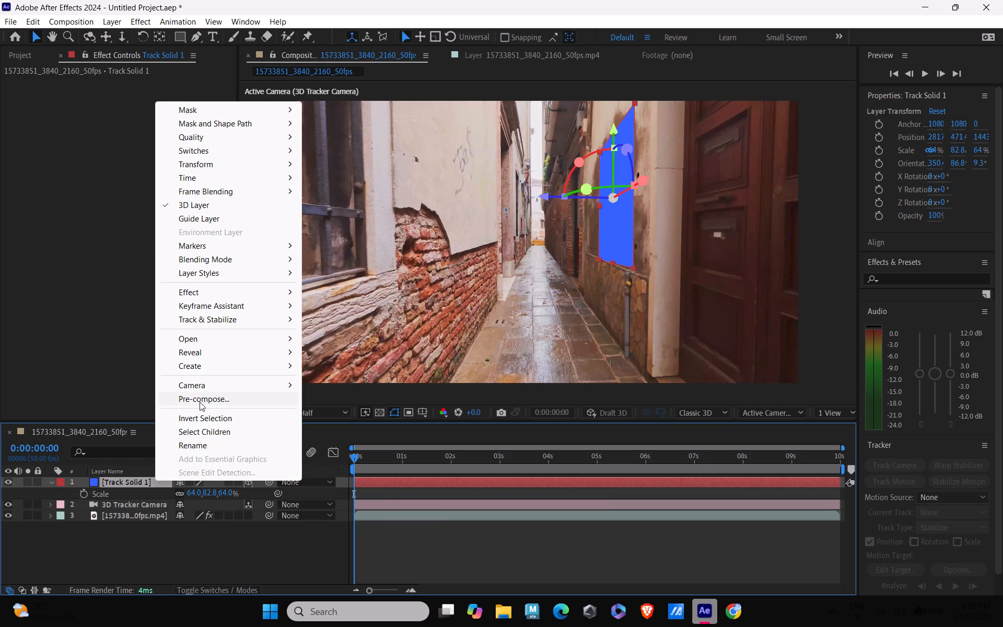
left_click(200, 402)
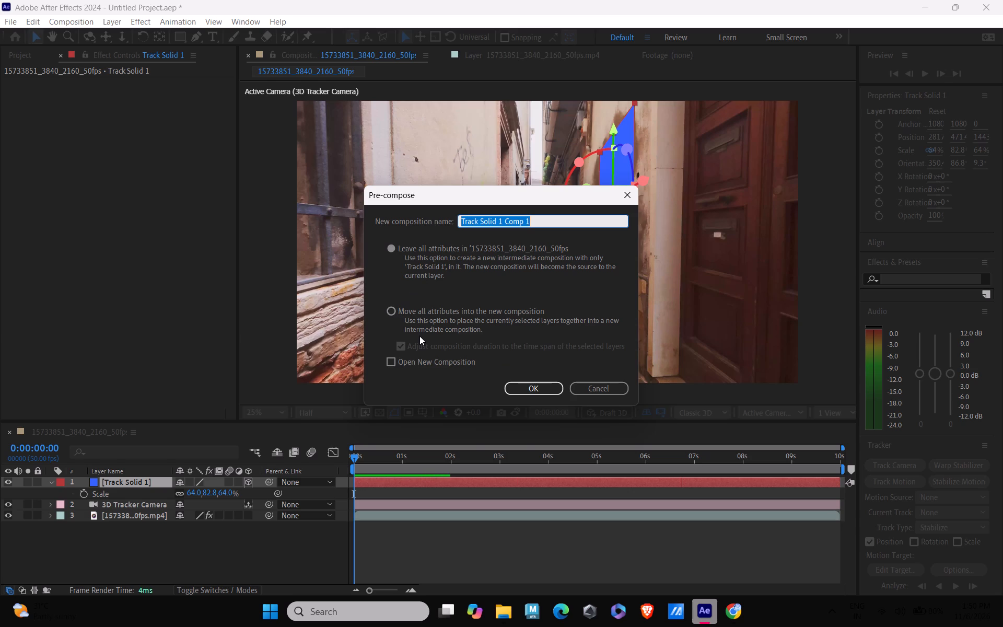
left_click(547, 386)
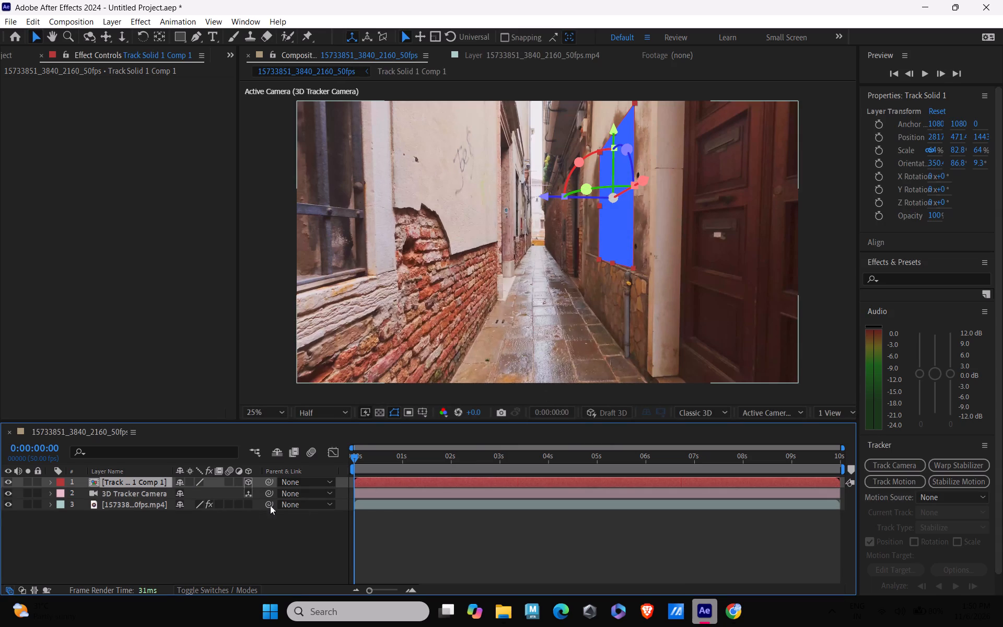
Open the solid's nested composition and add the Now poster image from the ALLEY folder above Track Solid 1.
left_click(506, 608)
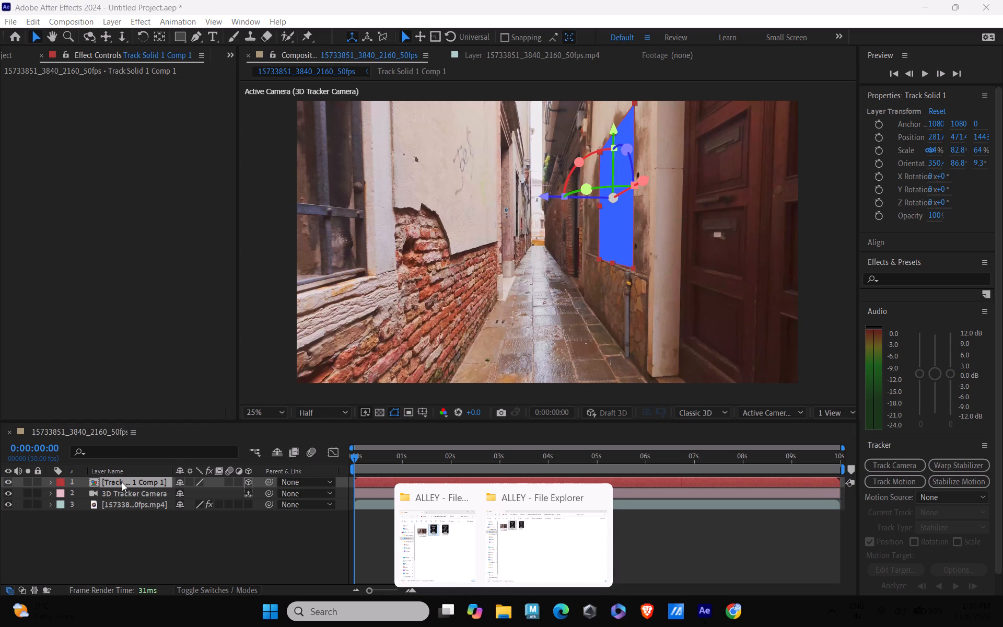
left_click(164, 539)
double_click(107, 485)
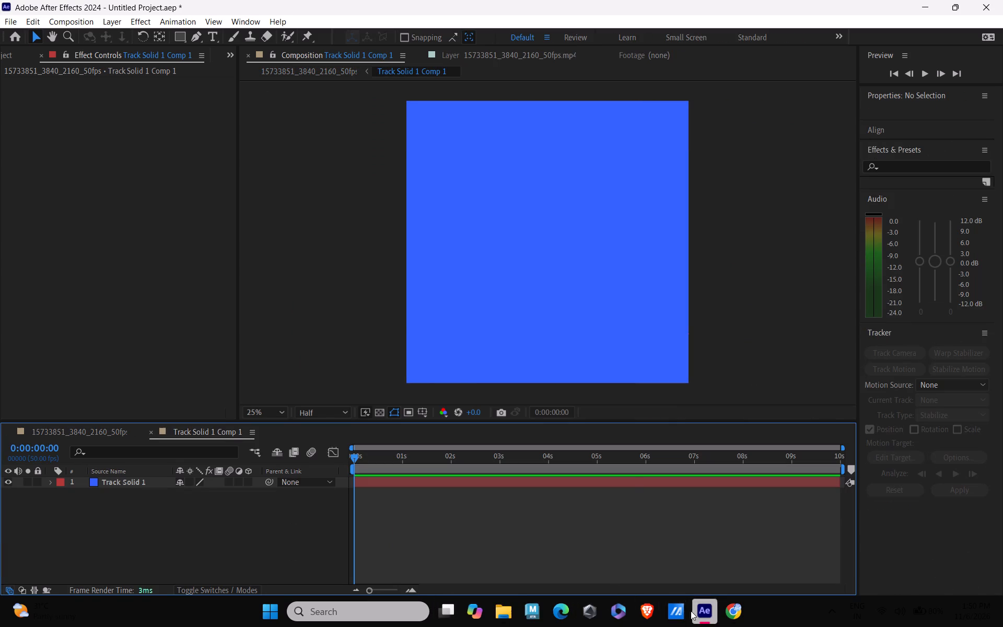
left_click(513, 609)
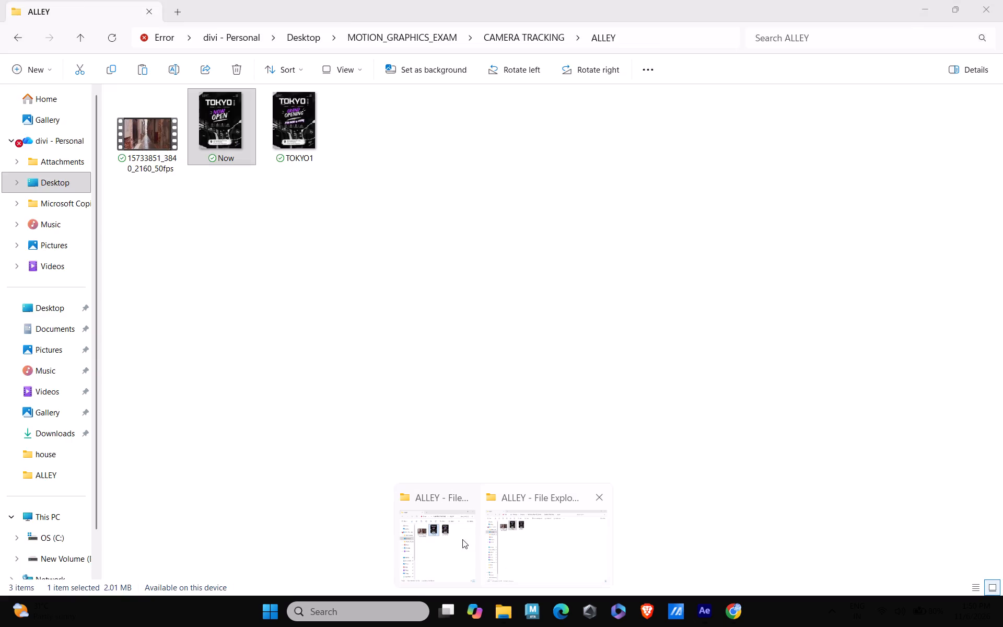
left_click(466, 544)
left_click_drag(537, 142, 584, 319)
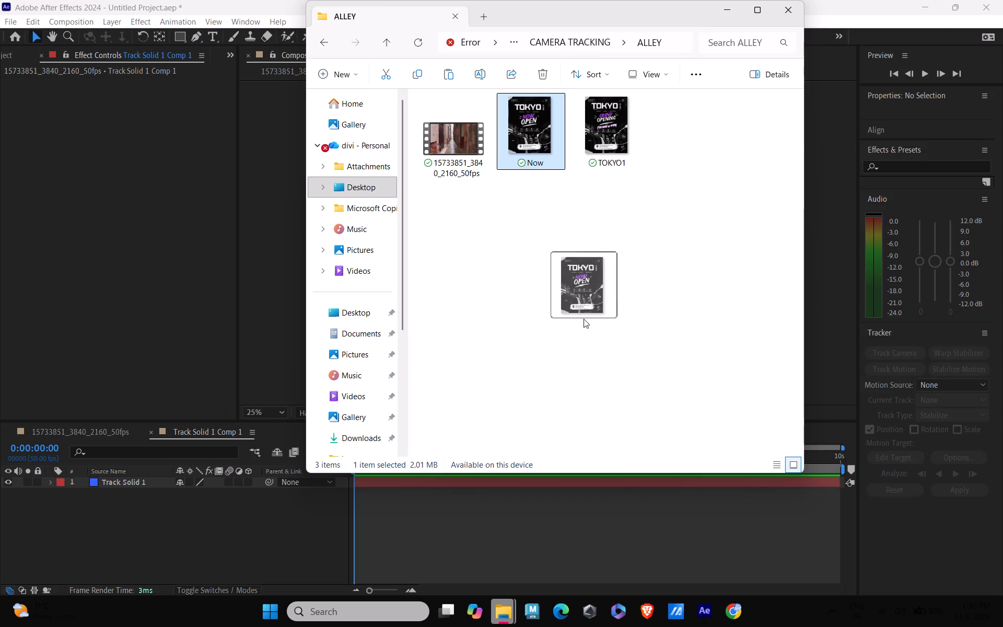
left_click_drag(584, 319, 132, 496)
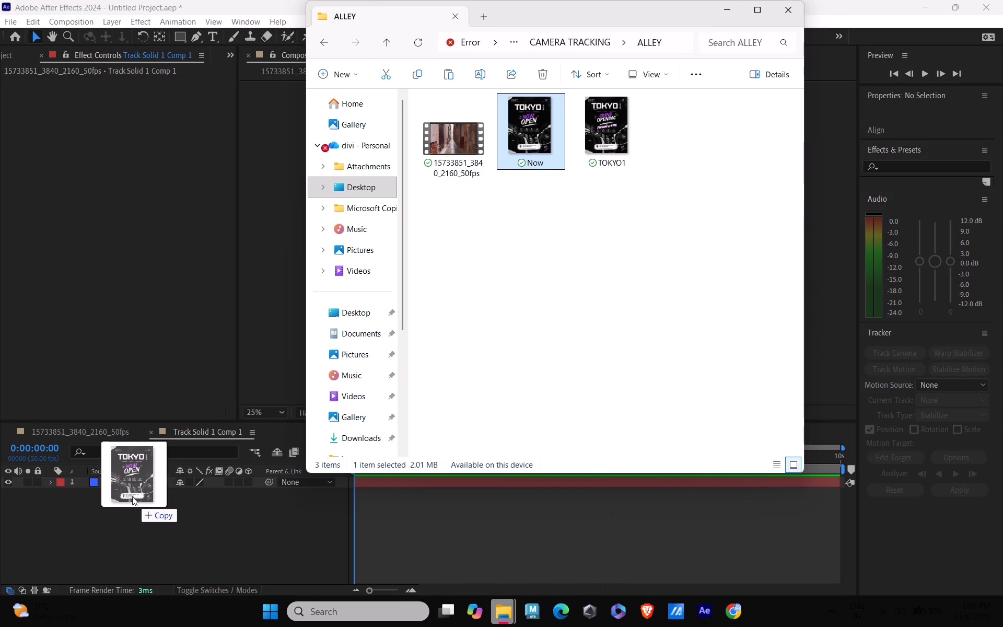
left_click_drag(132, 496, 127, 498)
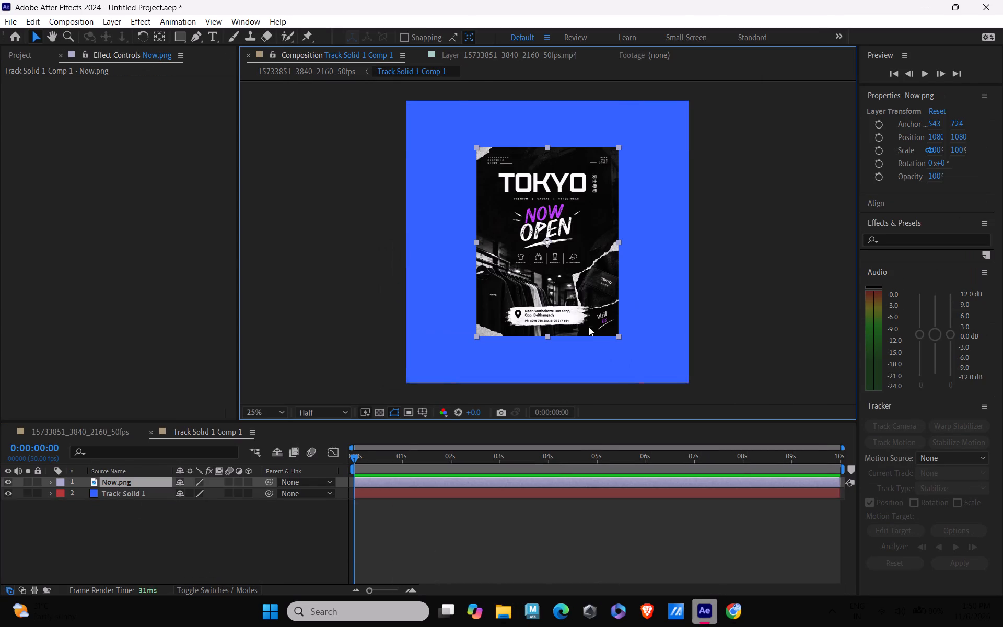
Stretch the Now.png poster to the composition's full height at about 148%, with its width at about 138%.
left_click_drag(545, 336, 547, 343)
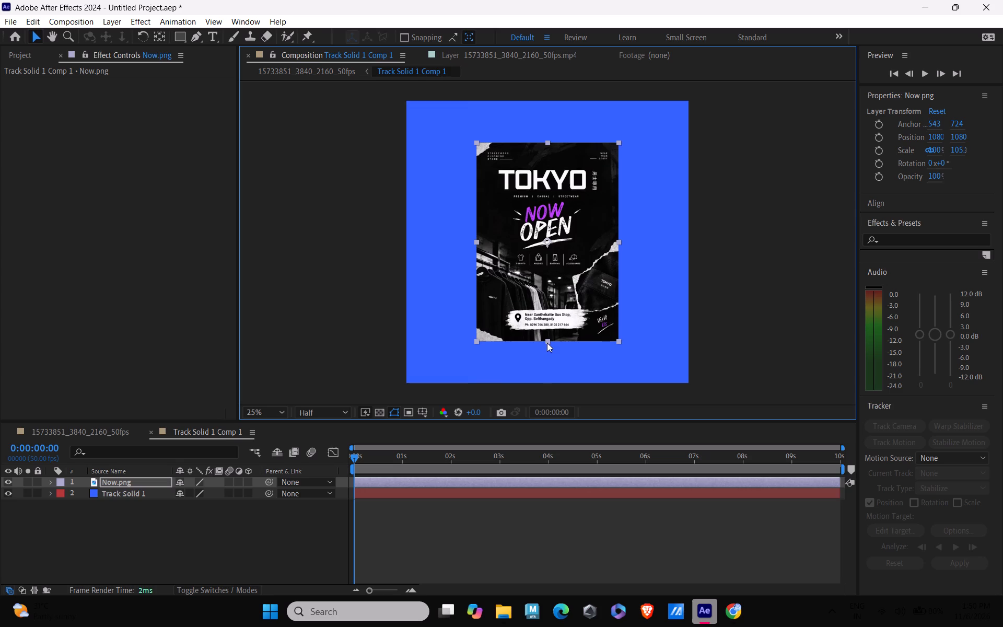
left_click_drag(547, 343, 558, 382)
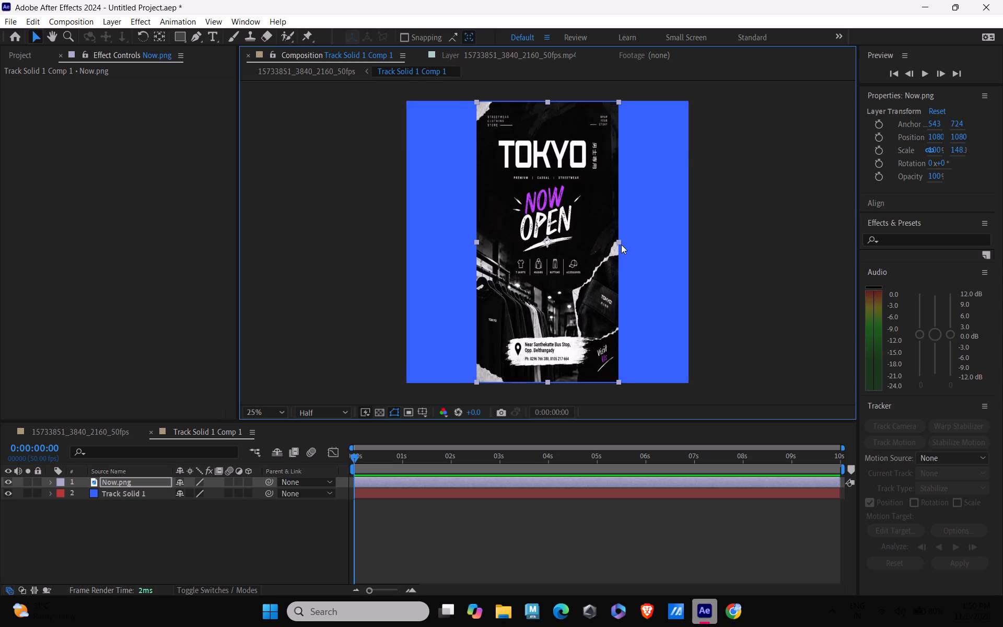
left_click_drag(619, 241, 687, 258)
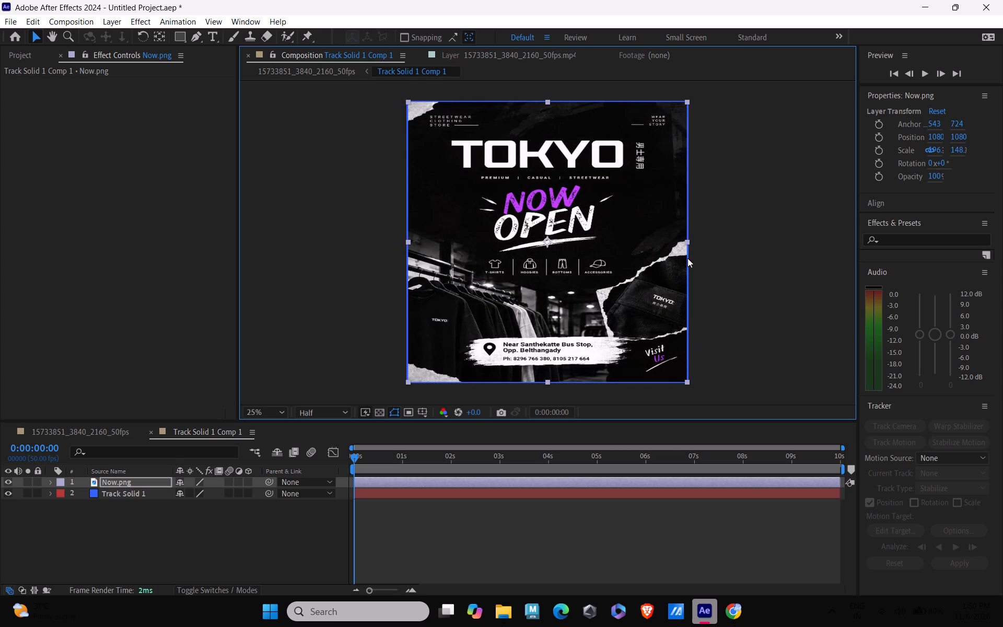
left_click_drag(687, 258, 651, 265)
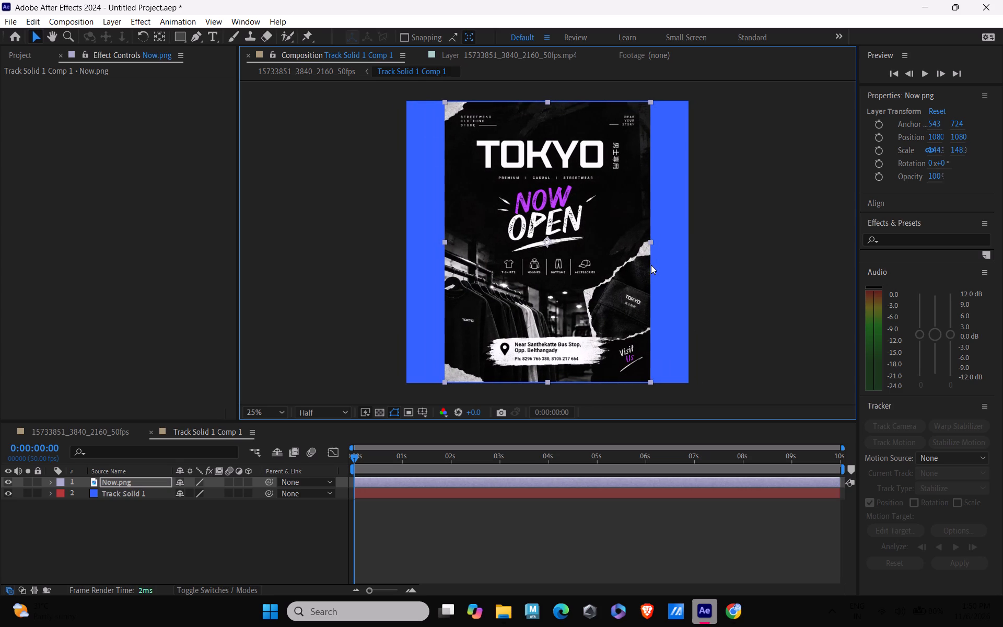
left_click_drag(651, 265, 646, 266)
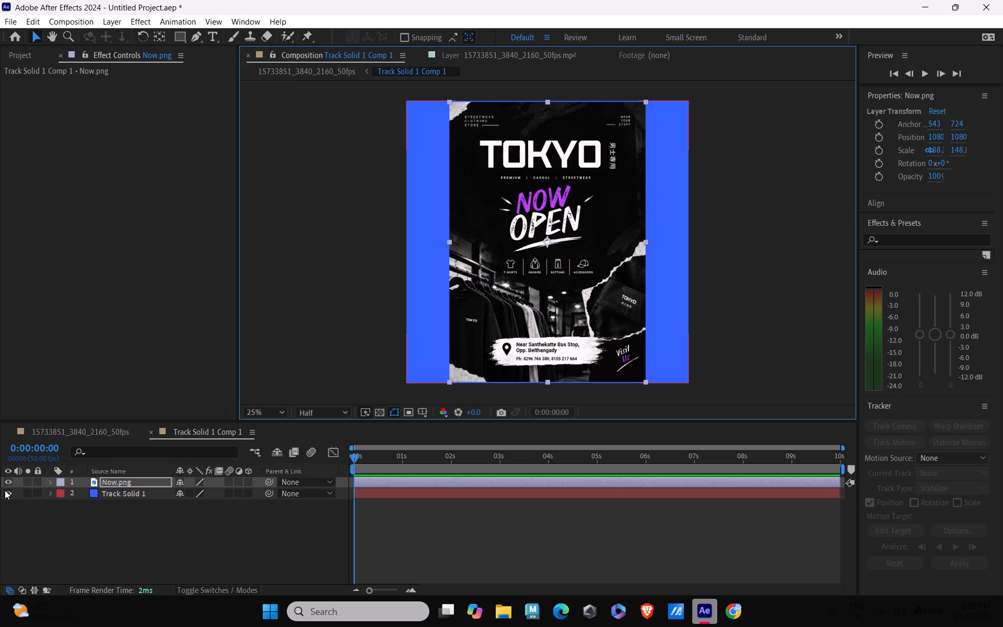
Hide the blue Track Solid 1 layer behind the poster.
left_click(5, 490)
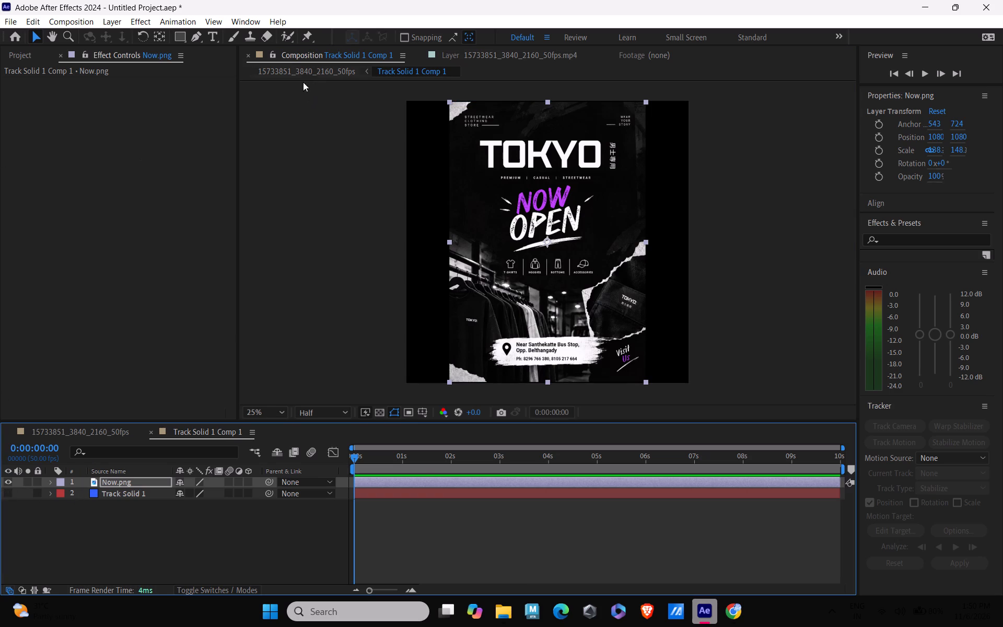
Return to the main alley composition and scrub through the first seconds to check how the poster tracks on the wall.
left_click(480, 58)
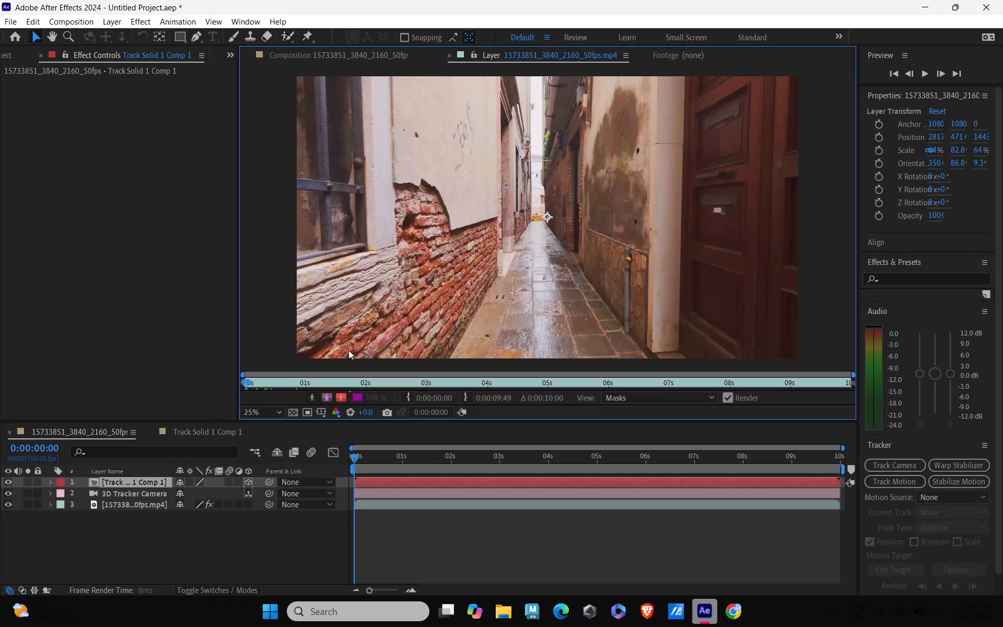
left_click(368, 59)
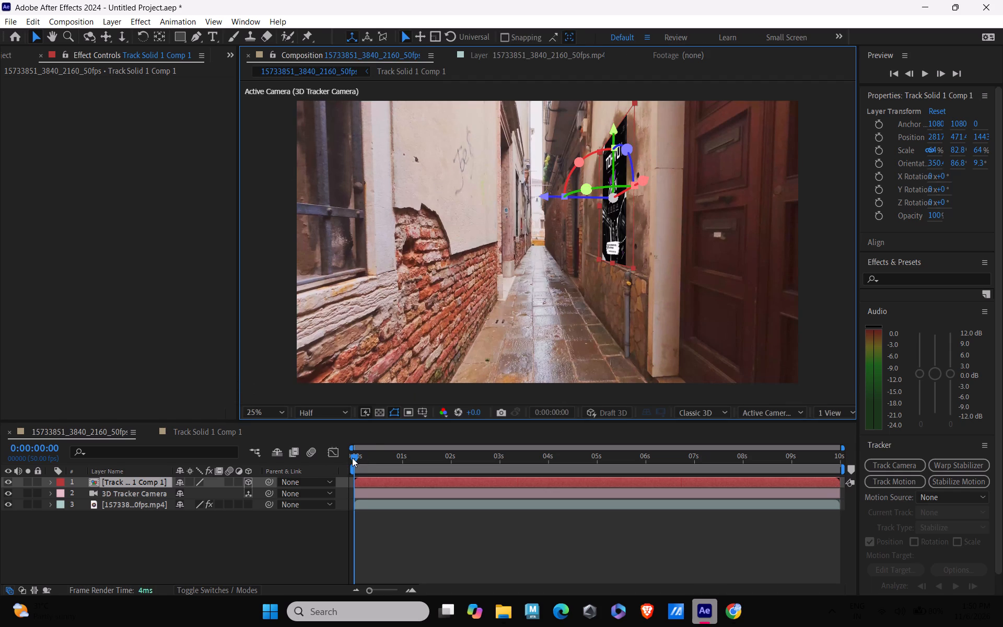
left_click_drag(352, 458, 401, 462)
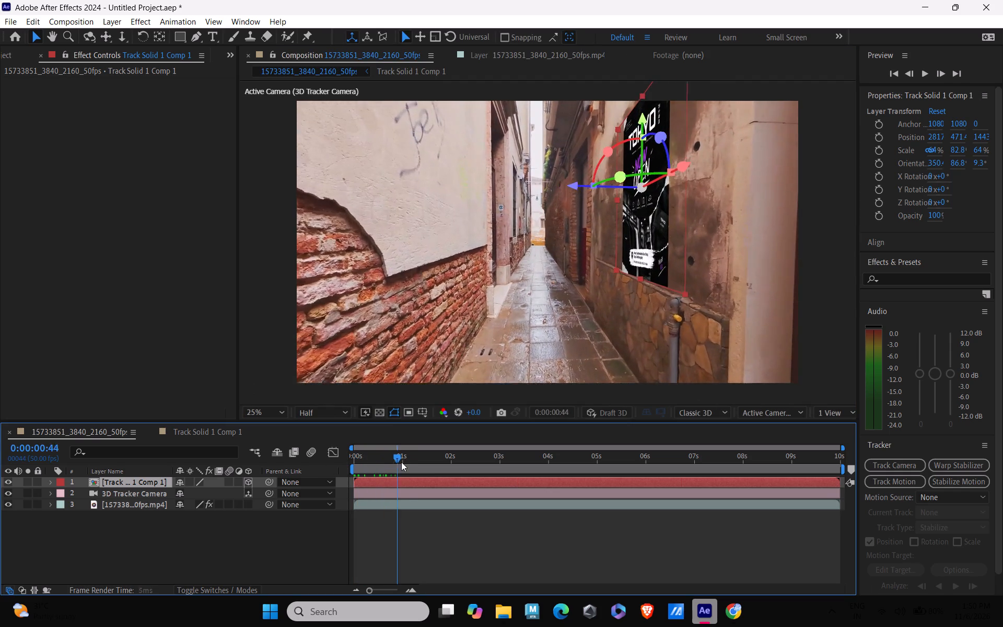
left_click_drag(401, 462, 347, 477)
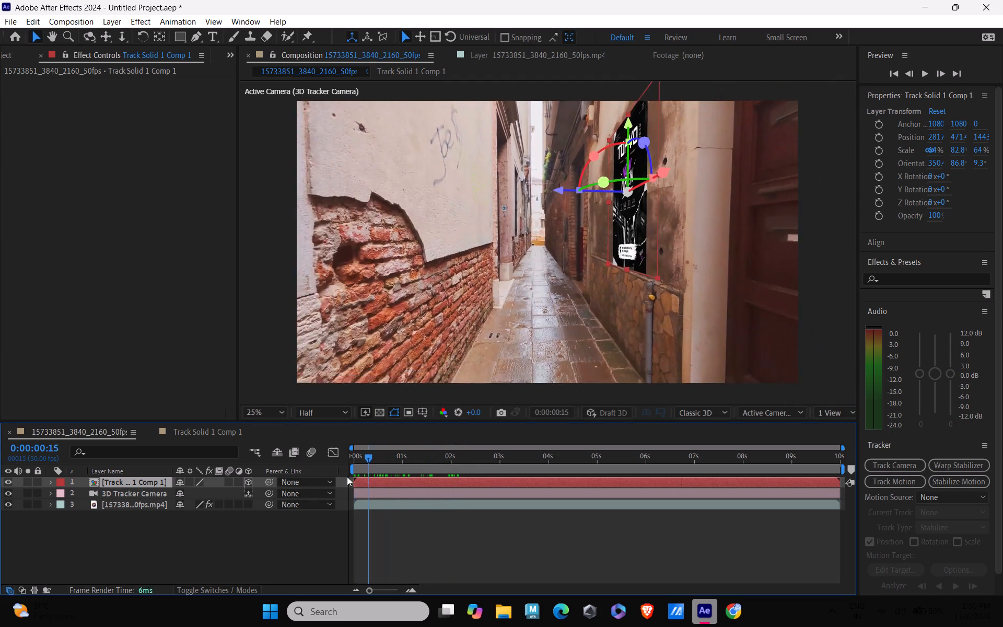
left_click_drag(347, 477, 429, 487)
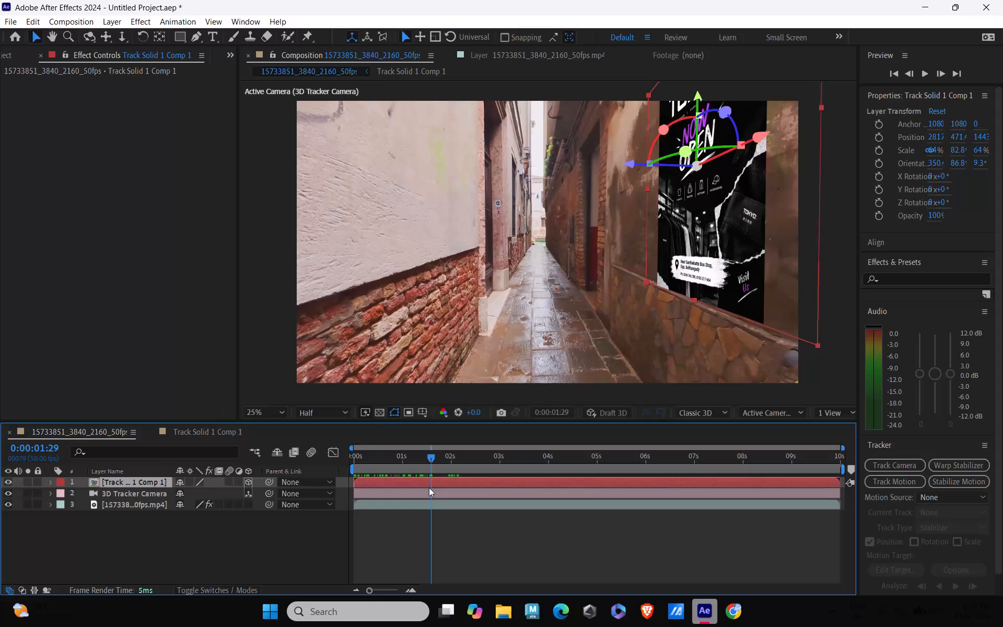
left_click_drag(429, 487, 529, 505)
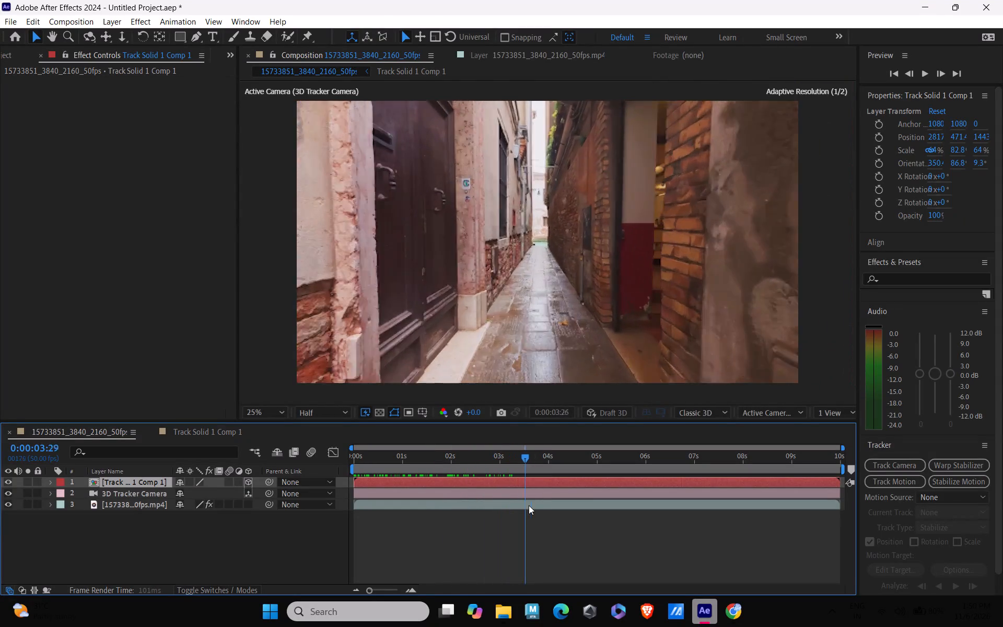
left_click_drag(529, 505, 577, 514)
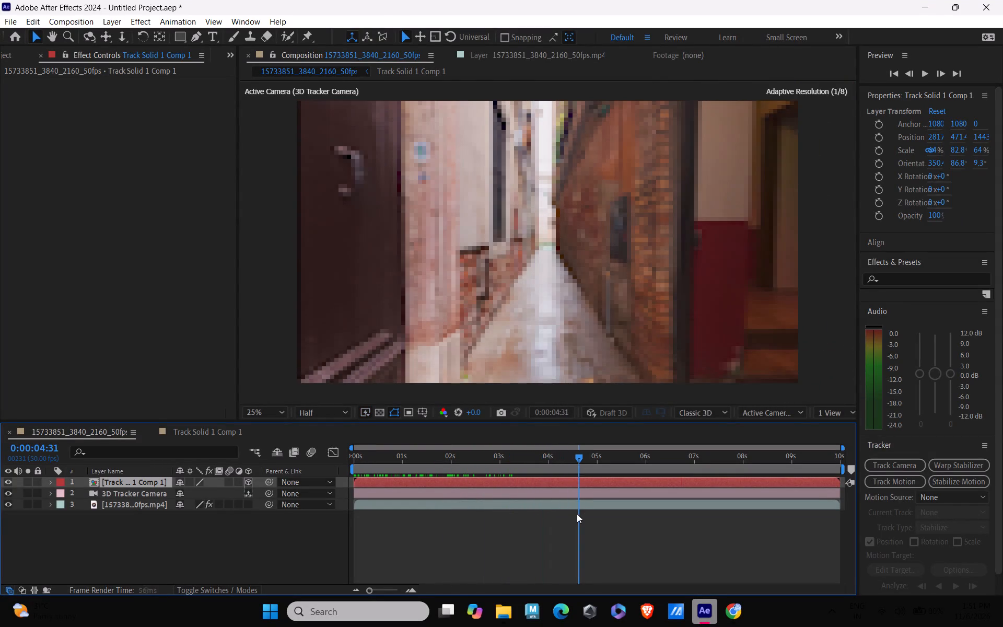
left_click_drag(574, 459, 332, 495)
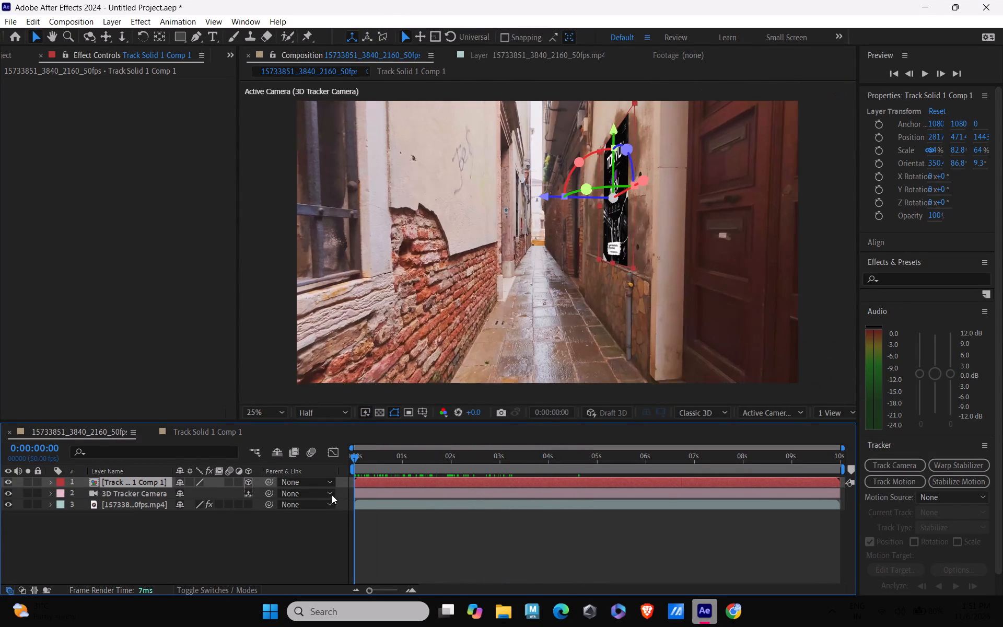
left_click_drag(332, 495, 375, 505)
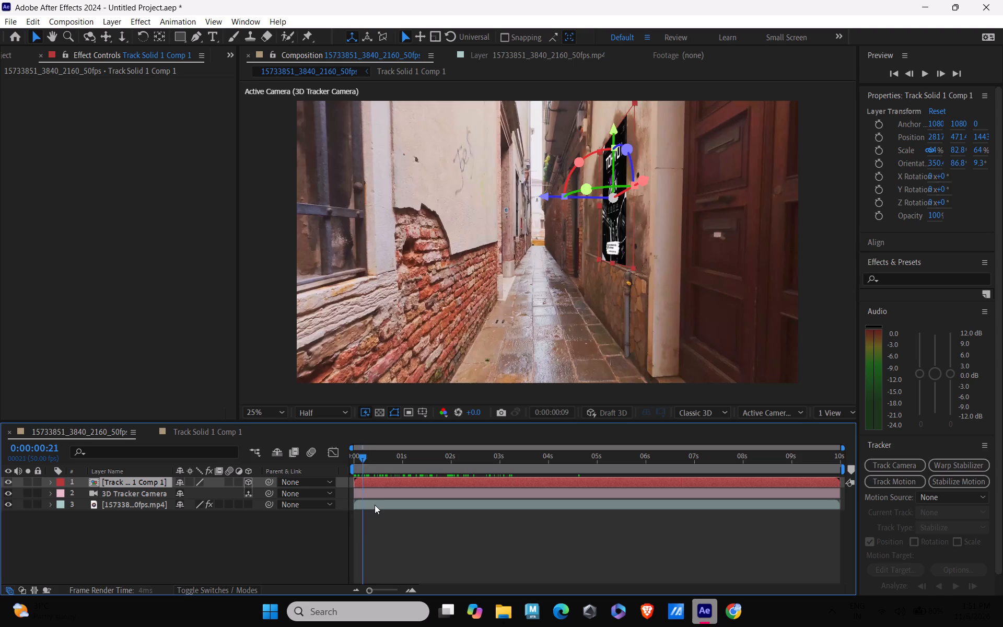
left_click_drag(375, 505, 368, 507)
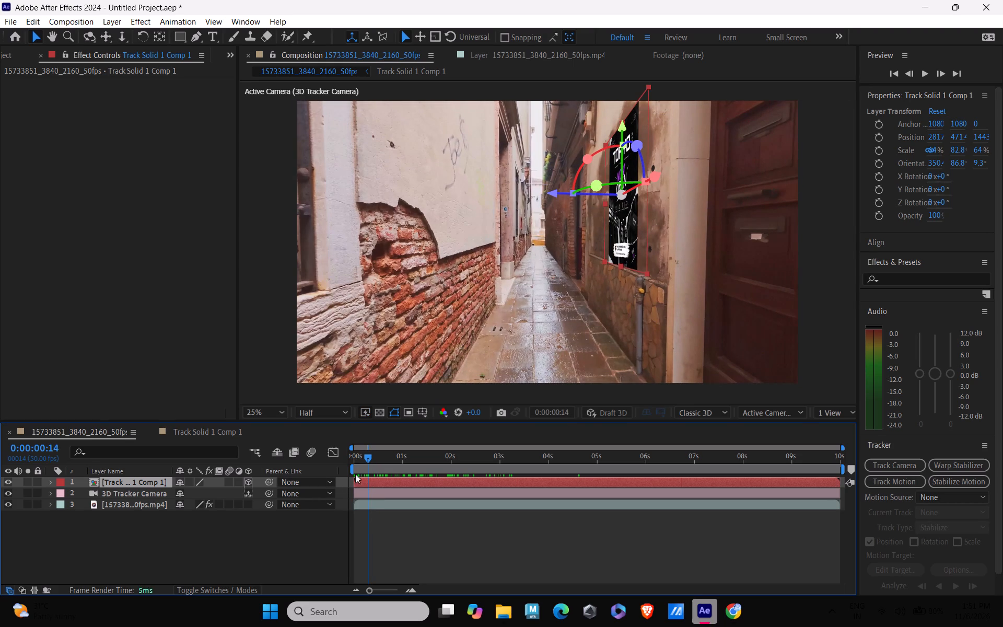
left_click_drag(369, 457, 358, 465)
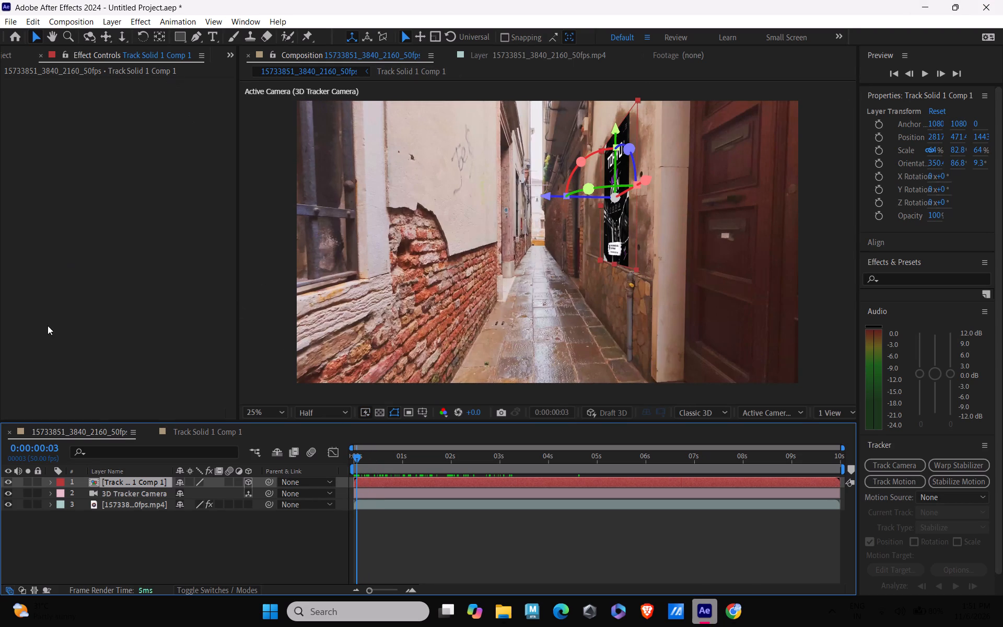
Using the footage layer's 3D Camera Tracker, select the track points on the exposed-brick wall opposite the poster and create a solid there.
left_click(124, 507)
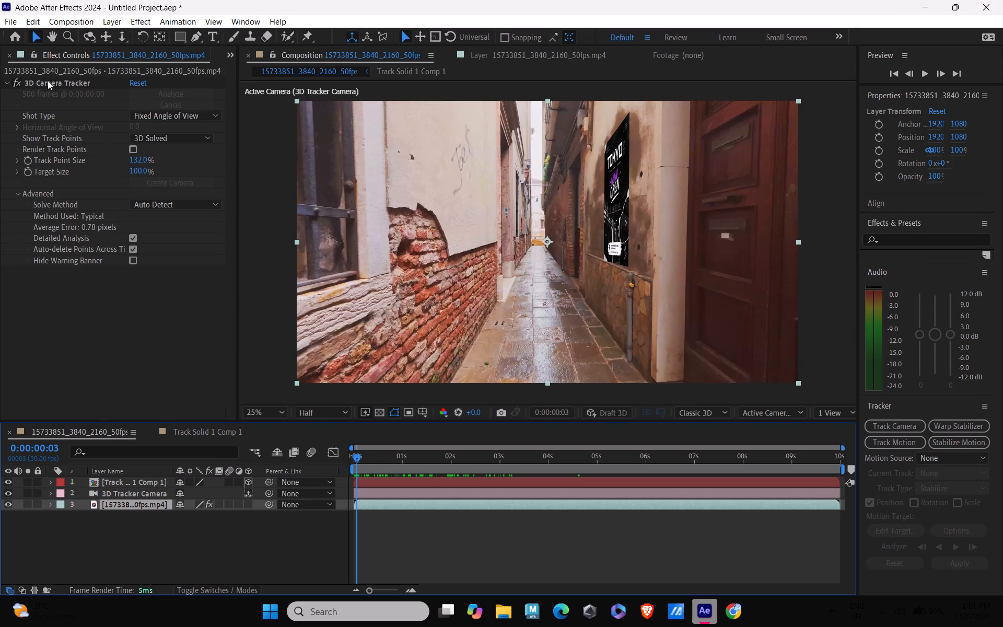
left_click(483, 52)
left_click(355, 56)
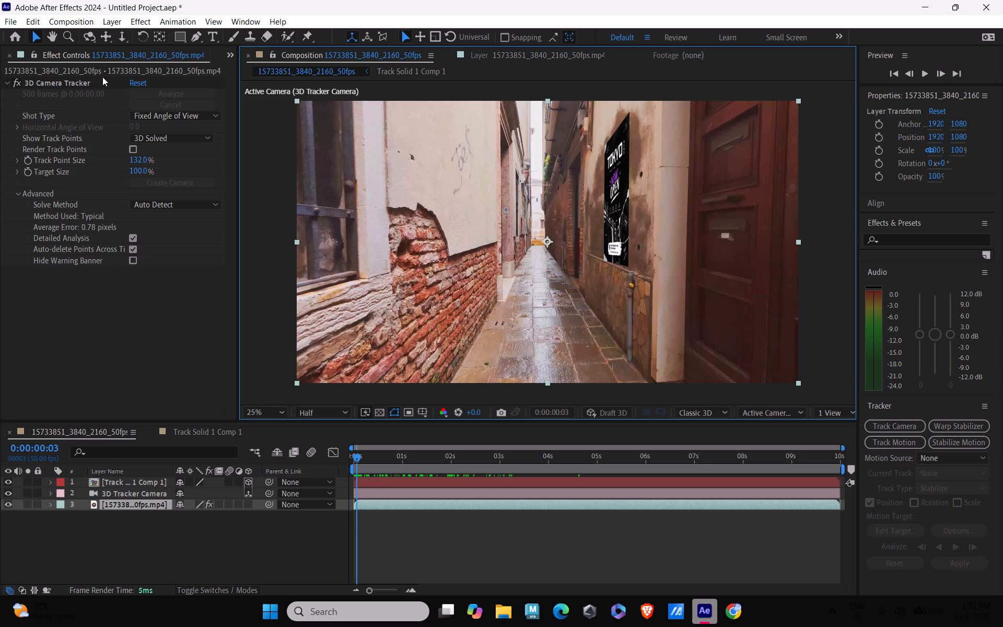
left_click(64, 81)
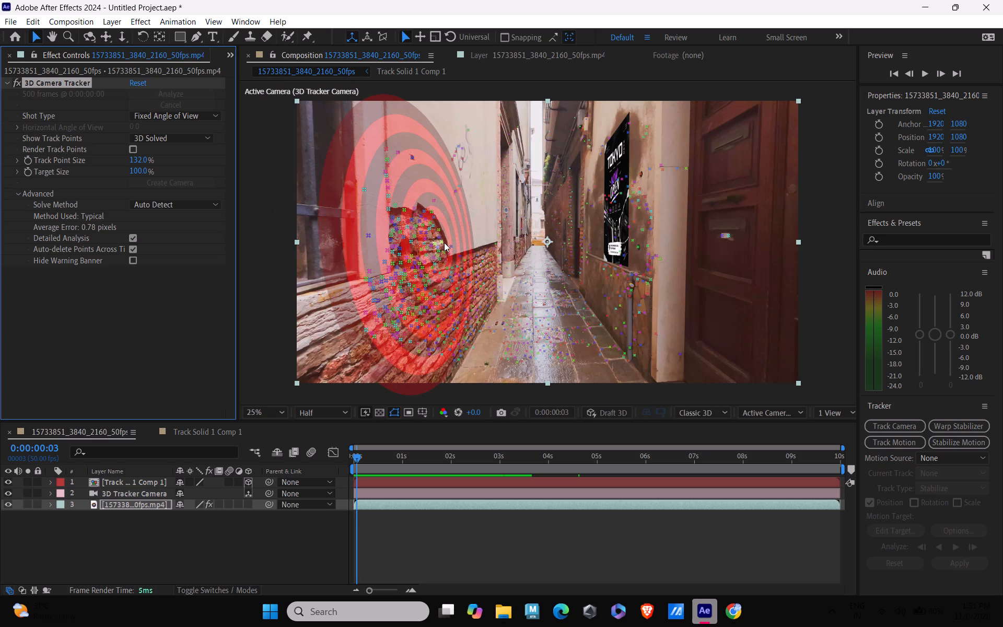
left_click_drag(444, 244, 491, 224)
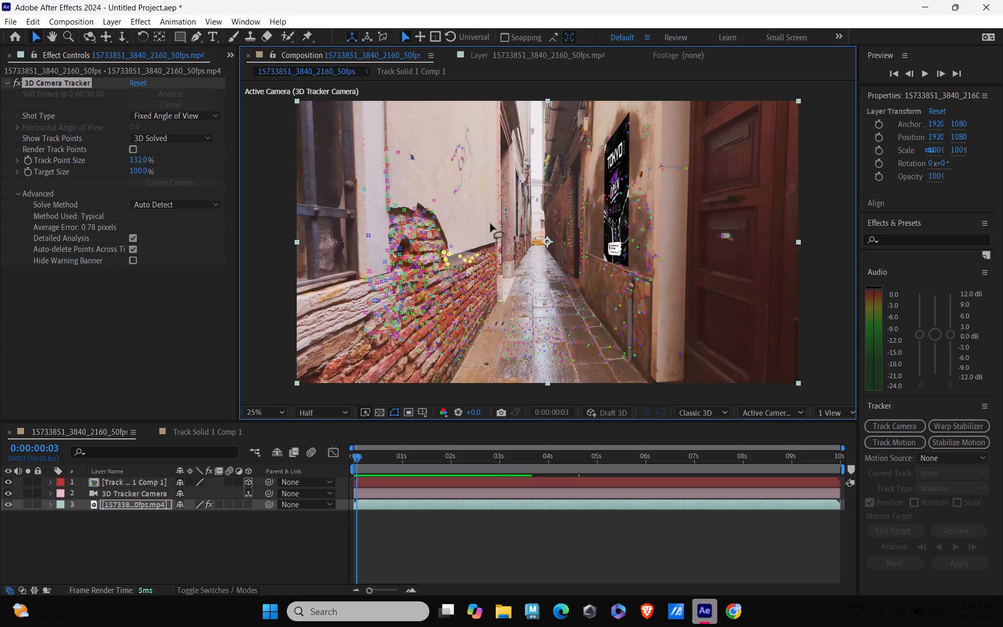
left_click_drag(491, 224, 482, 262)
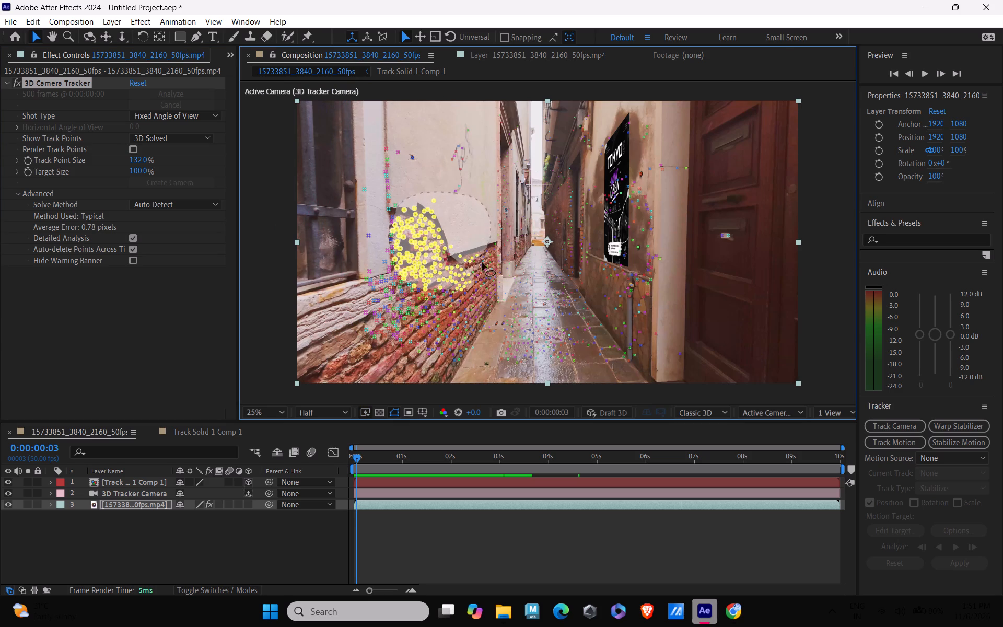
left_click_drag(482, 262, 485, 250)
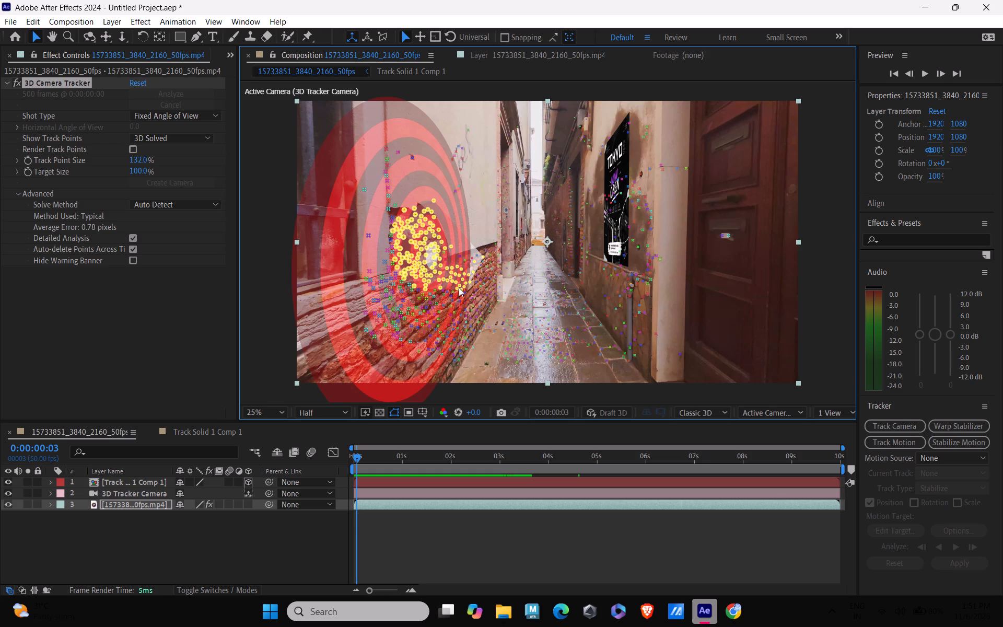
right_click(414, 245)
left_click(439, 270)
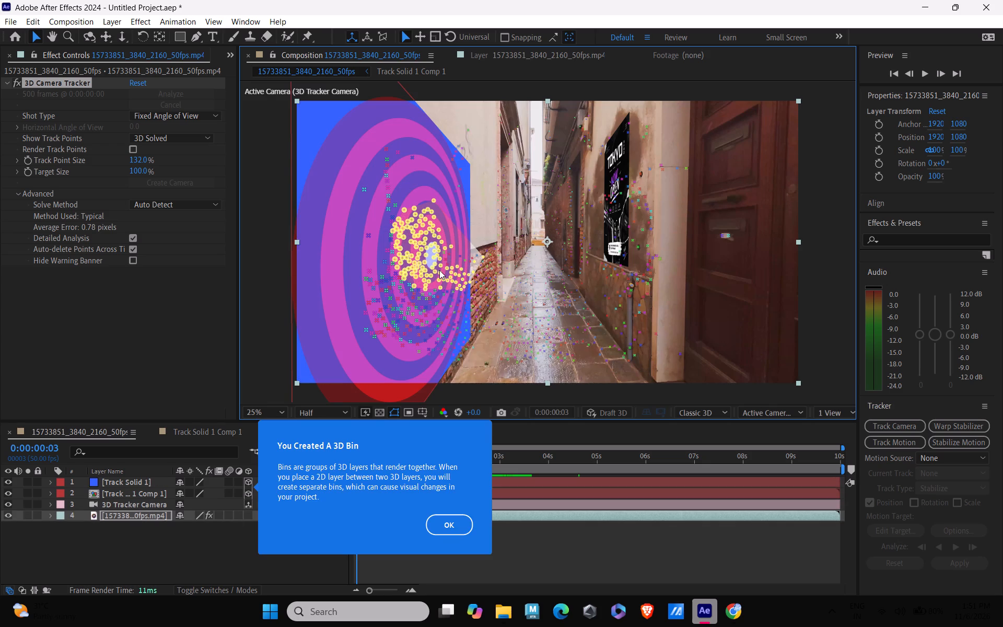
left_click(442, 526)
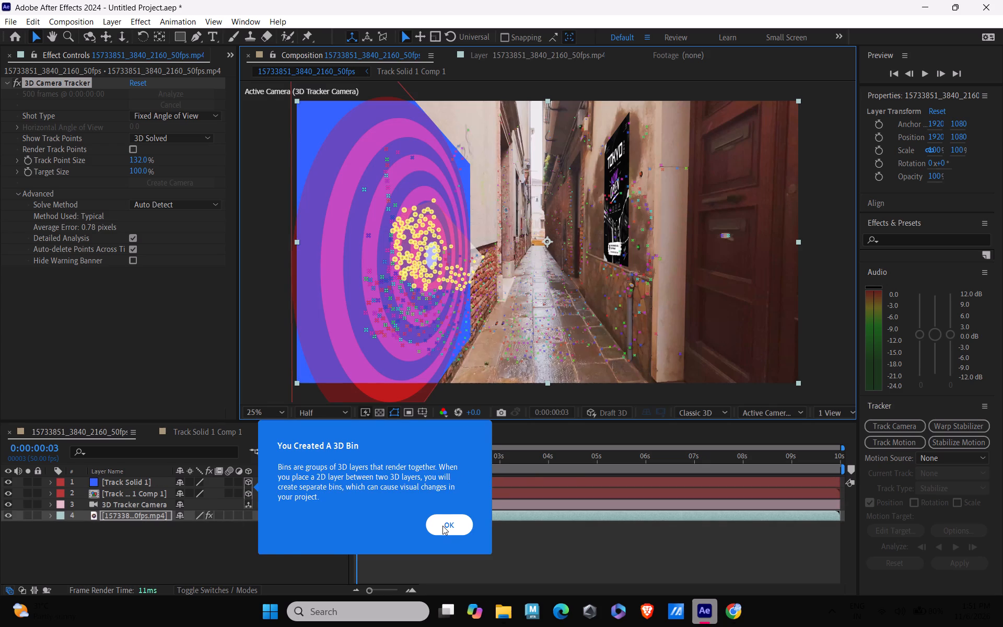
Scale the new Track Solid 1 on the brick wall down to about 47% width and 35% height.
left_click(137, 481)
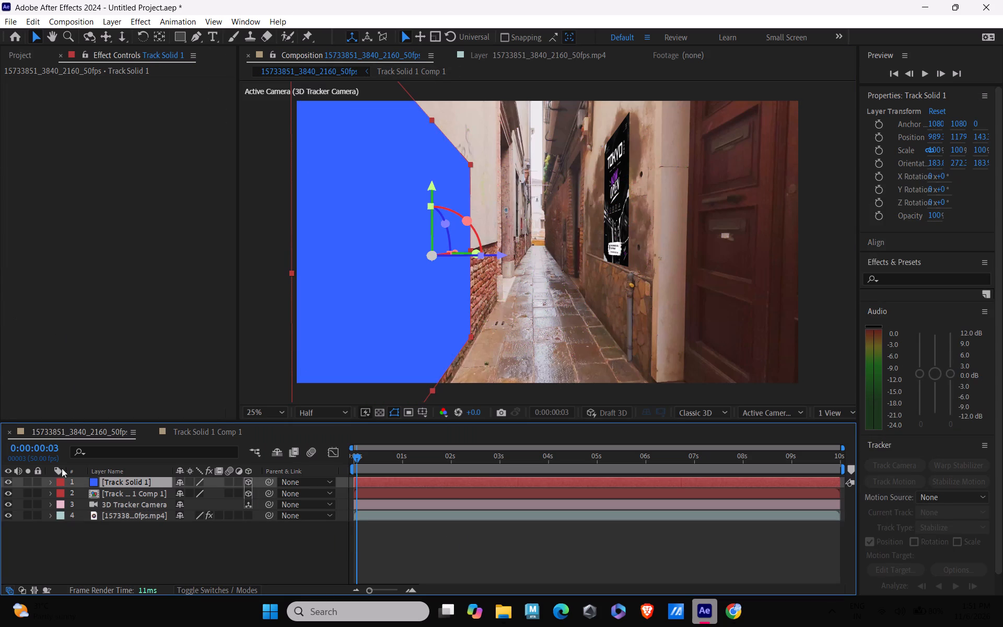
left_click(48, 479)
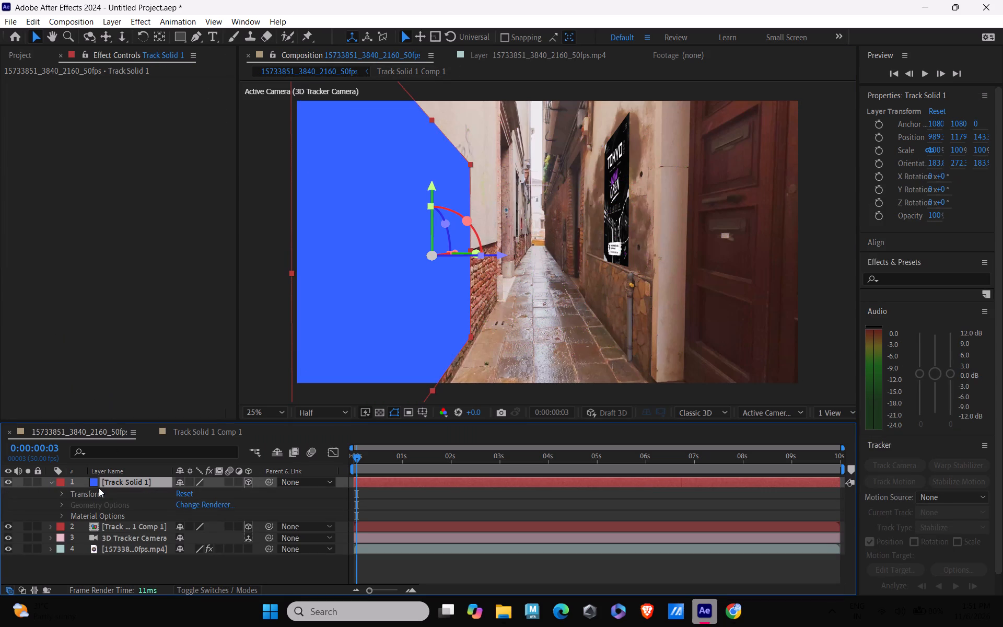
left_click(51, 483)
left_click(51, 483)
left_click(51, 483)
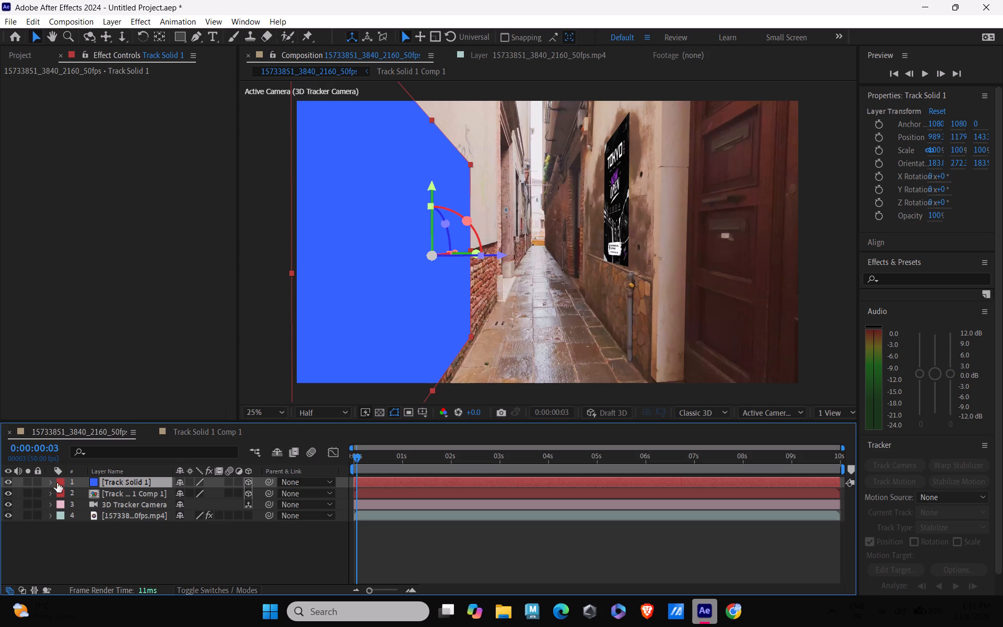
left_click_drag(290, 271, 396, 270)
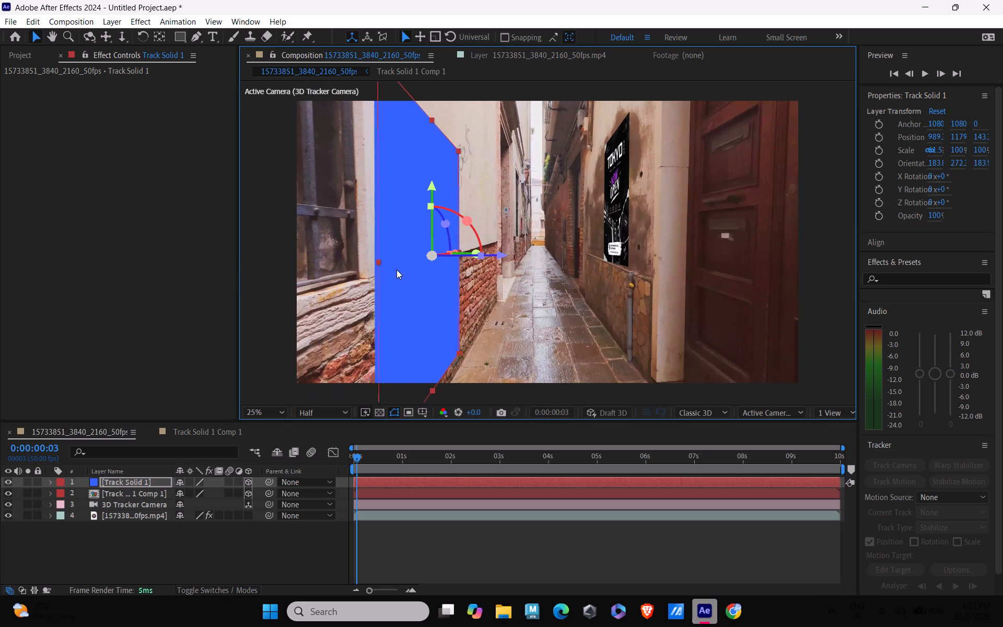
left_click_drag(396, 270, 392, 277)
left_click_drag(431, 121, 440, 187)
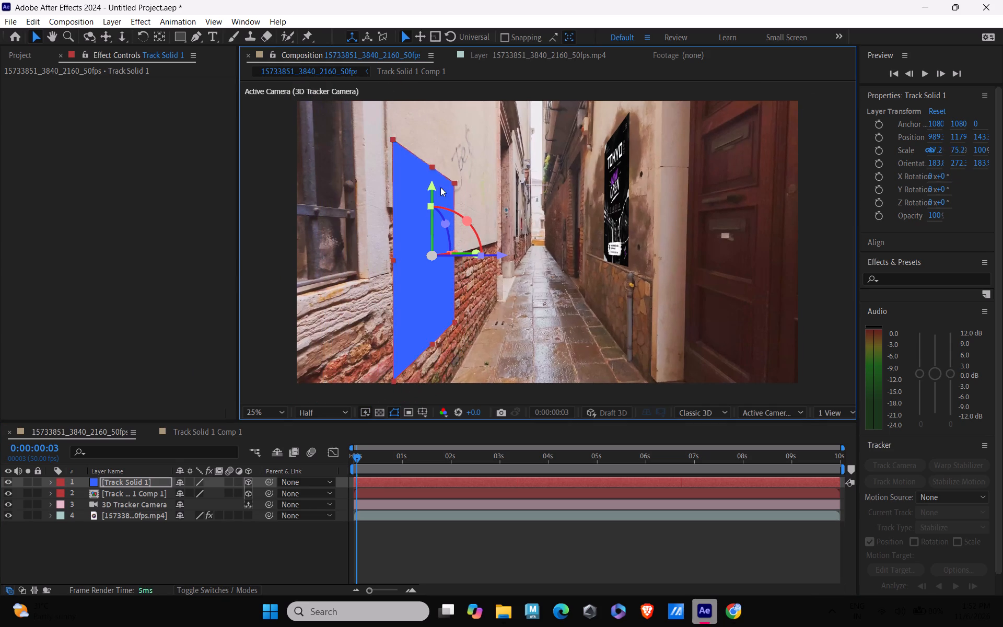
left_click_drag(440, 187, 440, 211)
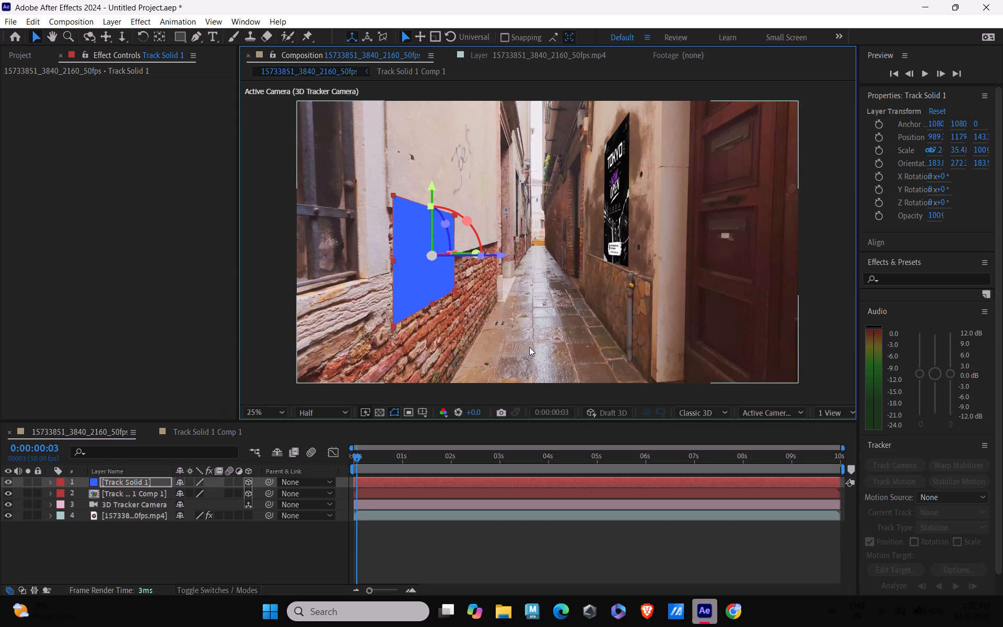
Shift the blue solid sideways against the brick wall to an X position of about 956.
left_click_drag(499, 254, 491, 255)
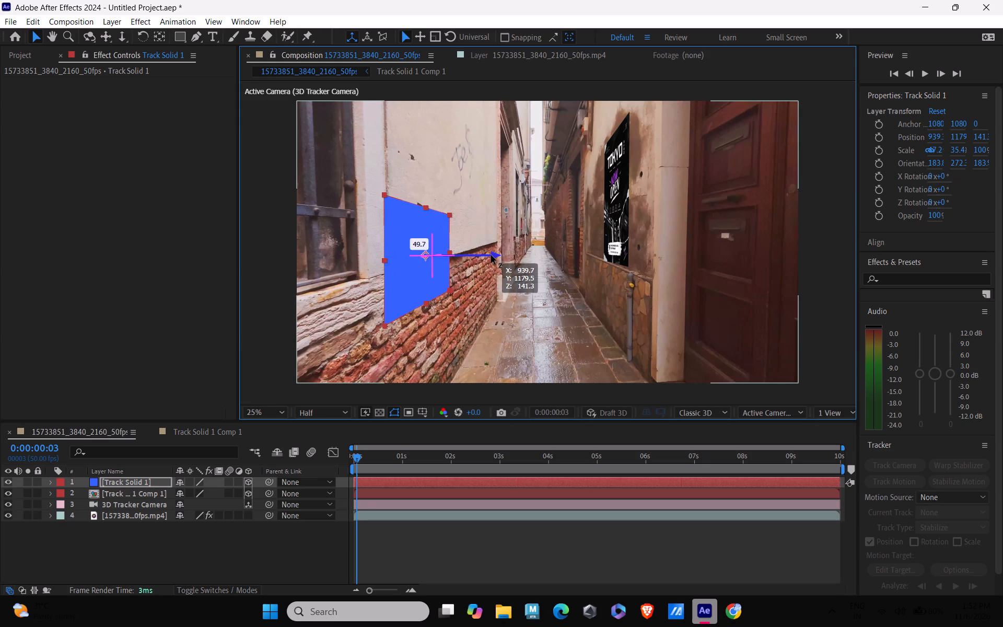
left_click_drag(491, 255, 493, 257)
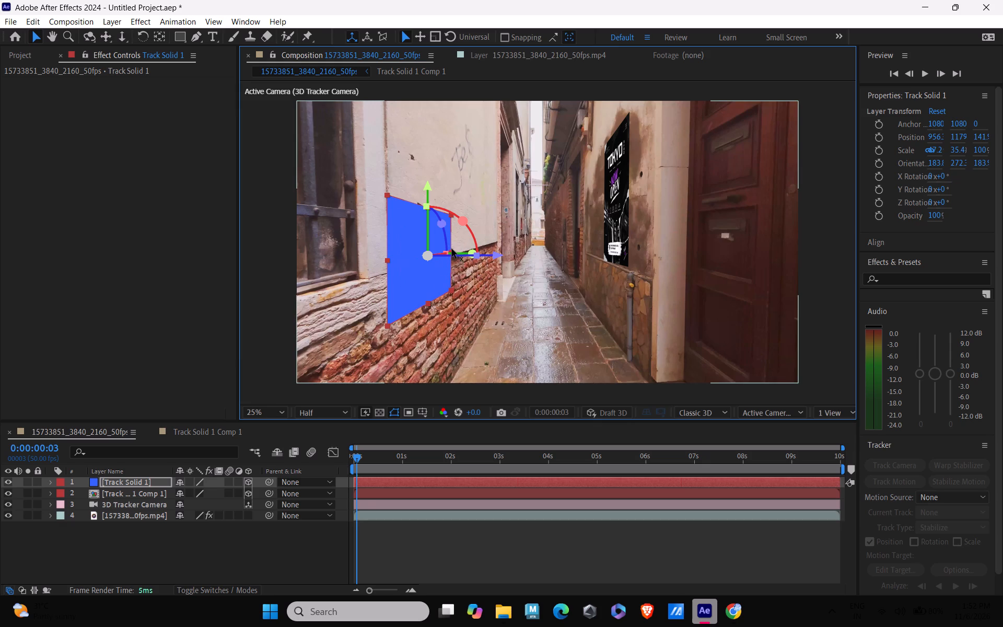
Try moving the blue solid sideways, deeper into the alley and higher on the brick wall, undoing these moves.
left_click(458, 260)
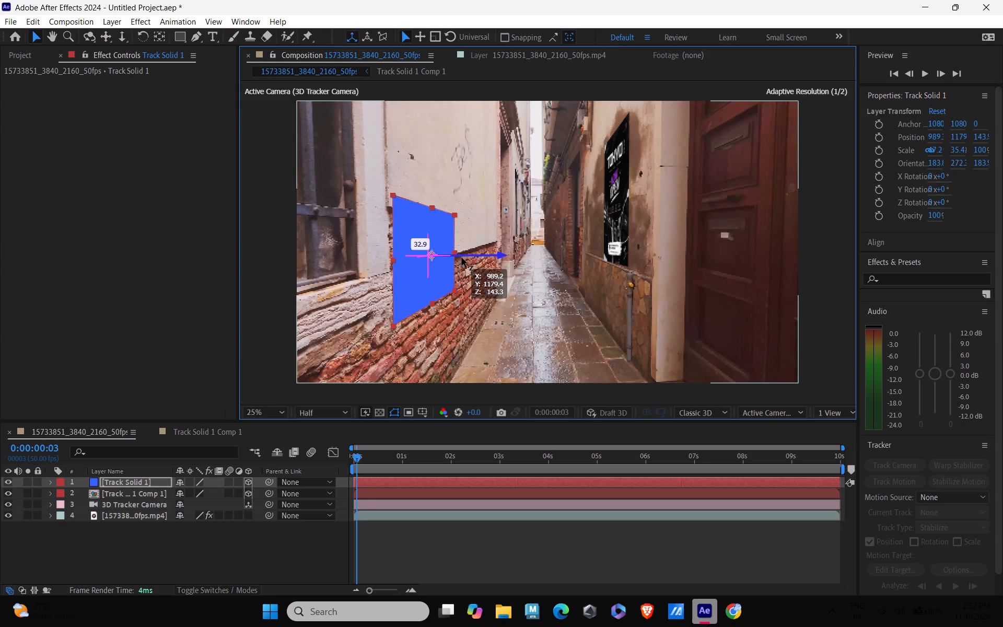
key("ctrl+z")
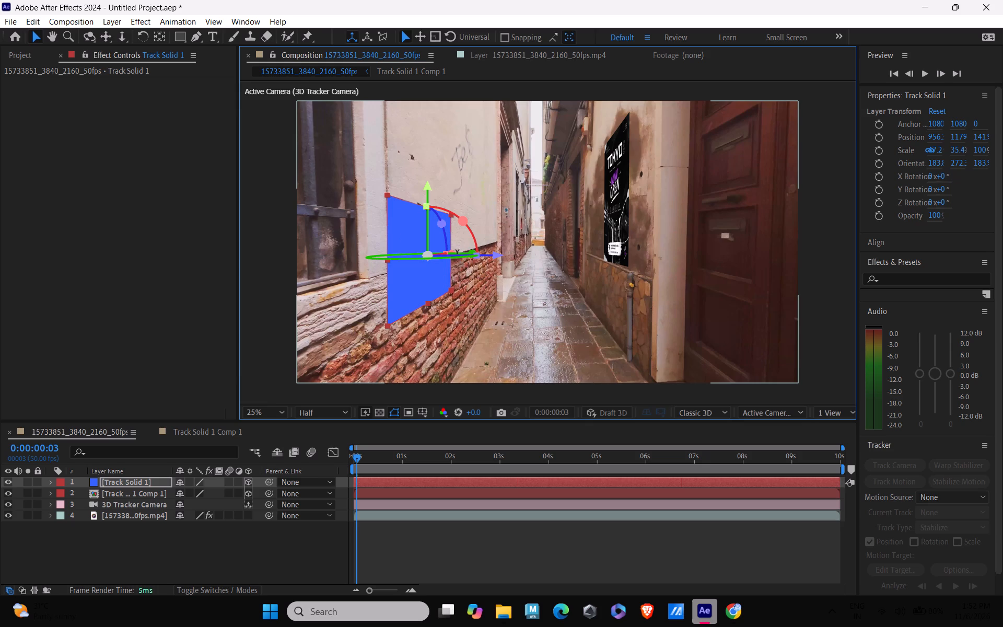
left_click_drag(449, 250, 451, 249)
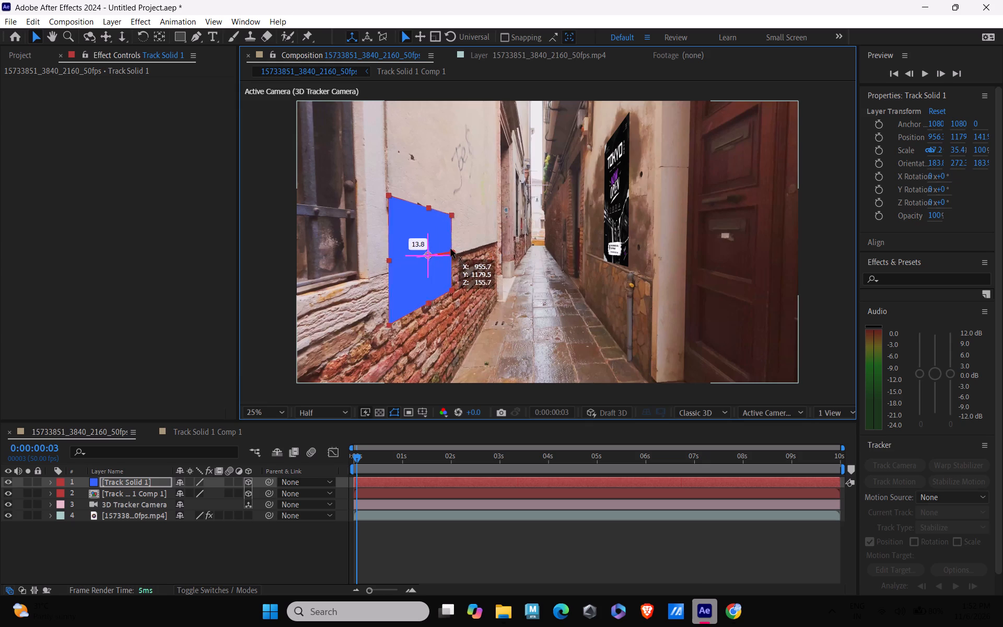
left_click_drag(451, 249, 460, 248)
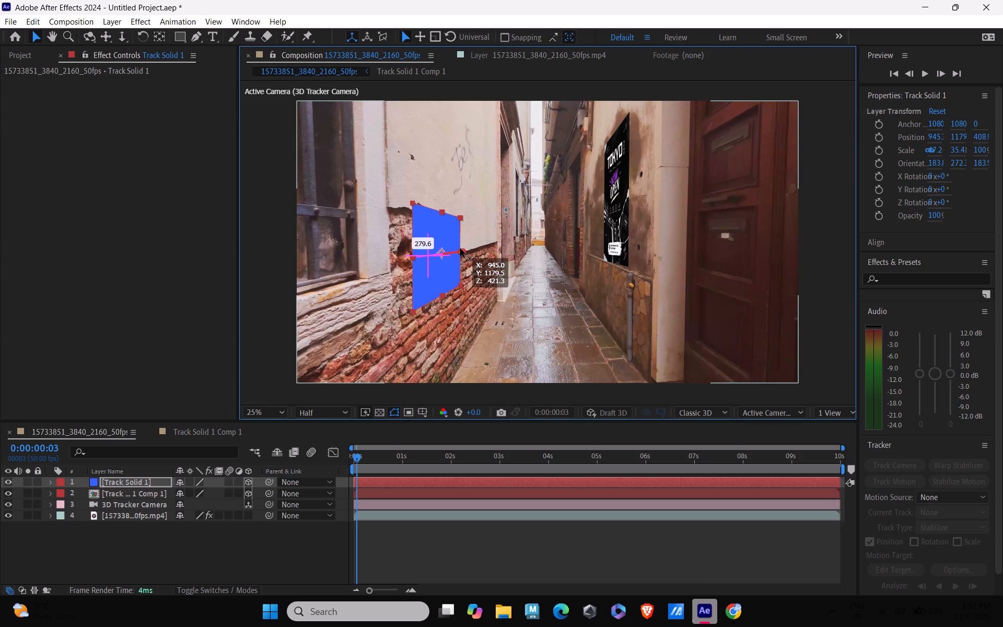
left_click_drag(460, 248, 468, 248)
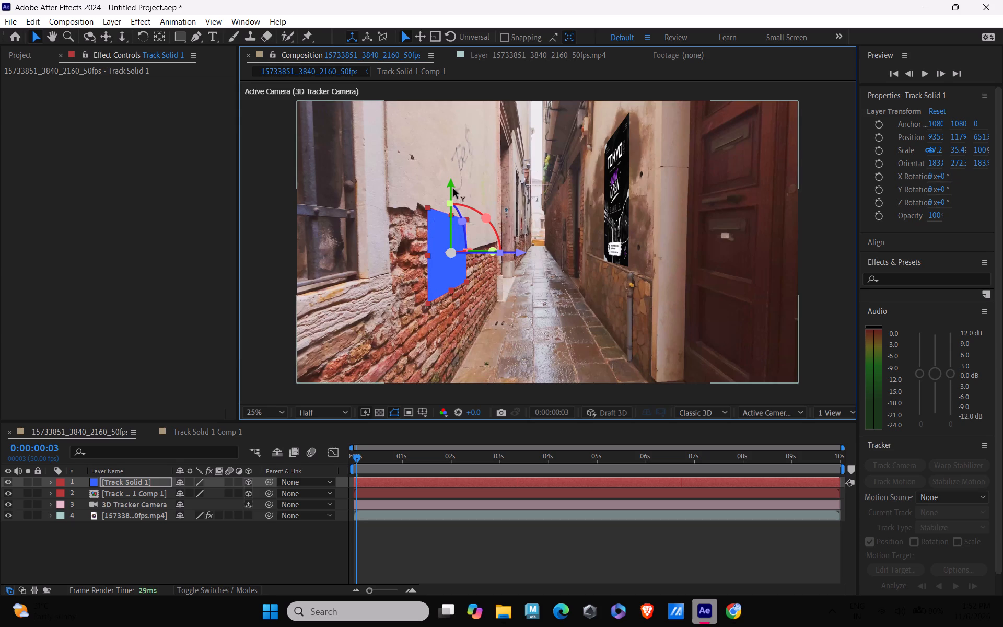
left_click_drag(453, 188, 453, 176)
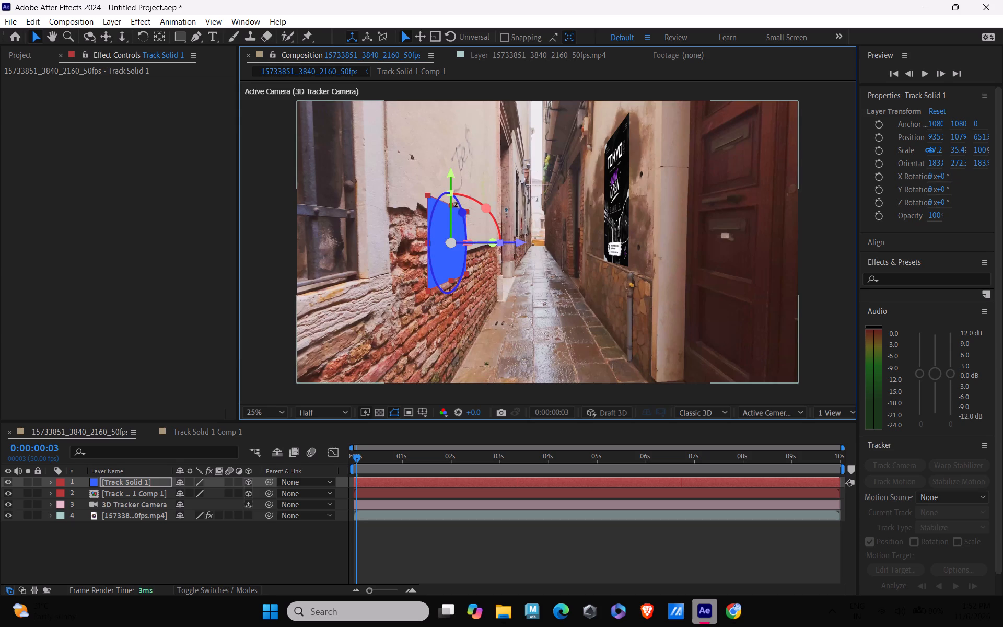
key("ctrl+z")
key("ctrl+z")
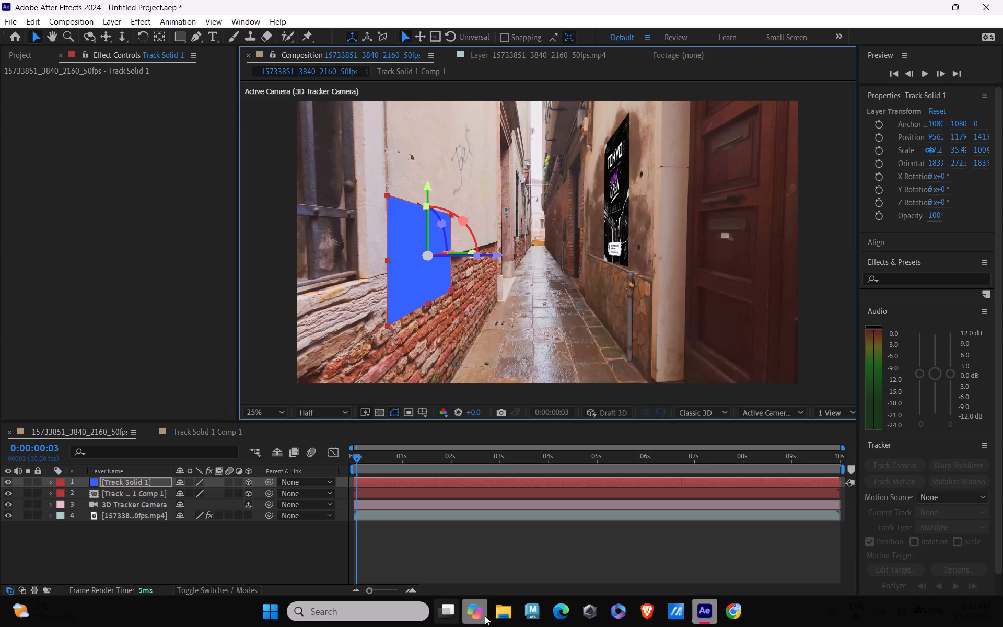
Locate the downloaded Subway Surfers graffiti logo PNG through Chrome's recent downloads, preview it, and move it from Downloads to the Desktop folder.
left_click(504, 609)
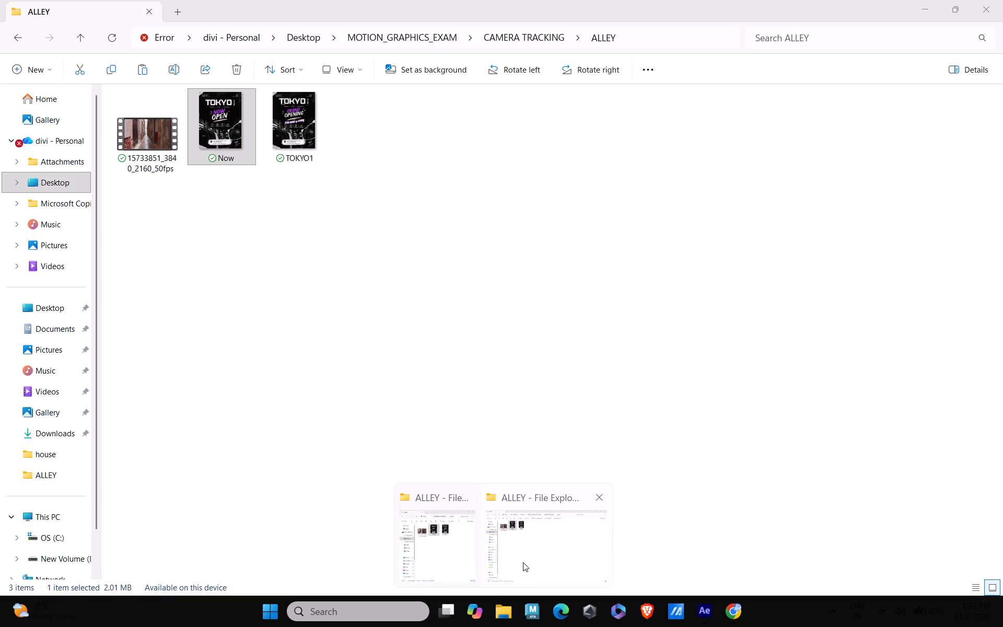
left_click(523, 562)
left_click(734, 611)
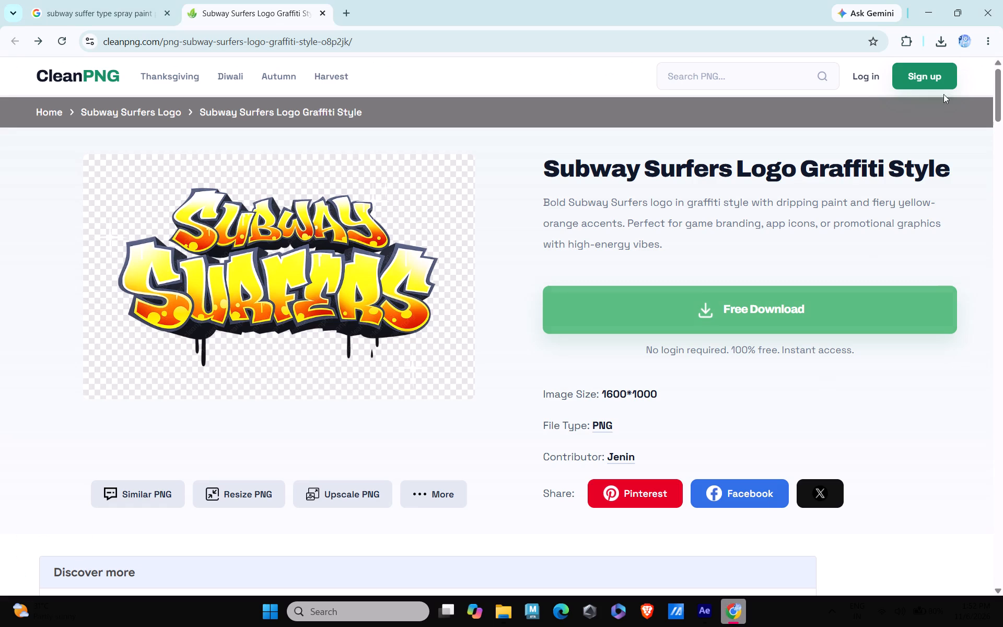
left_click(936, 44)
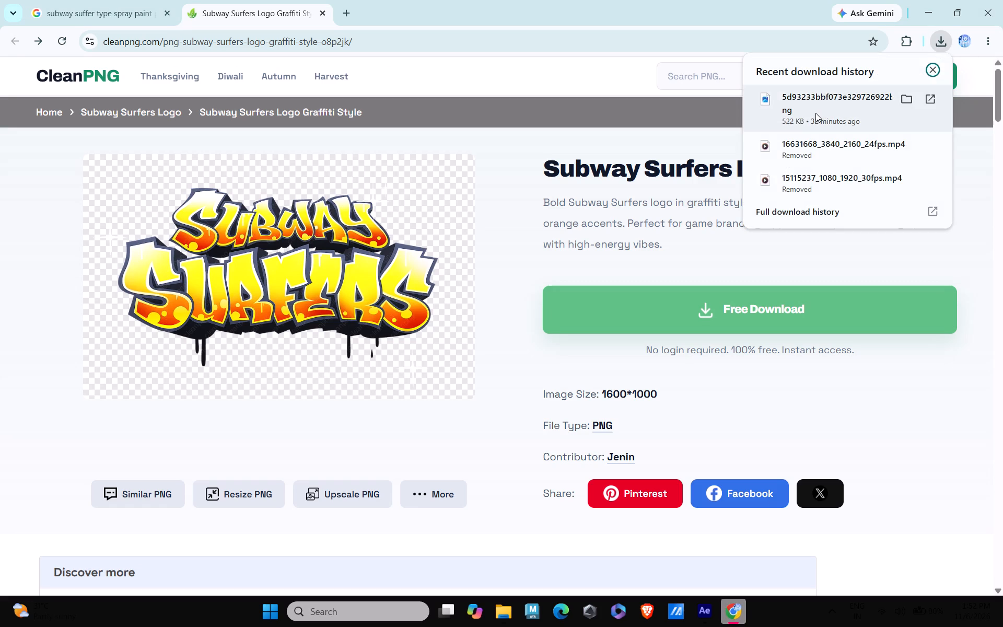
left_click(900, 97)
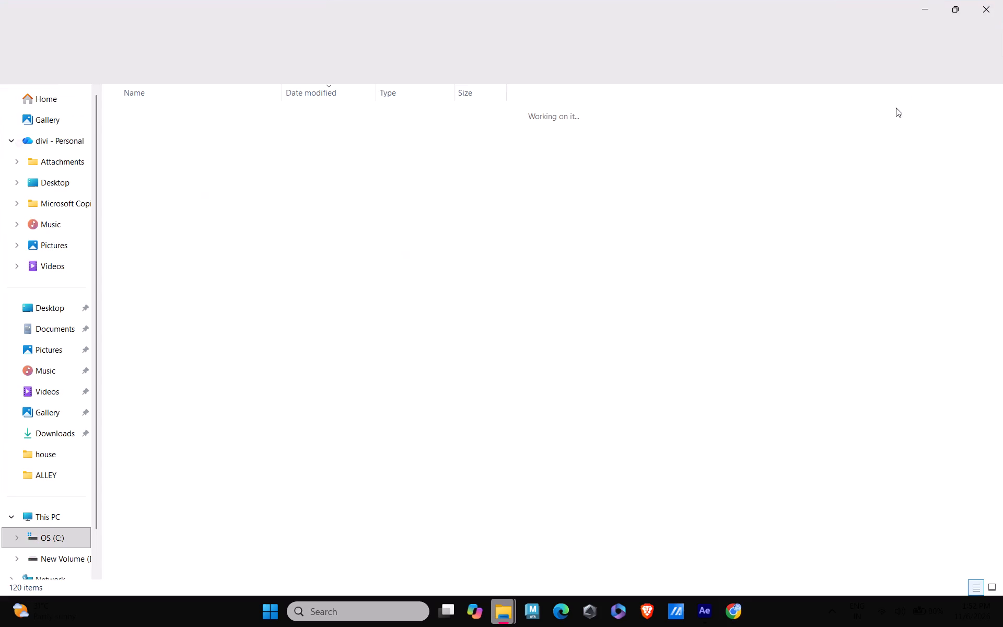
double_click(312, 128)
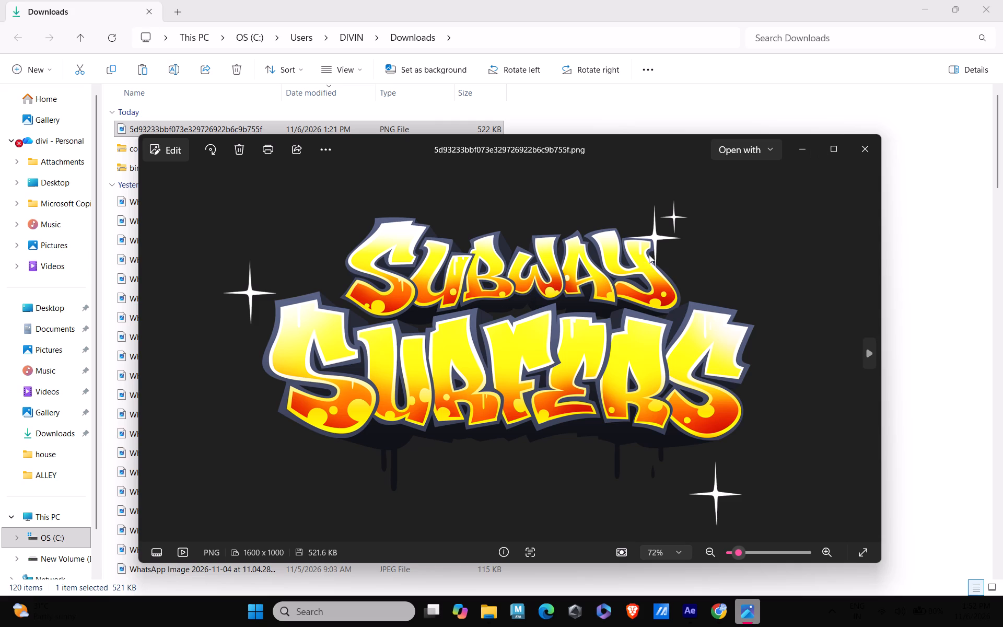
left_click(791, 147)
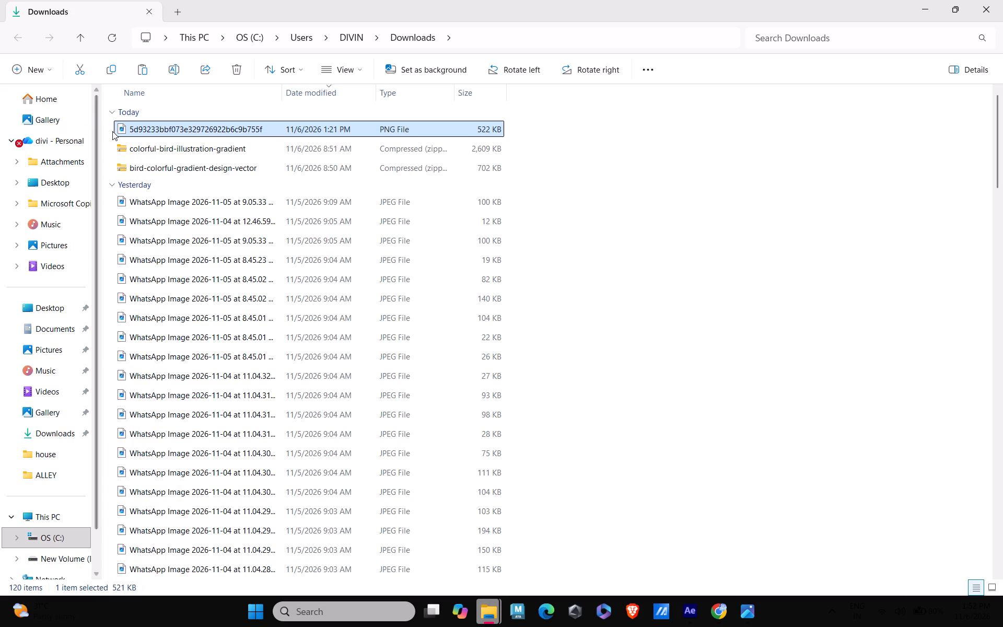
left_click_drag(121, 132, 65, 187)
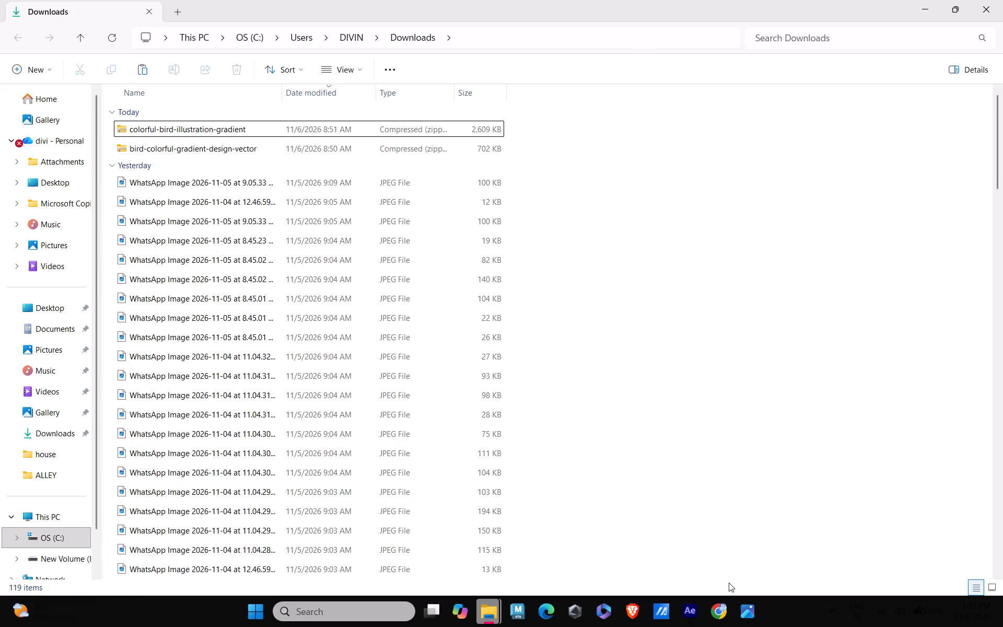
In Chrome, open the similar CleanPNG image Colorful Swag Bubble Text and request its free download, passing the site's Cloudflare human check.
left_click(723, 601)
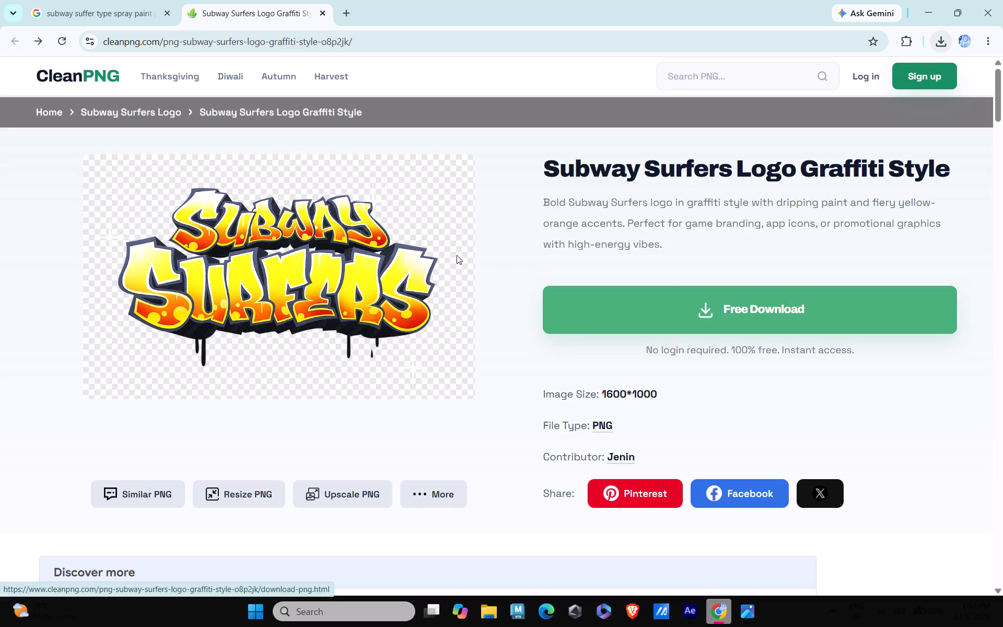
scroll(307, 308, "down", 14)
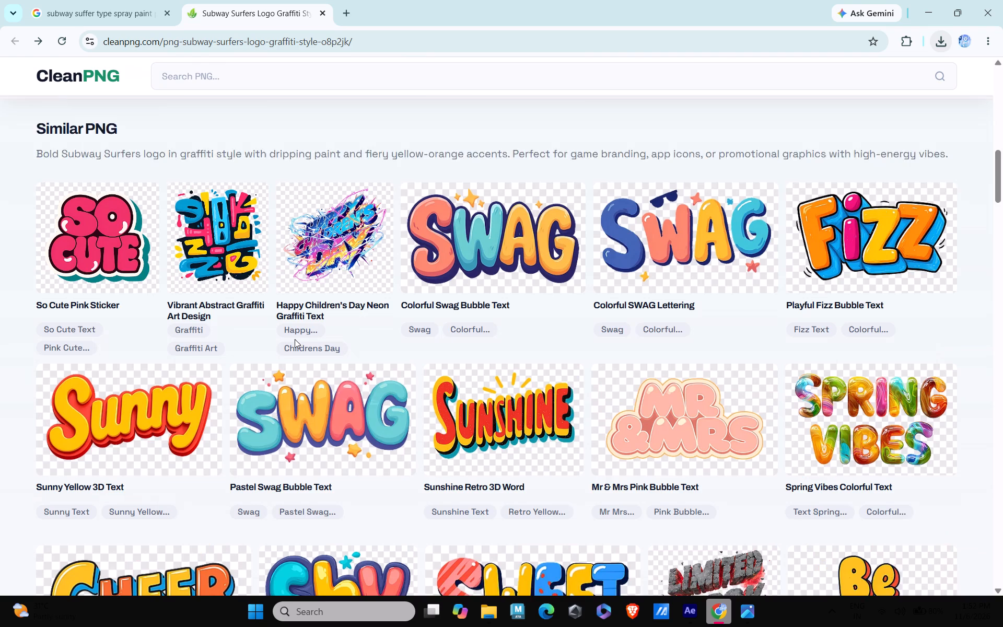
scroll(539, 228, "up", 1)
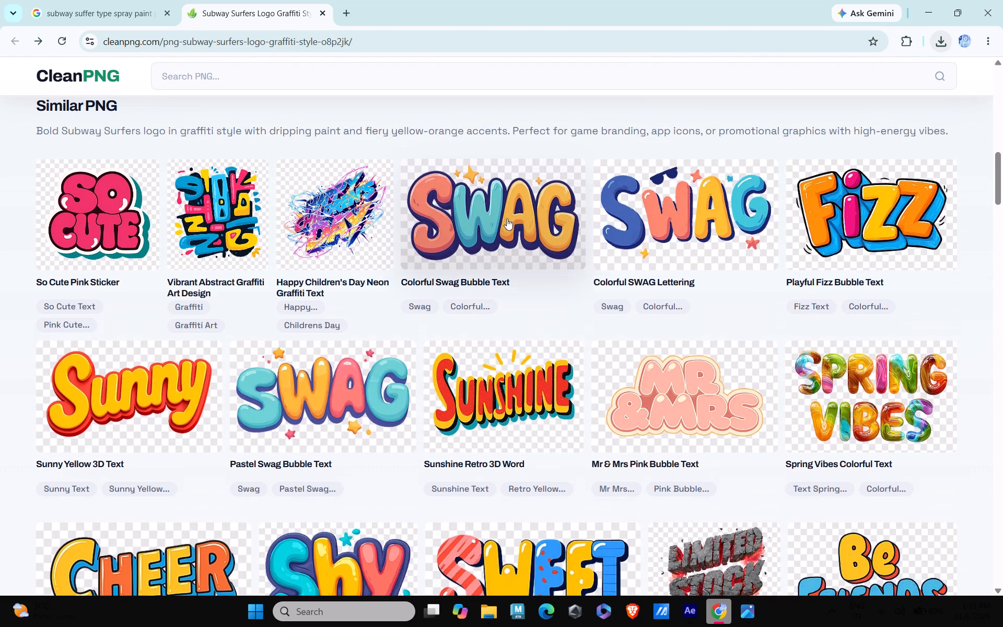
left_click(474, 230)
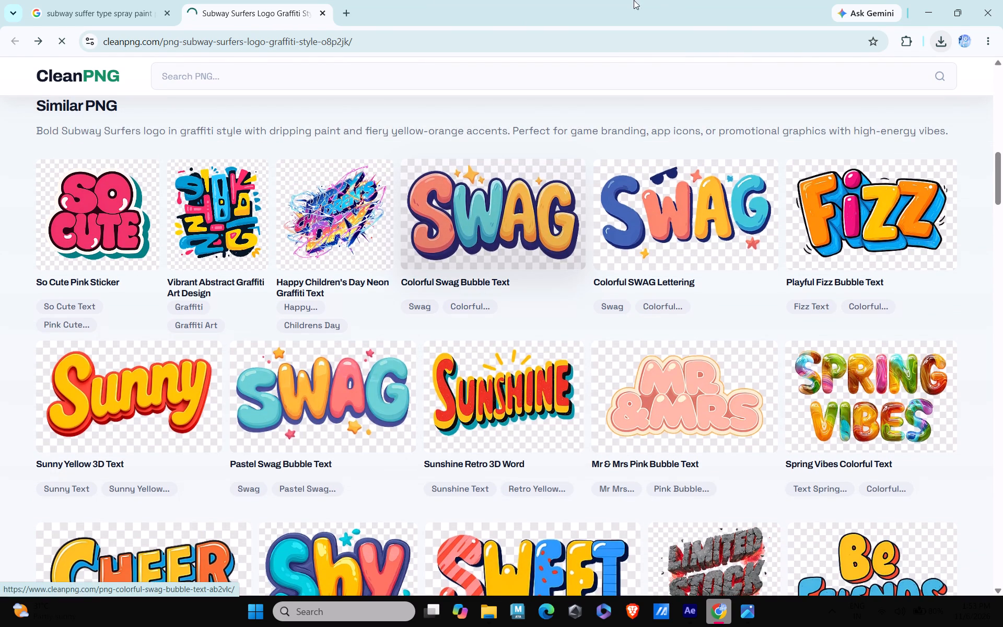
left_click(733, 344)
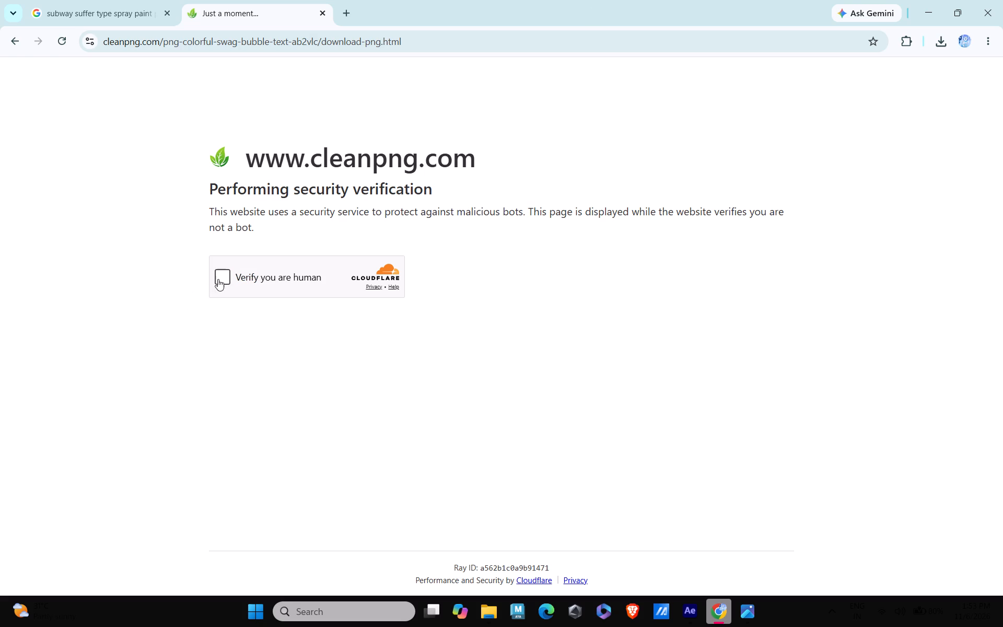
left_click(220, 278)
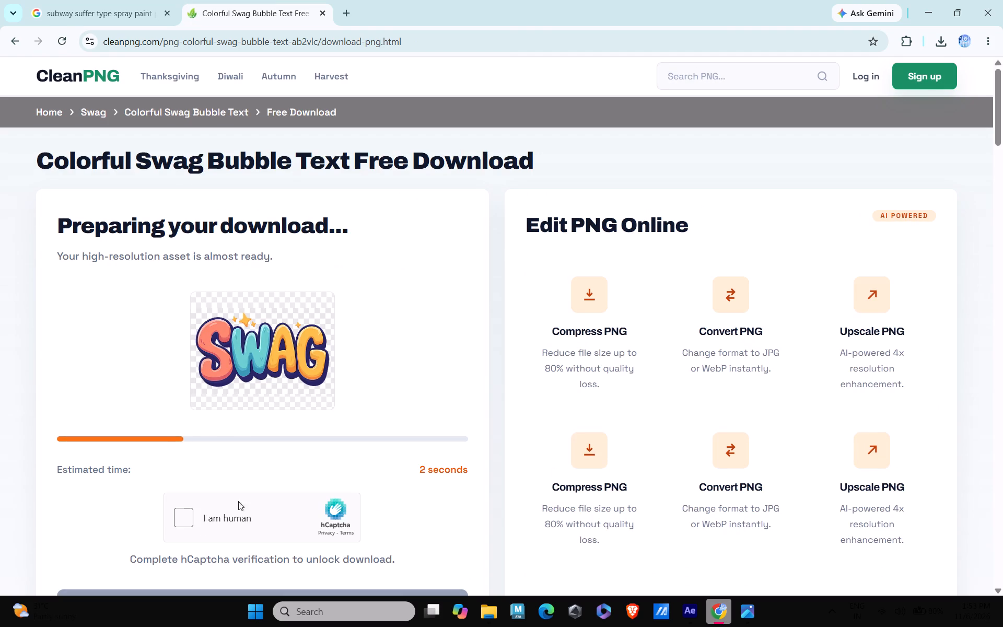
Start the hCaptcha check on the Swag download page and answer its first puzzle with three matching shapes.
left_click(193, 522)
scroll(239, 495, "down", 1)
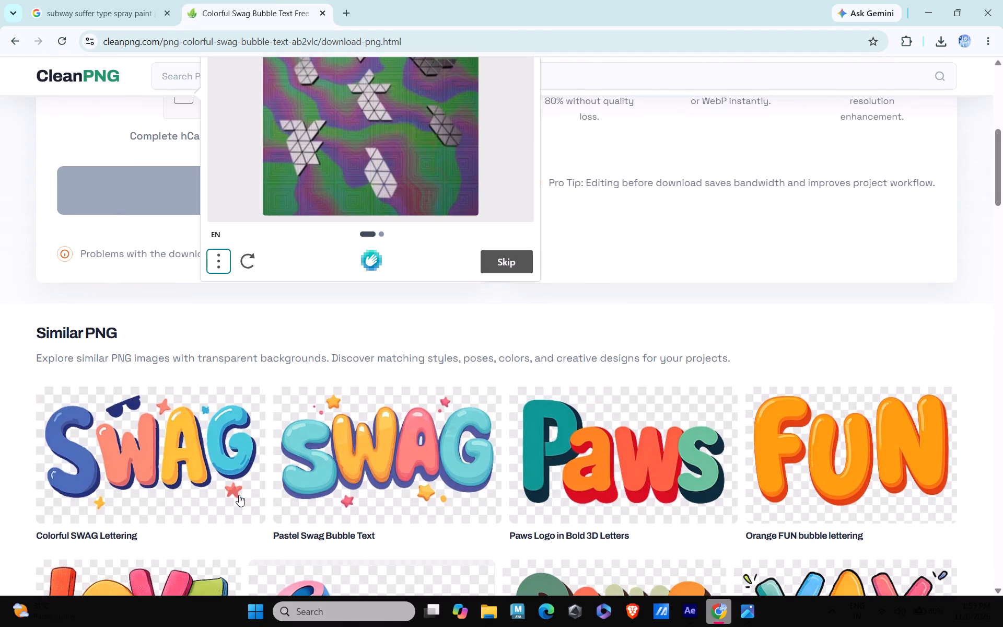
scroll(317, 385, "up", 3)
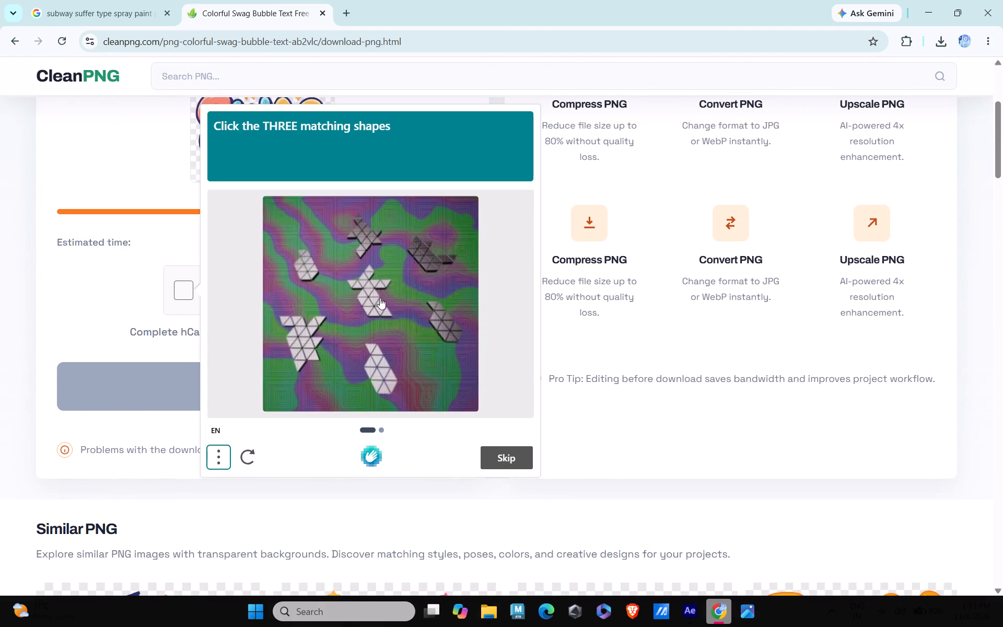
left_click(452, 330)
left_click(387, 369)
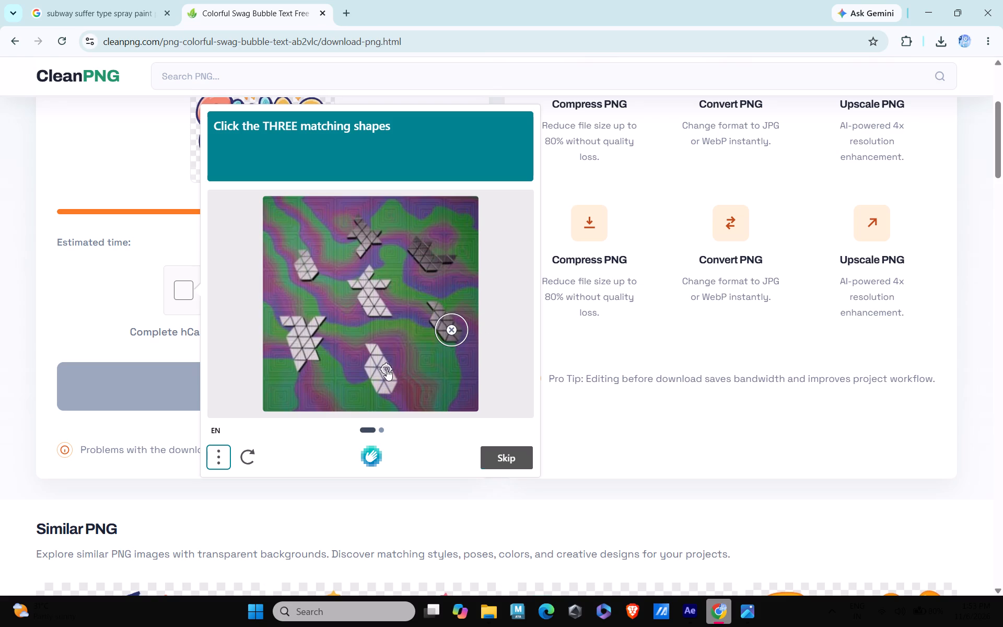
left_click(312, 262)
left_click(497, 459)
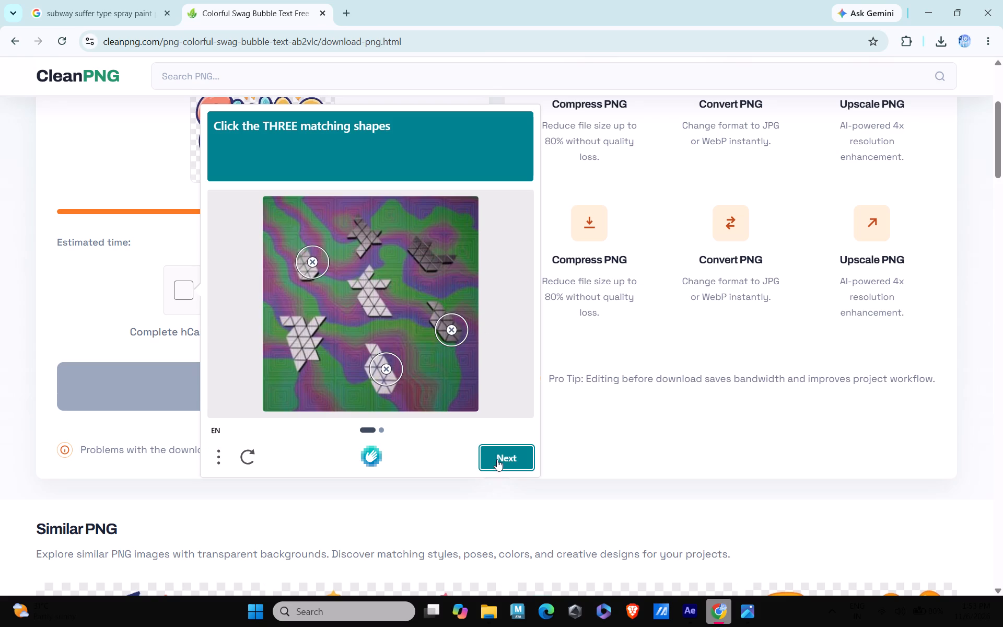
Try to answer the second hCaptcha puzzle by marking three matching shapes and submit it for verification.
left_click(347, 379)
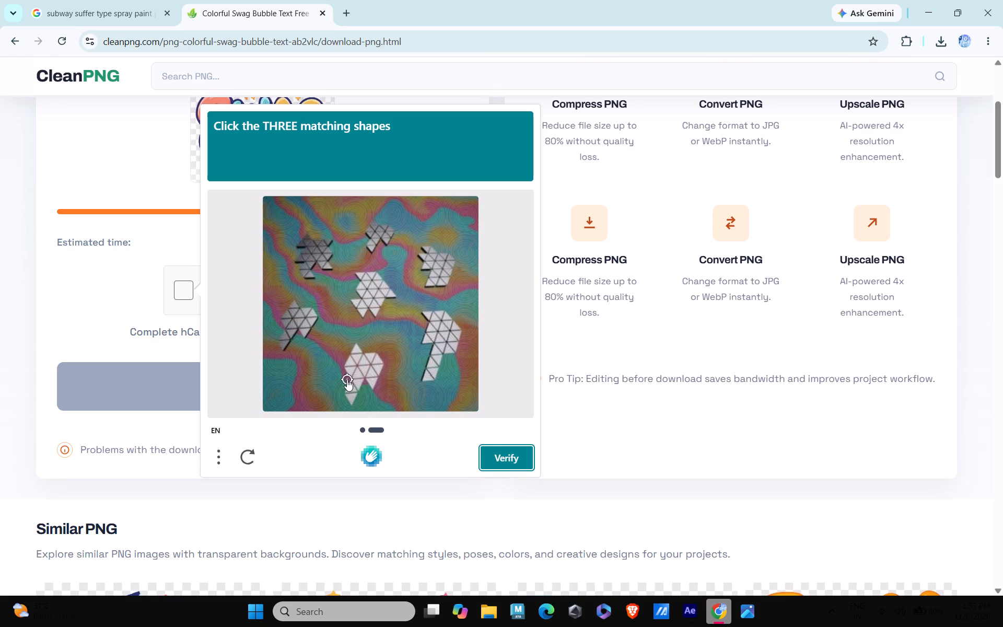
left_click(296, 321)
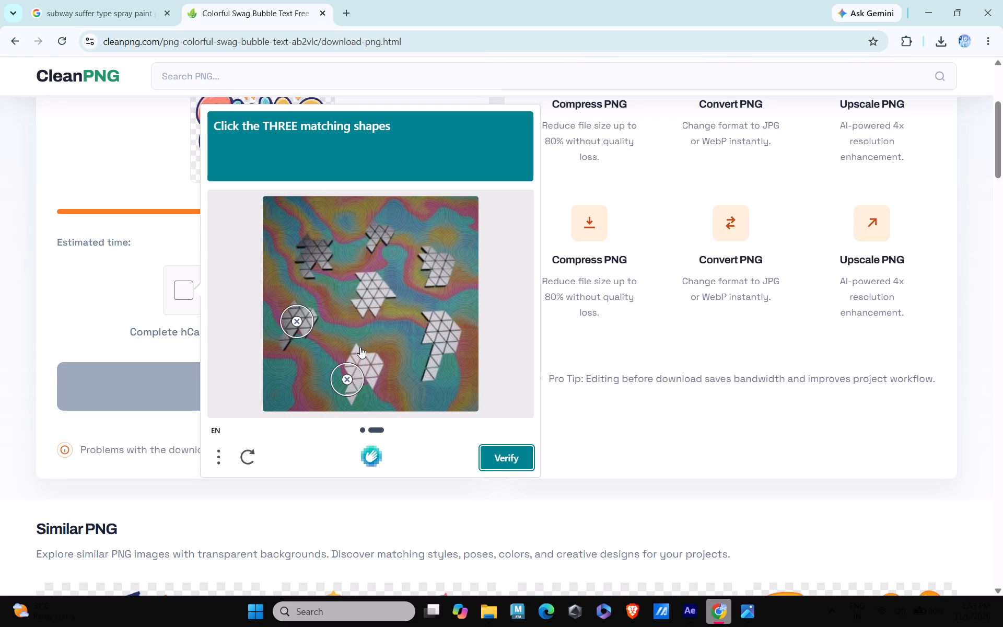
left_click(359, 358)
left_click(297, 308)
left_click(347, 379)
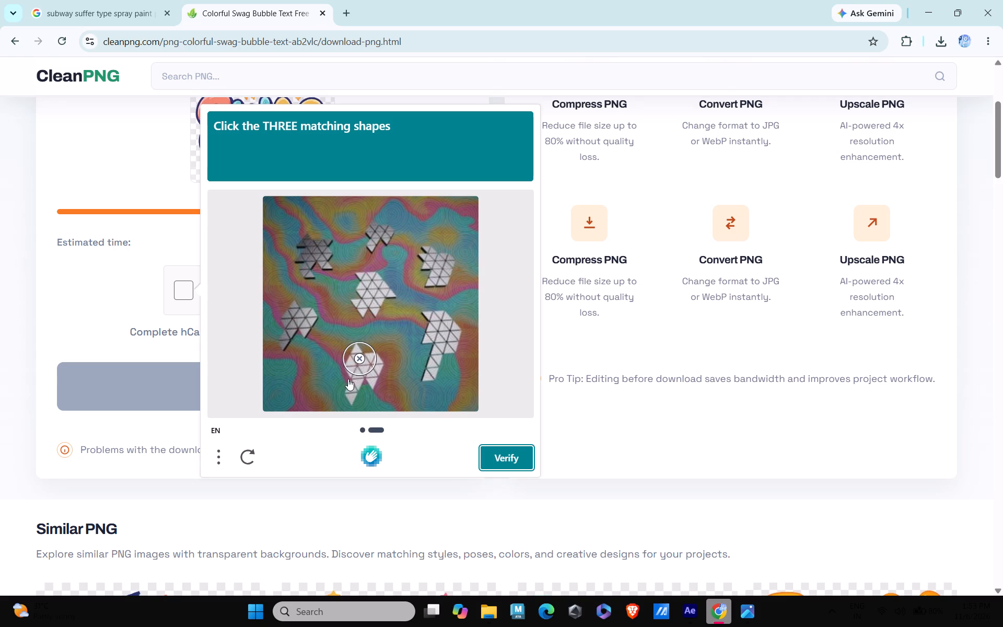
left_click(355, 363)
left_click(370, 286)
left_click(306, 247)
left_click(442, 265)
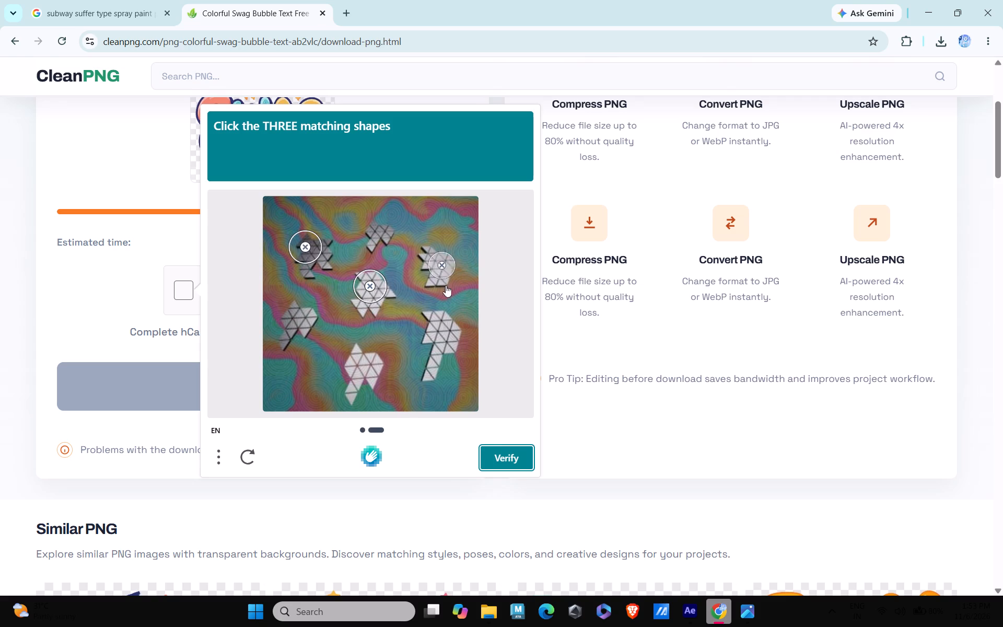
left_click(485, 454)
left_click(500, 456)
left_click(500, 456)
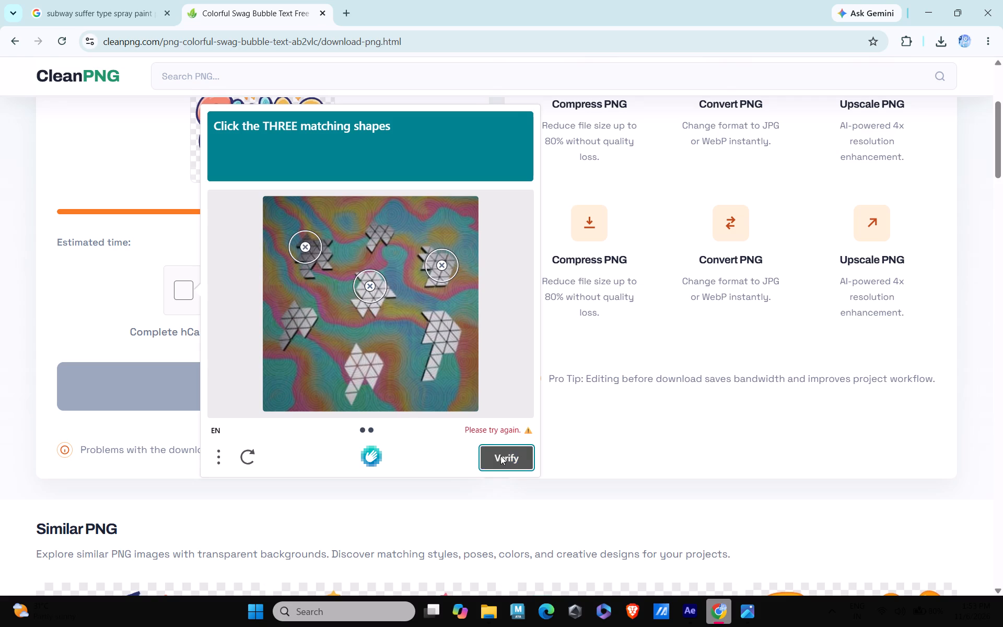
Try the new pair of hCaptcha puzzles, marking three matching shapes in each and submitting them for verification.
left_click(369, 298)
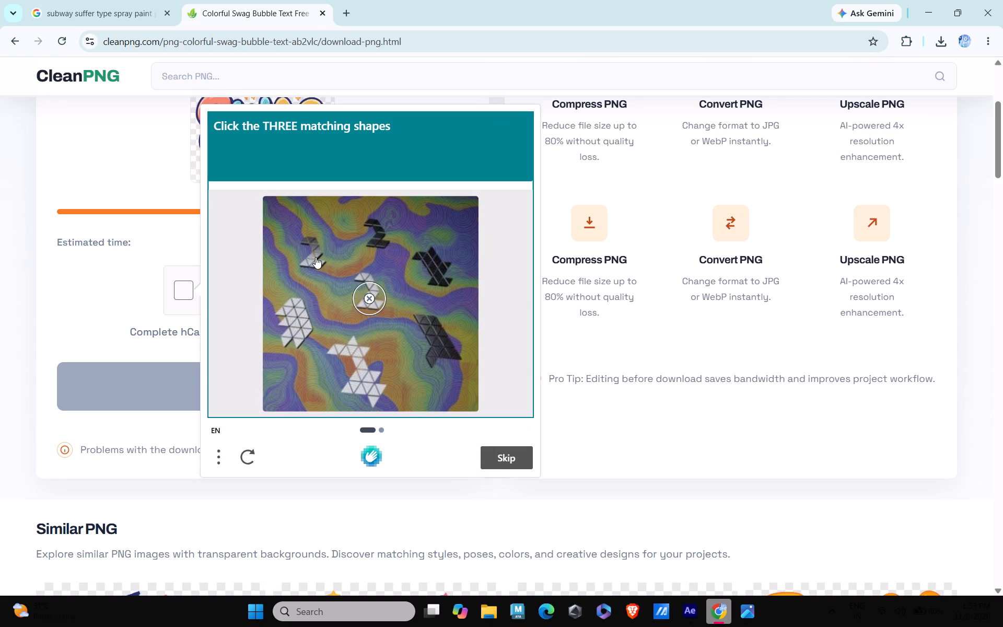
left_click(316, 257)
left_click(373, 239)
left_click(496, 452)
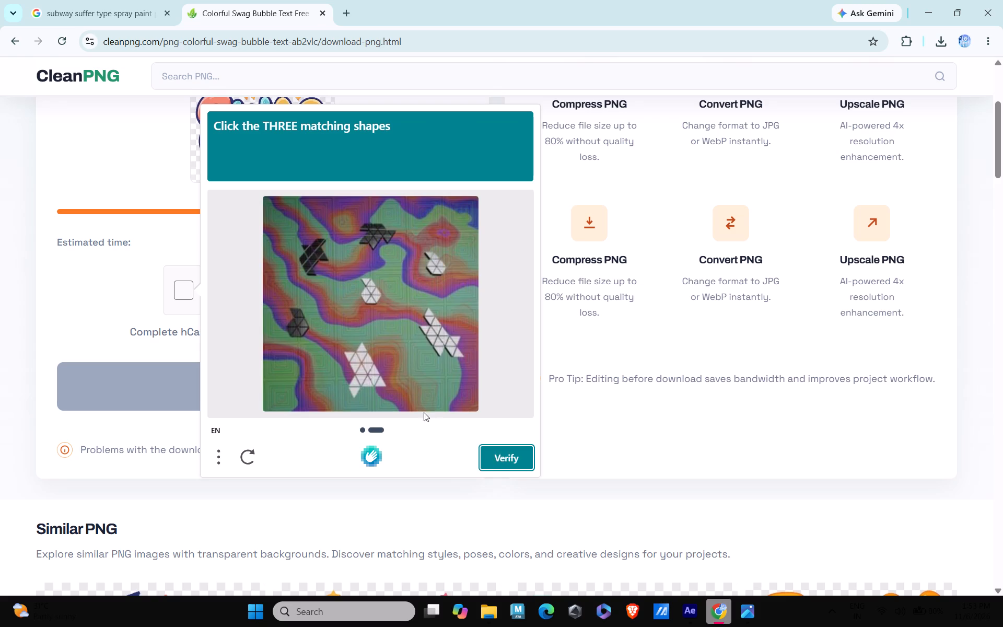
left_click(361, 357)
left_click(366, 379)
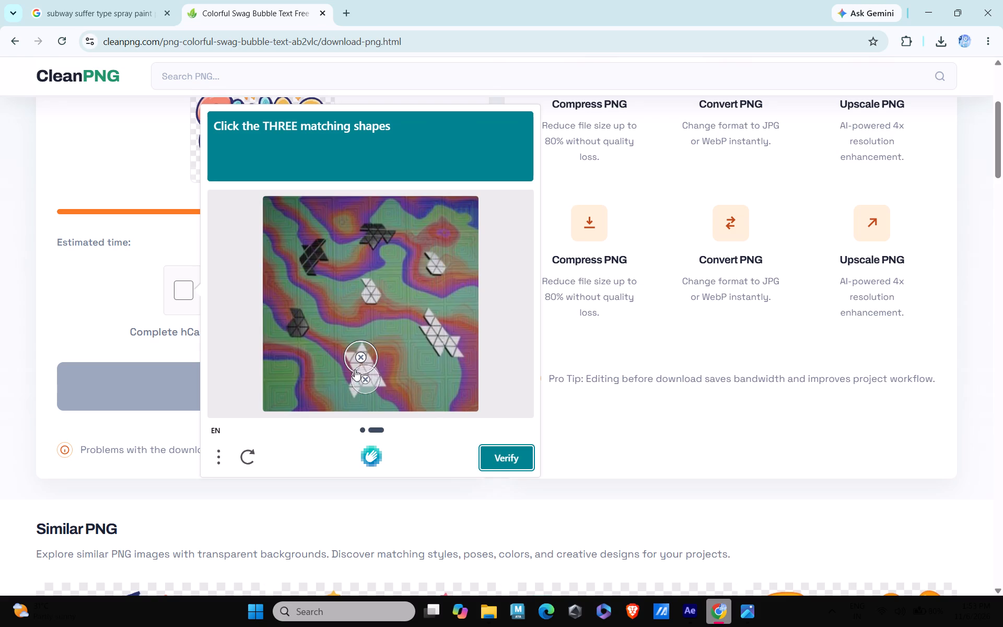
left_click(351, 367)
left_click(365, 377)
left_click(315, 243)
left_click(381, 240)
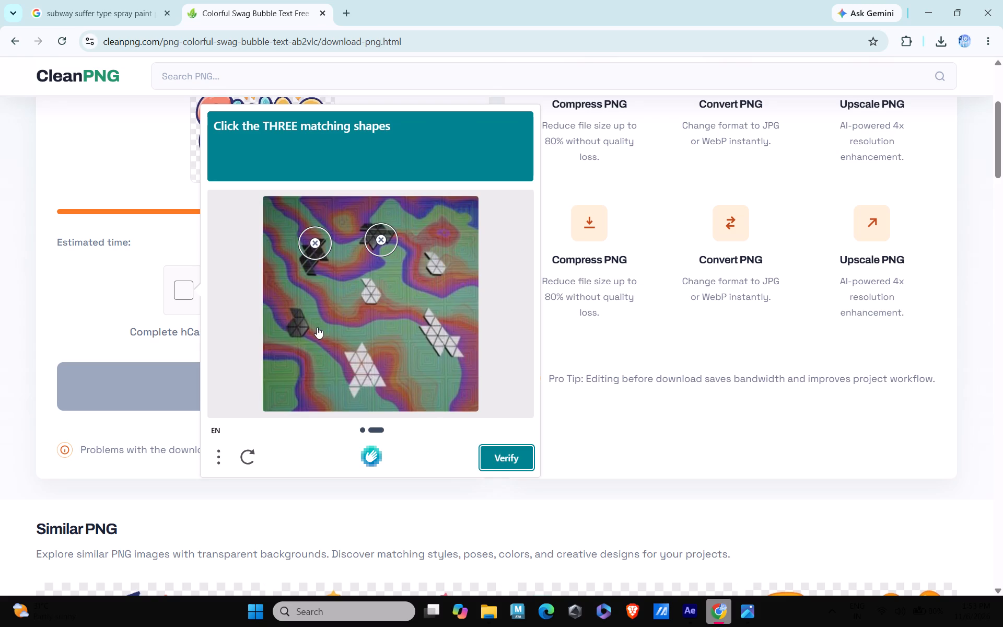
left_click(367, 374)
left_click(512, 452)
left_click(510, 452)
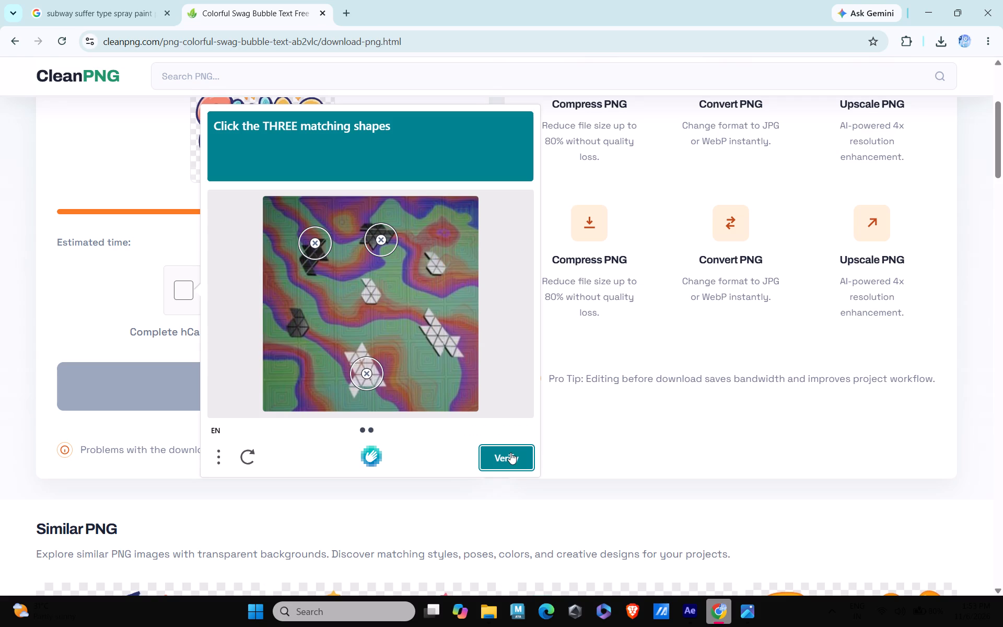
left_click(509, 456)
Answer the new pair of hCaptcha puzzles by marking three matching shapes in each, and submit them for verification.
left_click(298, 320)
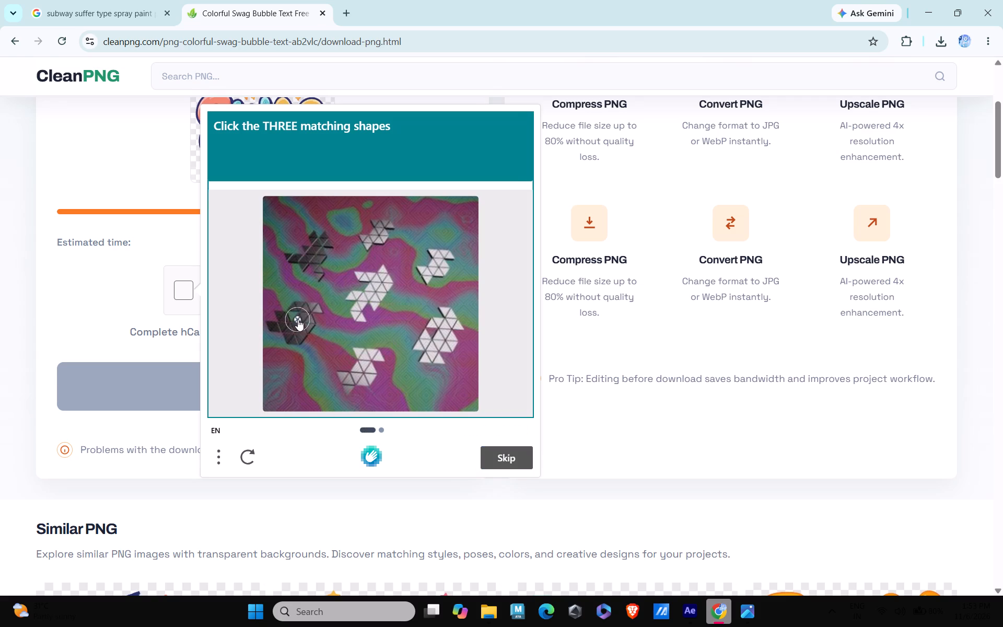
left_click(298, 324)
left_click(365, 296)
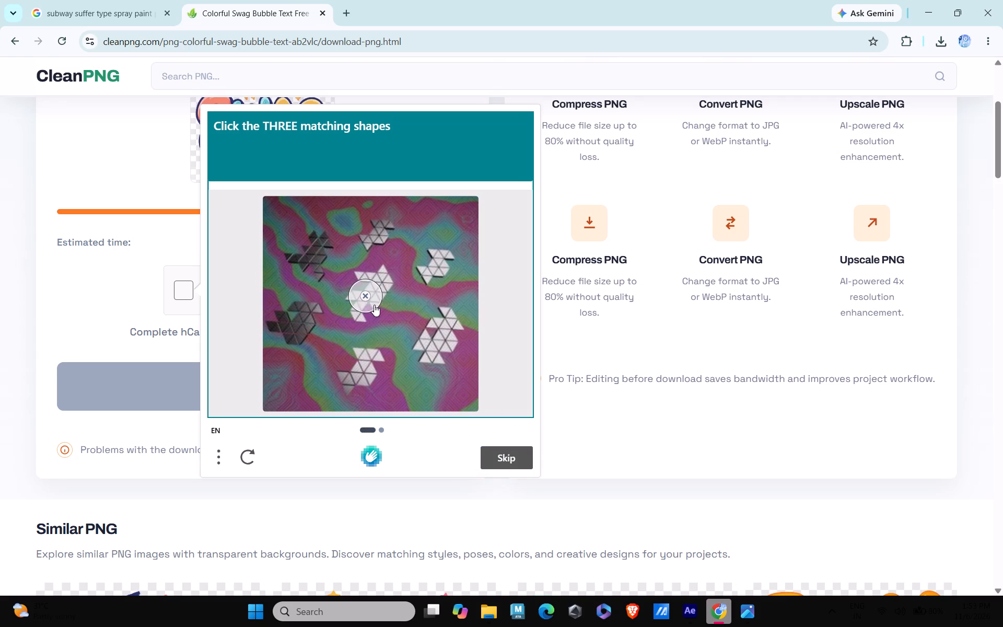
left_click(355, 285)
left_click(450, 336)
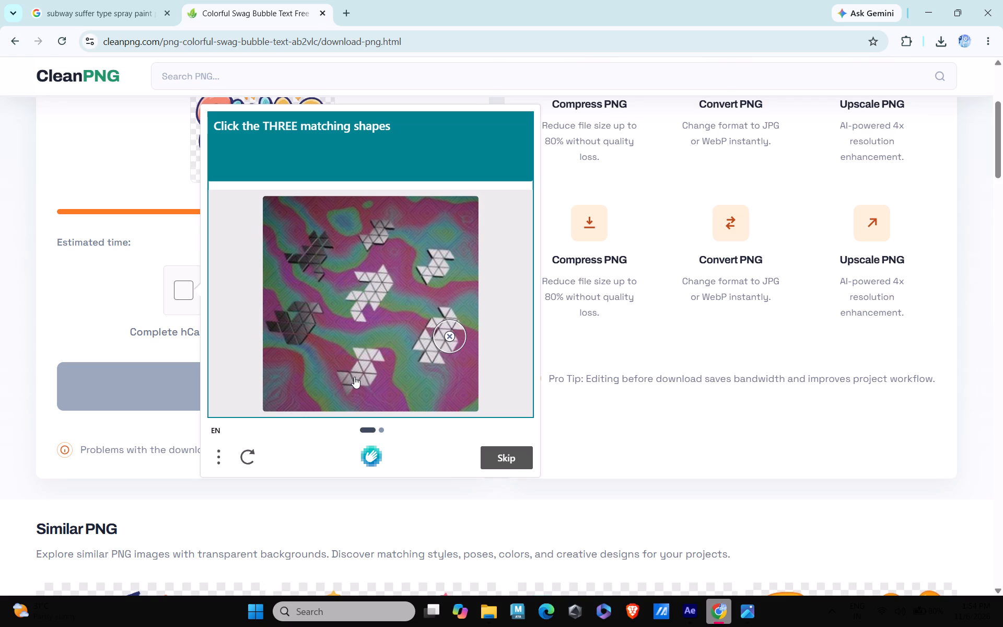
left_click(354, 377)
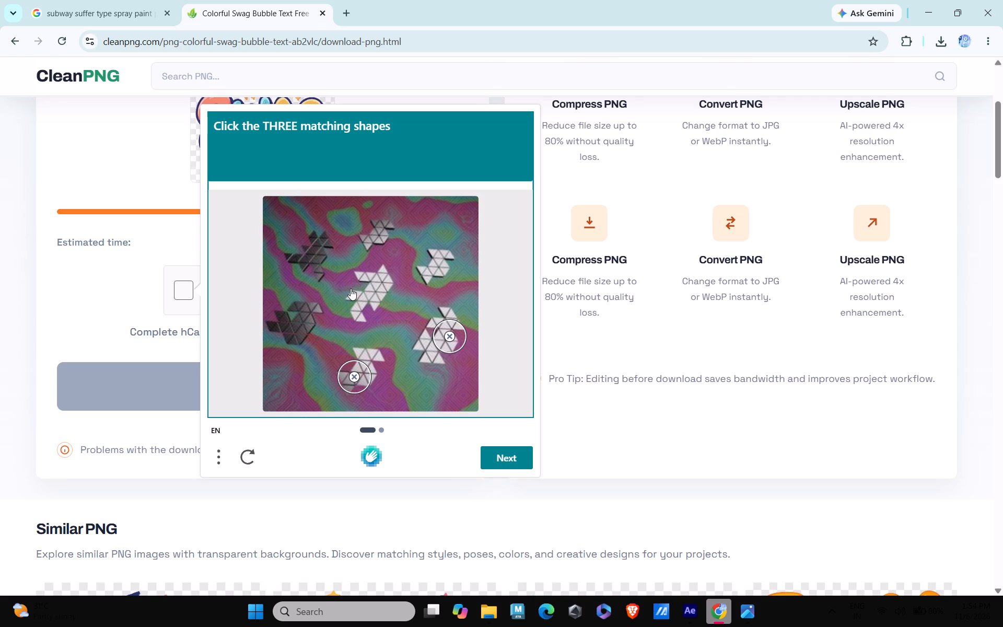
left_click(447, 264)
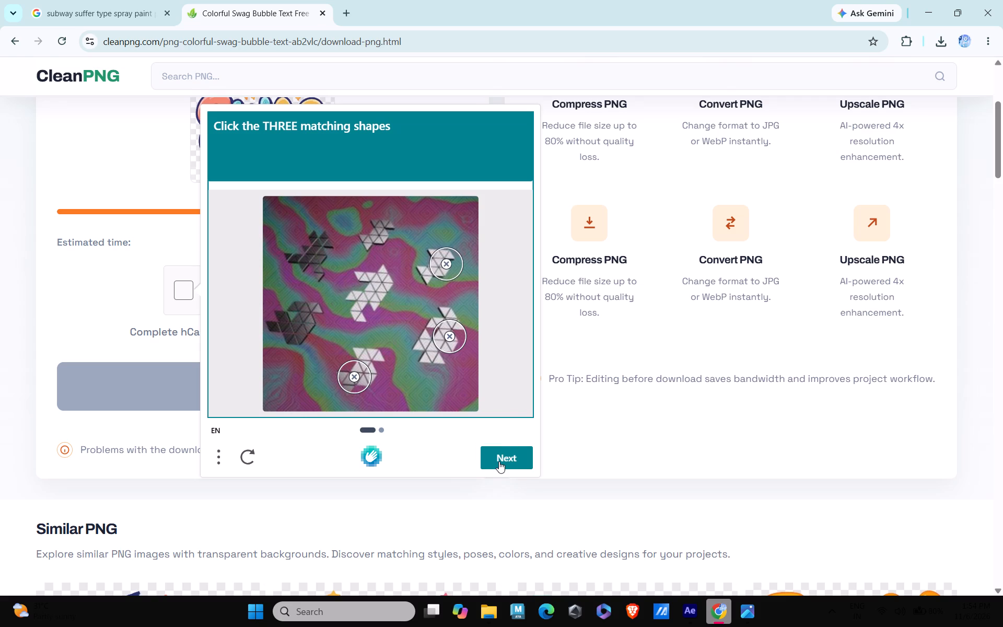
left_click(499, 461)
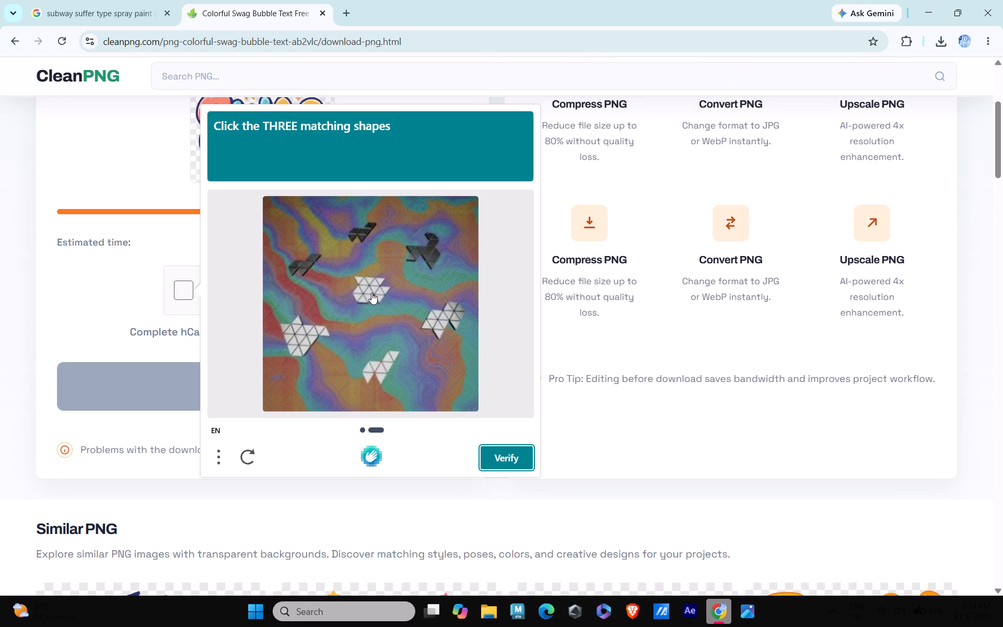
left_click(292, 264)
left_click(356, 234)
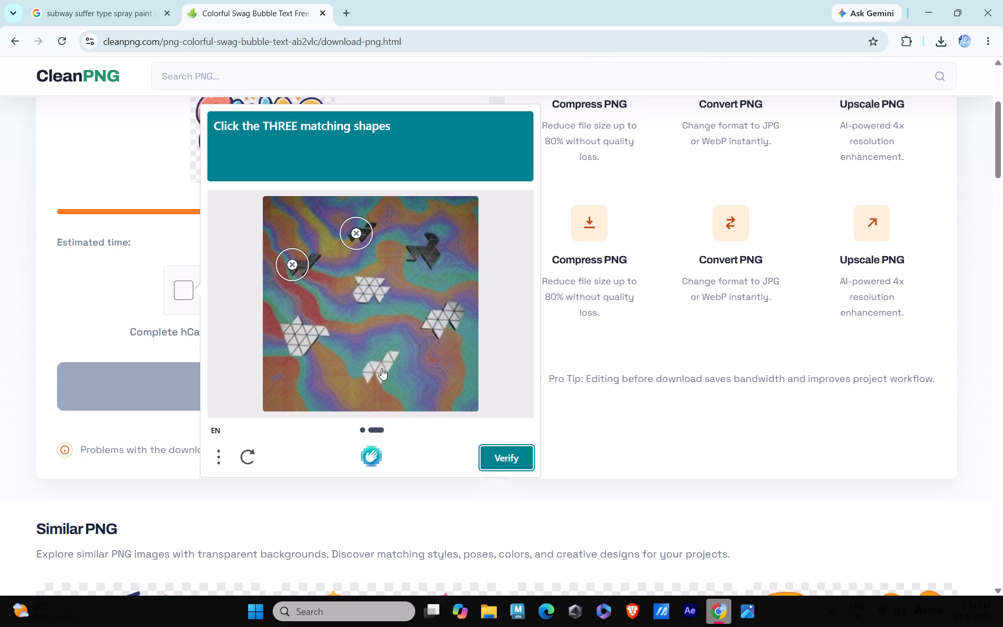
left_click(381, 366)
left_click(494, 463)
left_click(499, 455)
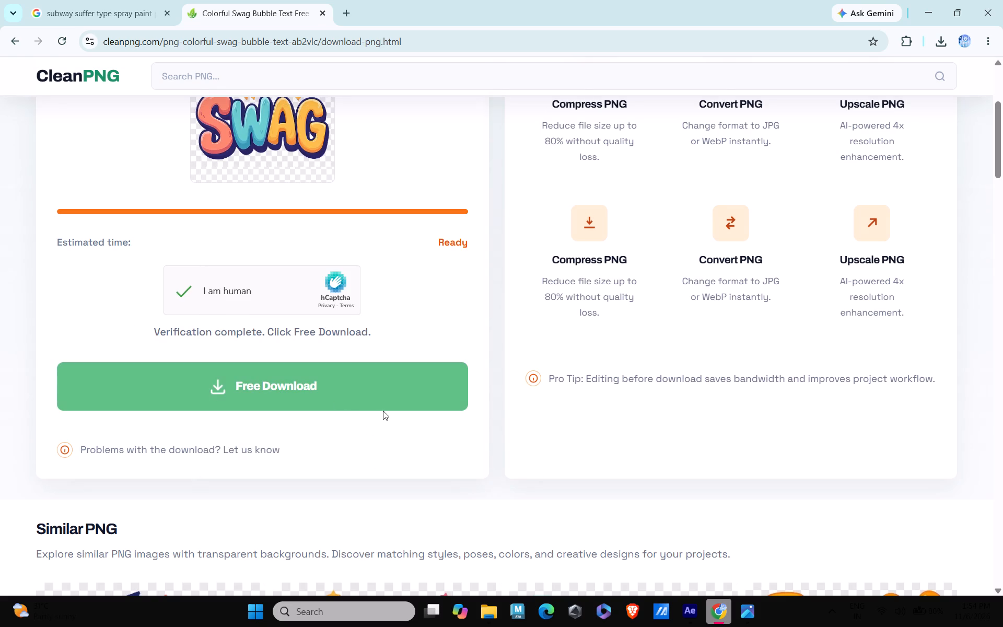
Download the Swag bubble text PNG and move the file from Downloads to the Desktop folder.
left_click(305, 379)
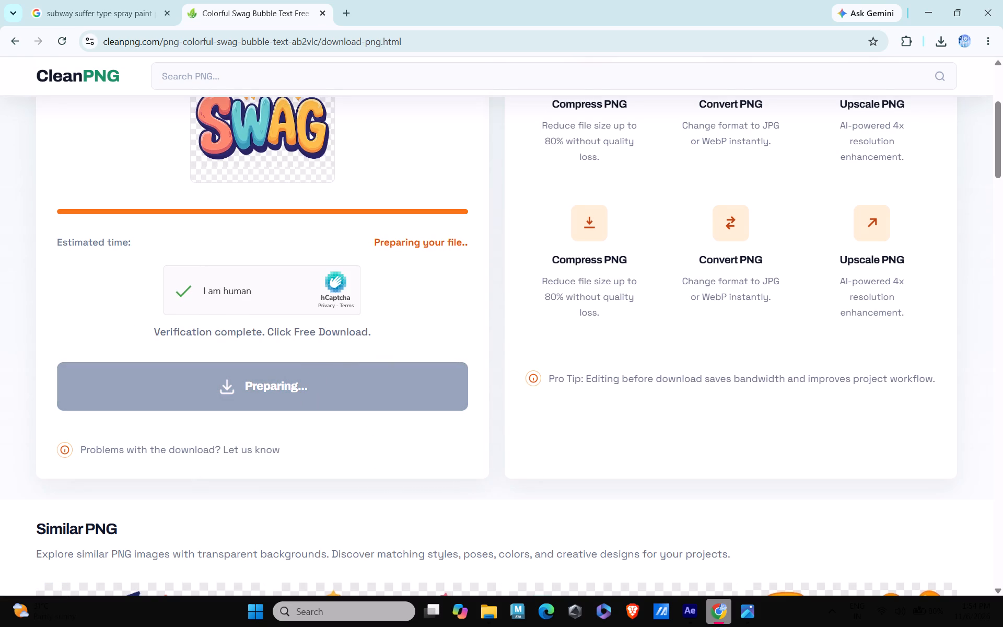
left_click(942, 43)
left_click(942, 43)
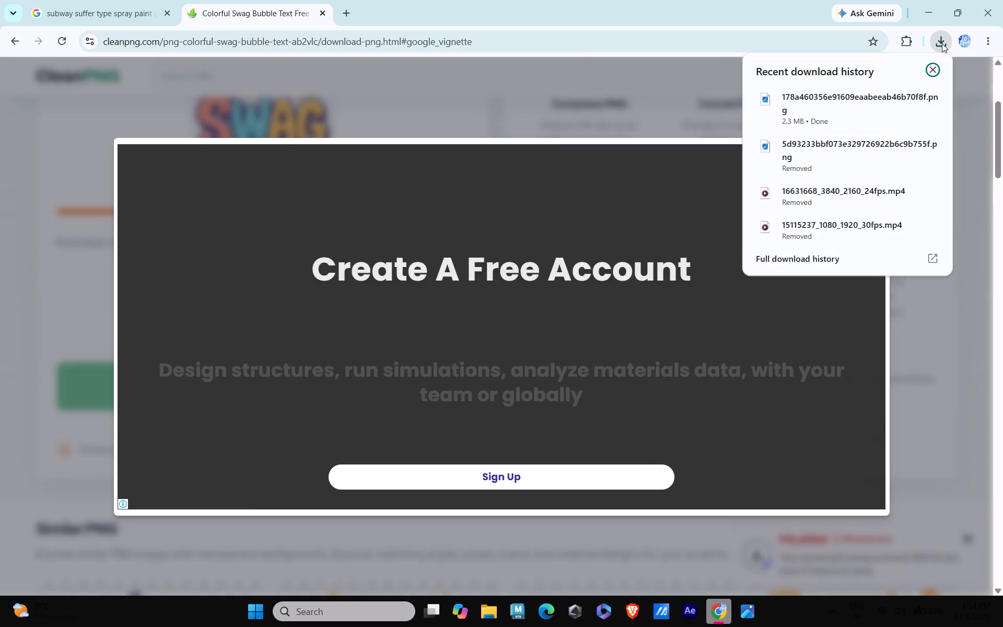
left_click(913, 100)
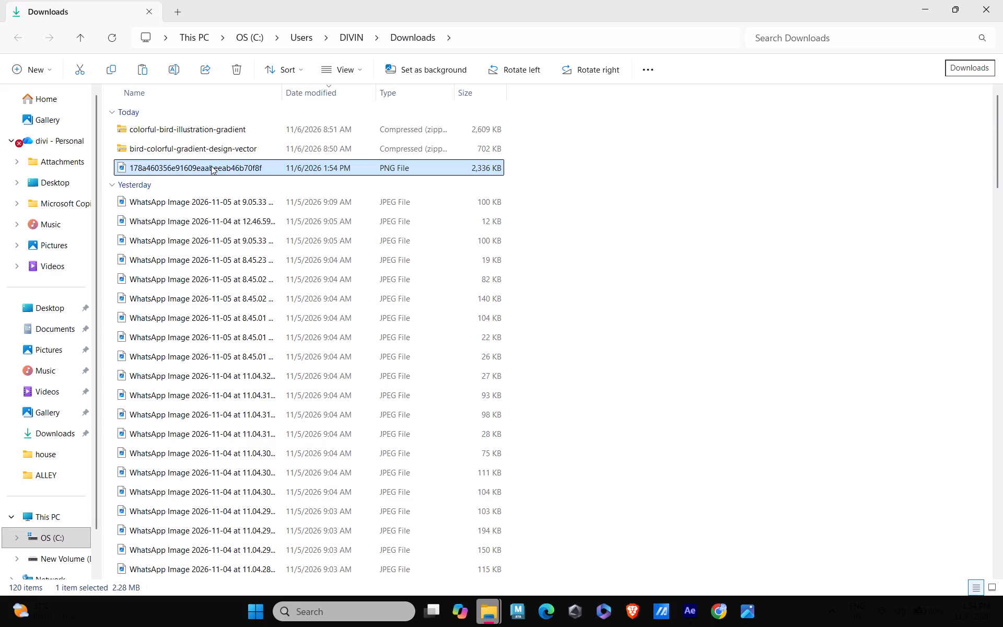
left_click_drag(211, 166, 75, 181)
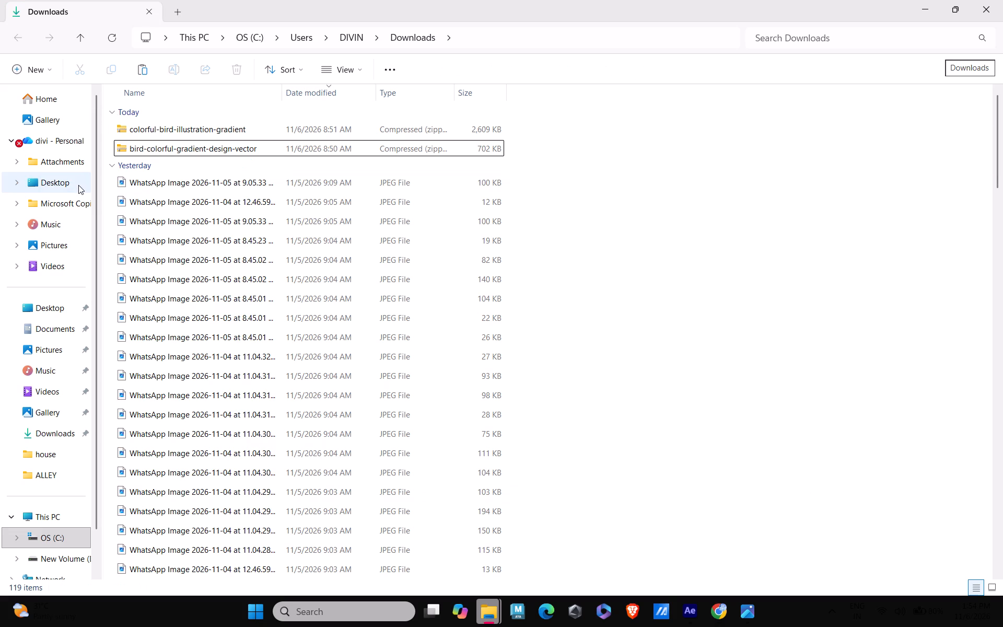
In After Effects, pre-compose Track Solid 1 as Track Solid 1 Comp 2, leaving all attributes in place, and open the new composition.
left_click(724, 607)
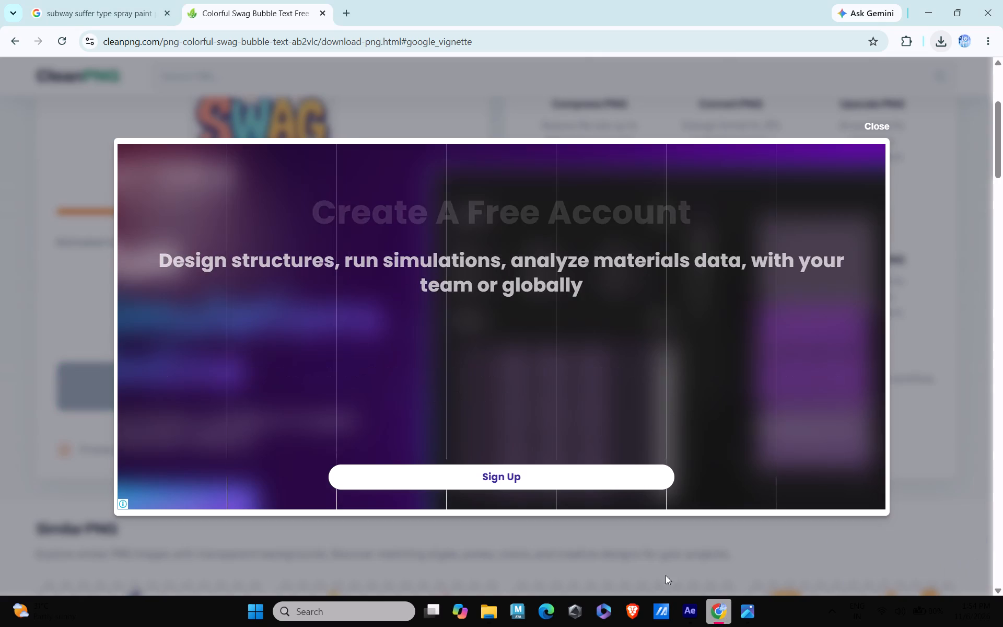
left_click(682, 624)
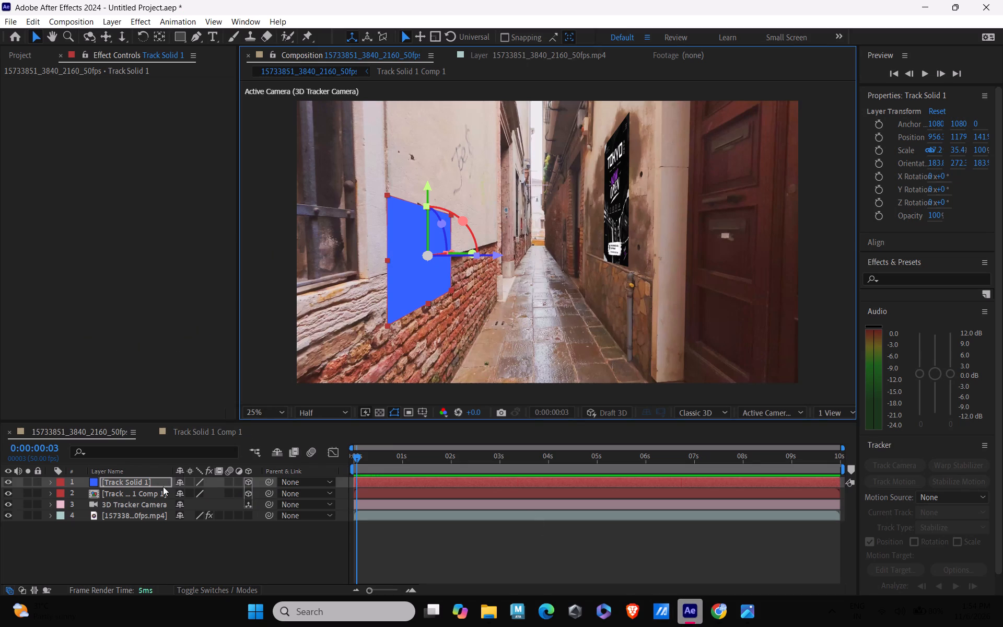
right_click(98, 483)
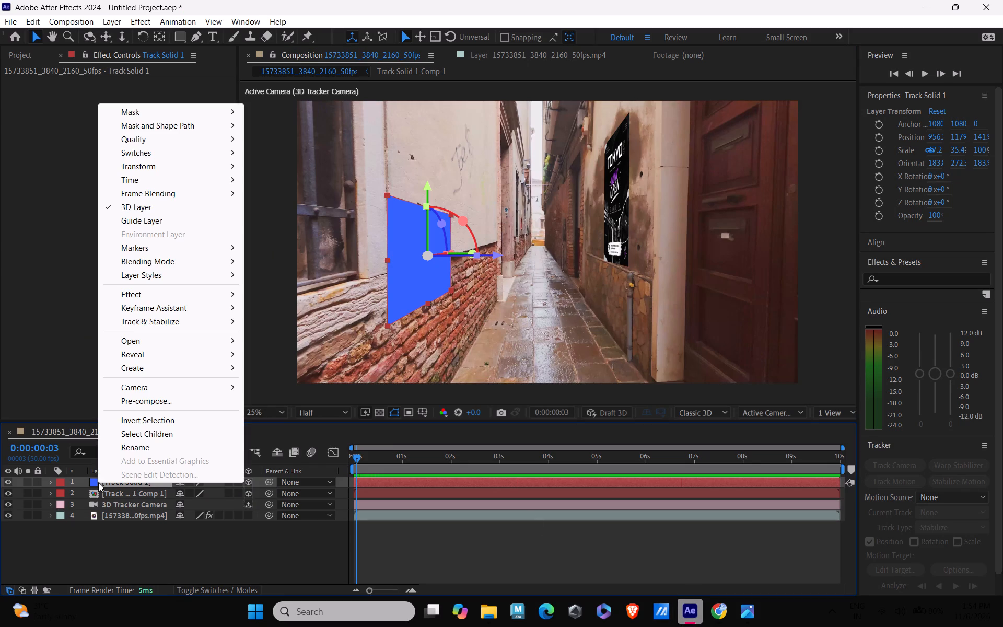
left_click(141, 404)
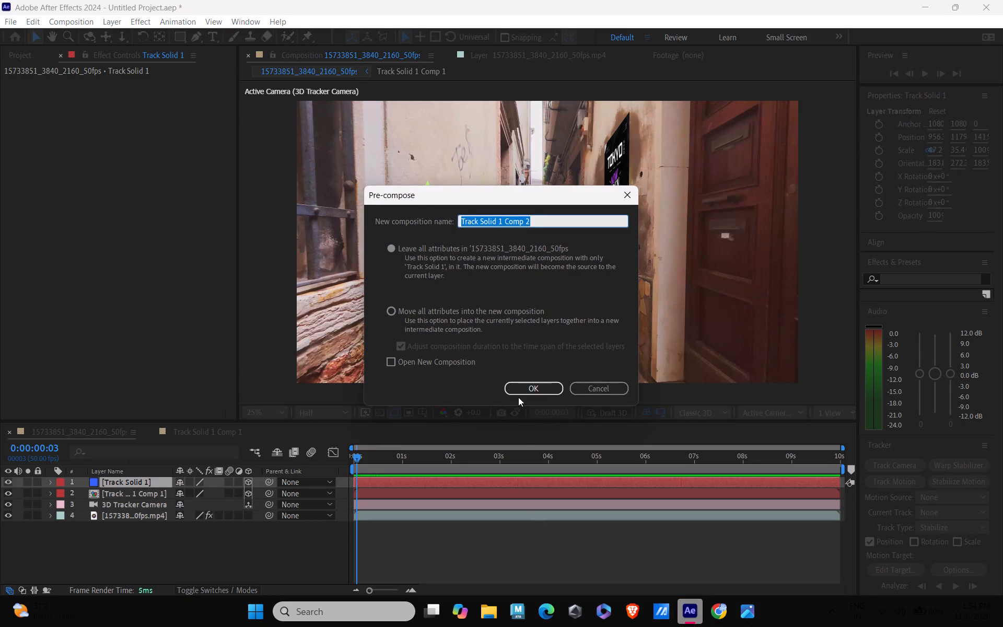
left_click(529, 386)
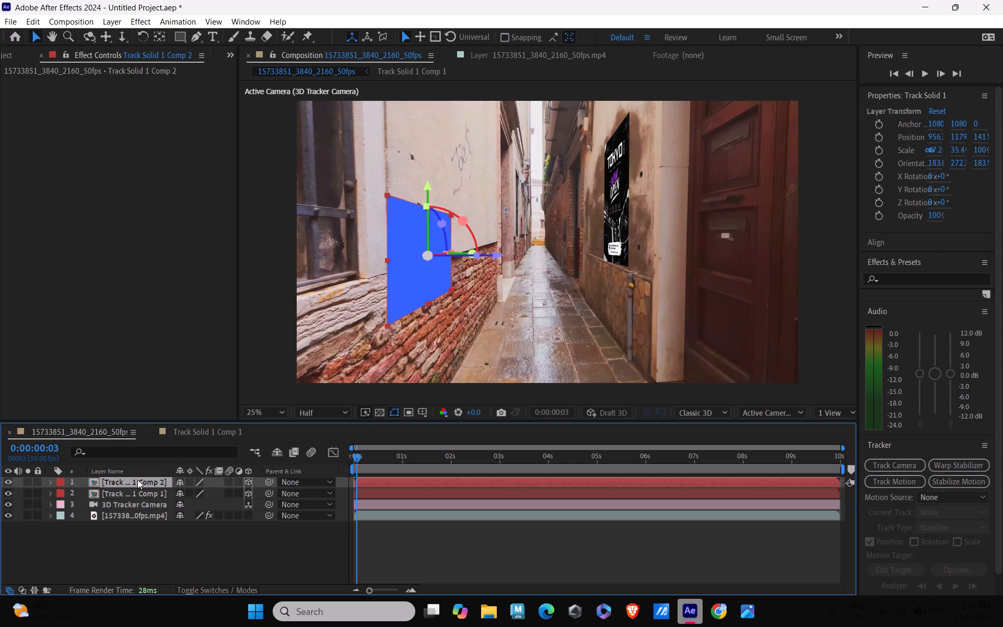
double_click(137, 481)
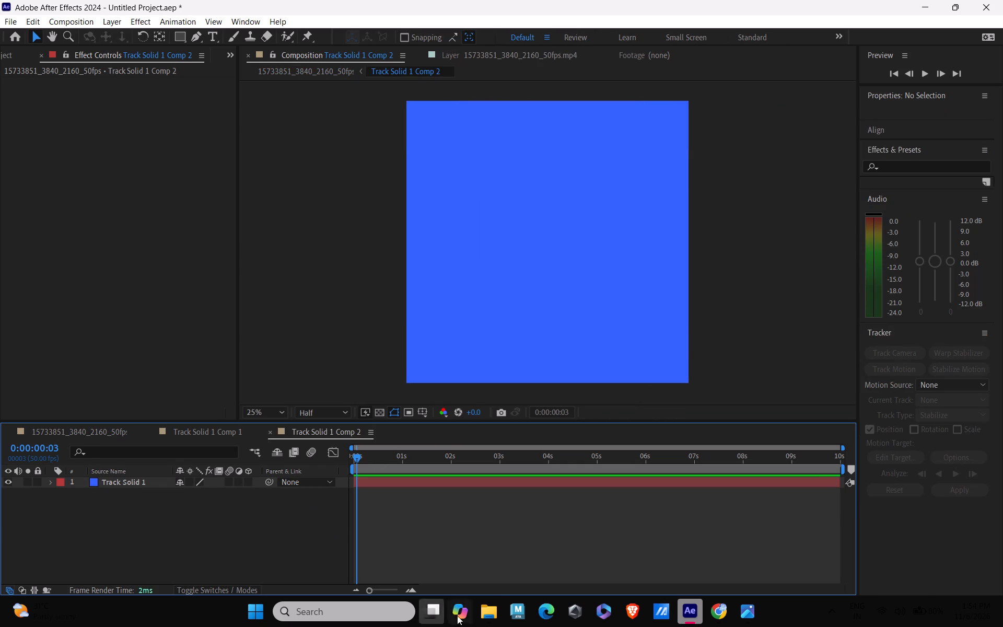
Add the SWAG PNG from the Desktop folder to Track Solid 1 Comp 2, above the blue solid.
left_click(498, 619)
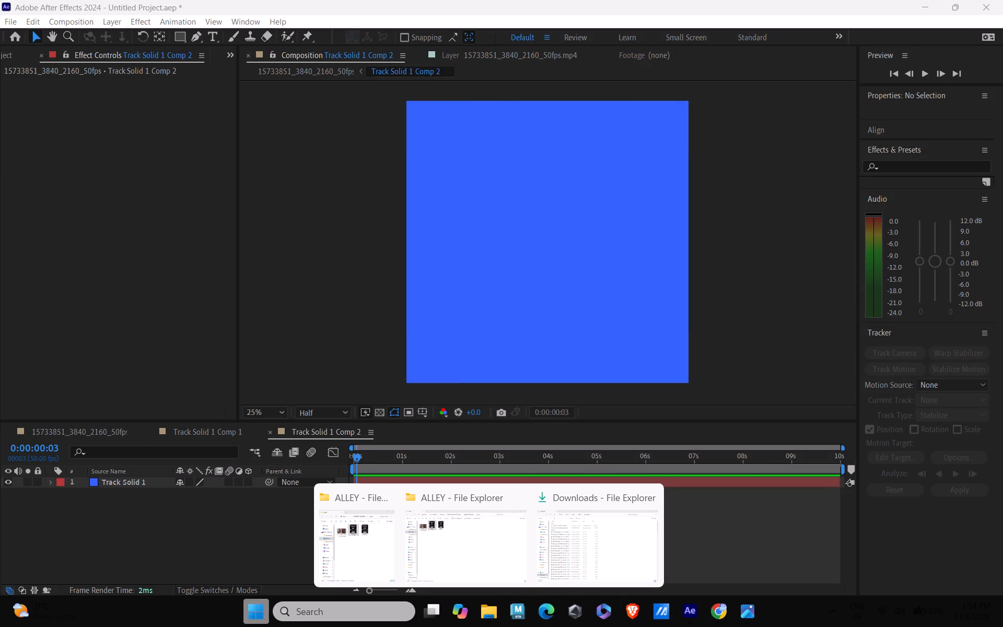
left_click(489, 622)
left_click(395, 531)
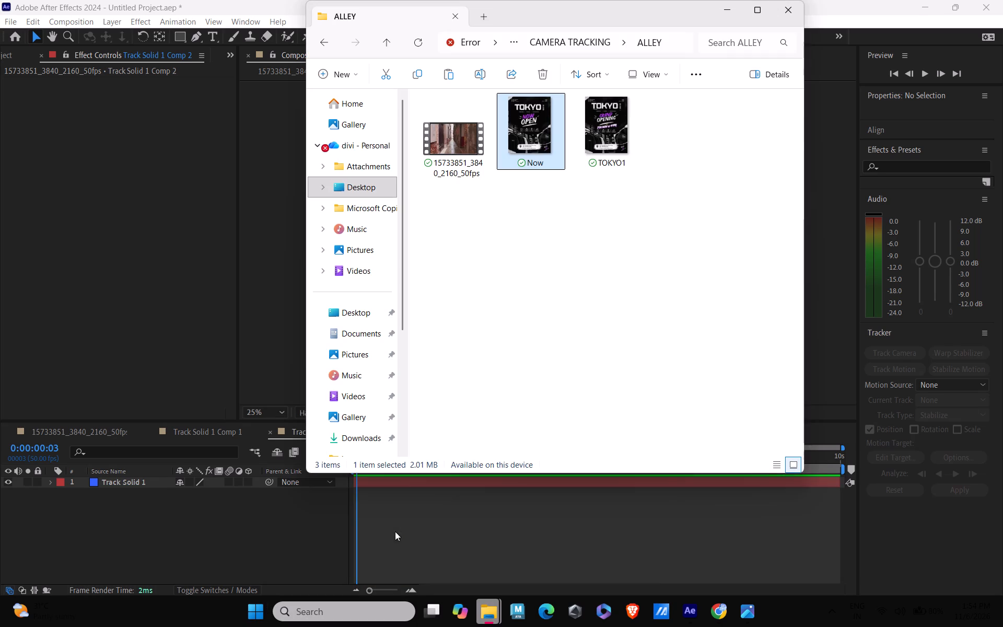
left_click(361, 188)
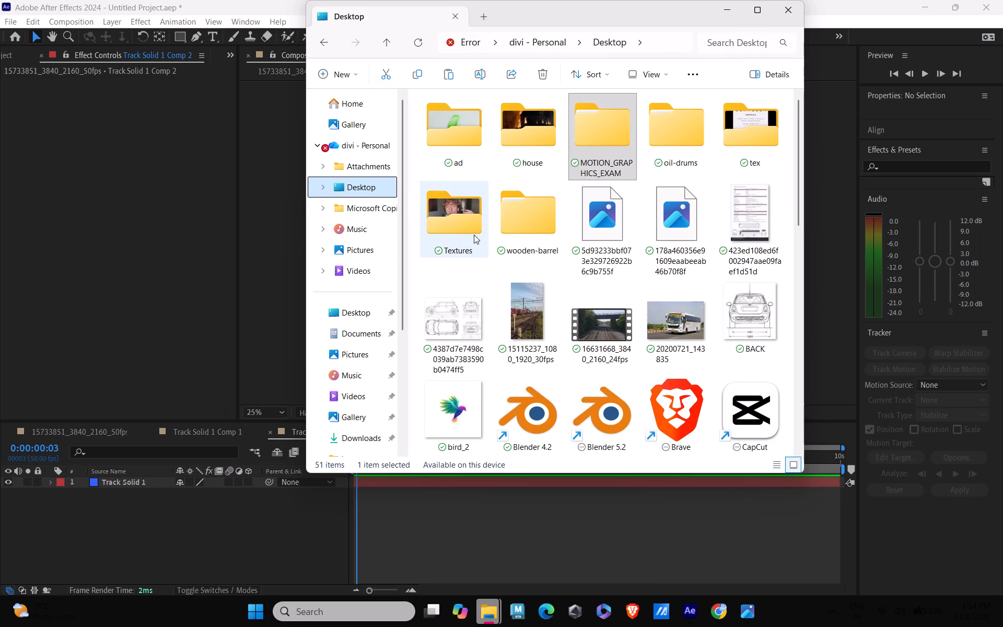
scroll(570, 285, "down", 1)
scroll(581, 272, "up", 2)
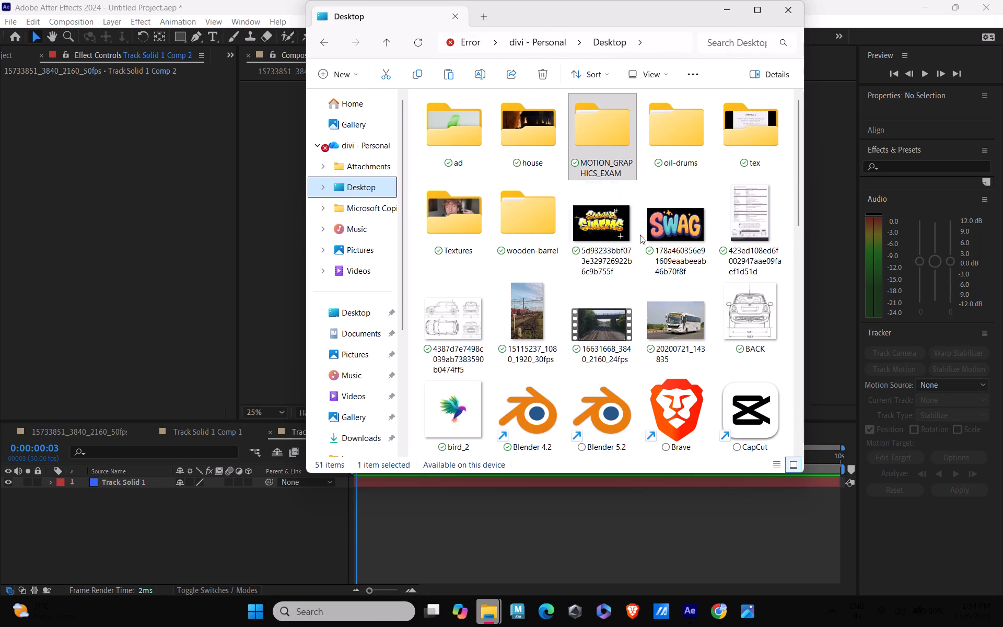
left_click(659, 231)
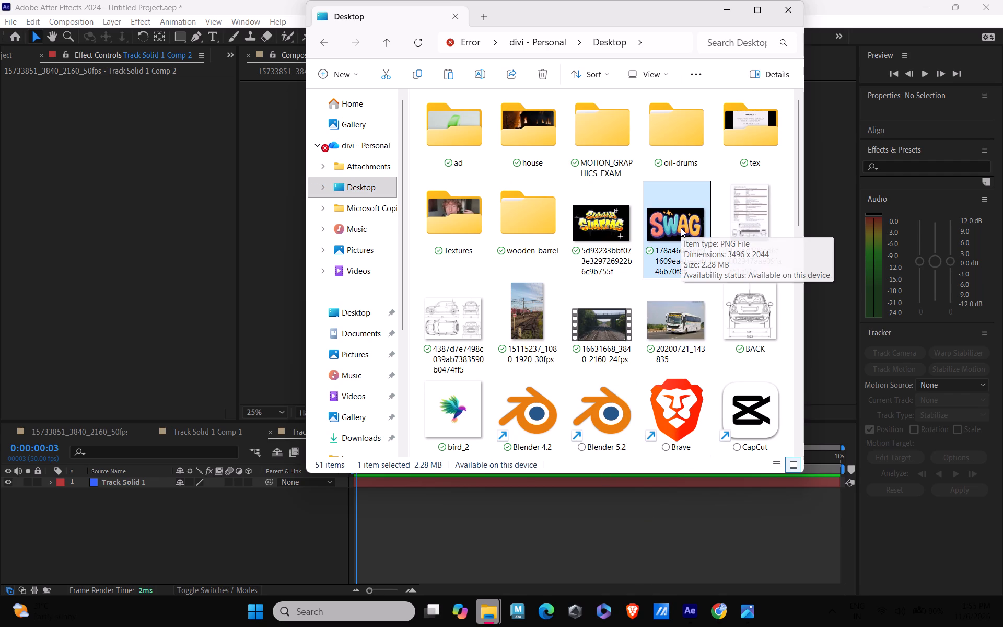
left_click_drag(681, 228, 180, 517)
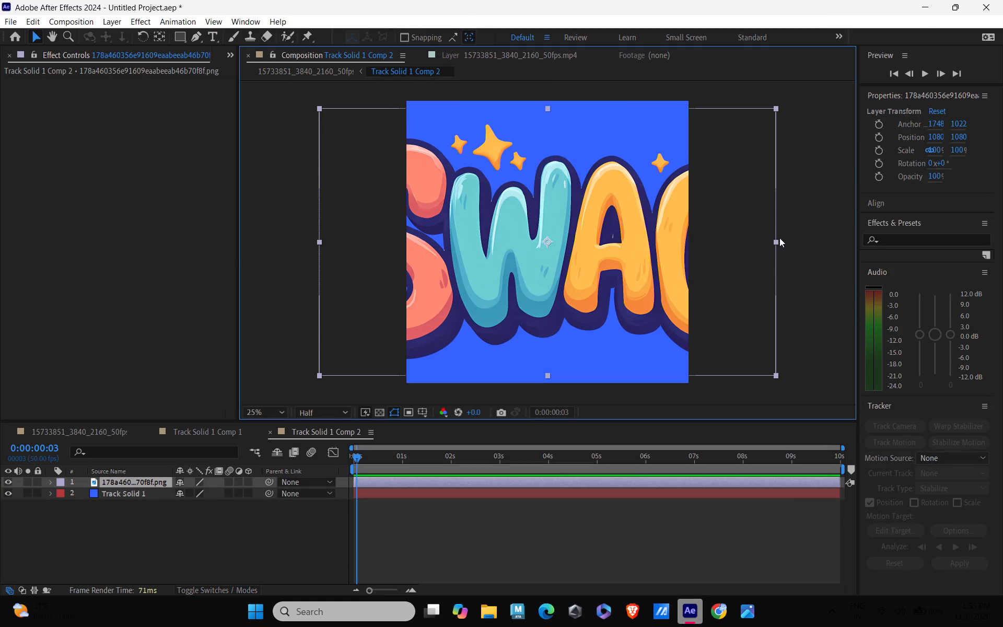
Shrink the SWAG artwork to fit inside the square composition, at about 59% width and 56% height.
left_click_drag(776, 241, 693, 251)
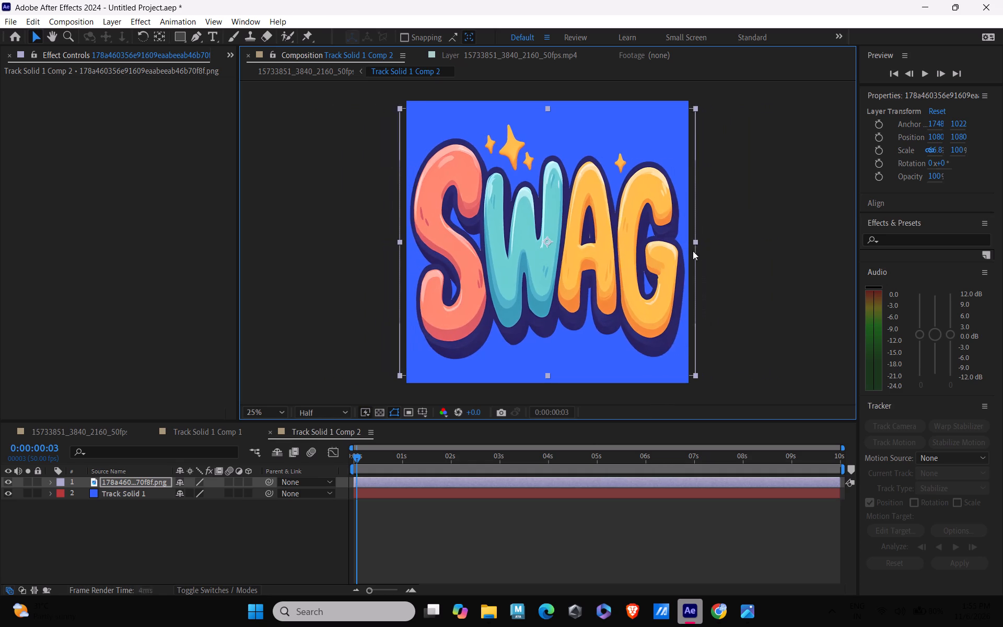
left_click_drag(693, 251, 682, 251)
left_click_drag(546, 376, 555, 331)
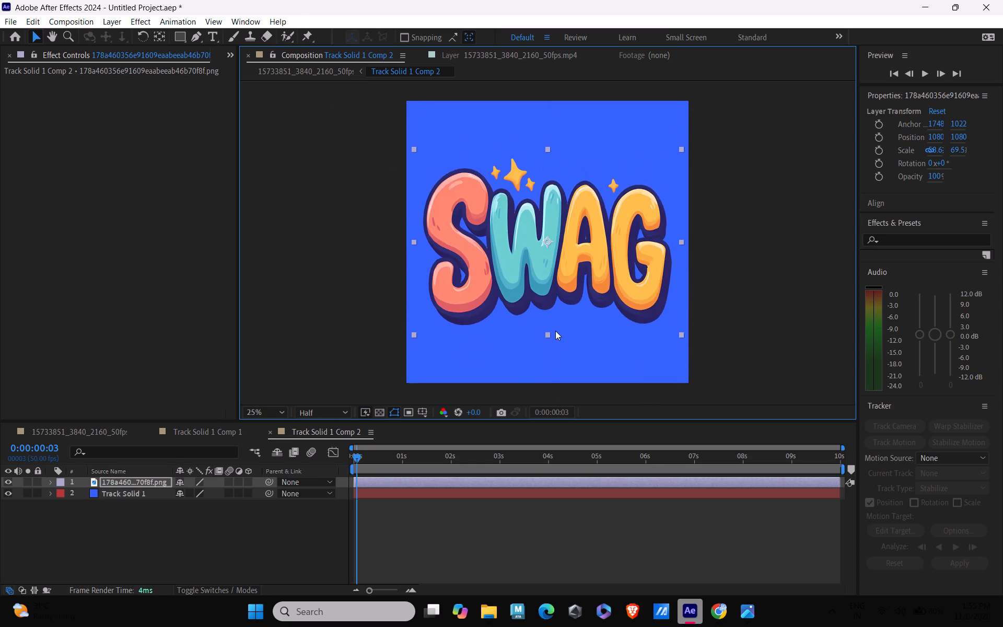
left_click_drag(555, 331, 557, 318)
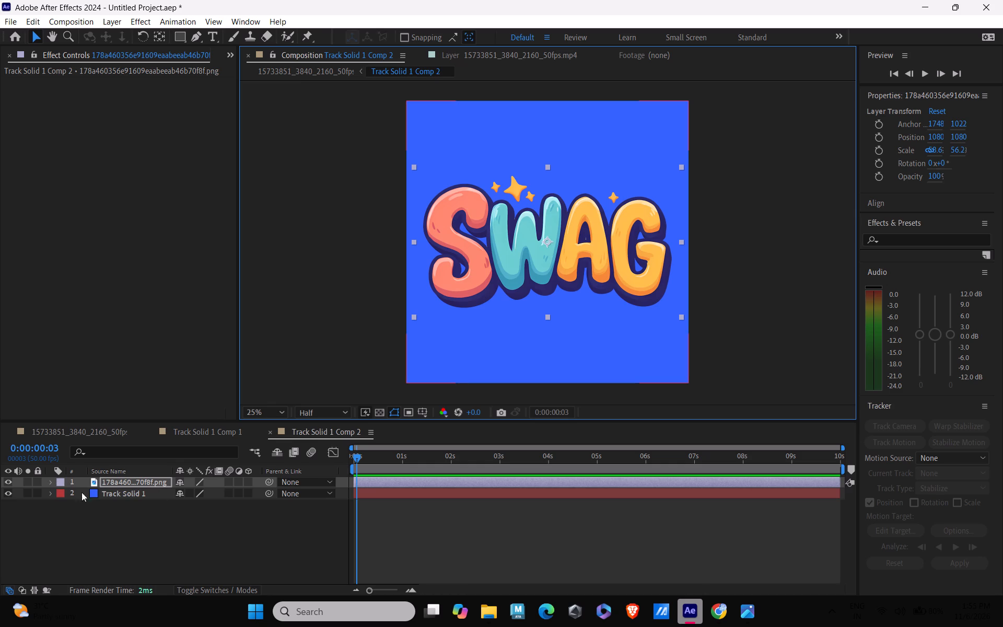
Hide the blue Track Solid 1 layer behind the SWAG artwork and return to the main 15733851_3840_2160_50fps composition.
left_click(9, 495)
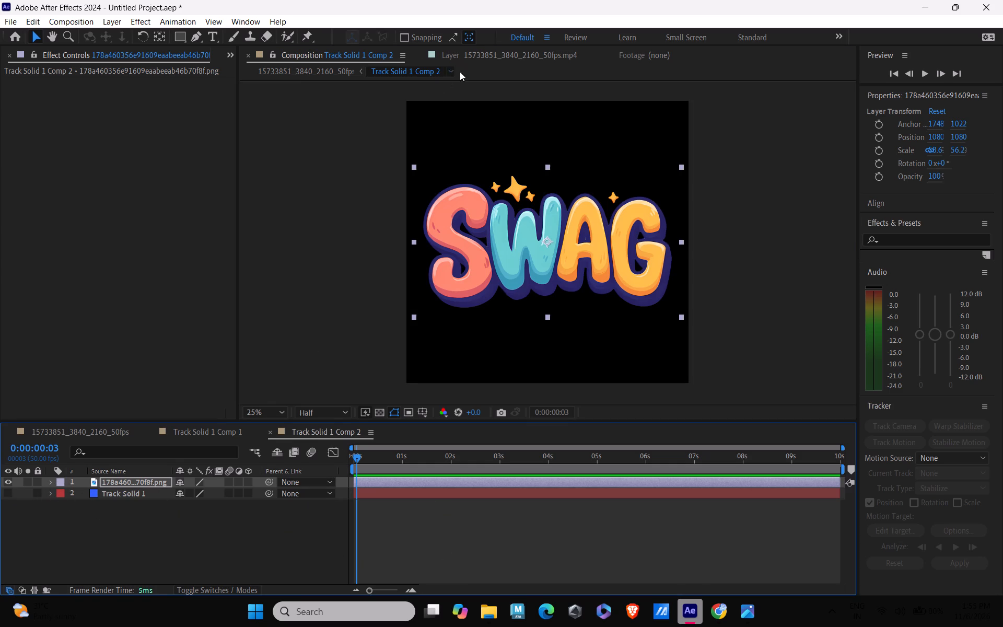
left_click(477, 52)
left_click(326, 55)
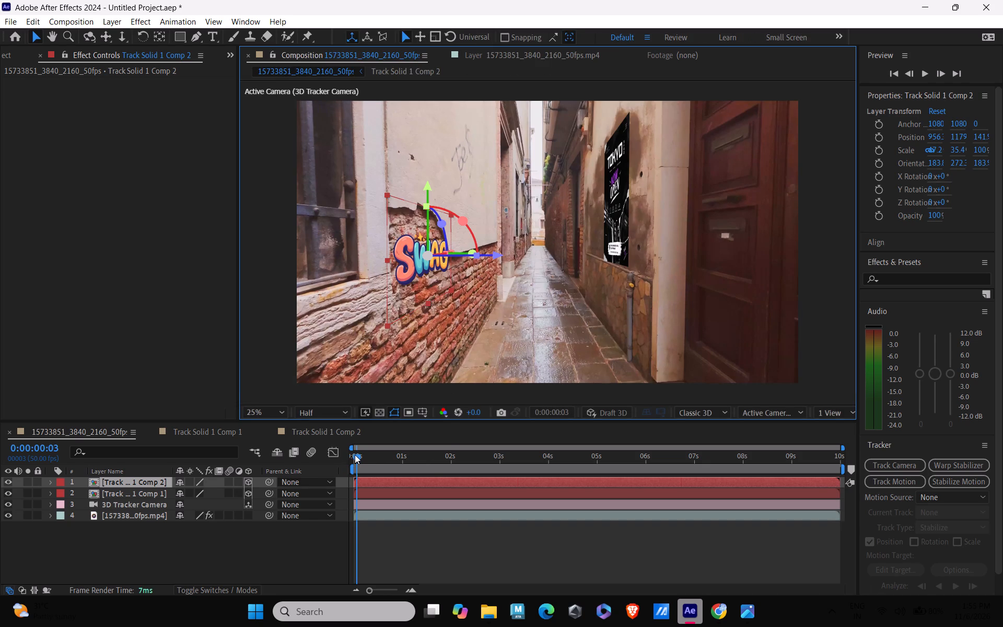
Play and scrub the main composition to check how the SWAG graffiti and Tokyo poster follow the alley walls.
key("space")
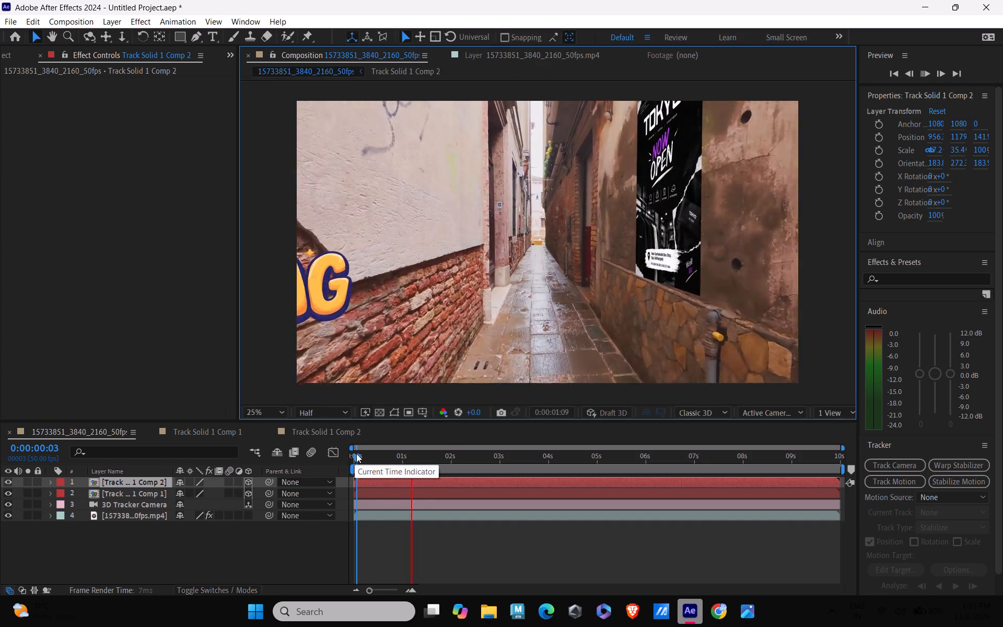
key("space")
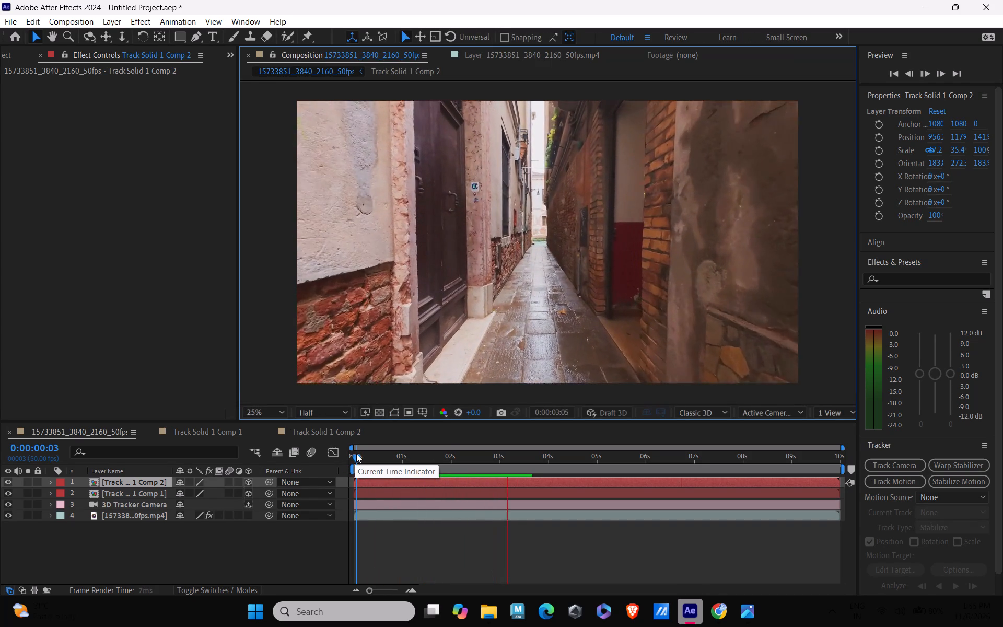
left_click_drag(509, 456, 496, 459)
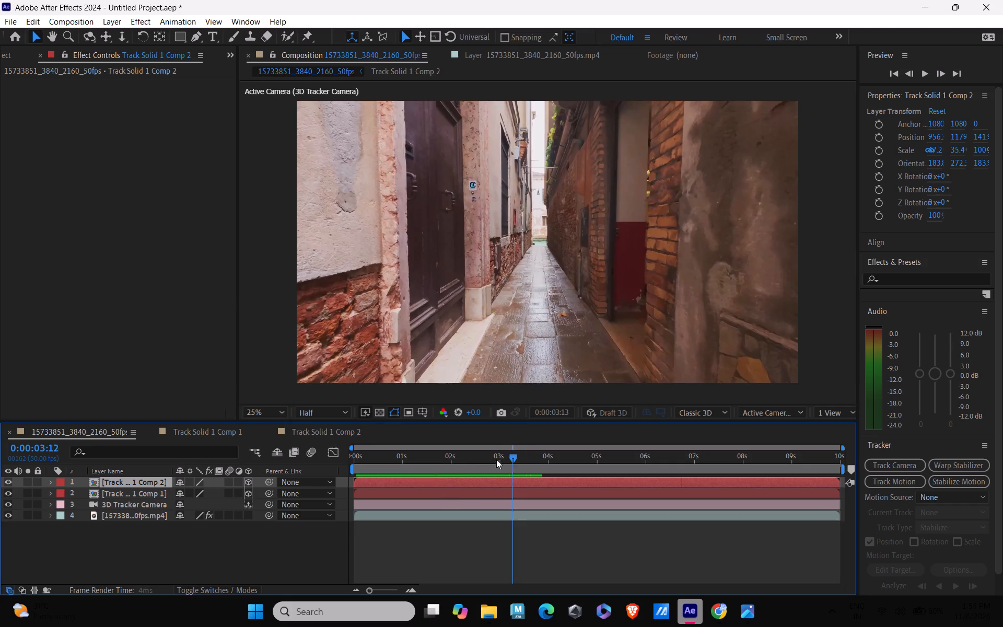
left_click_drag(496, 459, 529, 527)
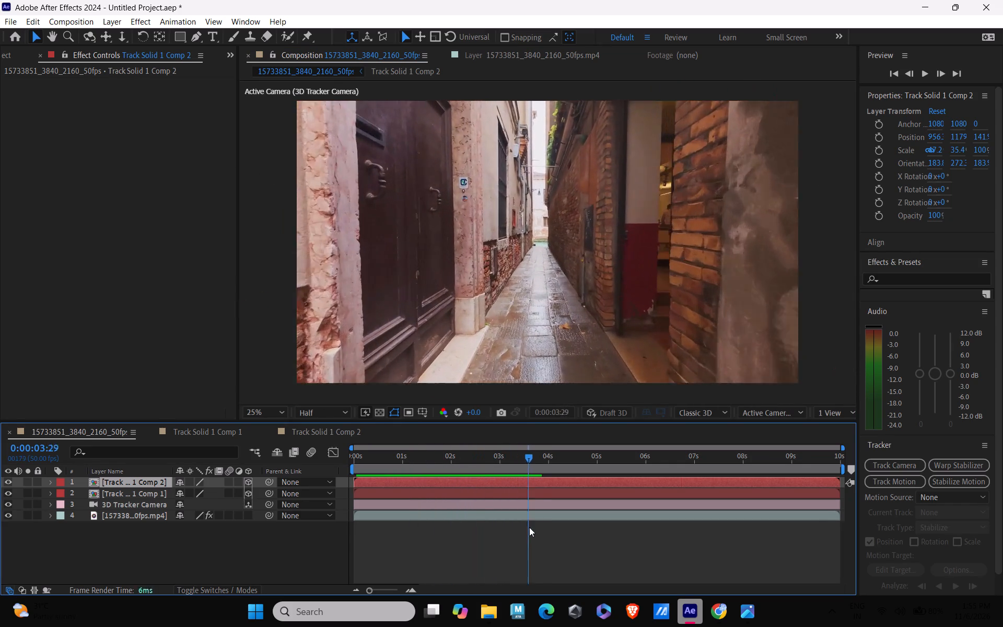
left_click_drag(529, 527, 499, 538)
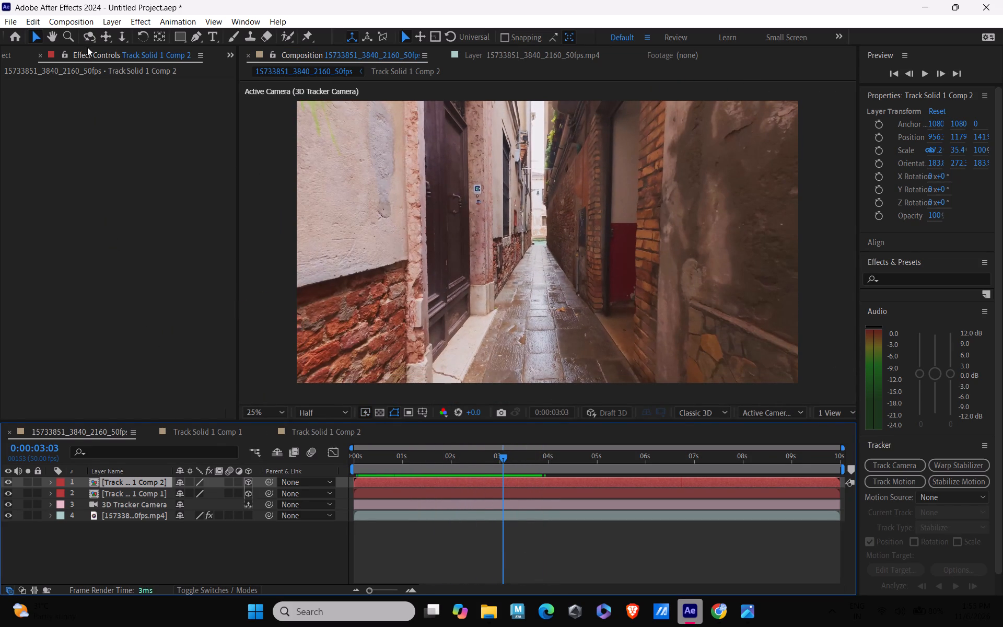
Show the track points of the 3D Camera Tracker effect on the alley footage layer at 0:00:01:37.
left_click(332, 55)
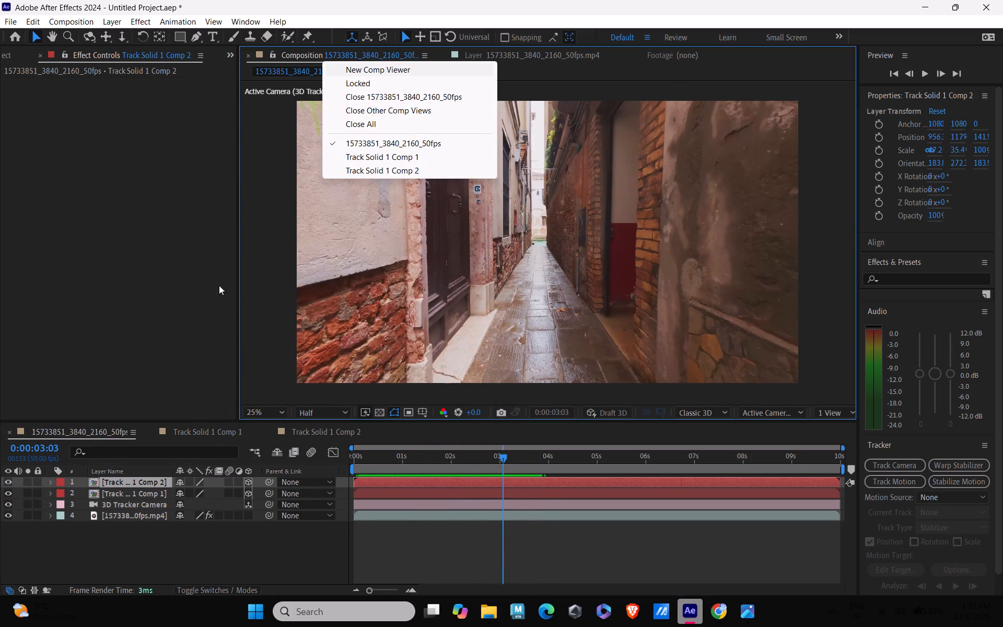
left_click(131, 501)
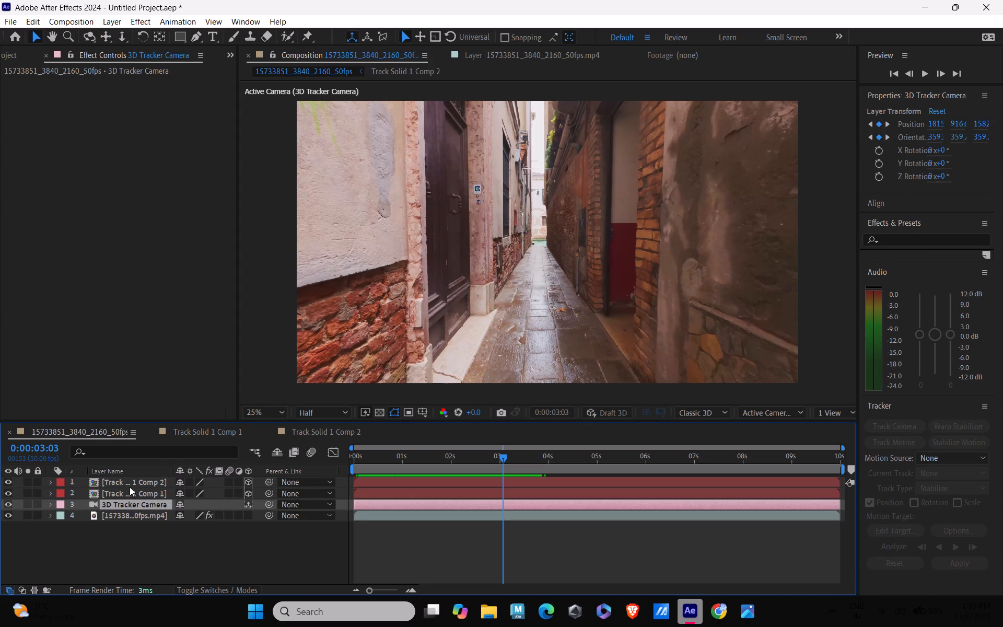
left_click(125, 515)
left_click(44, 83)
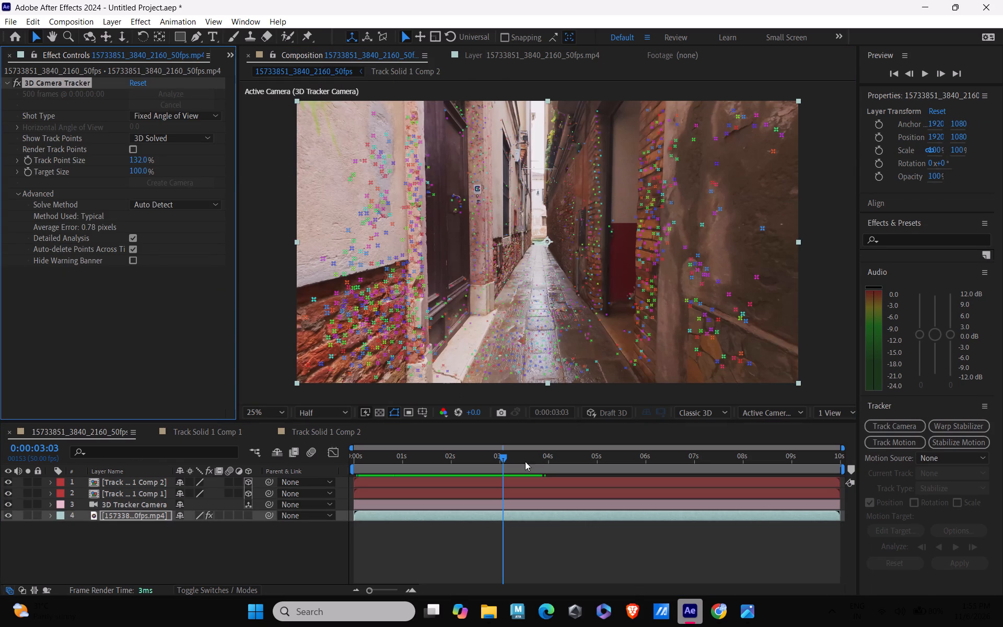
left_click_drag(501, 457, 441, 464)
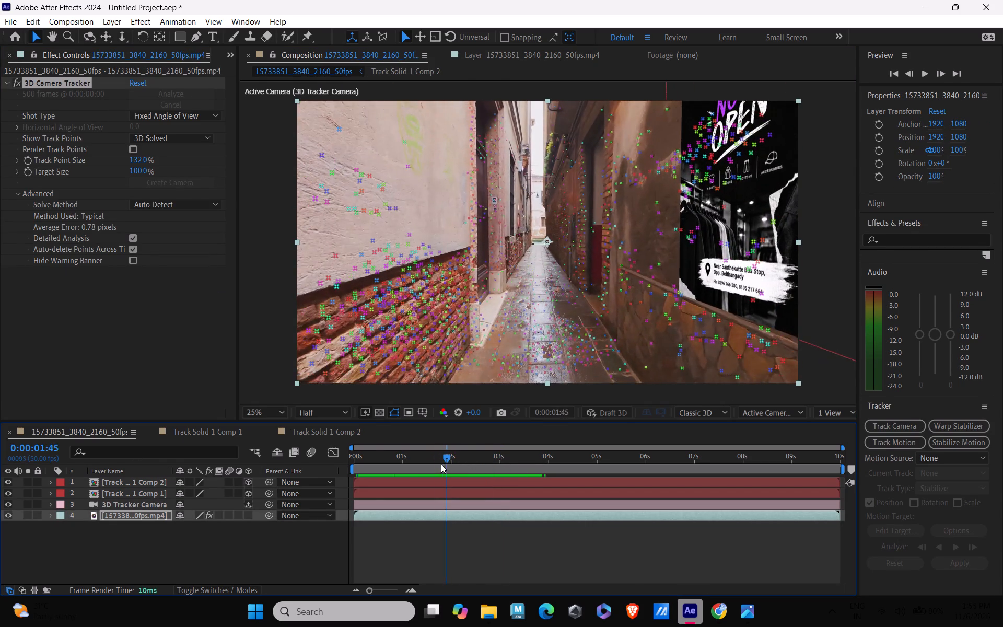
left_click_drag(441, 464, 412, 474)
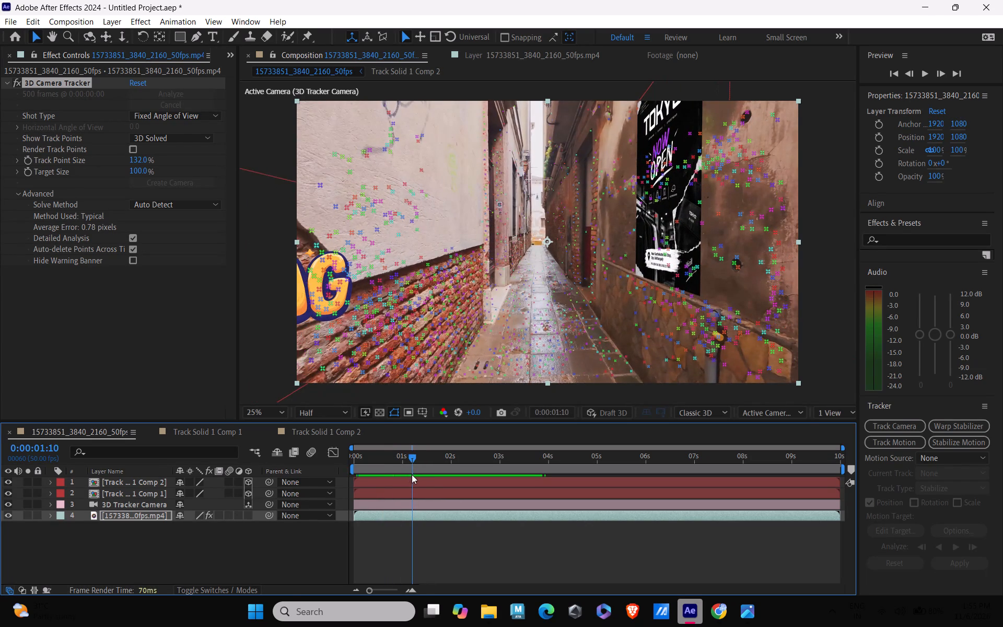
left_click_drag(412, 474, 437, 504)
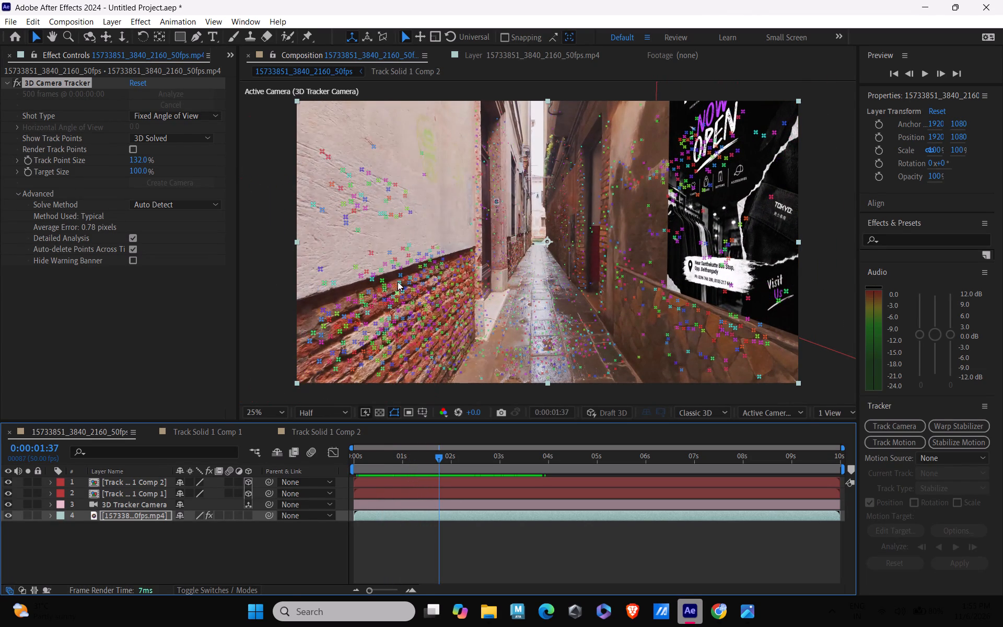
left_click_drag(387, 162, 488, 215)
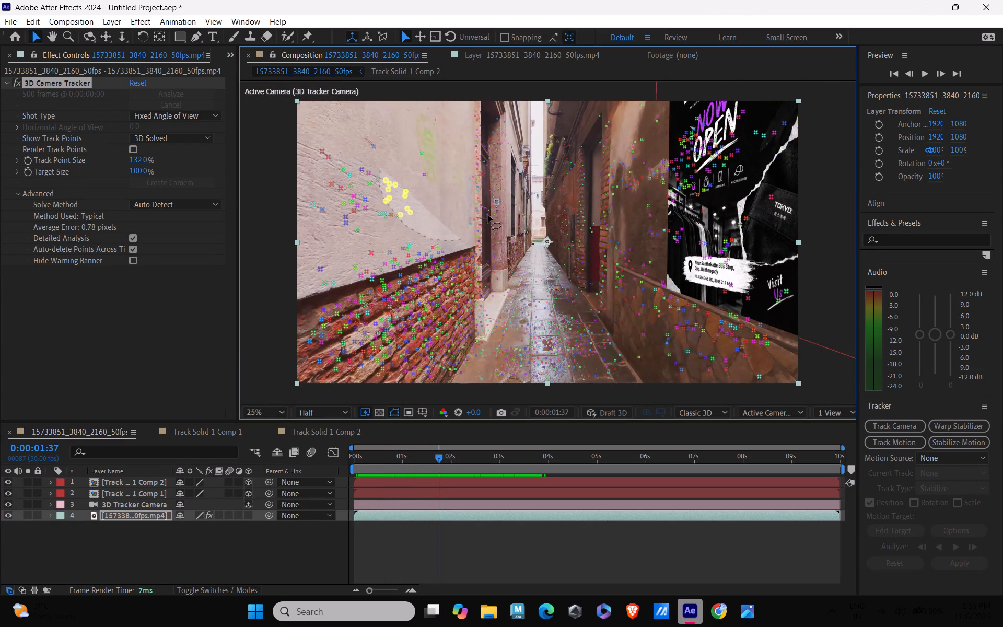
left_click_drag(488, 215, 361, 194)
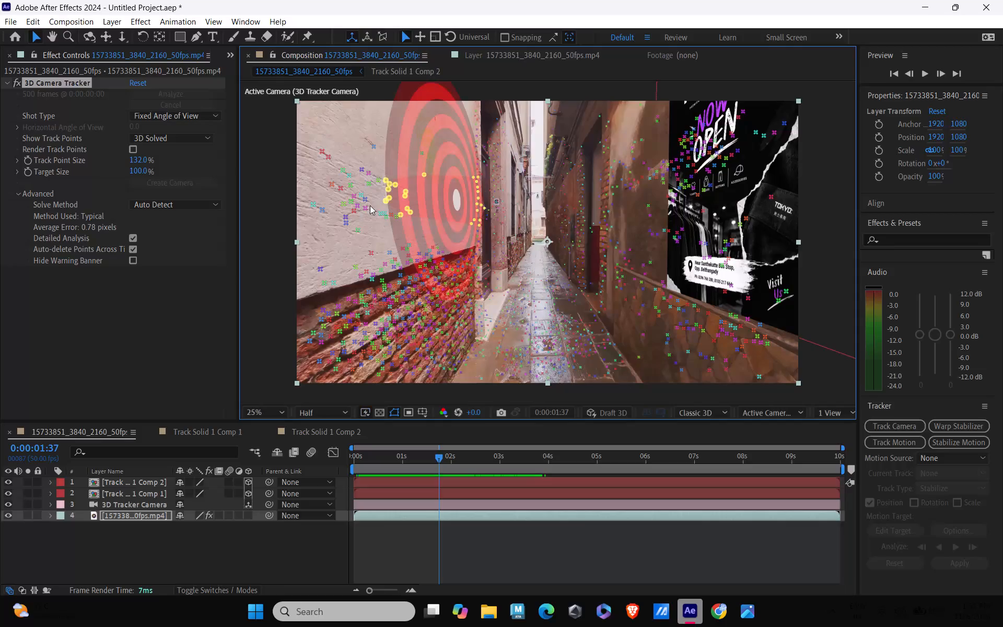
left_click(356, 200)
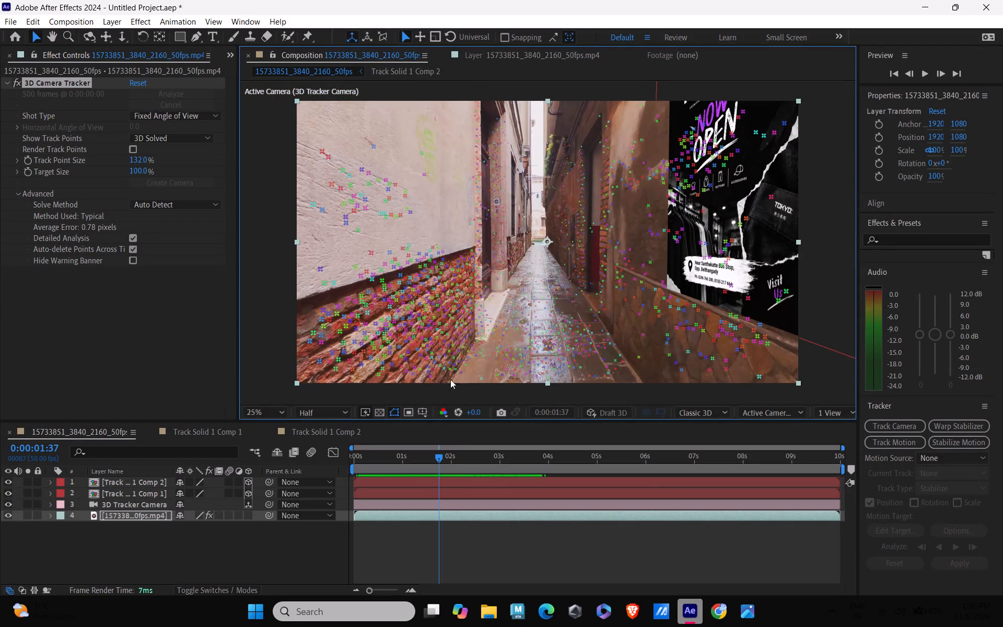
At 0:00:01:18, create a solid from a group of track points on the plaster wall above the bricks.
left_click_drag(440, 455, 486, 461)
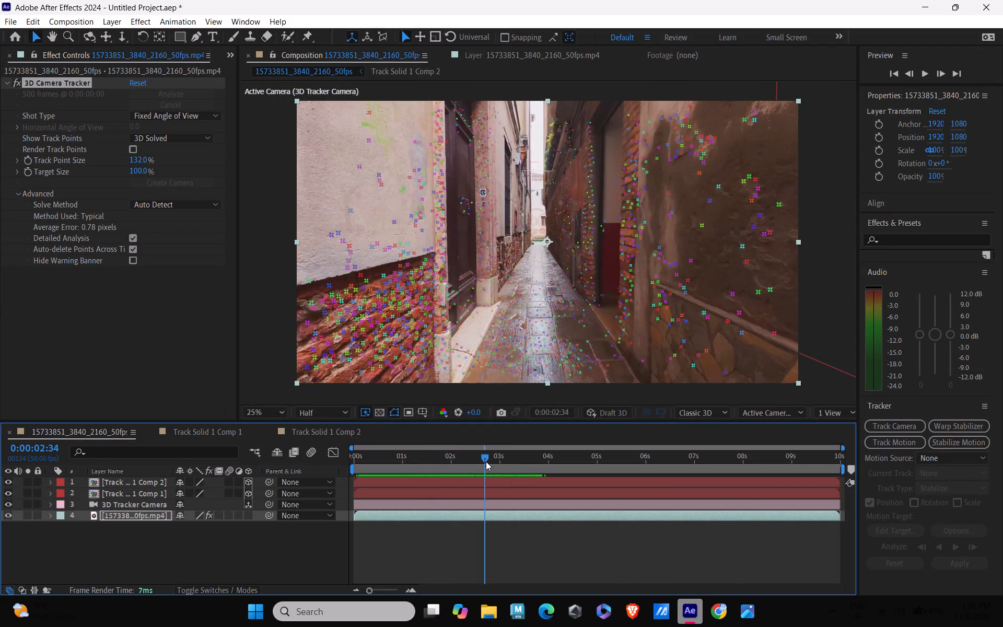
left_click_drag(486, 461, 575, 489)
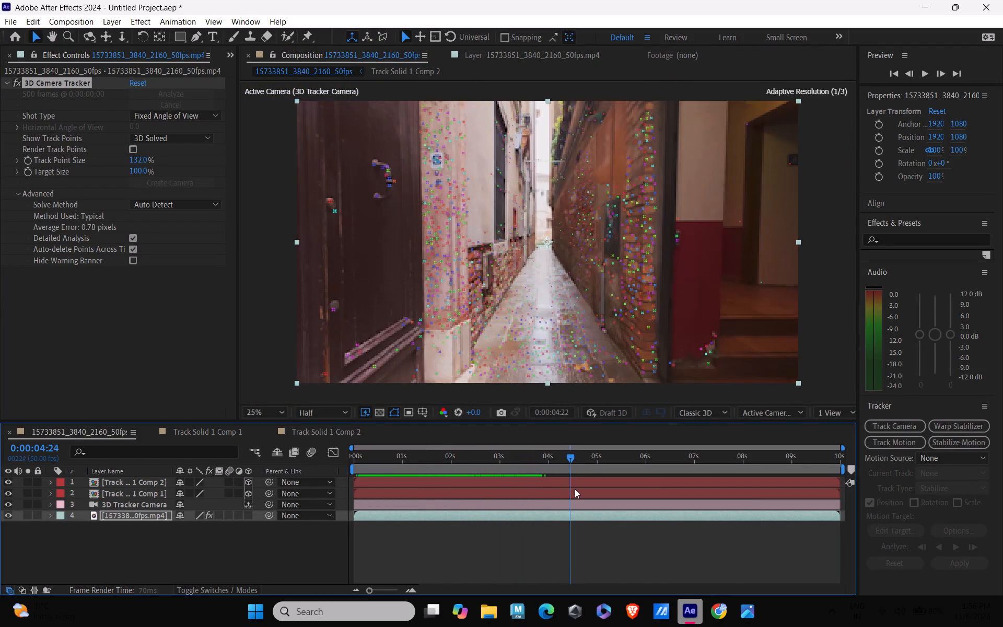
left_click_drag(575, 489, 599, 496)
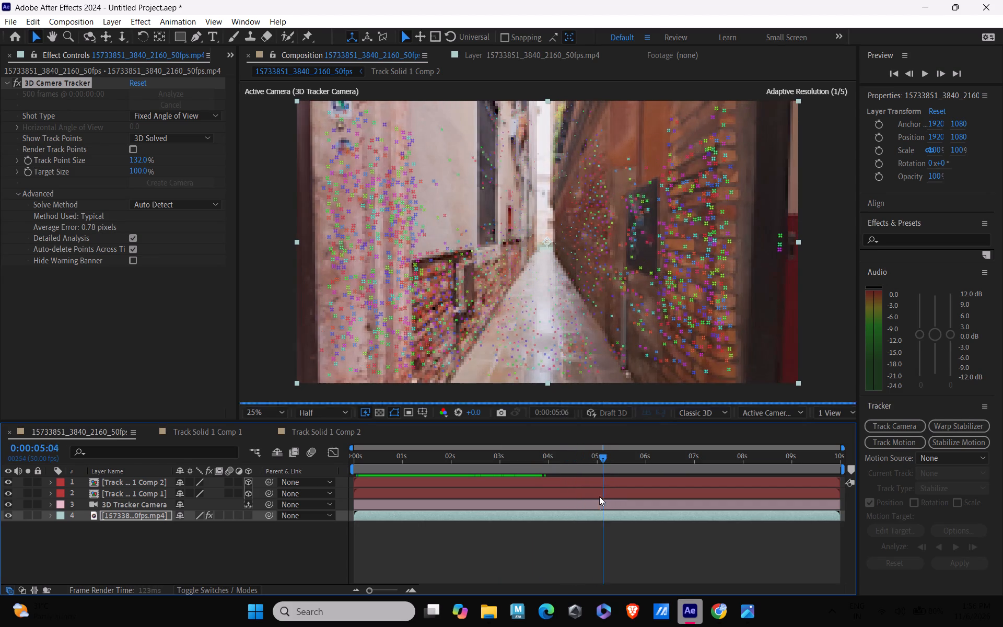
left_click_drag(599, 496, 428, 486)
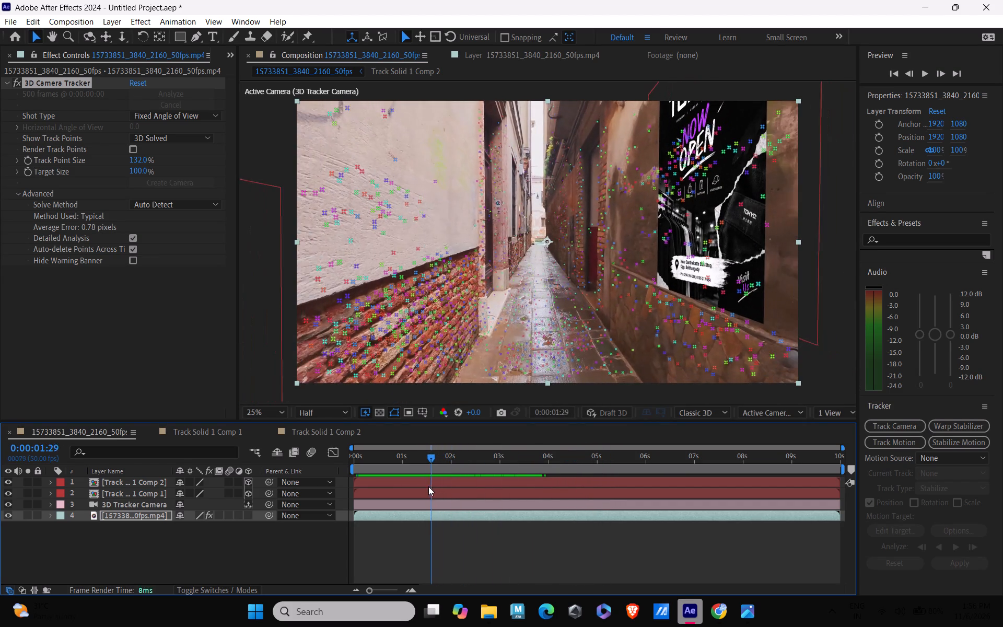
left_click_drag(428, 486, 422, 486)
left_click_drag(360, 165, 388, 221)
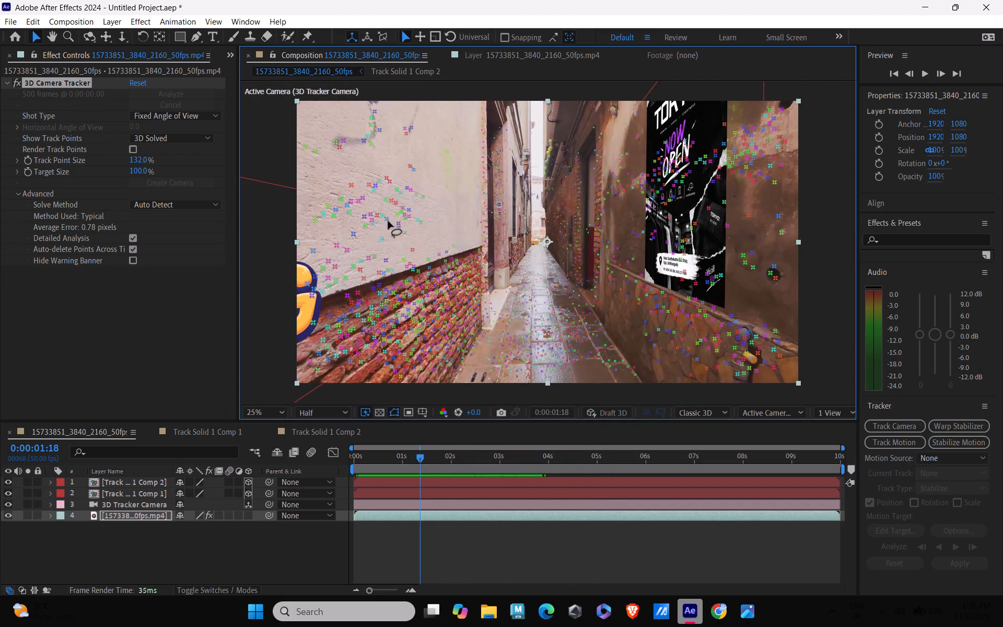
left_click_drag(388, 221, 366, 224)
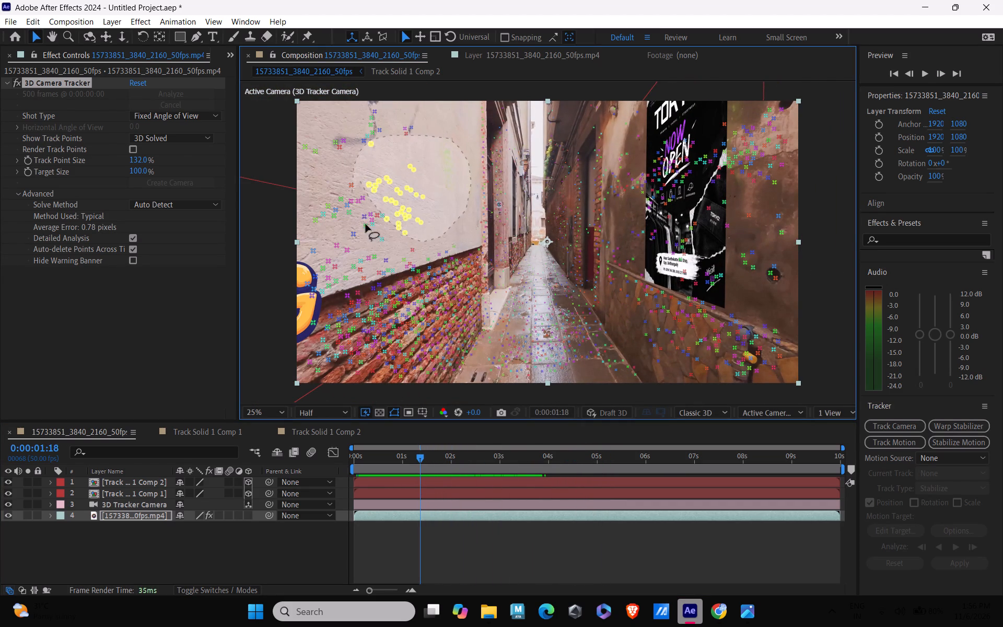
left_click_drag(366, 224, 403, 244)
right_click(382, 176)
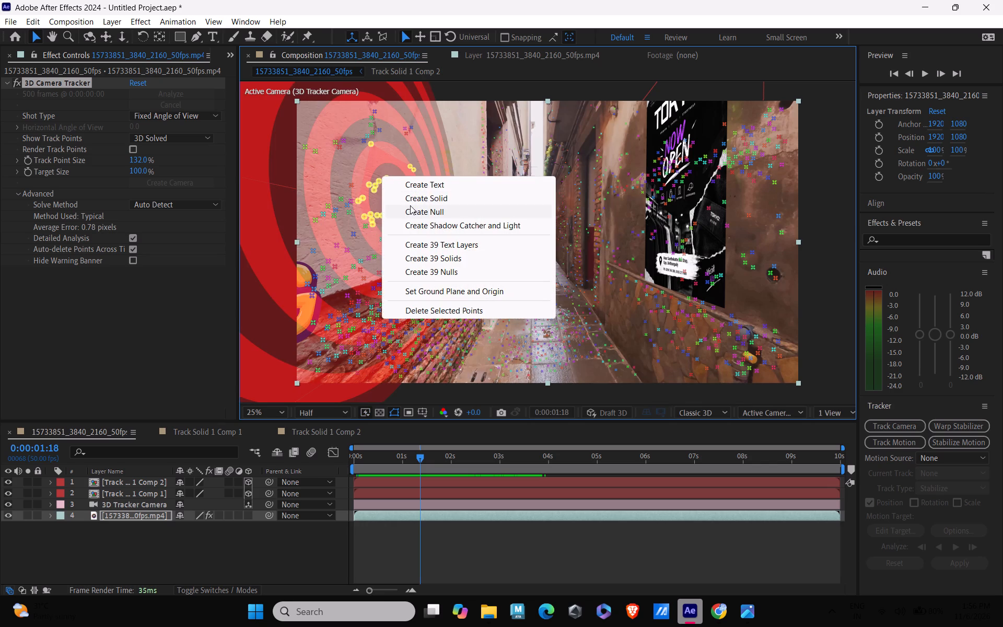
left_click(422, 196)
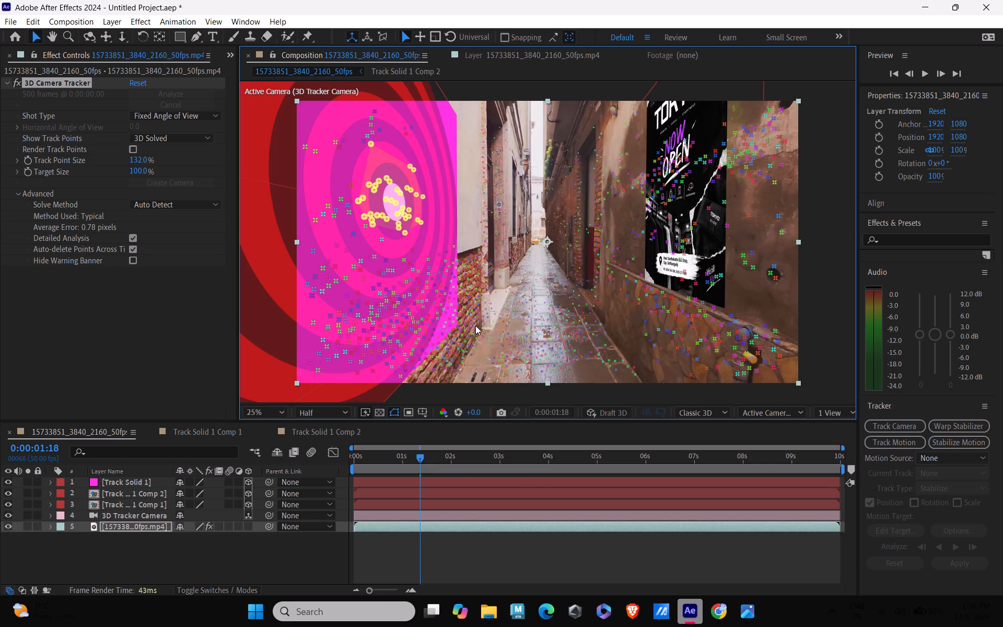
At 0:00:00:22, narrow the pink Track Solid 1 so it clears the SWAG graffiti.
left_click_drag(419, 457, 406, 456)
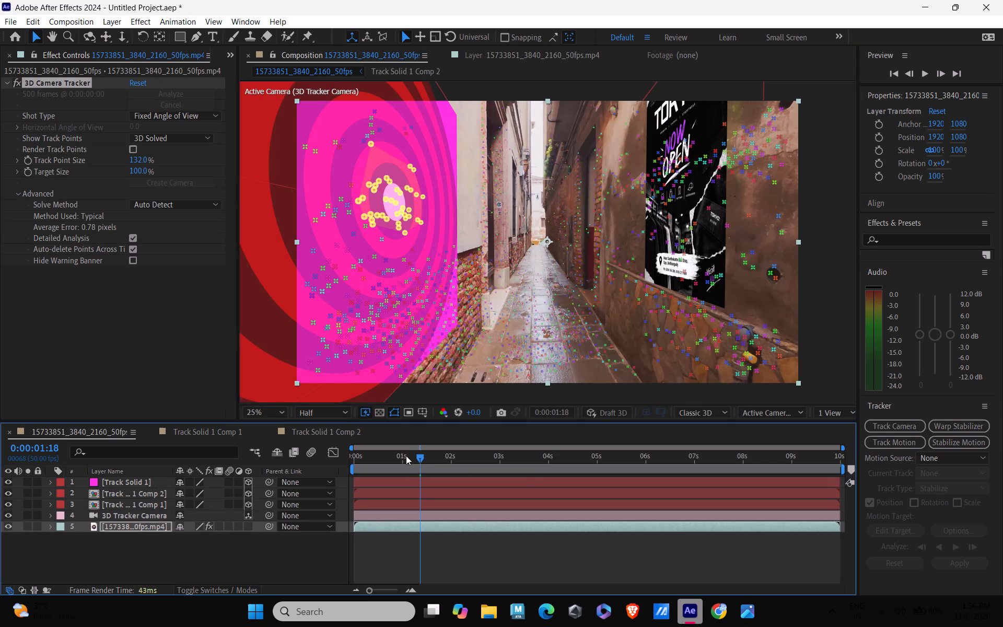
left_click_drag(406, 456, 375, 456)
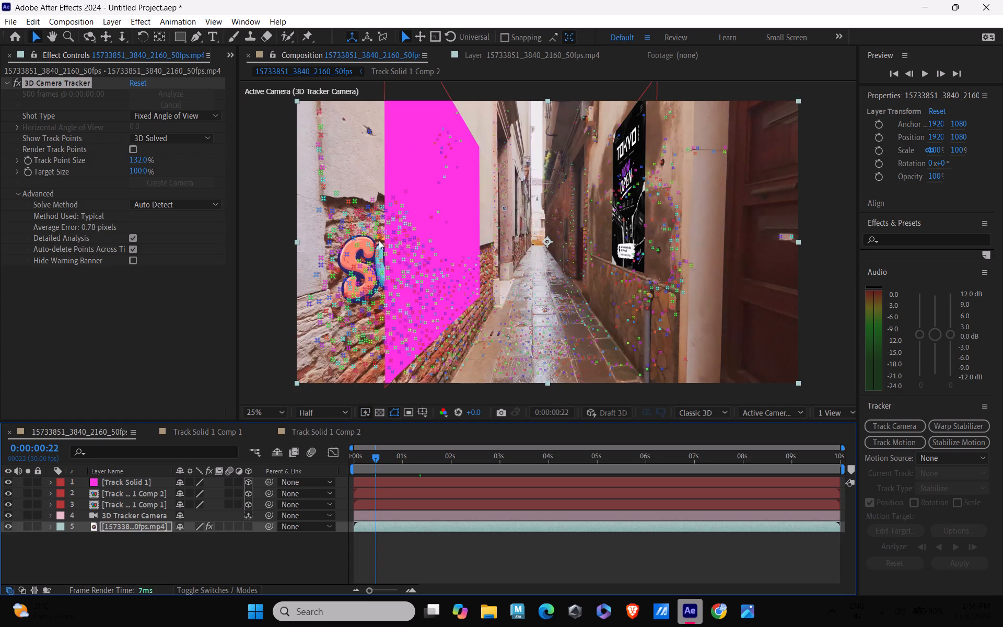
left_click(133, 481)
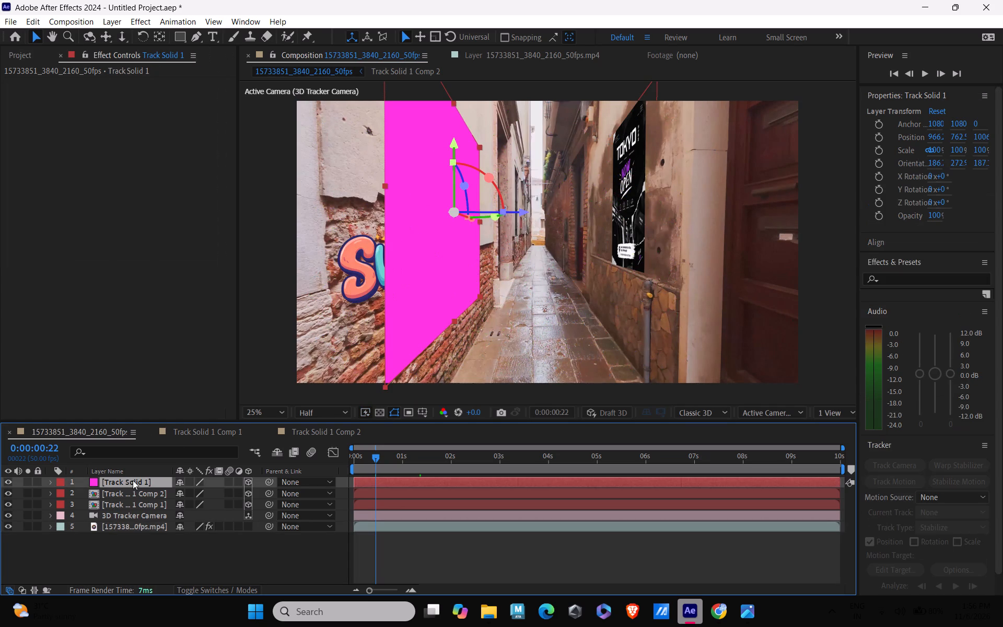
left_click_drag(385, 182, 424, 178)
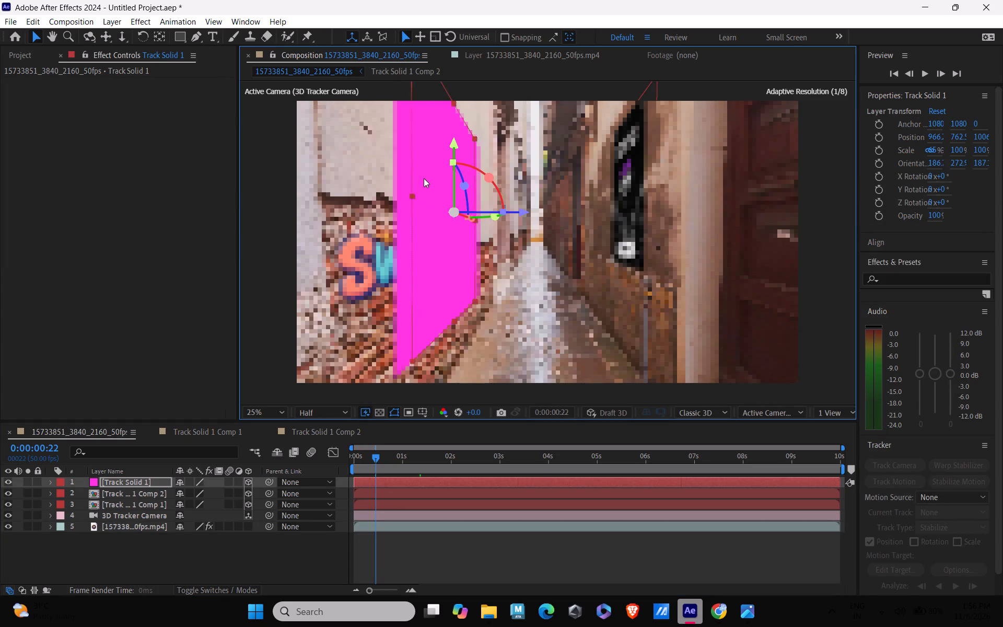
left_click_drag(424, 178, 433, 178)
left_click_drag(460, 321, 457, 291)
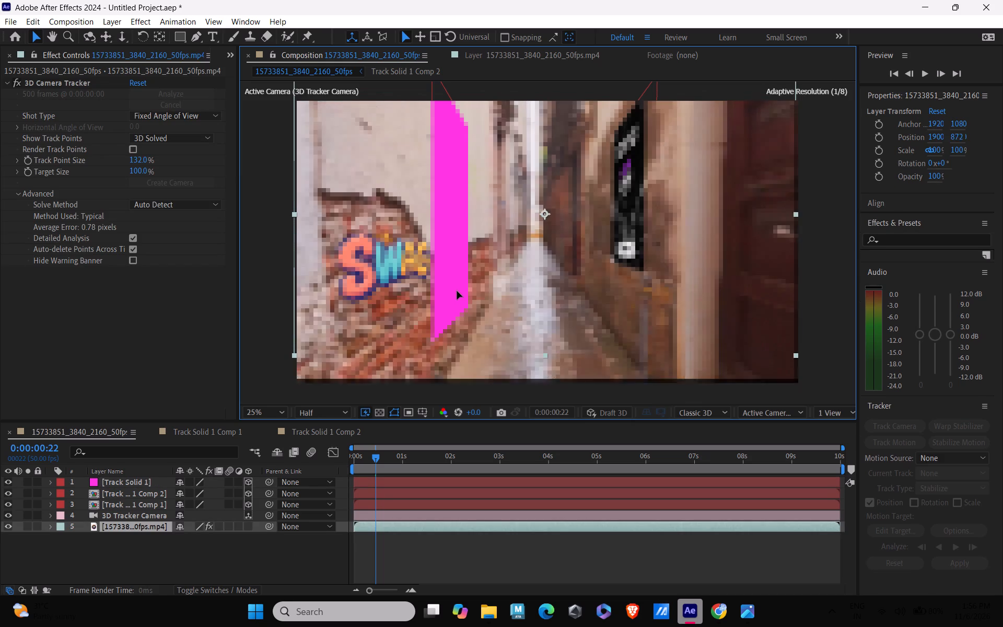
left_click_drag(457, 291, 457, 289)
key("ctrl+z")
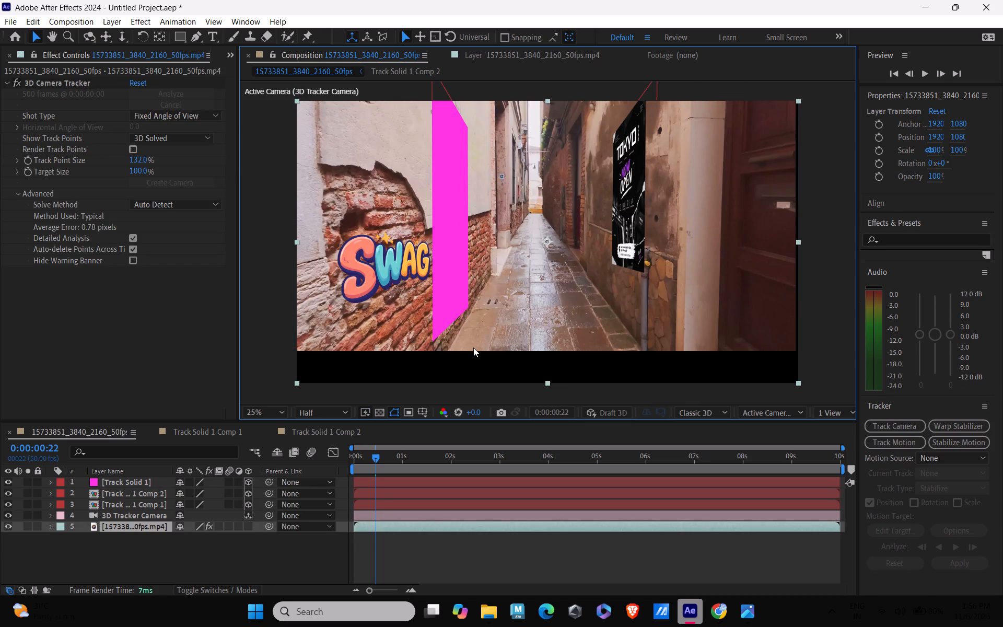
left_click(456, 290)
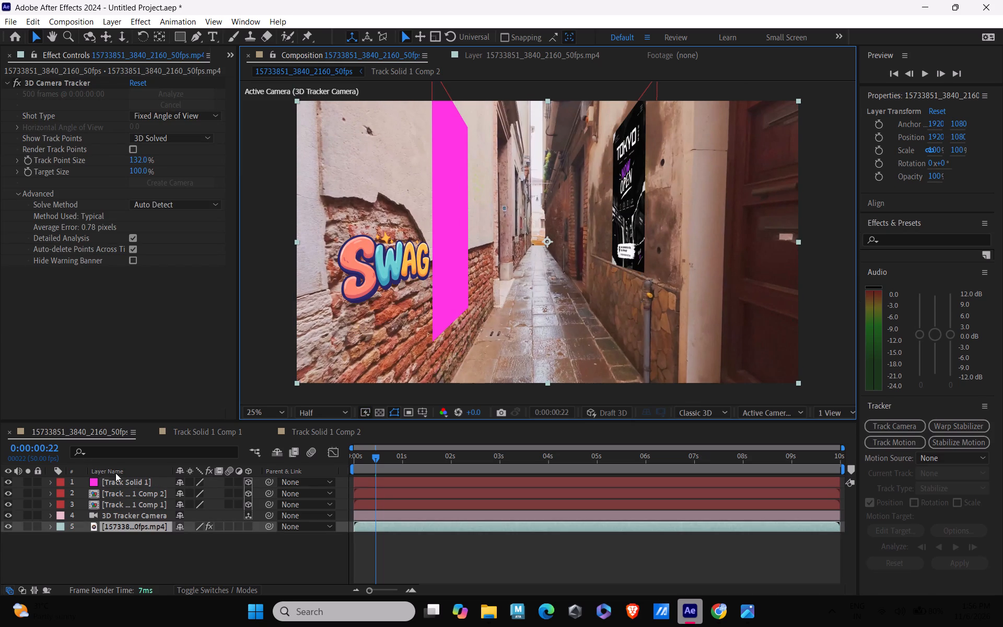
Reduce the pink Track Solid 1 to about 26% height so it sits on the plaster above the bricks.
left_click(126, 478)
left_click_drag(455, 321, 459, 297)
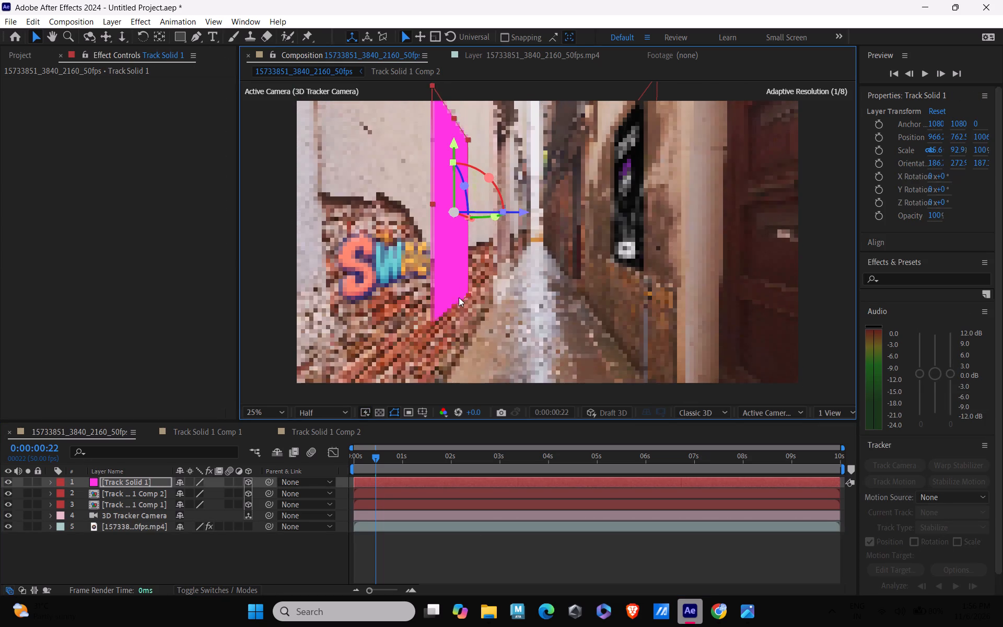
left_click_drag(459, 297, 462, 241)
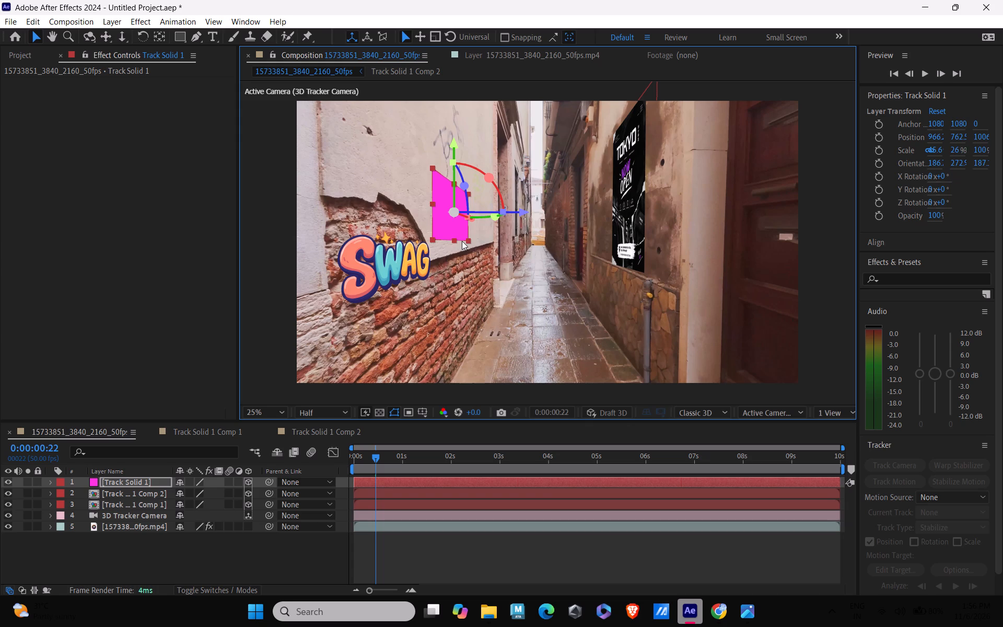
left_click_drag(462, 241, 464, 241)
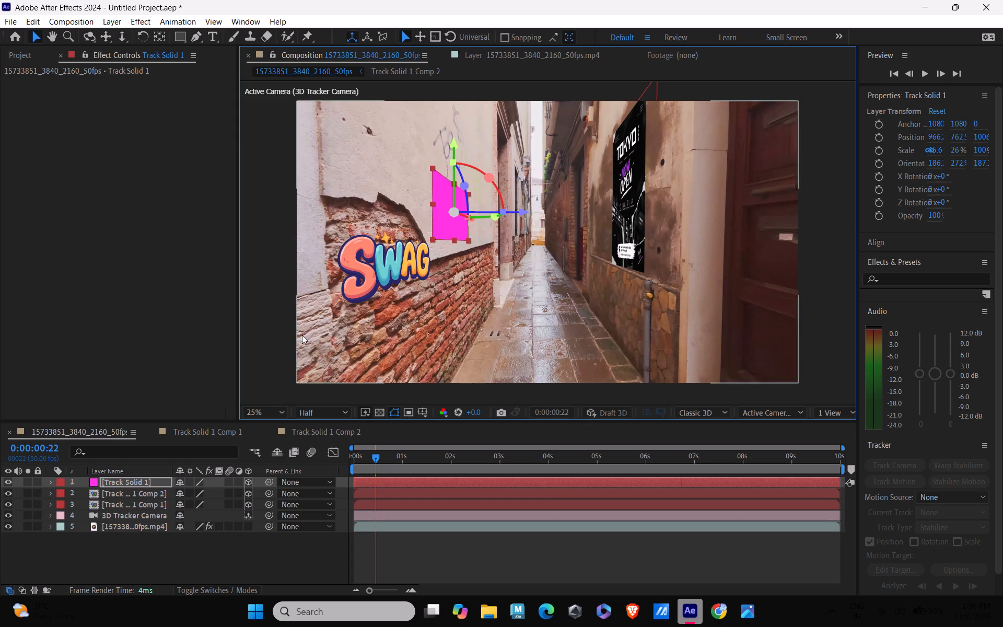
Pre-compose the pink Track Solid 1 as Track Solid 1 Comp 3, leaving all attributes in the main composition.
right_click(116, 481)
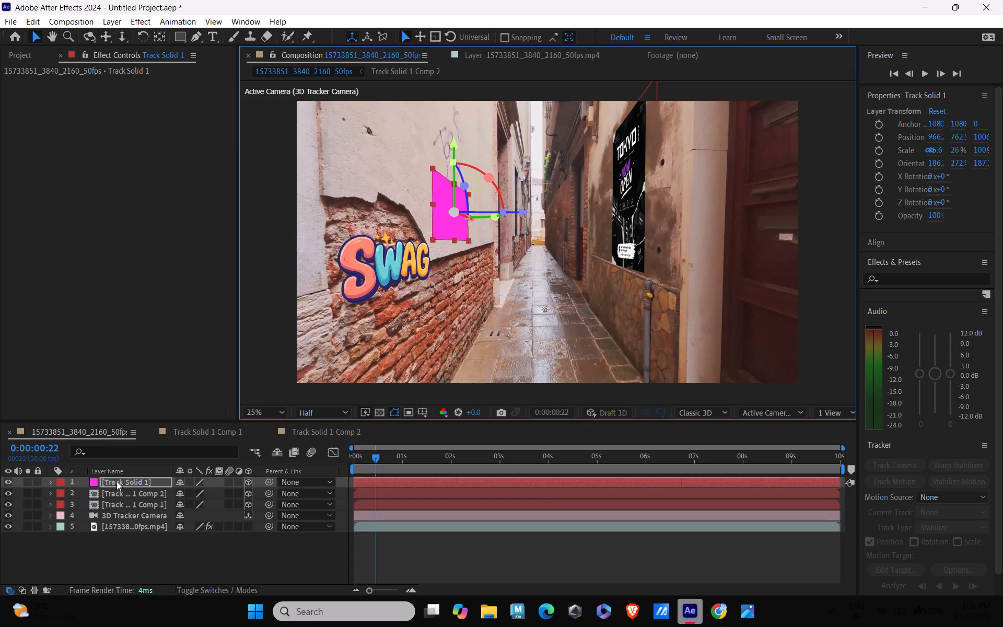
left_click(172, 397)
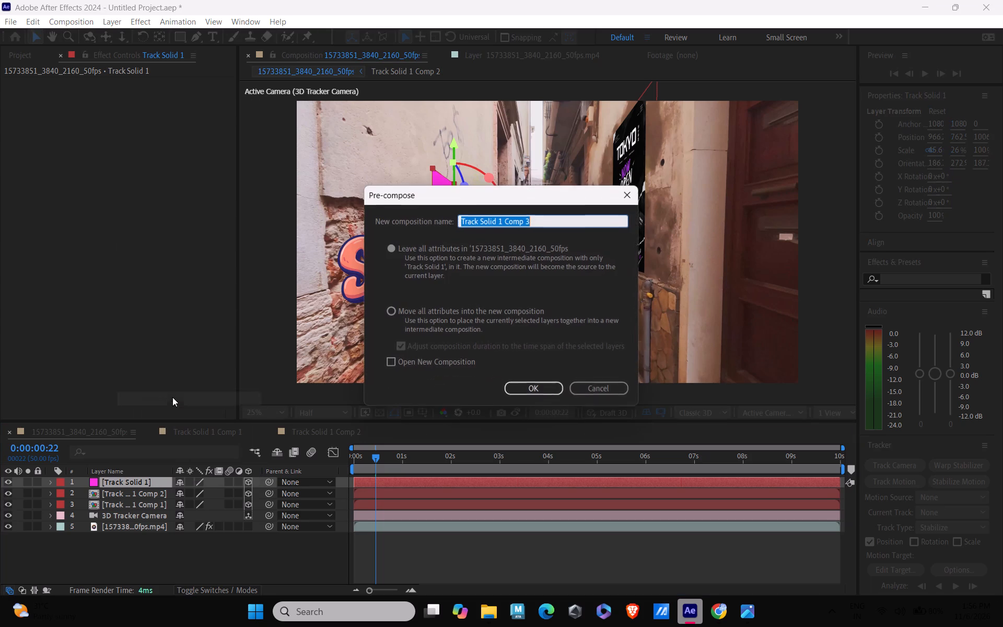
left_click(526, 389)
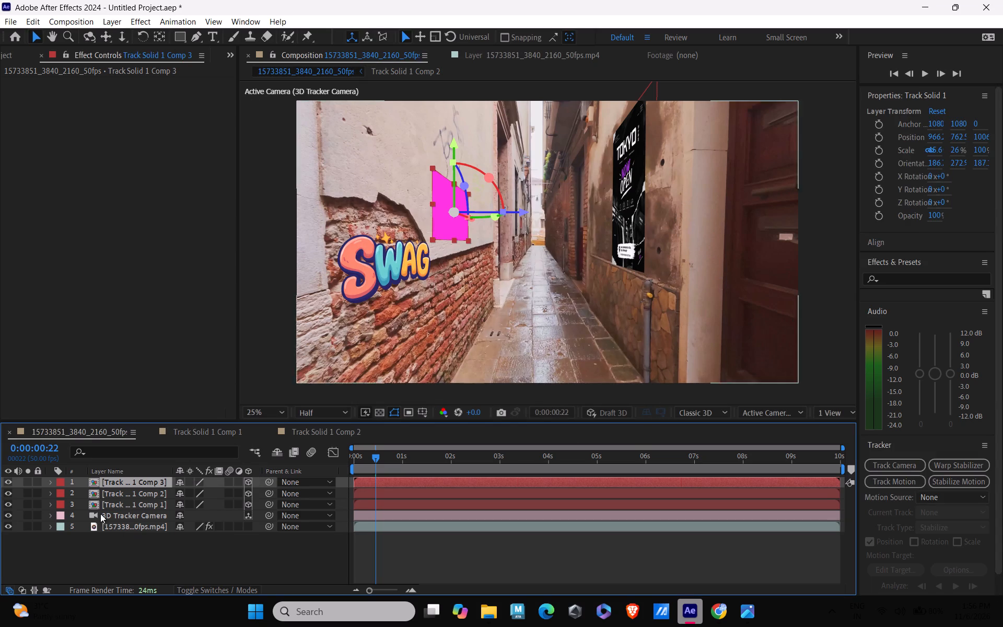
Open Track Solid 1 Comp 3 and add the Subway Surfers logo PNG from the Desktop folder above the pink solid.
left_click(114, 481)
double_click(114, 481)
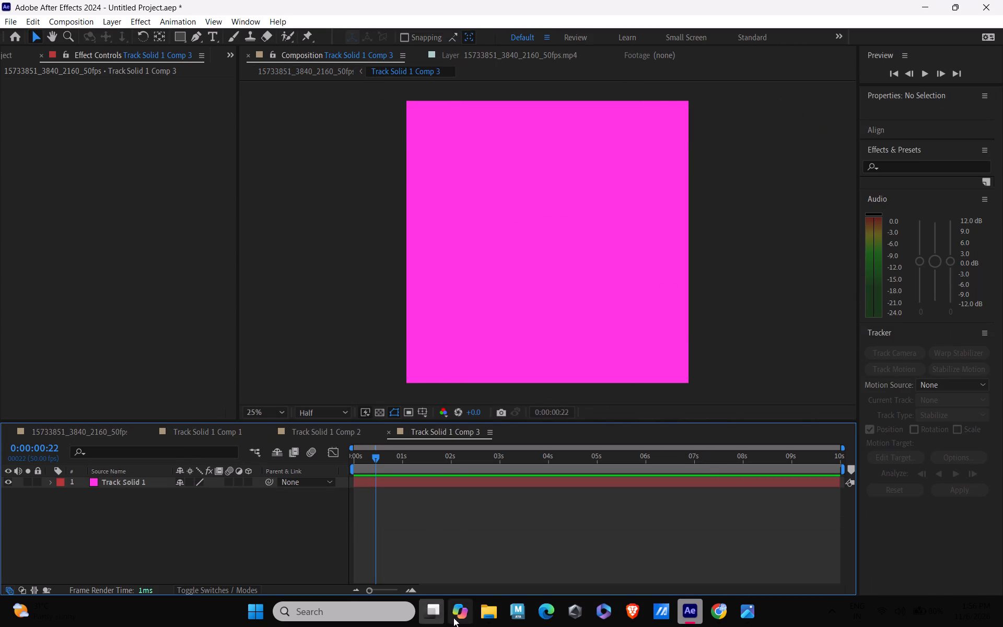
left_click(484, 612)
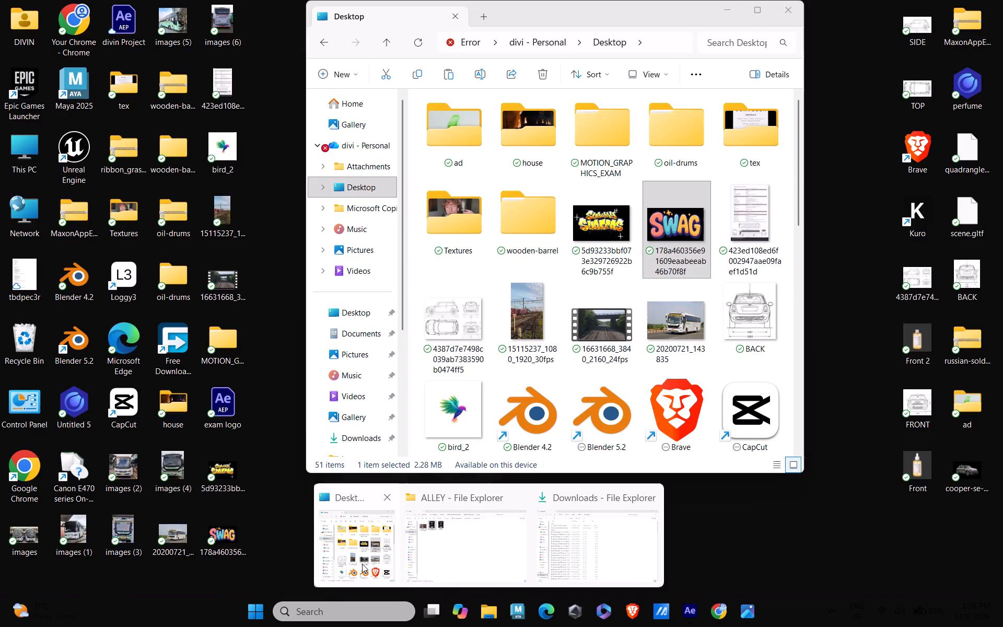
left_click(362, 564)
left_click_drag(615, 226, 621, 626)
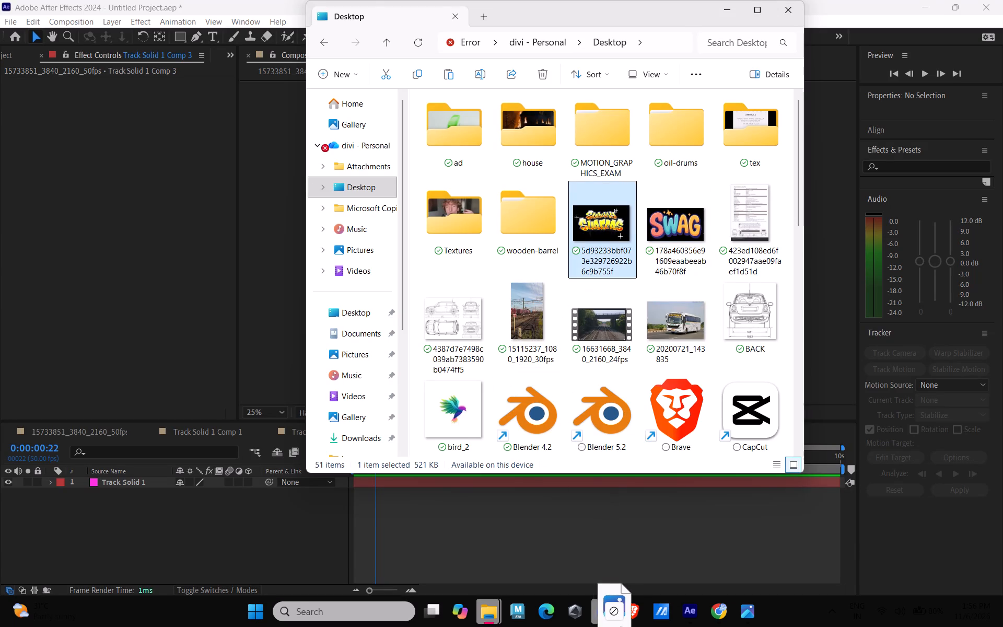
left_click_drag(621, 626, 600, 564)
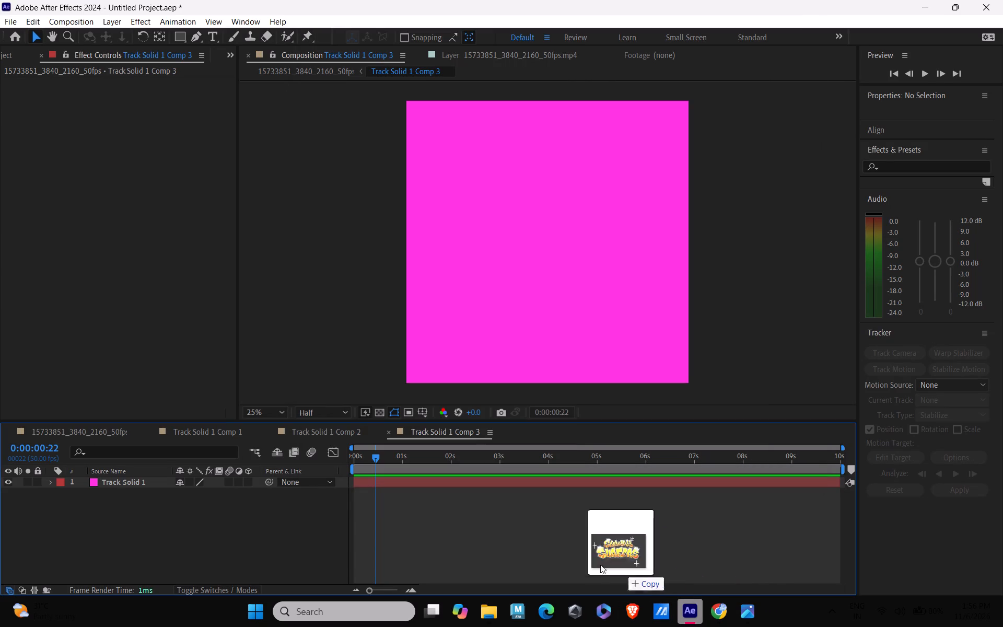
left_click_drag(600, 564, 443, 316)
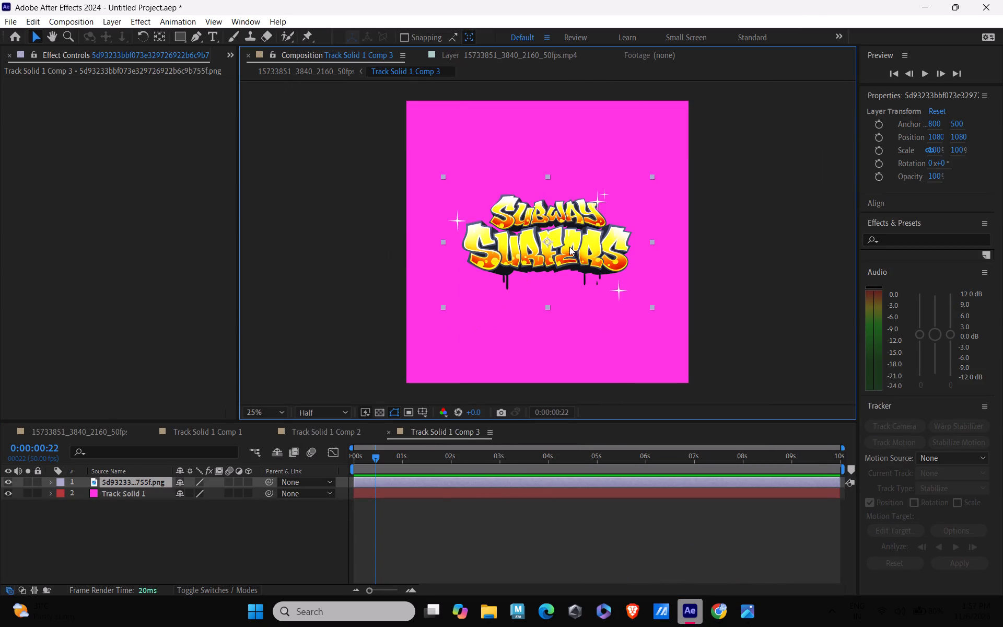
Stretch the Subway Surfers logo to about 113% width and 124% height within the pink square.
left_click_drag(442, 240, 417, 245)
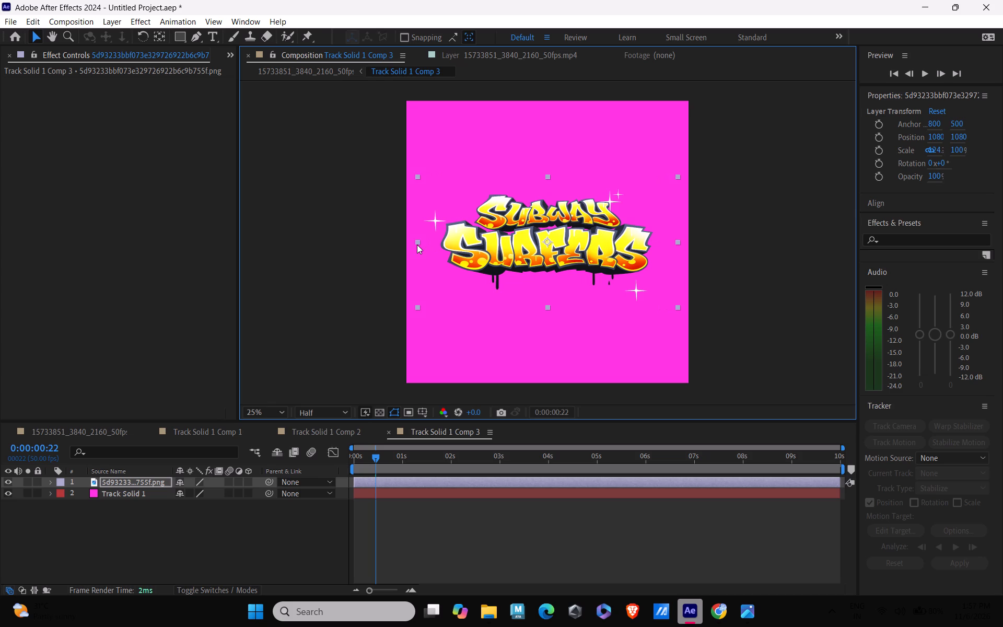
left_click_drag(417, 245, 429, 246)
left_click_drag(549, 178, 550, 165)
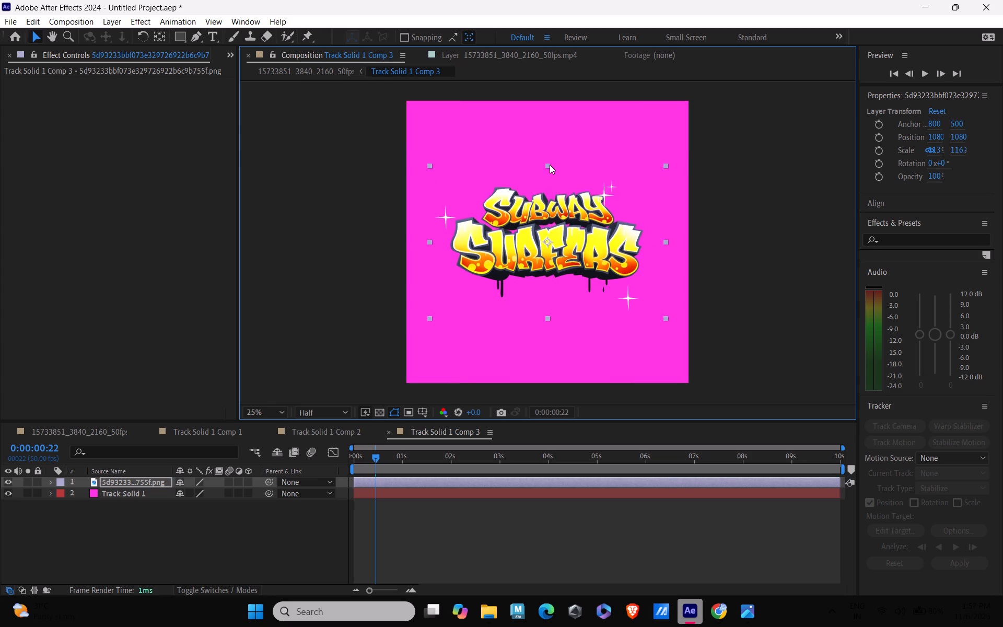
left_click_drag(550, 165, 550, 161)
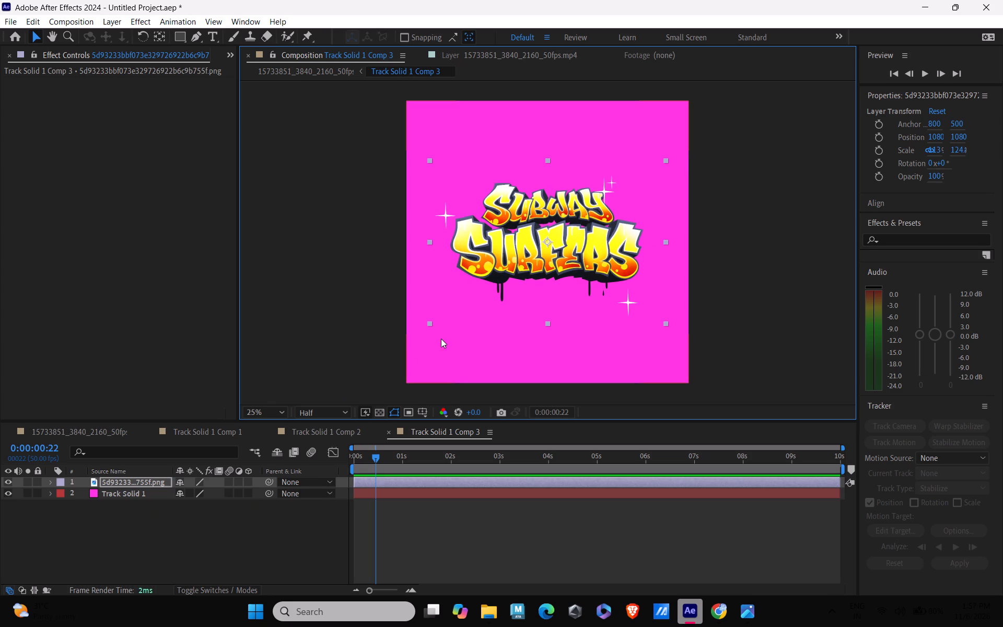
Hide the pink Track Solid 1 behind the Subway Surfers logo and return to the main alley composition.
left_click(8, 493)
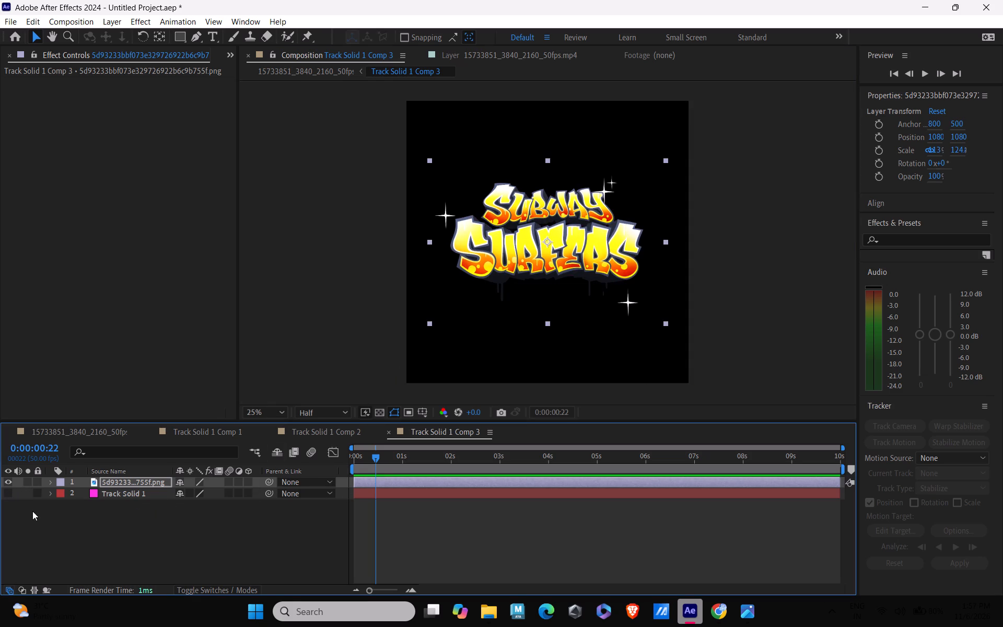
left_click(458, 53)
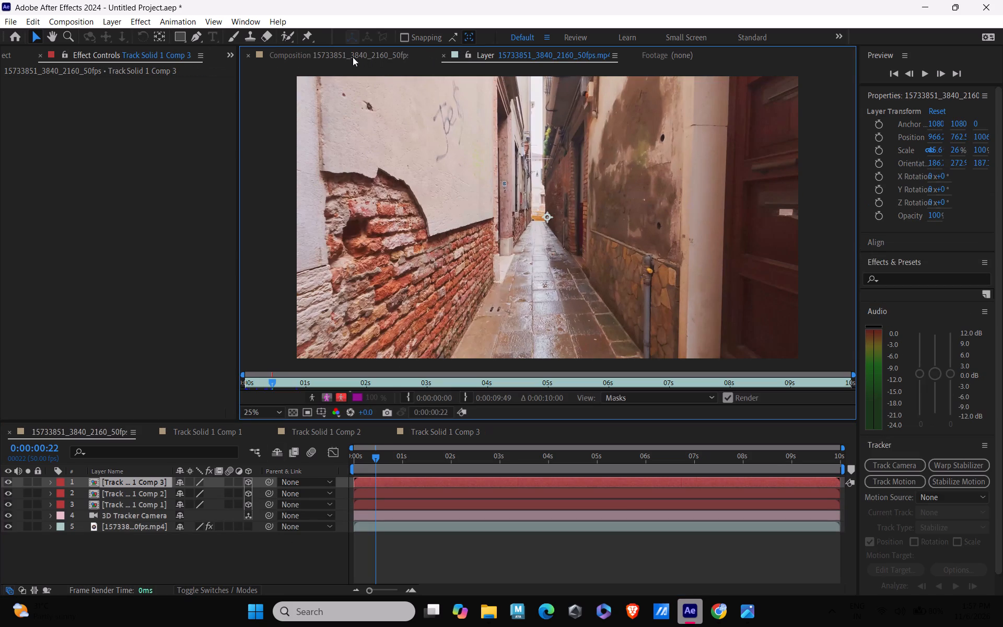
left_click(352, 55)
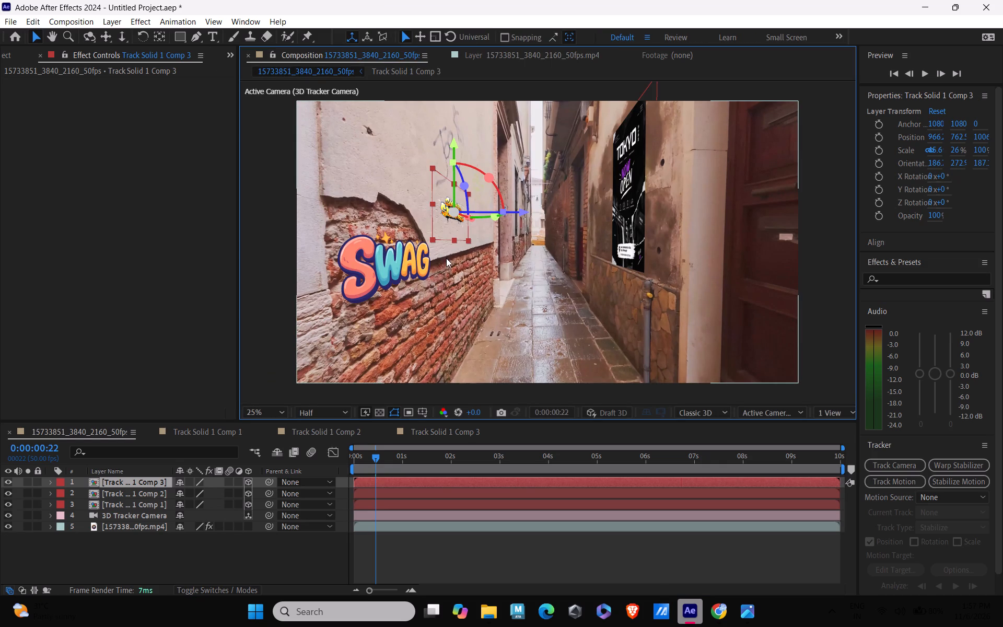
left_click(109, 550)
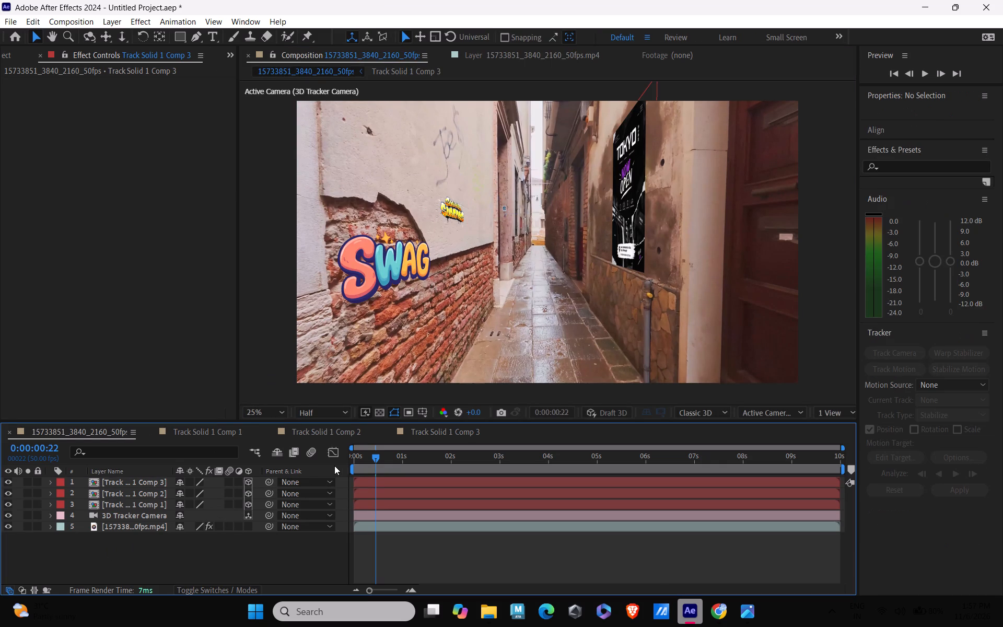
Scrub the first two seconds of the alley shot to check how the Subway Surfers graphic tracks on the plaster wall.
left_click_drag(375, 453, 390, 453)
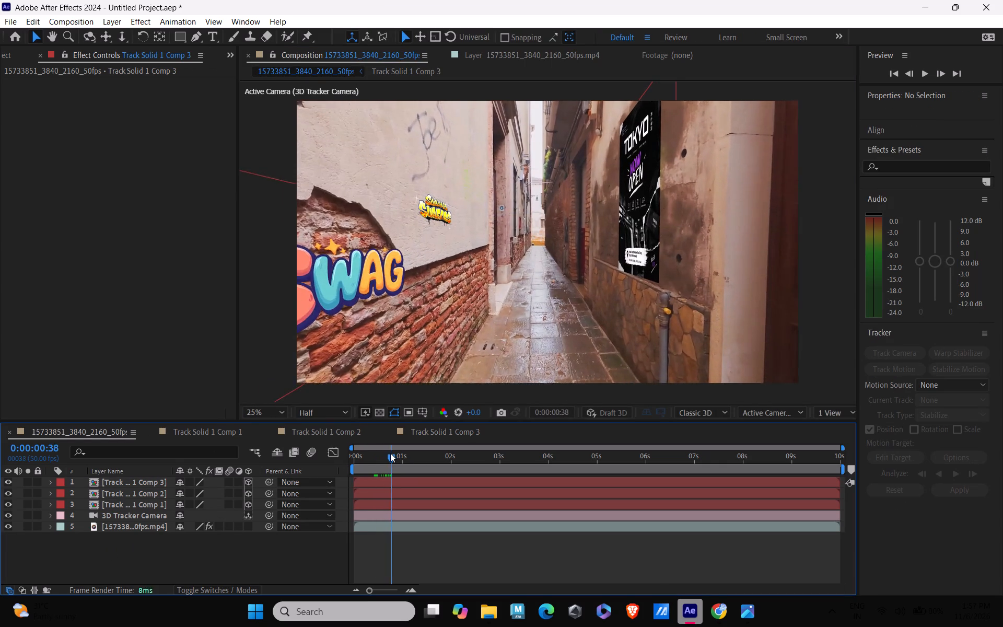
left_click_drag(390, 453, 483, 470)
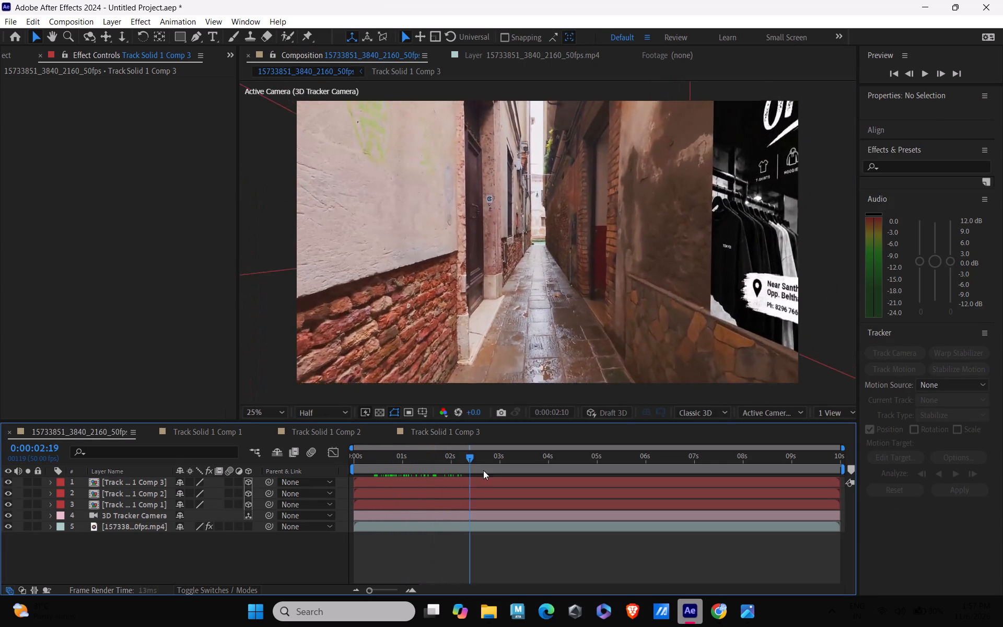
left_click_drag(483, 470, 436, 485)
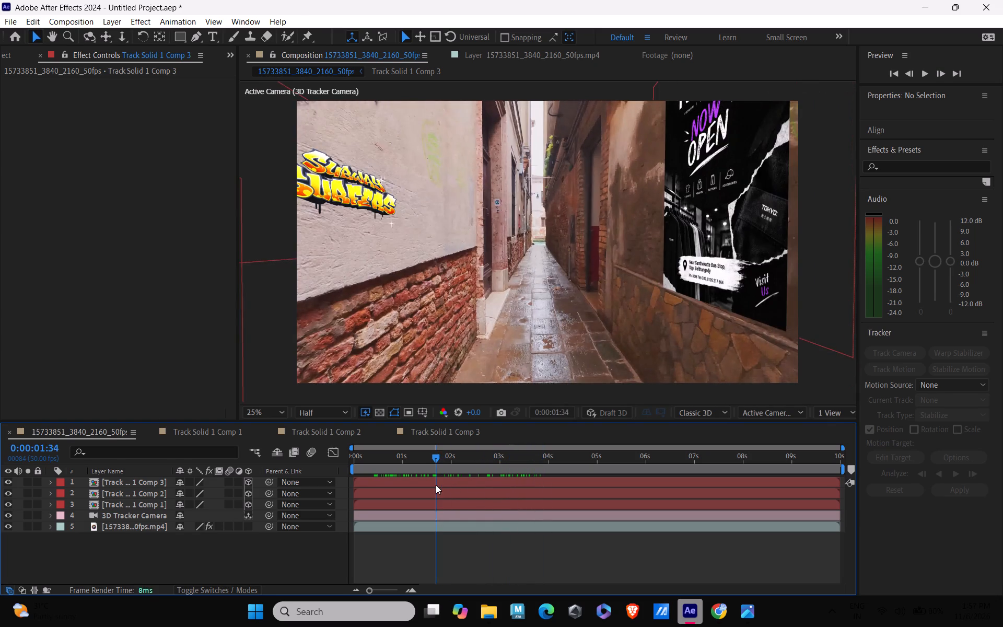
left_click_drag(436, 485, 375, 498)
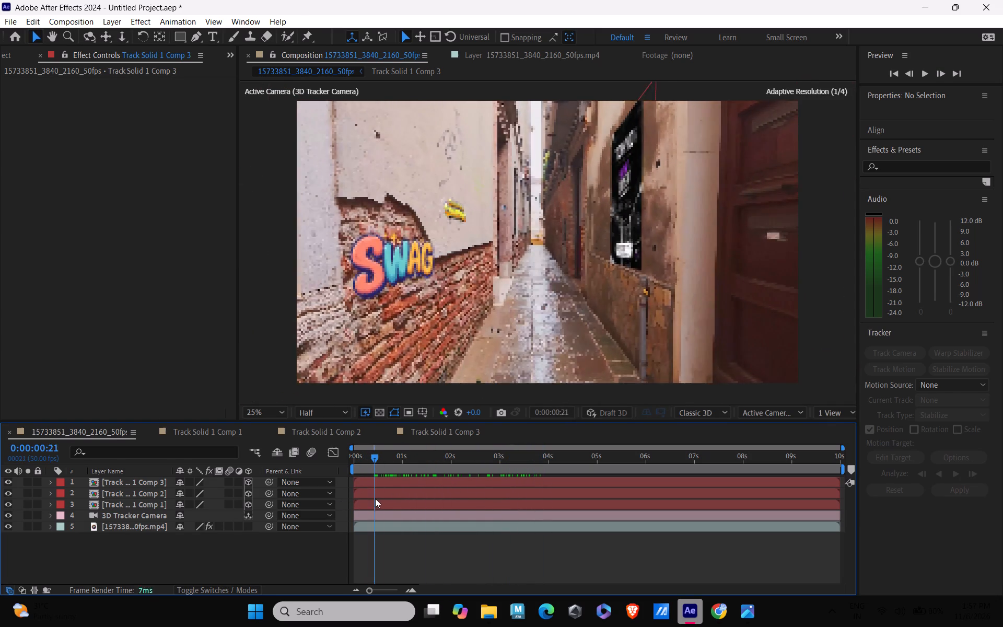
left_click_drag(375, 498, 444, 510)
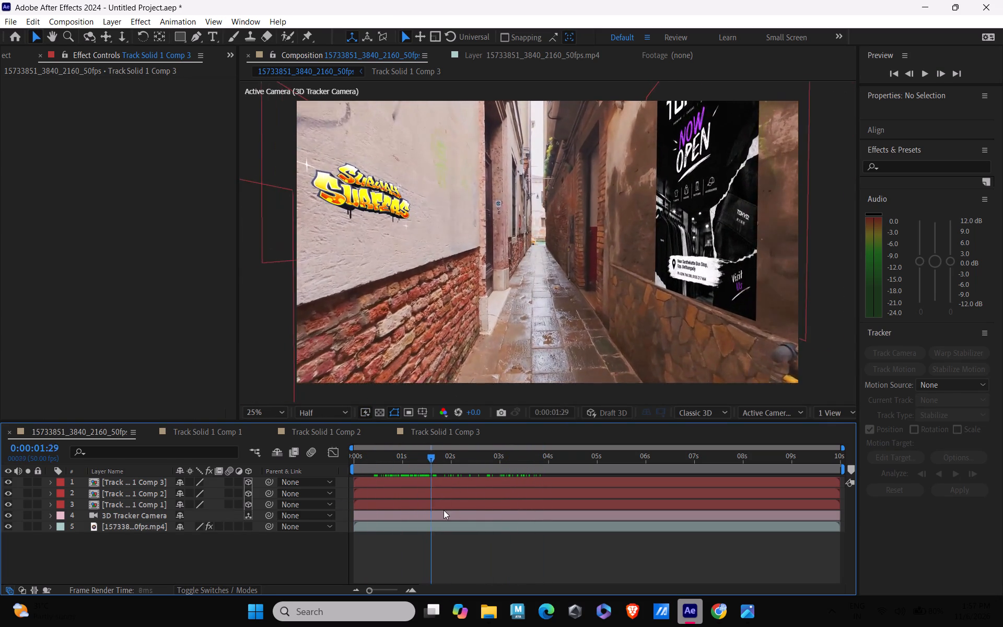
left_click_drag(444, 510, 457, 513)
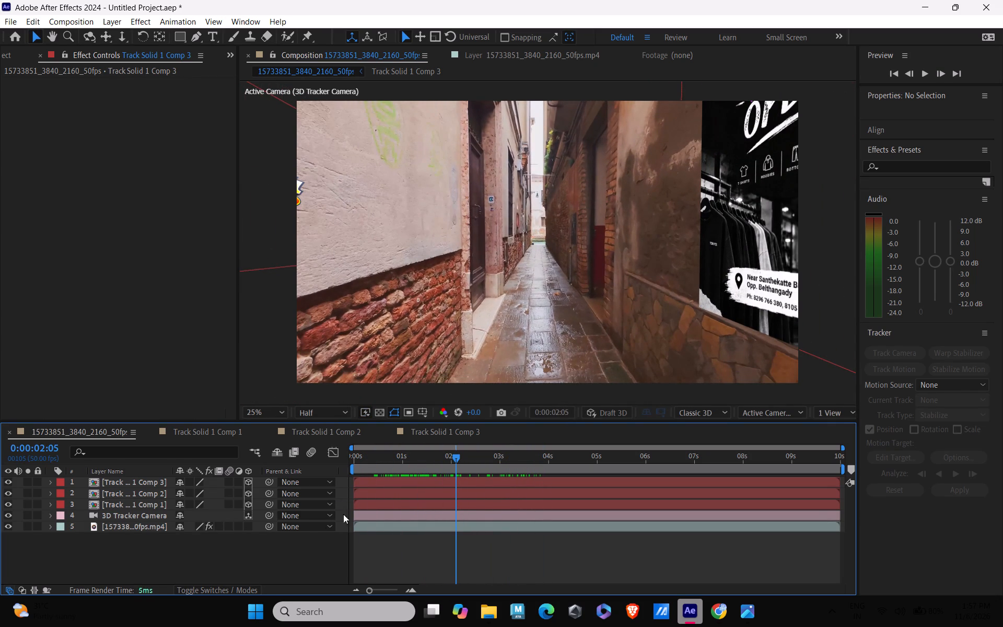
left_click(147, 525)
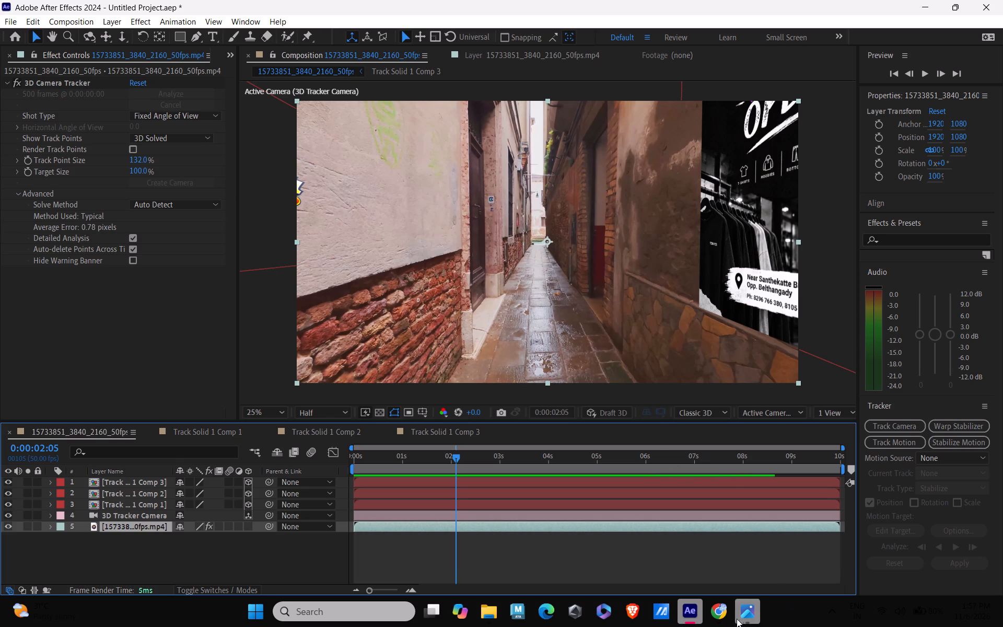
Switch to Chrome and browse the similar lettering PNGs on CleanPNG, including page 2, for another wall graphic.
left_click(724, 618)
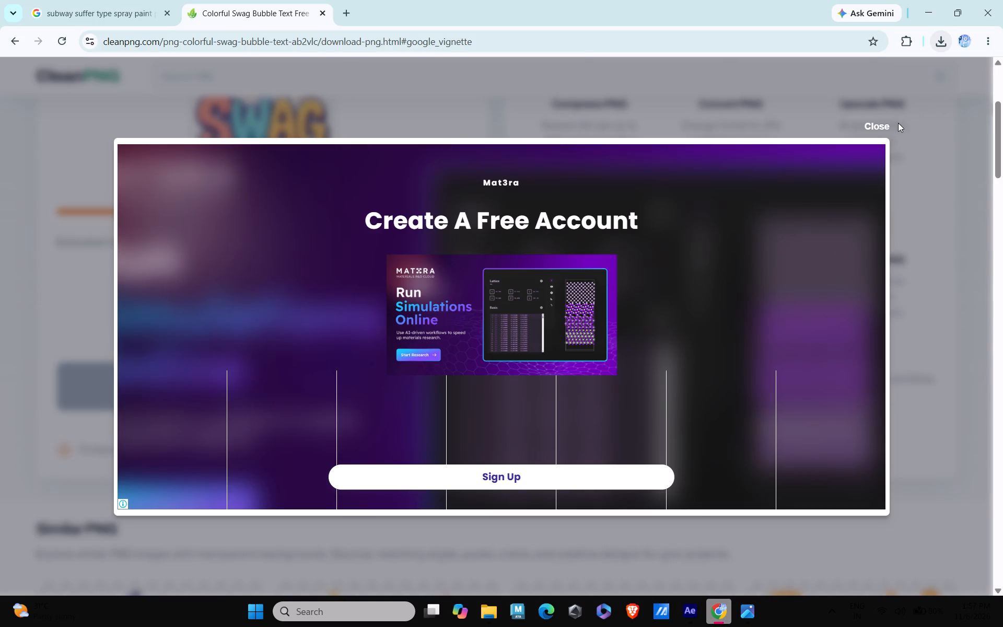
left_click(885, 128)
scroll(368, 303, "down", 2)
scroll(386, 429, "down", 6)
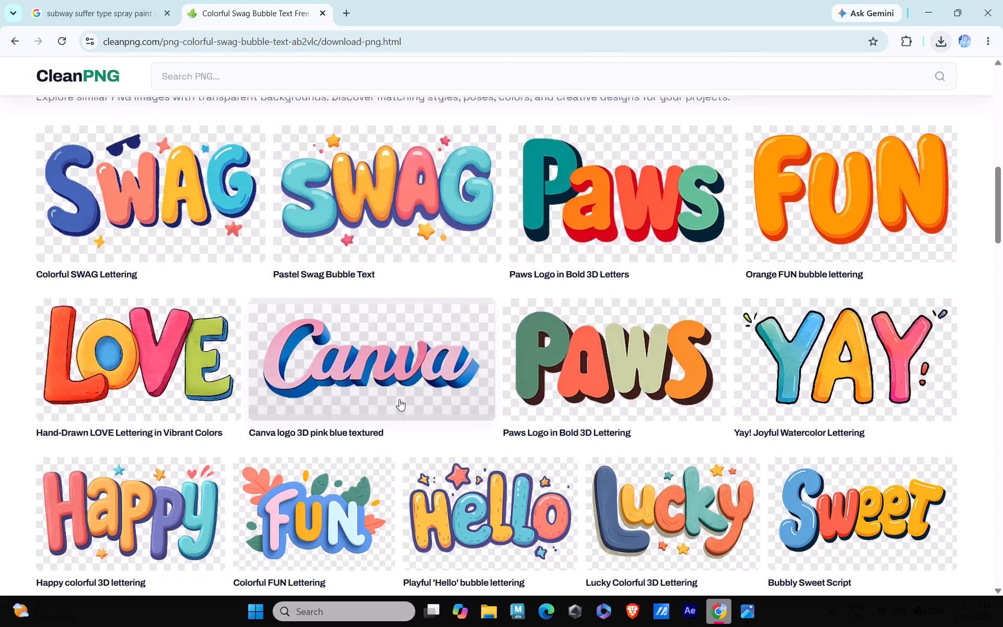
scroll(399, 399, "down", 3)
scroll(401, 387, "down", 19)
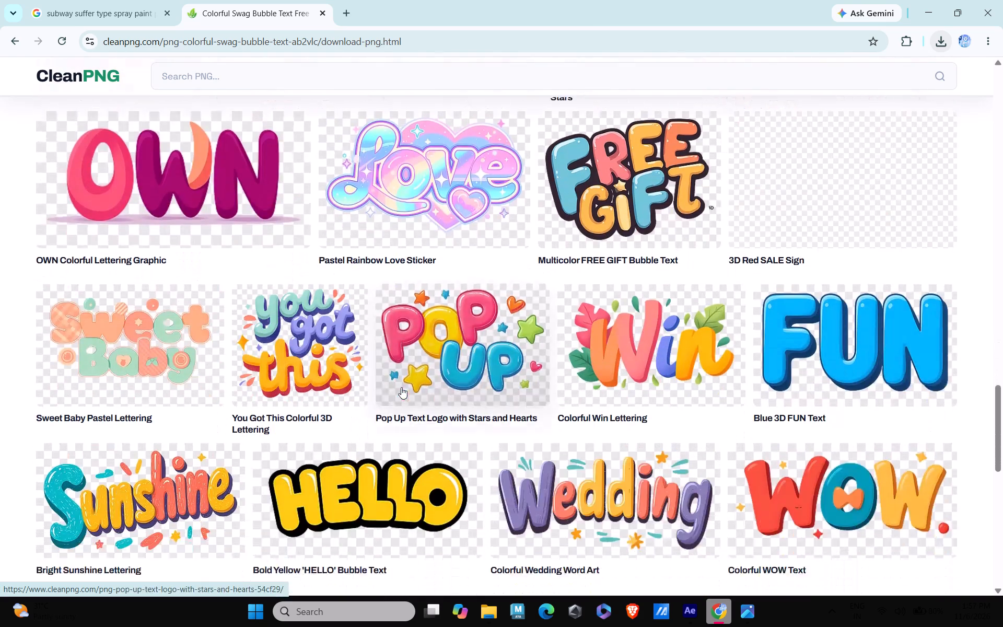
scroll(401, 387, "down", 1)
scroll(401, 387, "up", 4)
scroll(401, 387, "down", 2)
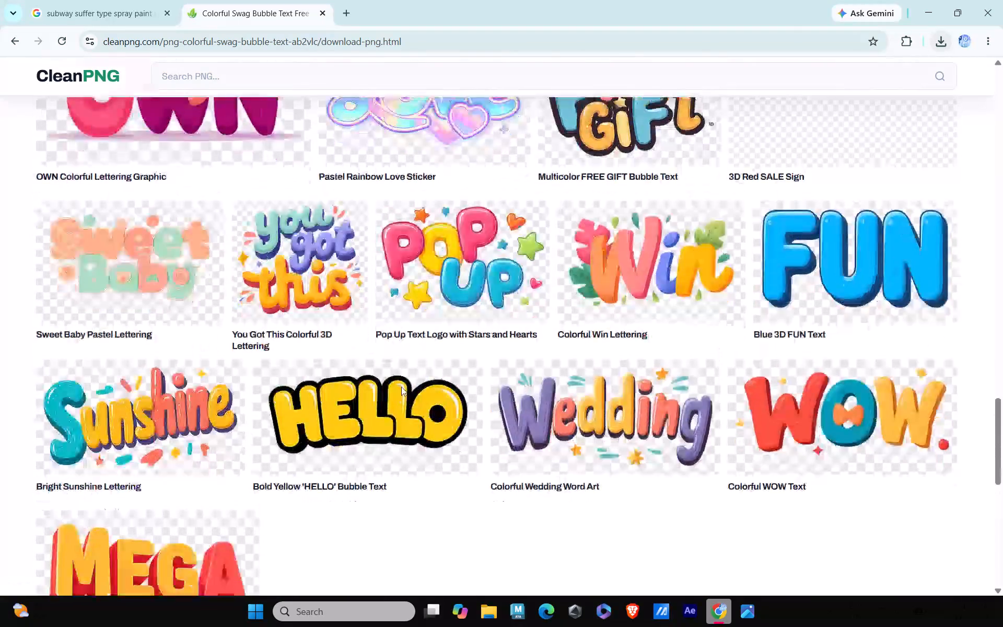
scroll(401, 387, "down", 7)
scroll(405, 374, "up", 1)
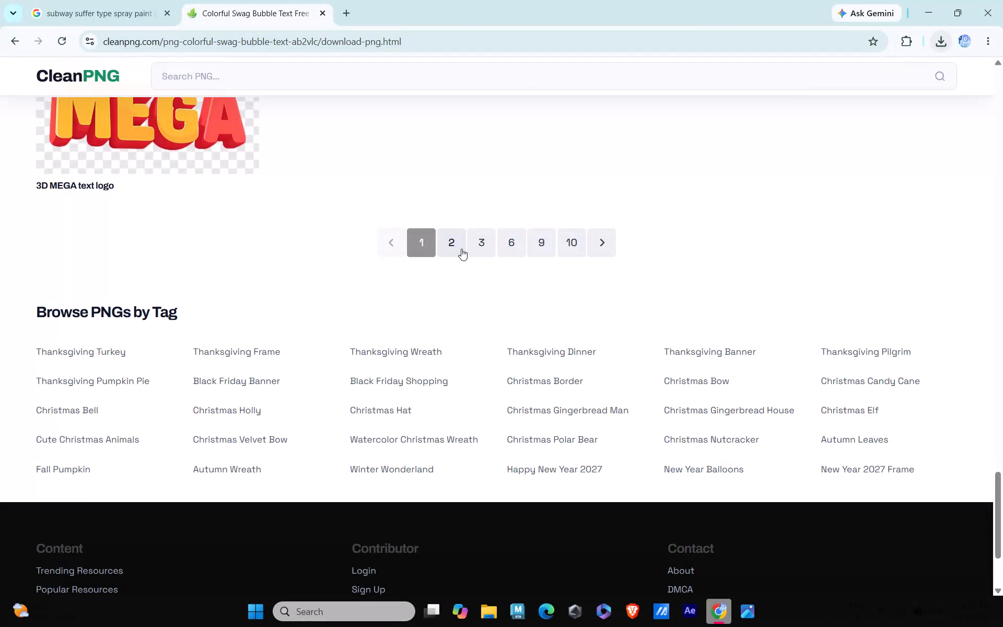
left_click(461, 249)
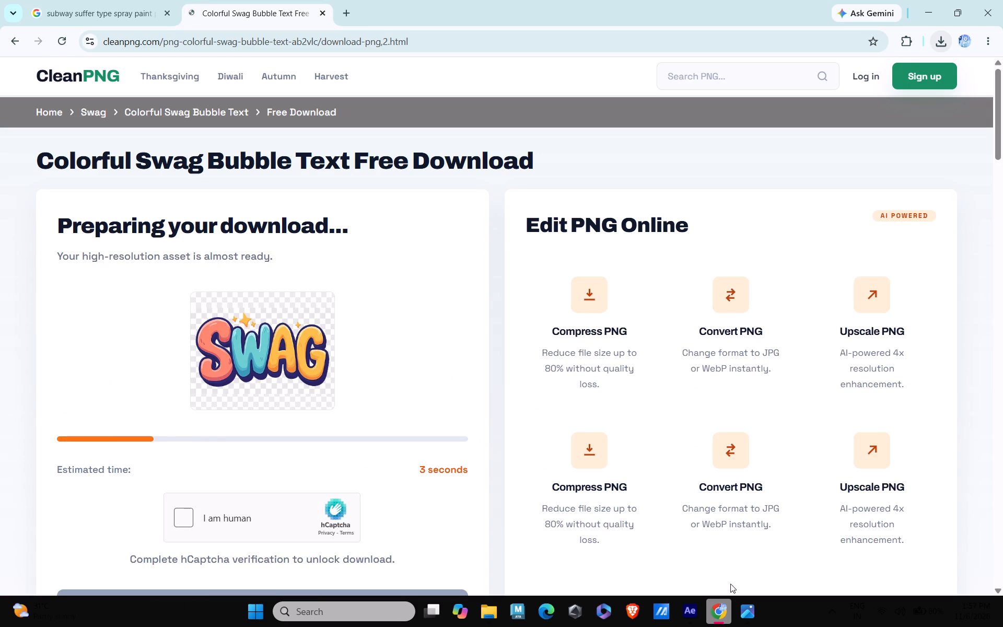
left_click(692, 602)
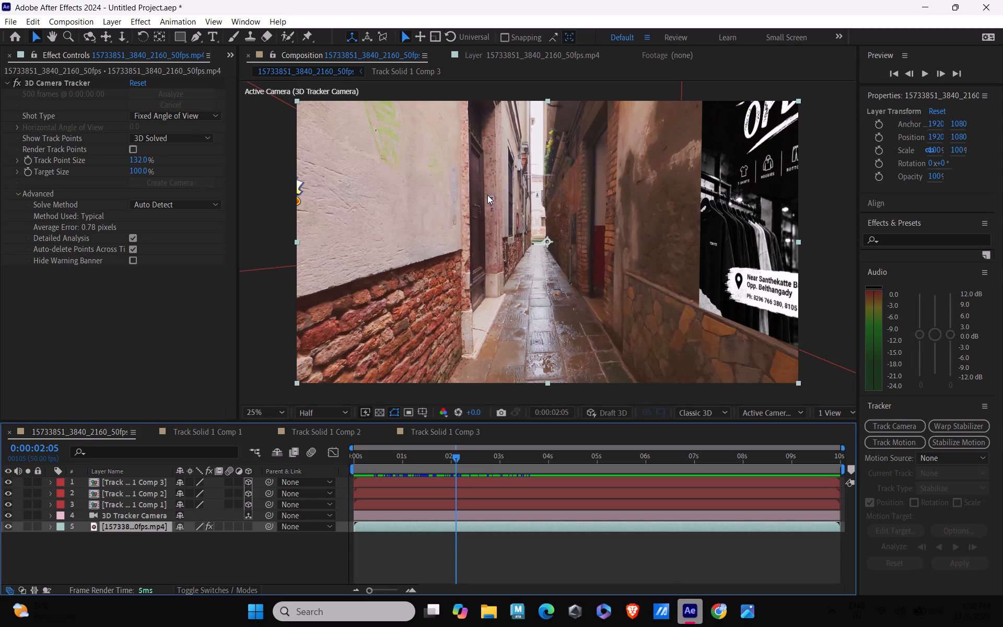
Back in After Effects, save the project to the Desktop as camera tracking exam.
key("ctrl+s")
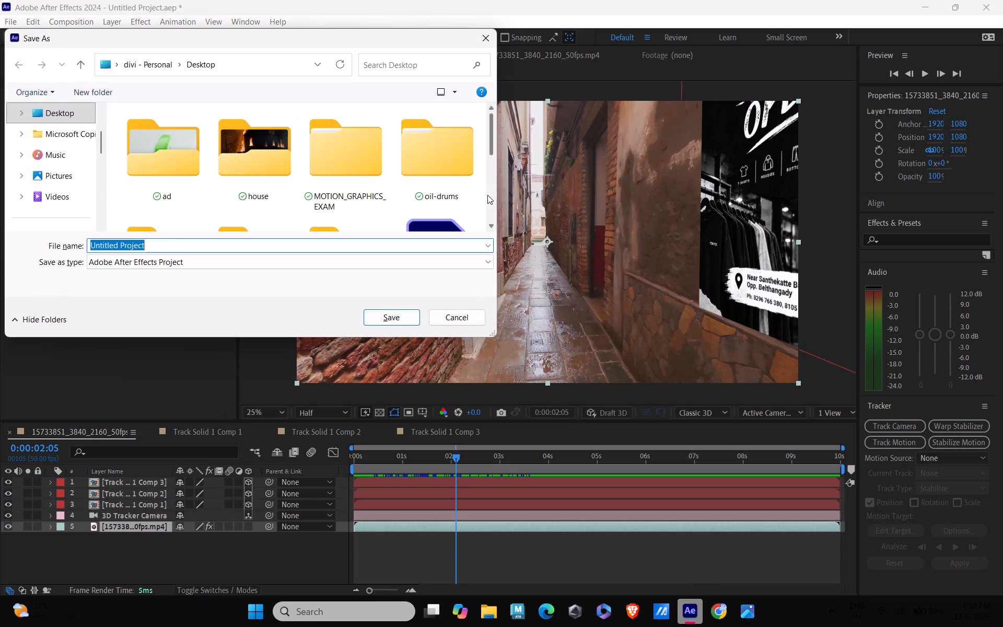
left_click(165, 245)
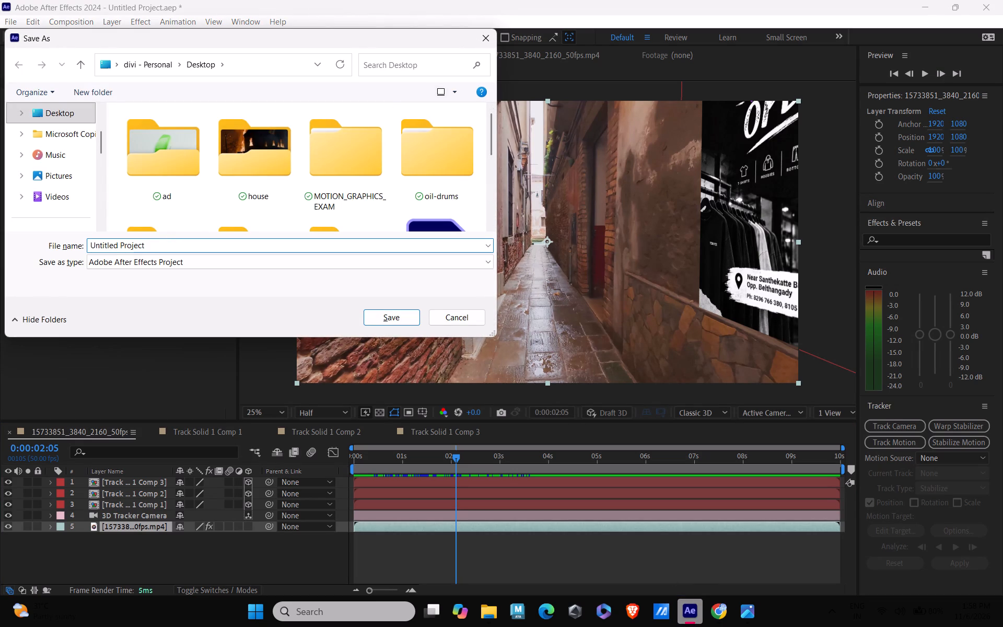
key("BackSpace")
key("BackSpace")
key("BackSpace")
key("BackSpace")
key("BackSpace")
key("BackSpace")
key("BackSpace")
key("BackSpace")
key("BackSpace")
key("BackSpace")
key("BackSpace")
key("BackSpace")
key("BackSpace")
key("BackSpace")
key("BackSpace")
key("BackSpace")
key("BackSpace")
key("BackSpace")
key("BackSpace")
key("BackSpace")
key("c")
type("am")
type("era")
key("space")
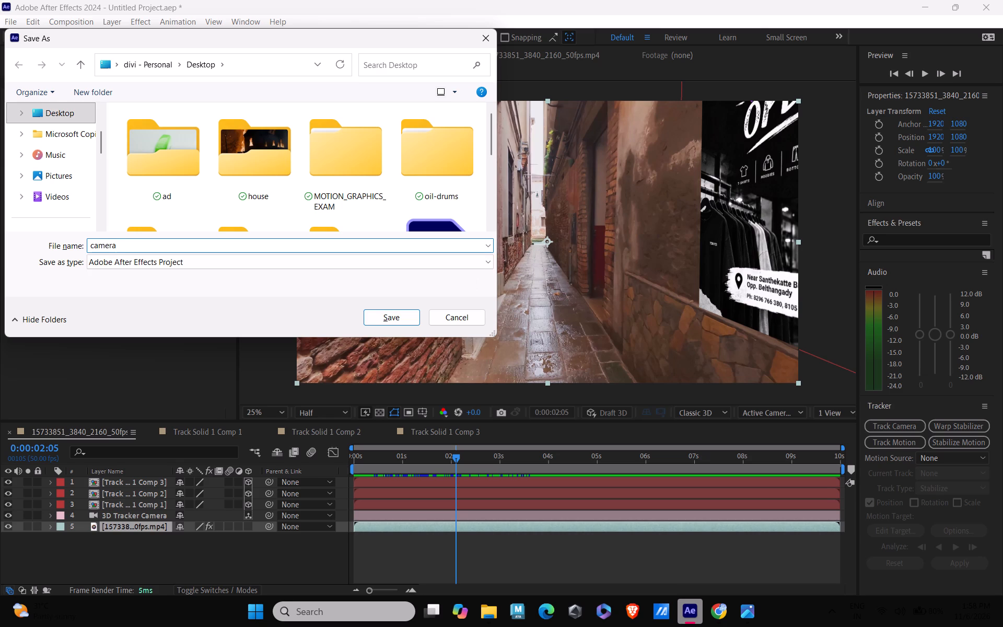
Save the project to the Desktop under the file name camera tracking exam.
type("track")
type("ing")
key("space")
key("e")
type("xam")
left_click(379, 313)
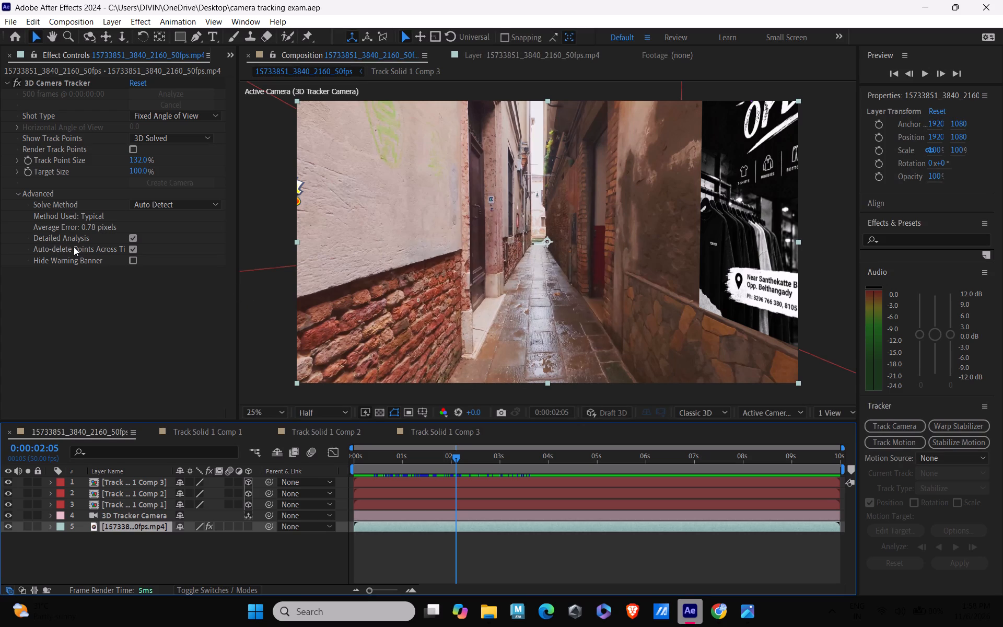
key("ctrl+s")
key("ctrl+s")
Show the alley footage's 3D Camera Tracker points at 0:00:02:02 for choosing another target on the plaster wall.
left_click(64, 79)
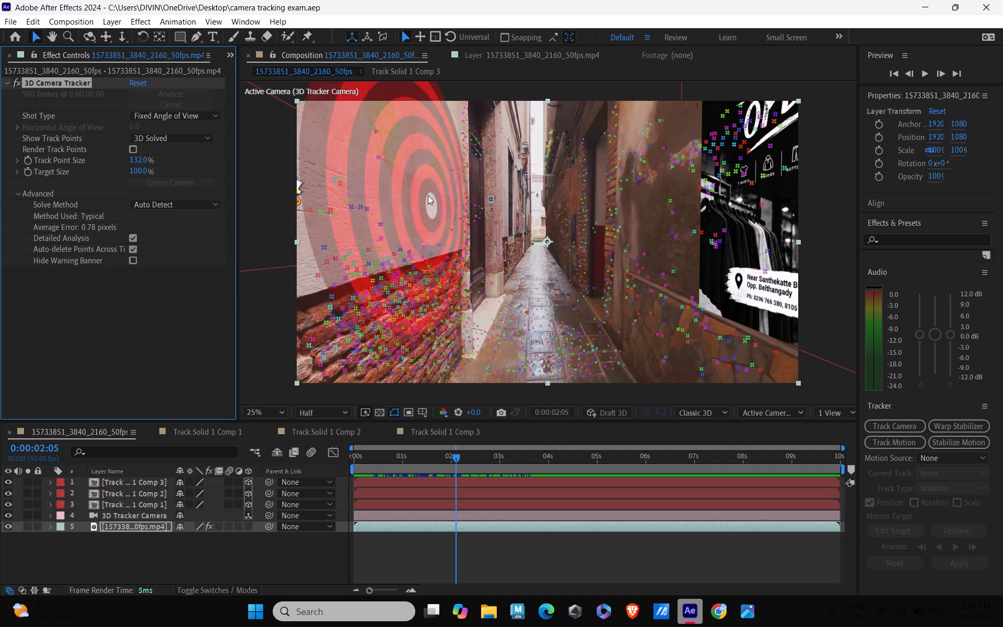
left_click(457, 458)
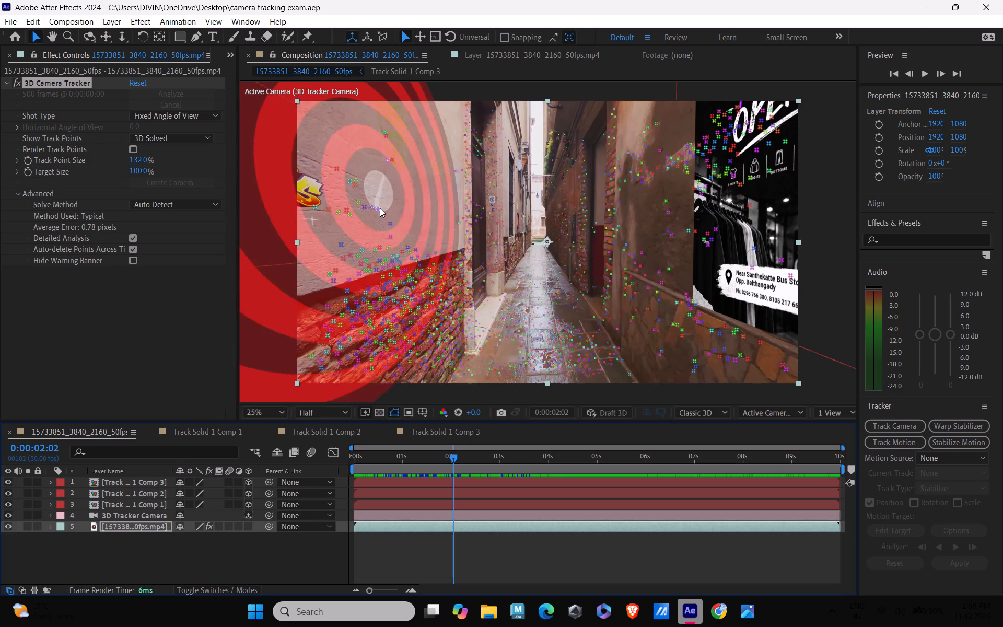
At 0:00:05:32 in the alley shot, create a tracked solid from the track points on the plaster wall above the brickwork.
scroll(381, 217, "down", 1)
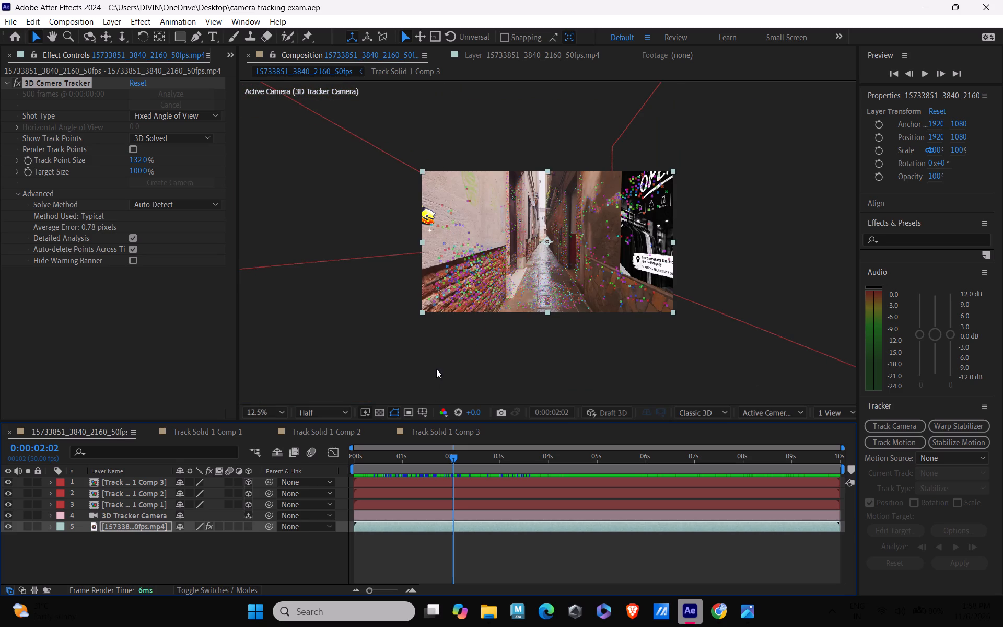
scroll(436, 369, "up", 1)
left_click_drag(450, 457, 387, 456)
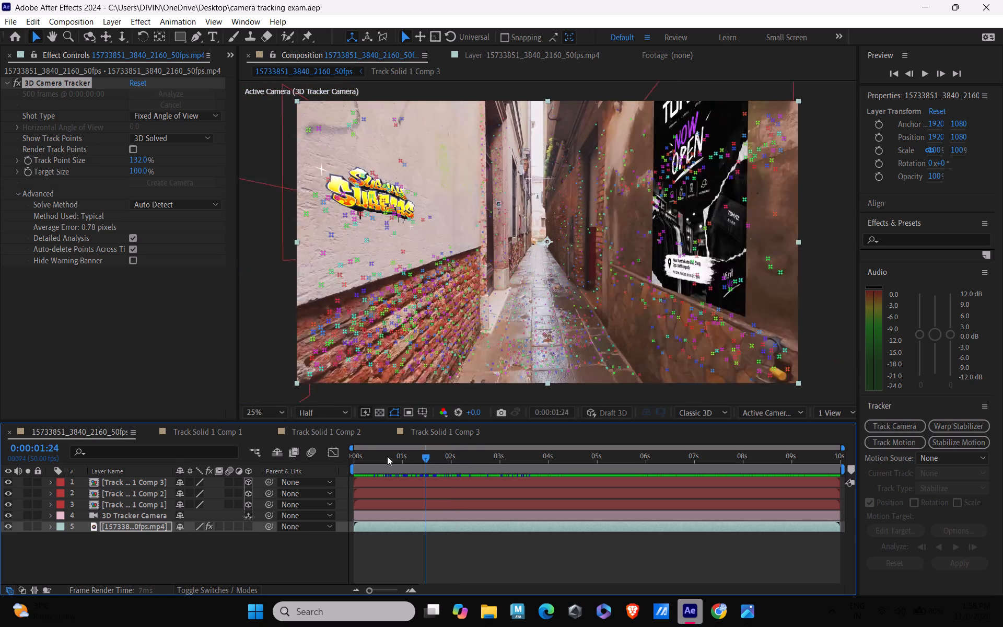
left_click_drag(387, 456, 461, 451)
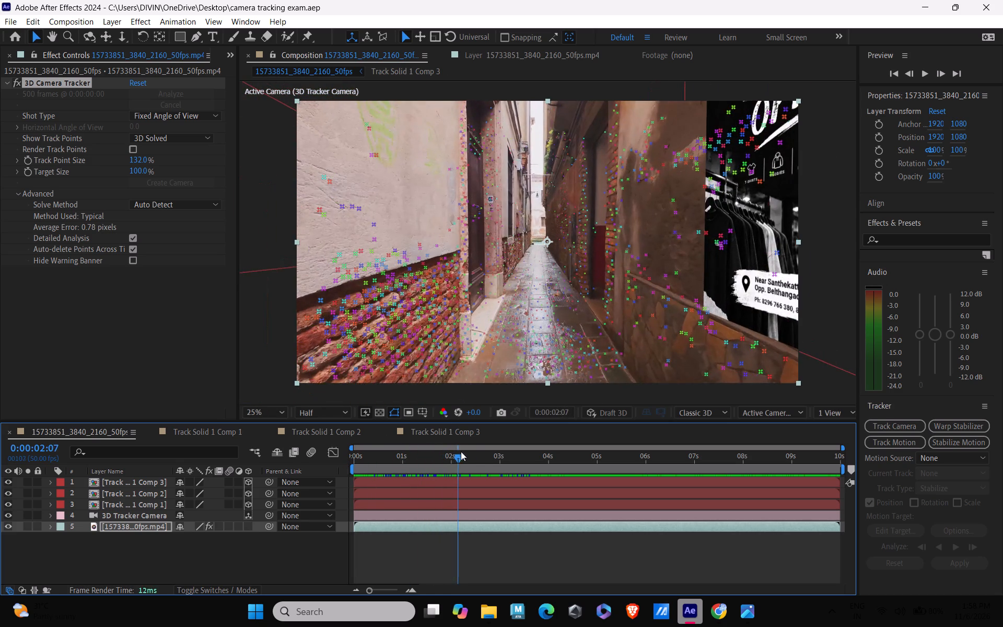
left_click_drag(461, 451, 531, 459)
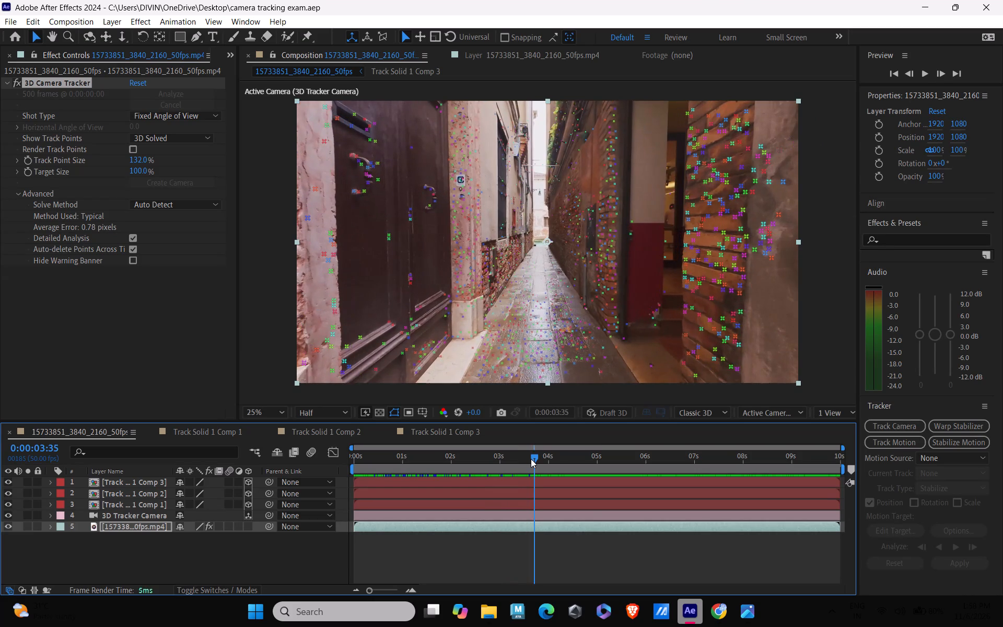
left_click_drag(531, 459, 614, 465)
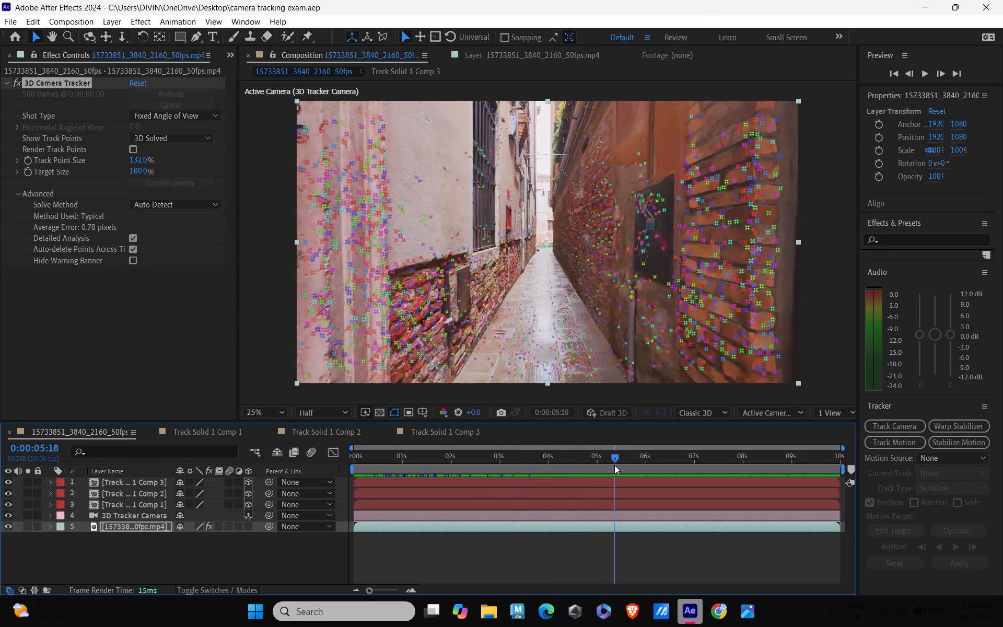
left_click_drag(614, 465, 626, 468)
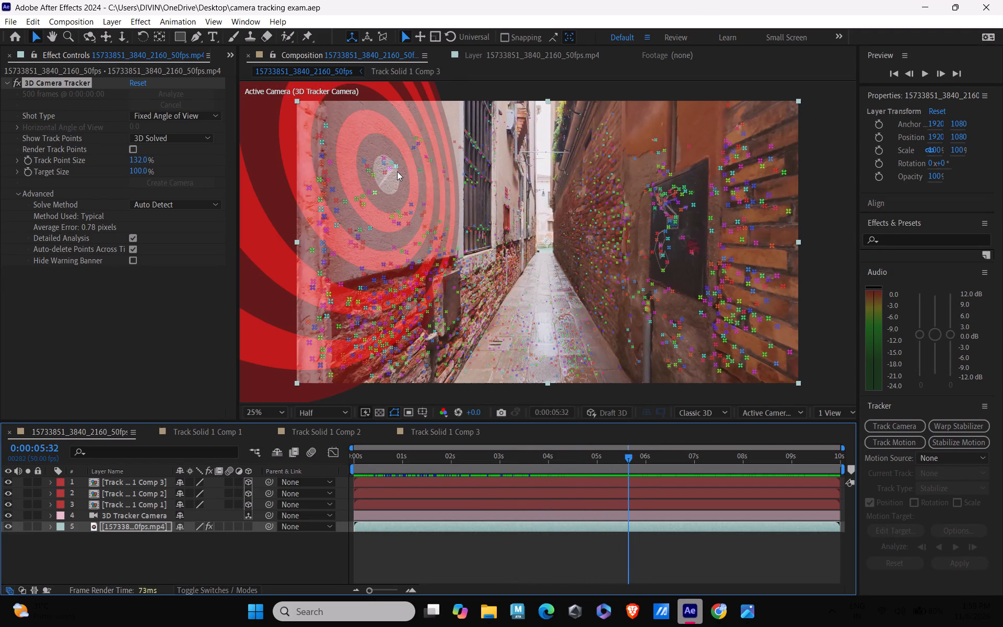
left_click_drag(393, 170, 412, 280)
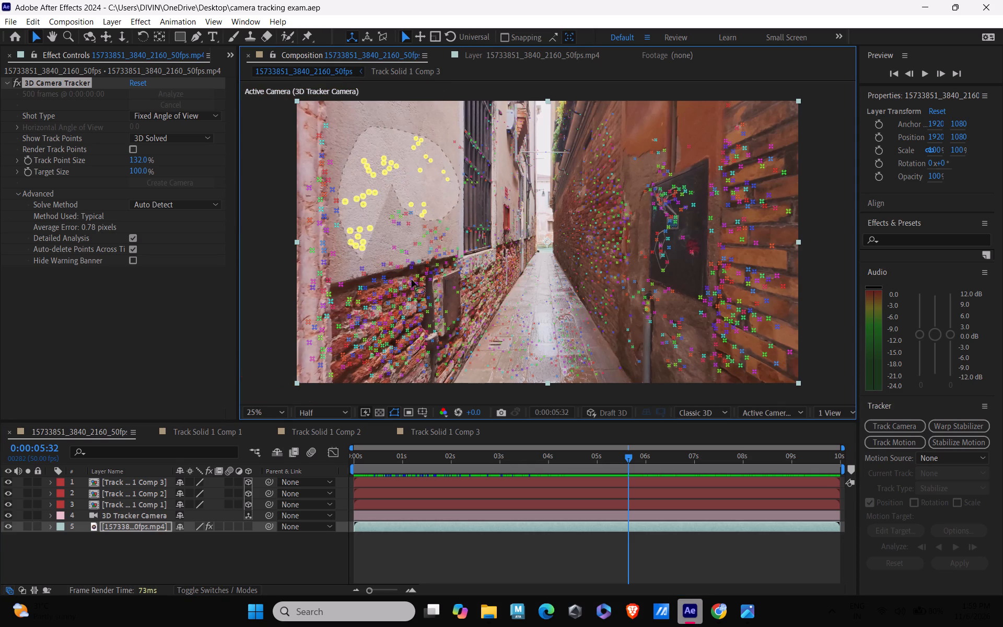
left_click_drag(412, 280, 438, 240)
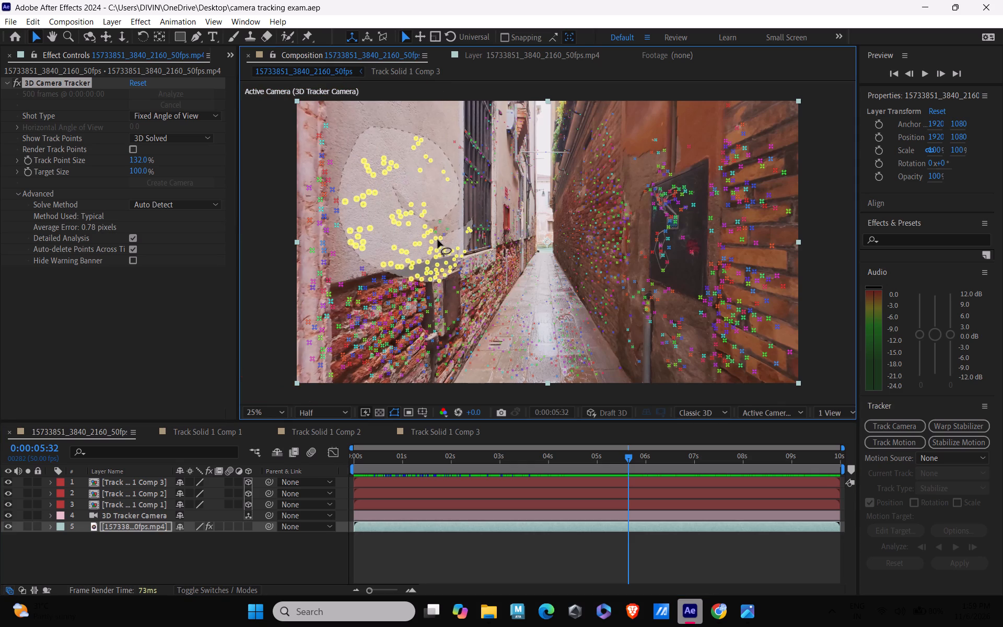
left_click_drag(438, 240, 432, 244)
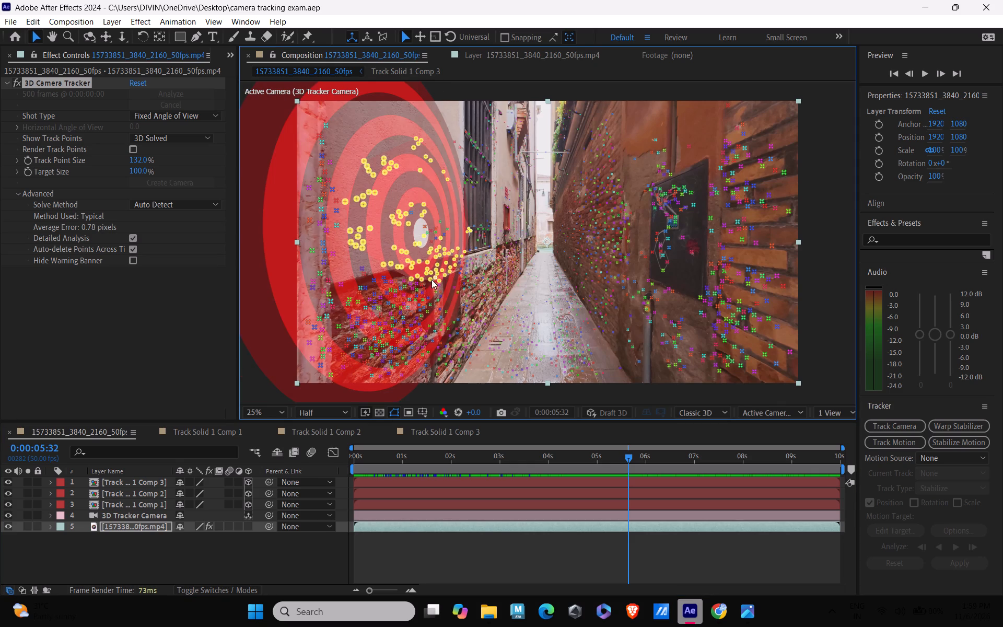
right_click(423, 218)
left_click(458, 242)
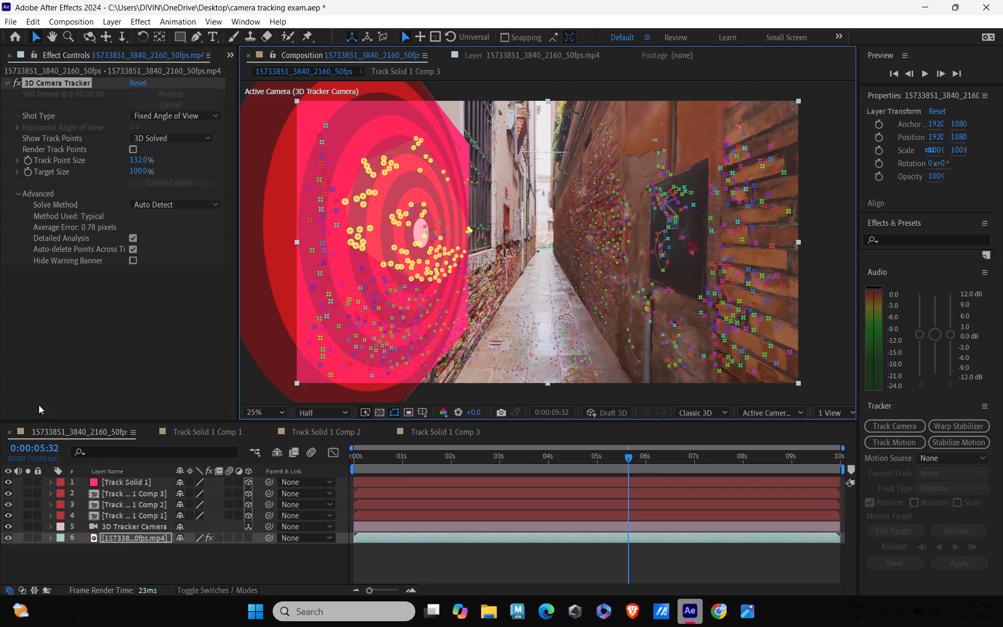
Pre-compose the new pink Track Solid 1 layer.
right_click(137, 481)
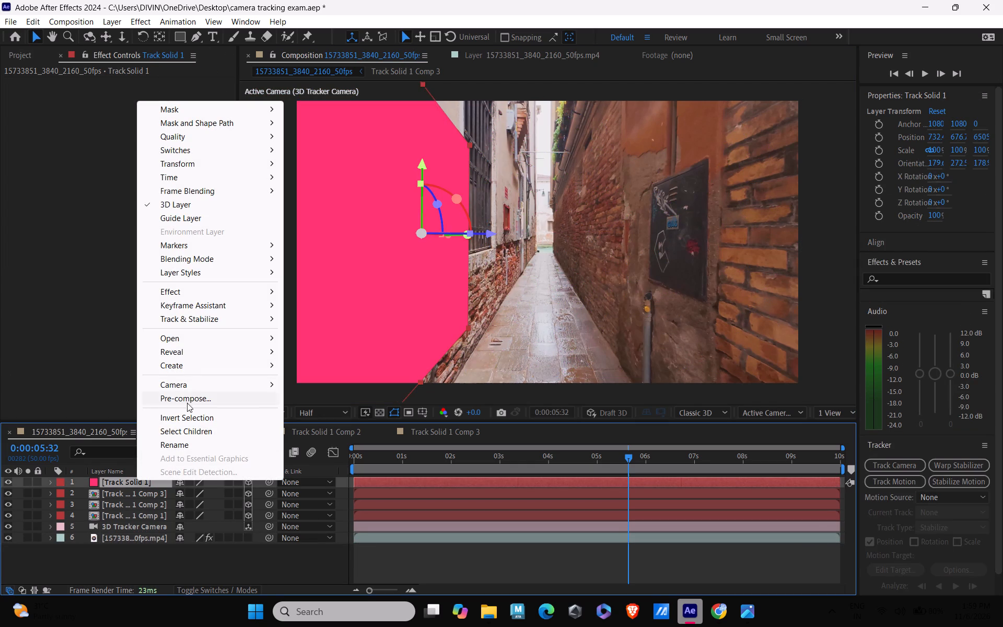
left_click(188, 400)
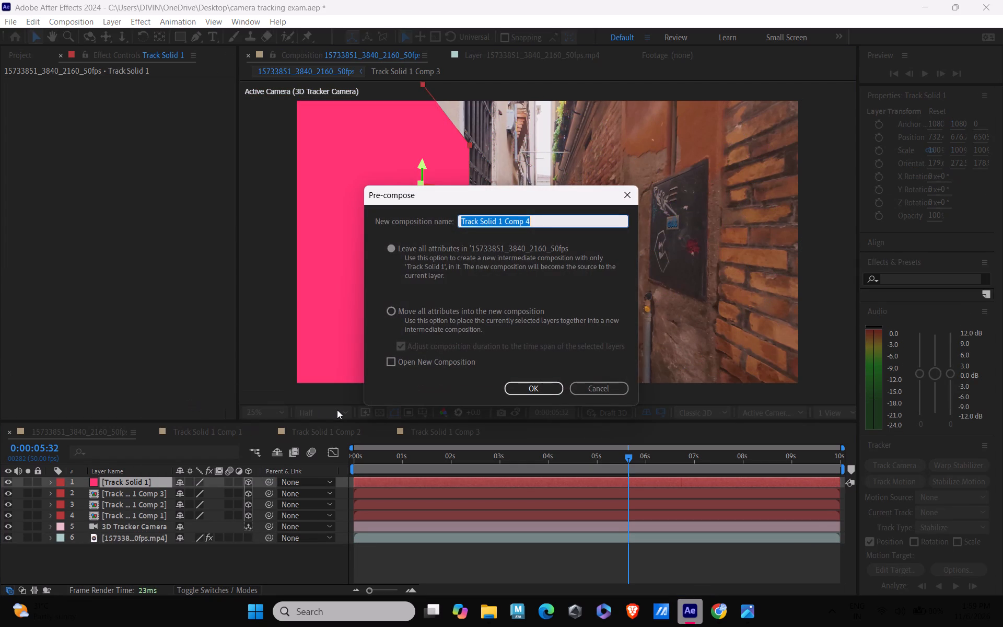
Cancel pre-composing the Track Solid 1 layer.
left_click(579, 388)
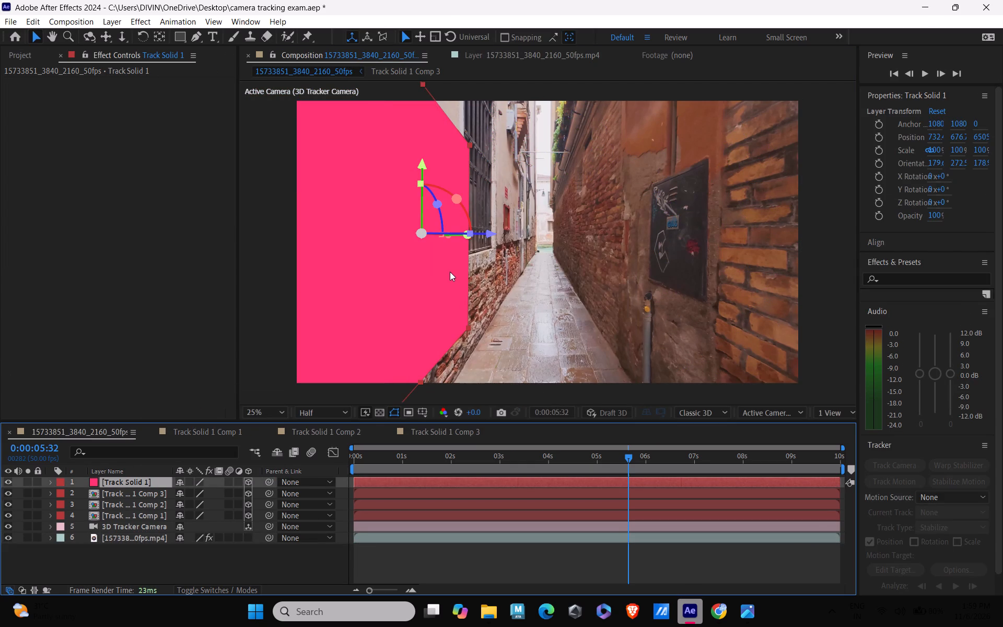
At 0:00:04:29, narrow the pink track solid to fit the plaster wall beside the door and scale its height to about 82%.
left_click_drag(625, 457, 589, 456)
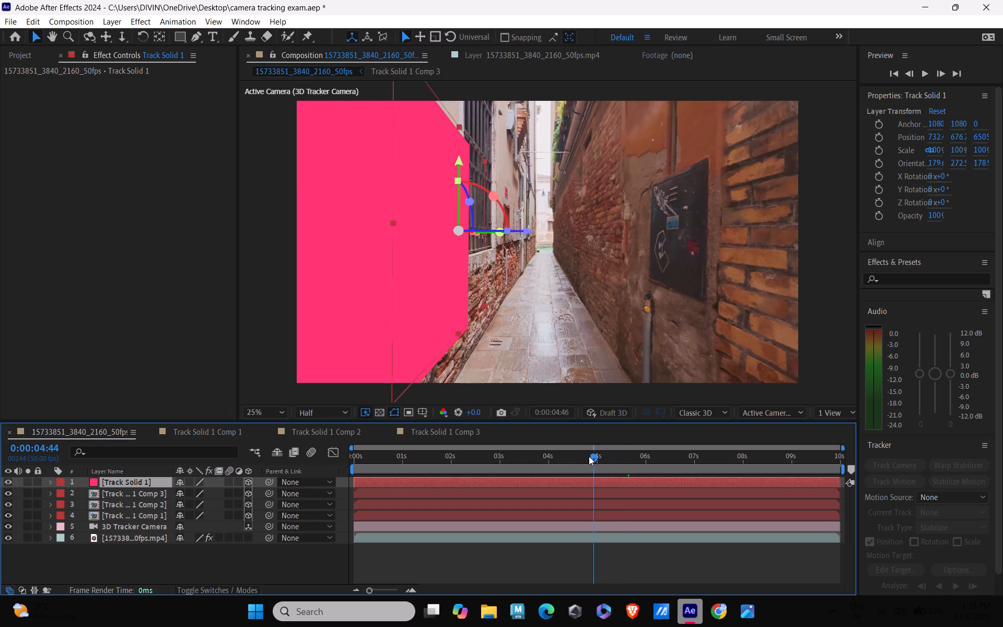
left_click_drag(589, 456, 574, 457)
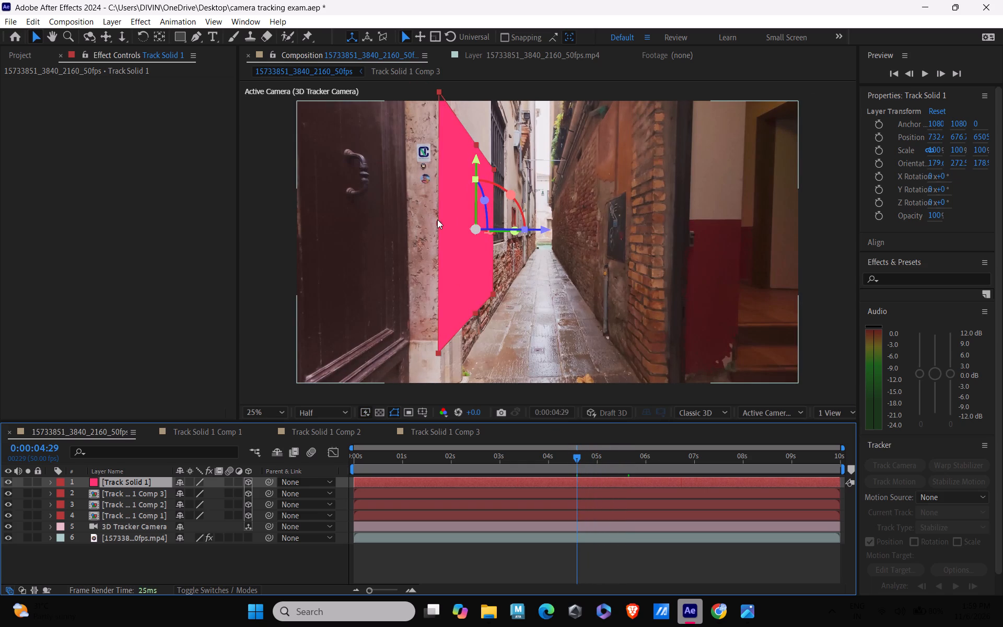
left_click_drag(437, 219, 460, 218)
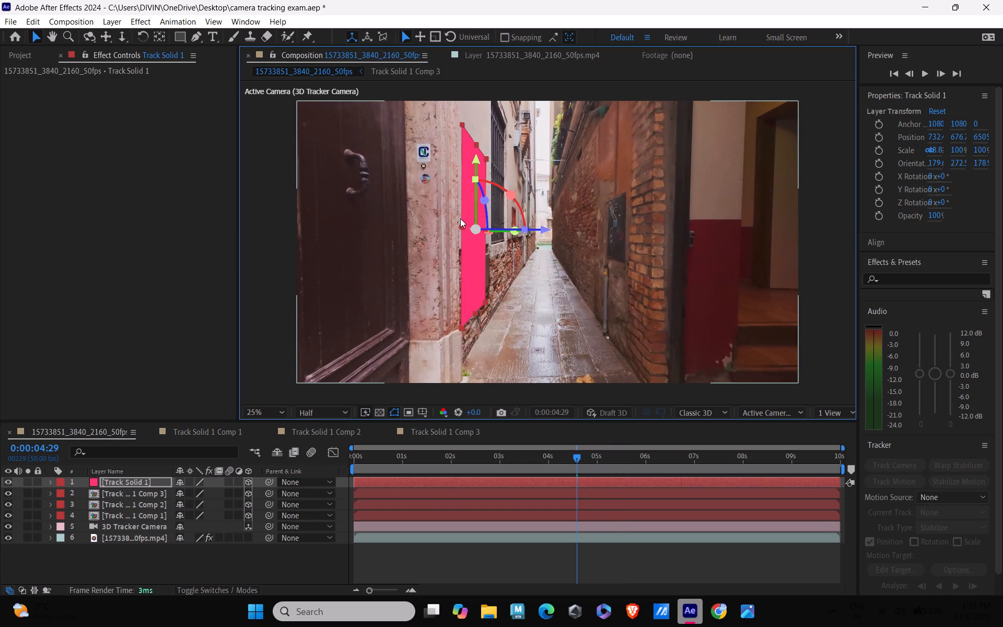
left_click_drag(460, 218, 458, 218)
left_click_drag(476, 312, 476, 299)
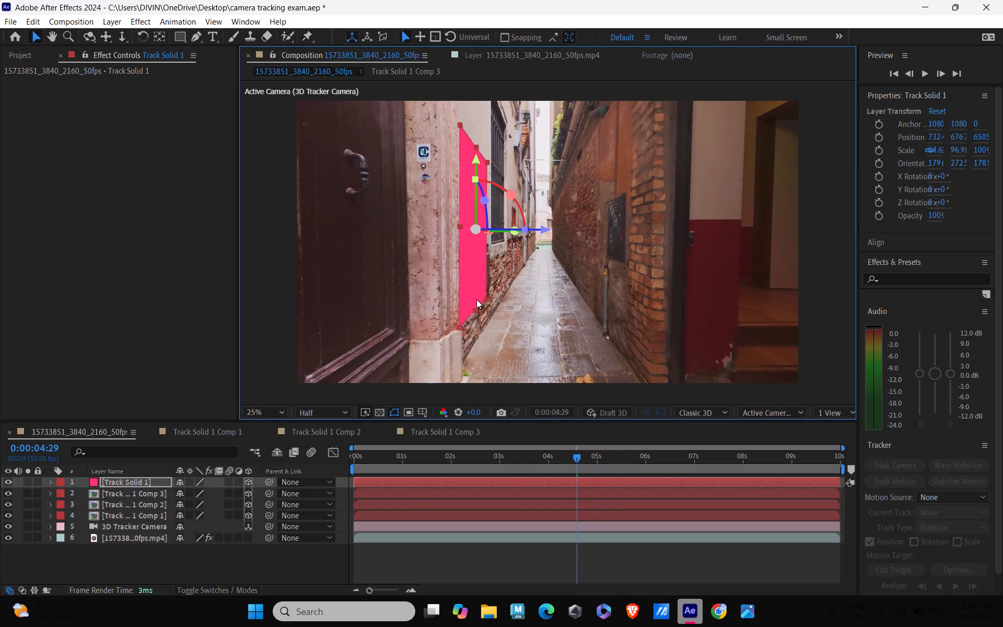
left_click_drag(476, 299, 483, 291)
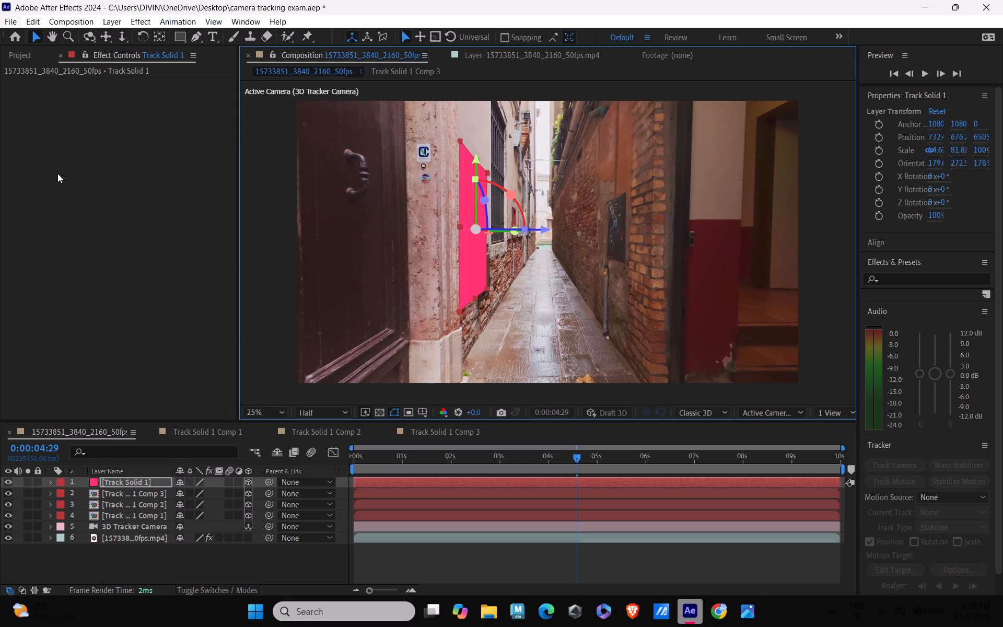
Bring up the Photos window with the WhatsApp image and close it.
left_click(745, 620)
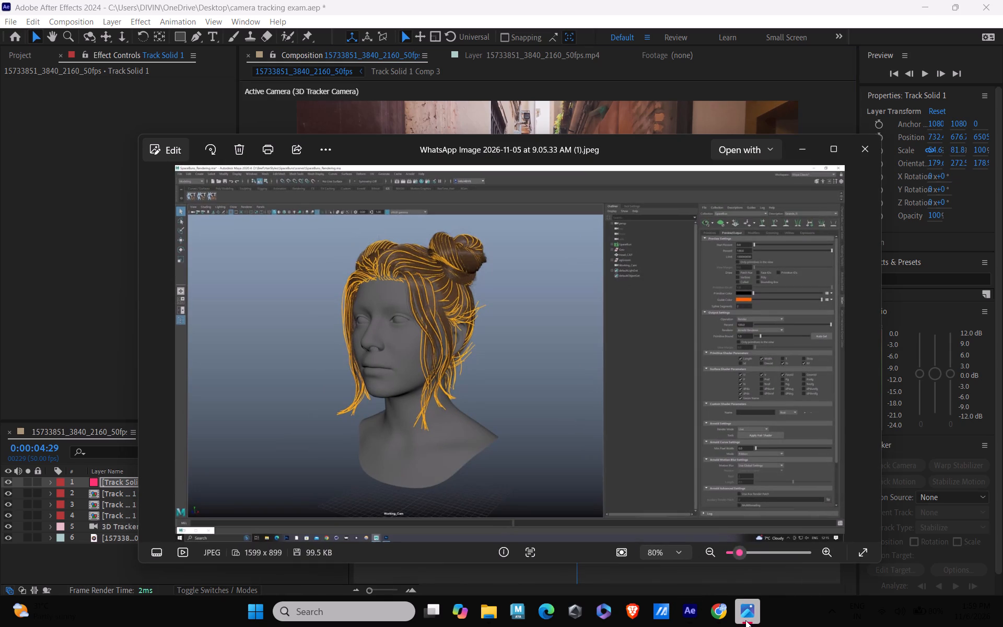
left_click(738, 612)
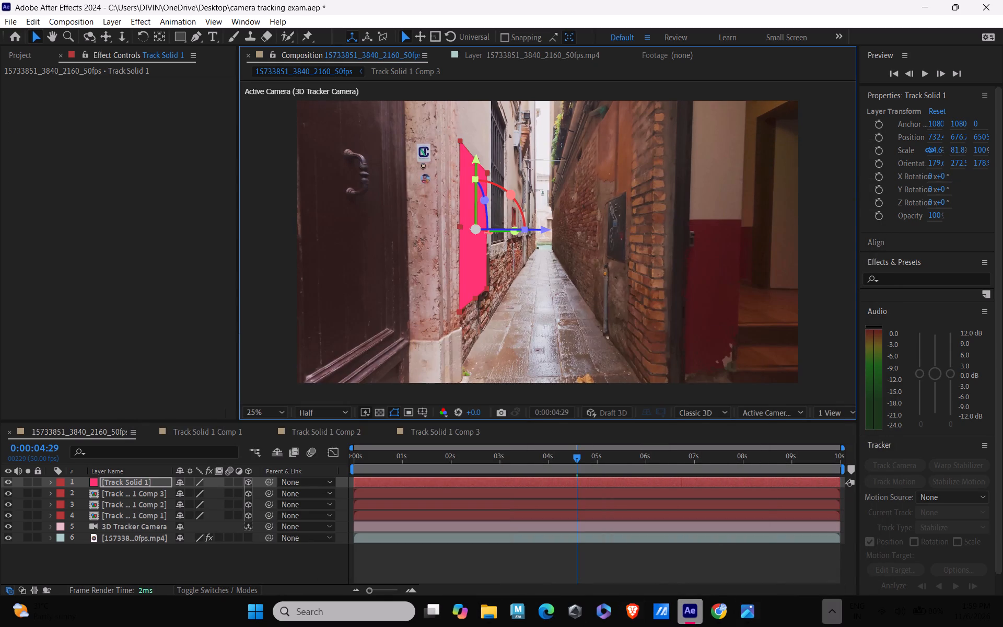
right_click(749, 616)
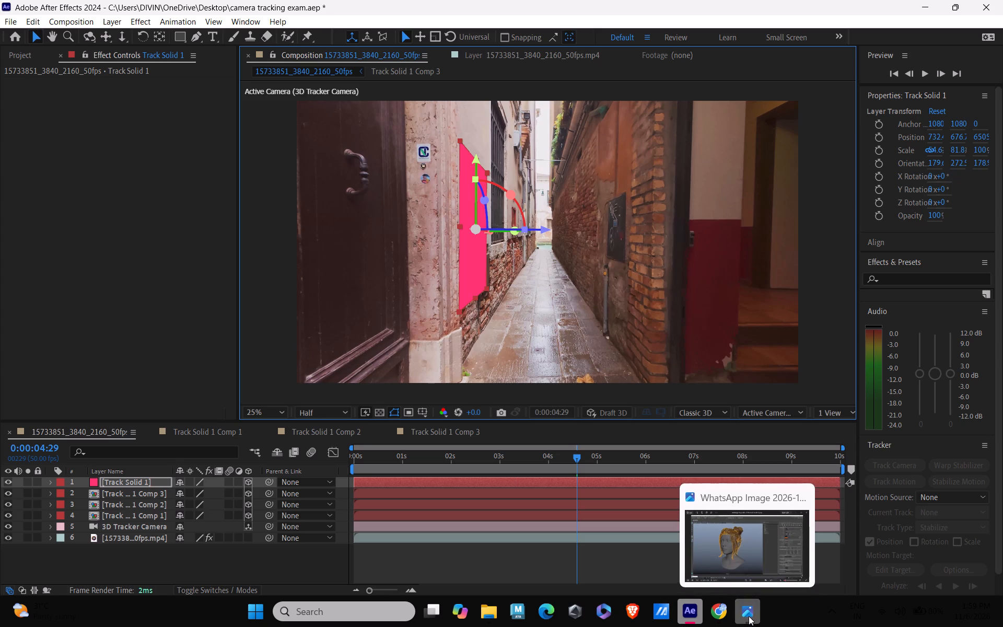
right_click(749, 615)
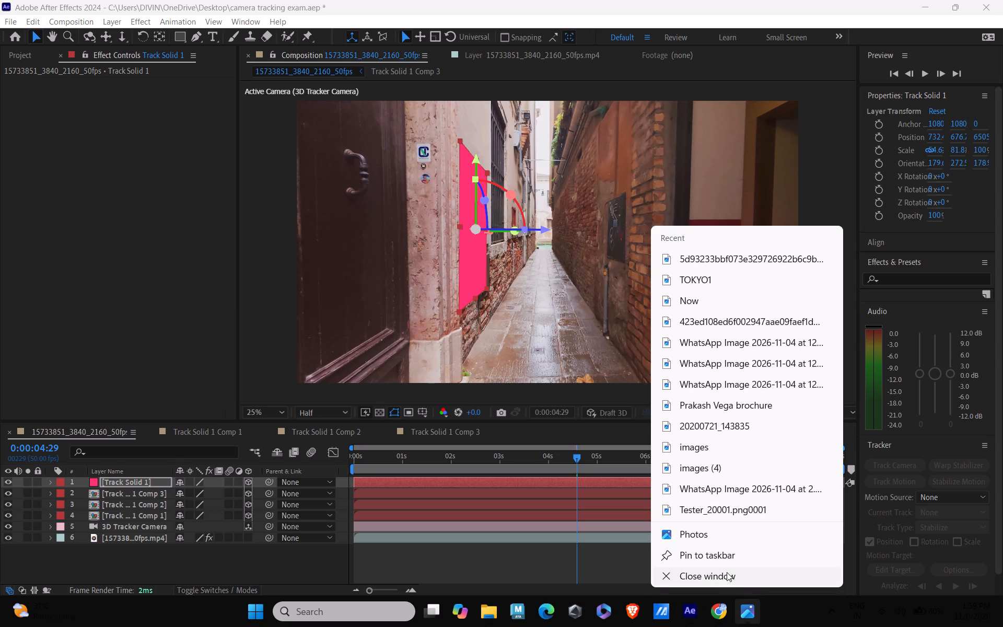
left_click(727, 579)
Switch to Chrome at the CleanPNG download page for the Colorful Swag Bubble Text graphic.
left_click(511, 613)
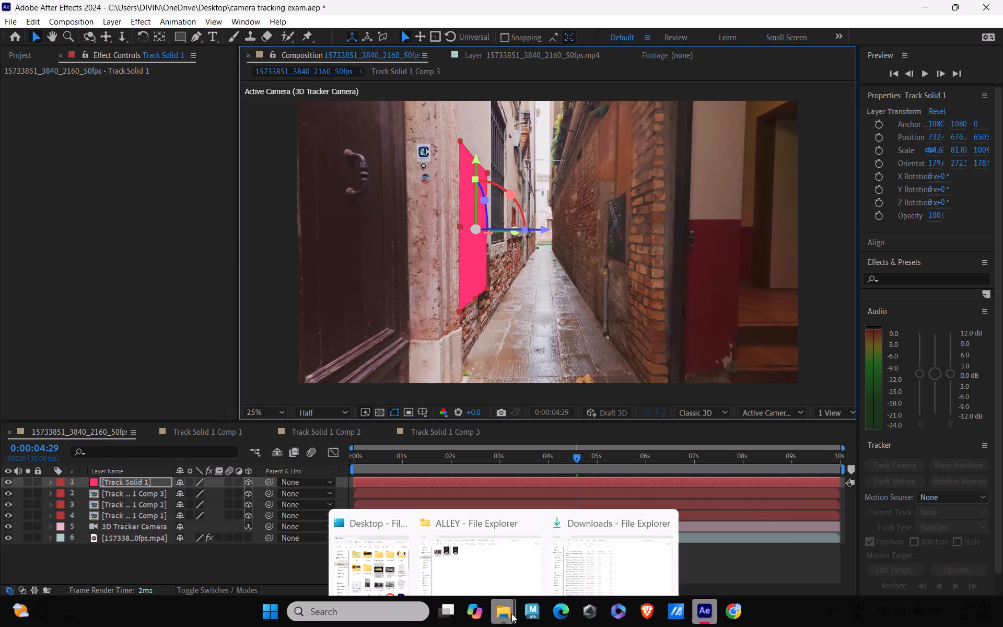
left_click(736, 625)
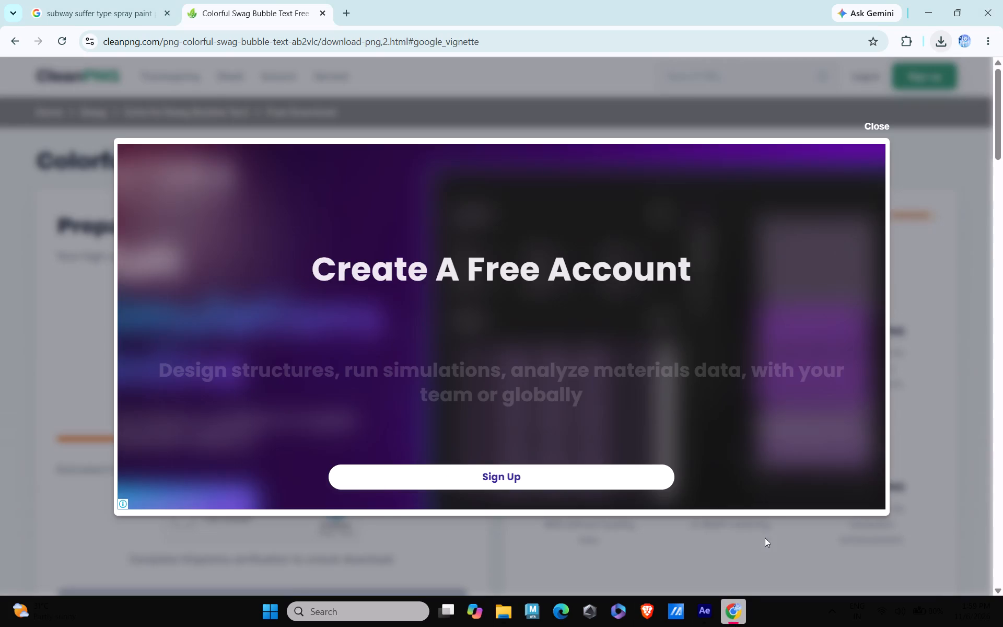
Switch to Chrome, dismiss the advert, look through the similar lettering PNGs on CleanPNG's Swag Bubble Text page, and close that page.
left_click(870, 124)
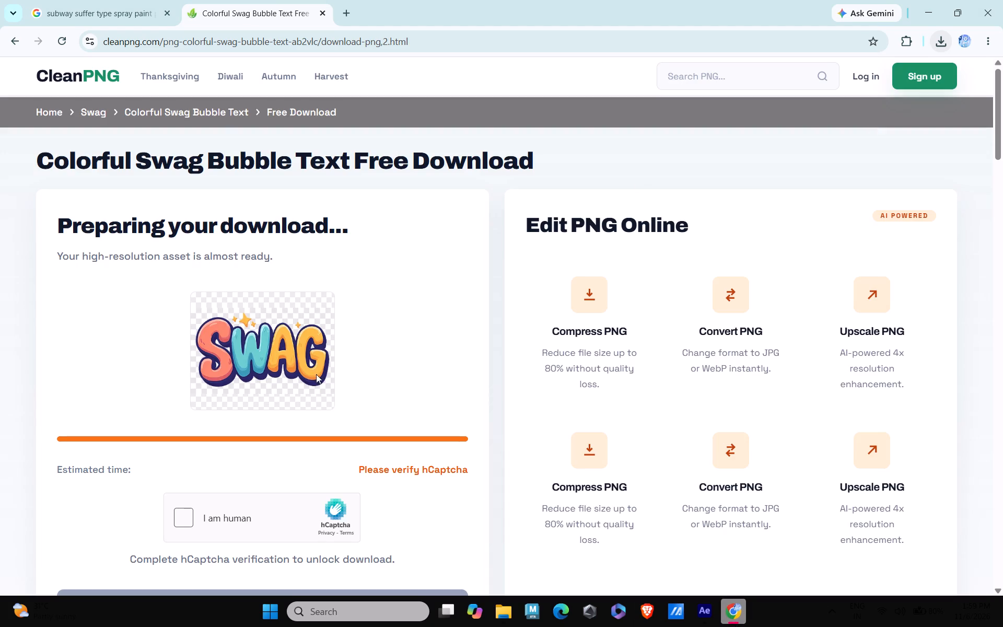
scroll(476, 310, "down", 10)
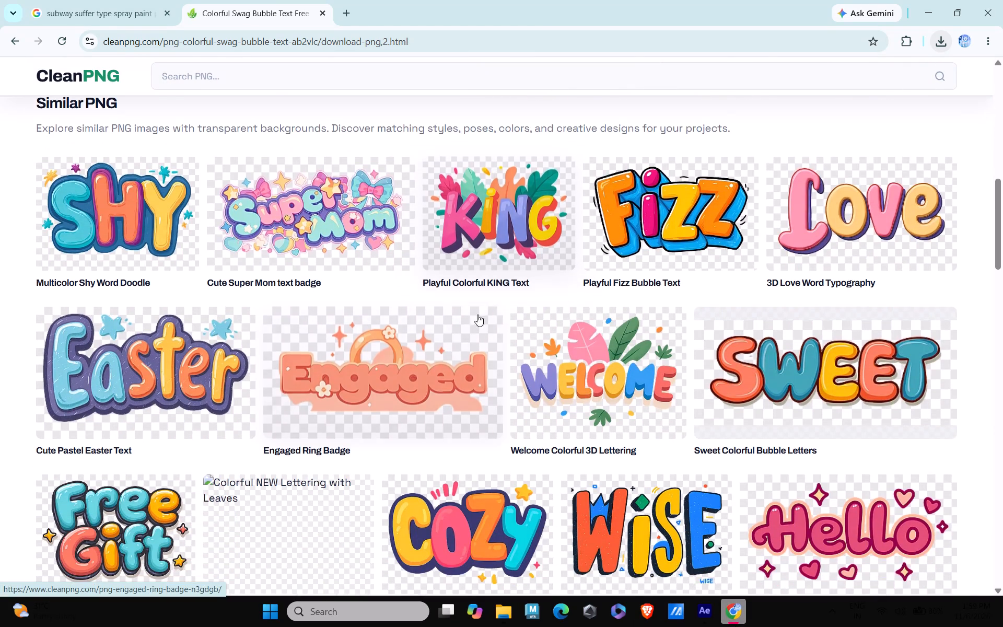
scroll(464, 321, "down", 2)
scroll(283, 361, "down", 1)
scroll(404, 387, "down", 3)
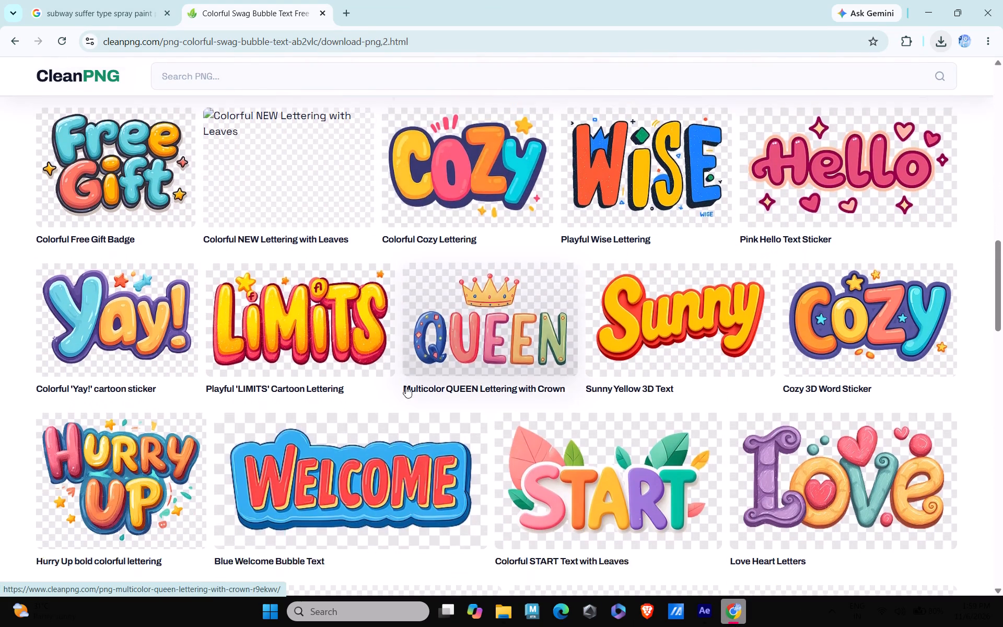
scroll(406, 386, "down", 7)
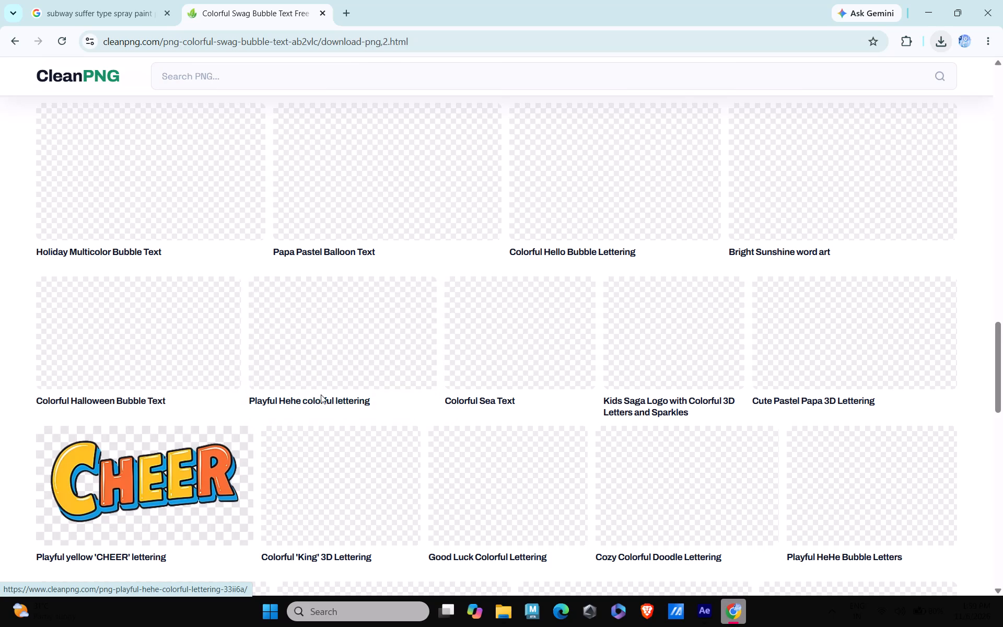
scroll(321, 394, "down", 4)
scroll(321, 394, "up", 7)
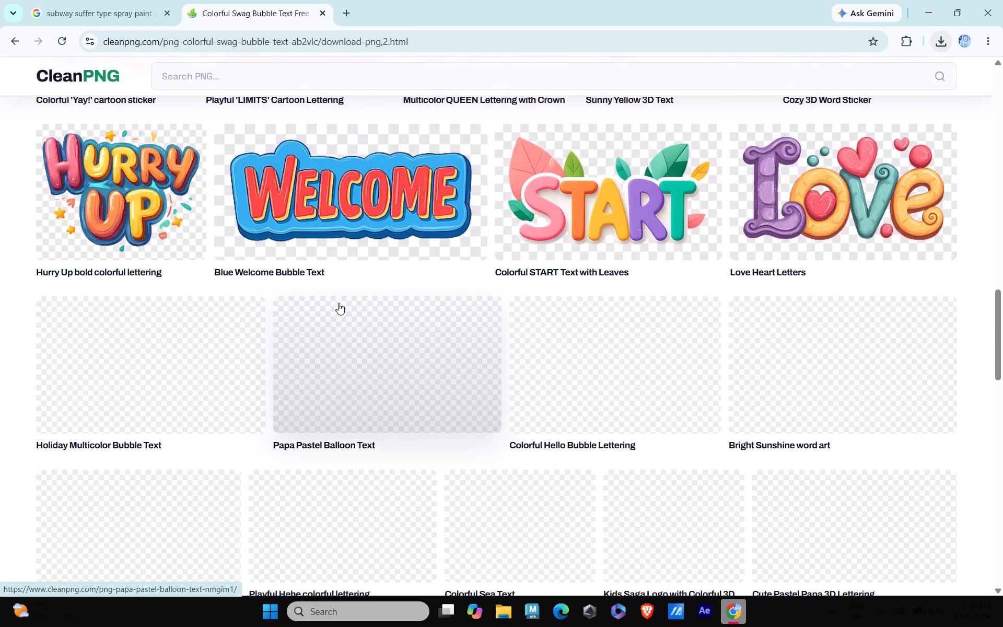
scroll(339, 303, "up", 13)
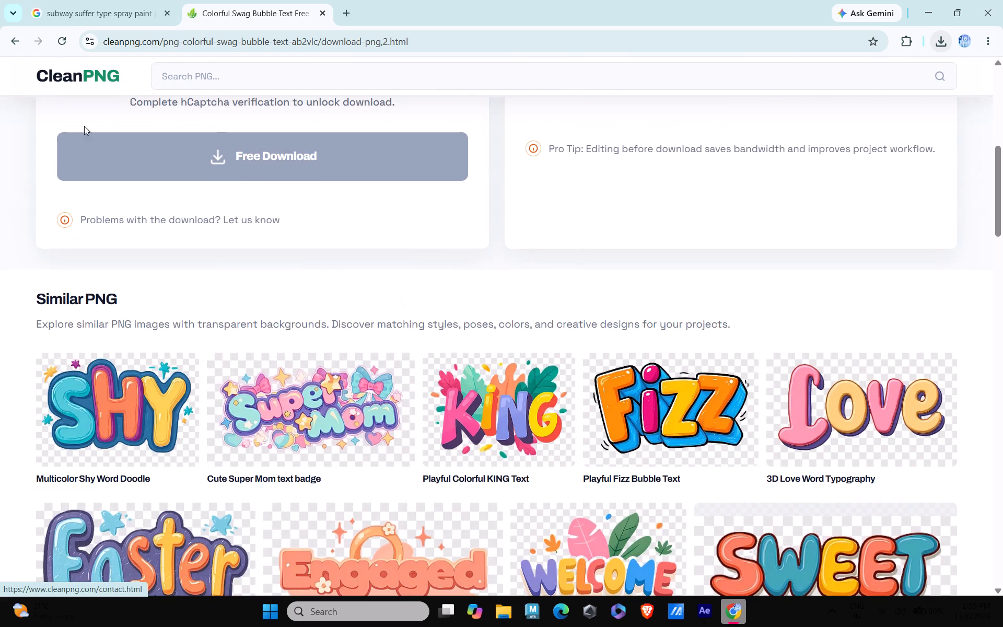
left_click(13, 44)
left_click(13, 44)
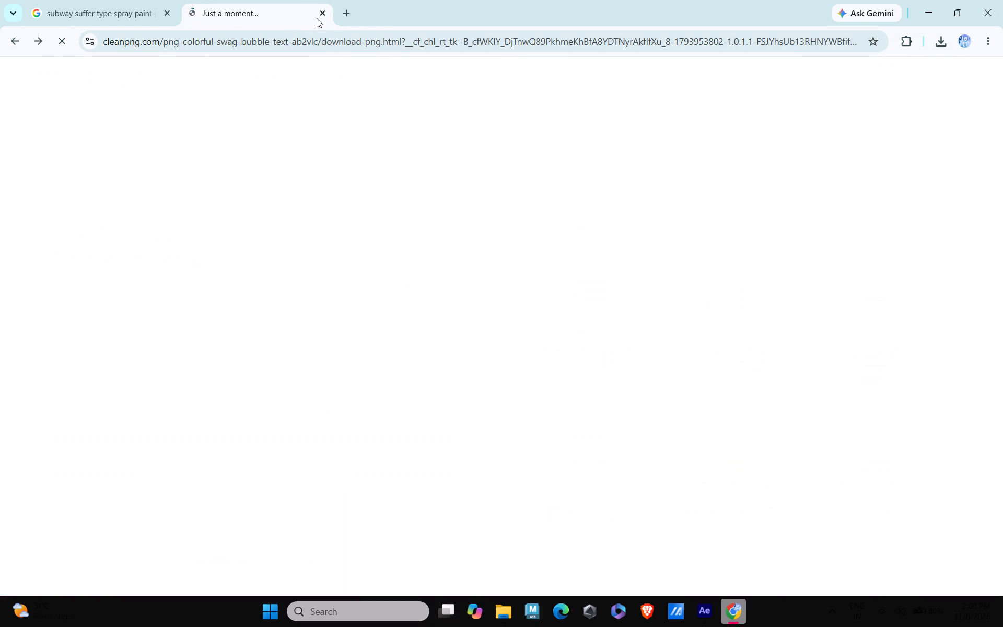
left_click(320, 14)
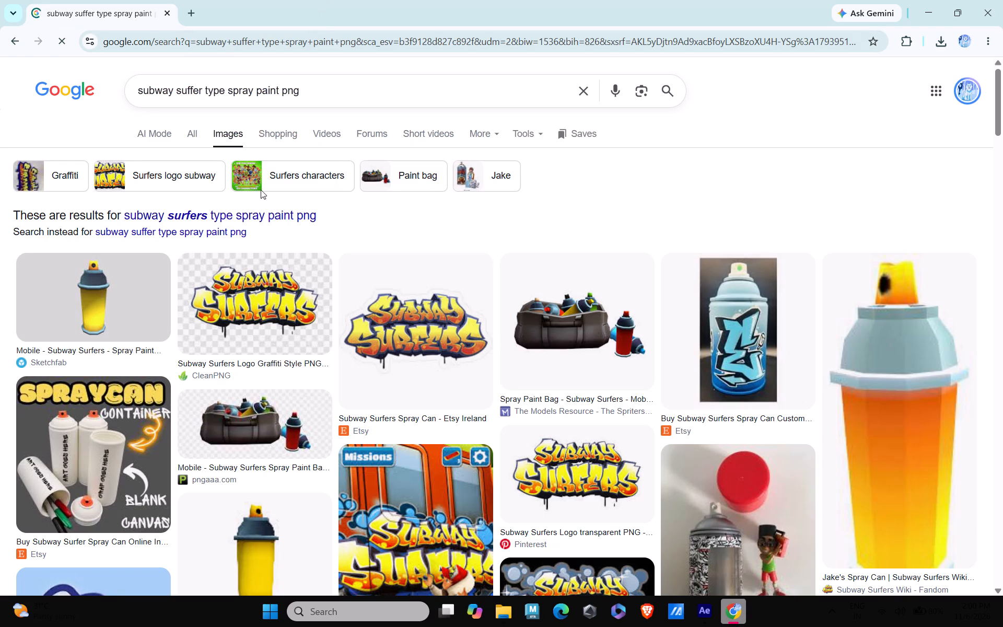
Look through the Google image results for "subway suffer type spray paint png" for another wall graphic.
scroll(395, 314, "down", 1)
scroll(448, 326, "down", 2)
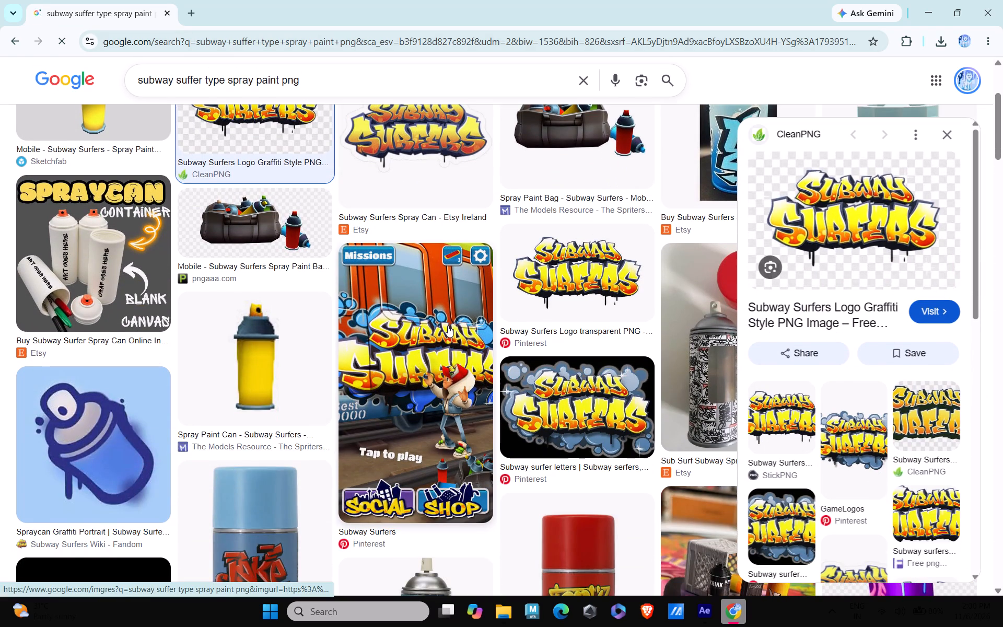
scroll(448, 326, "down", 10)
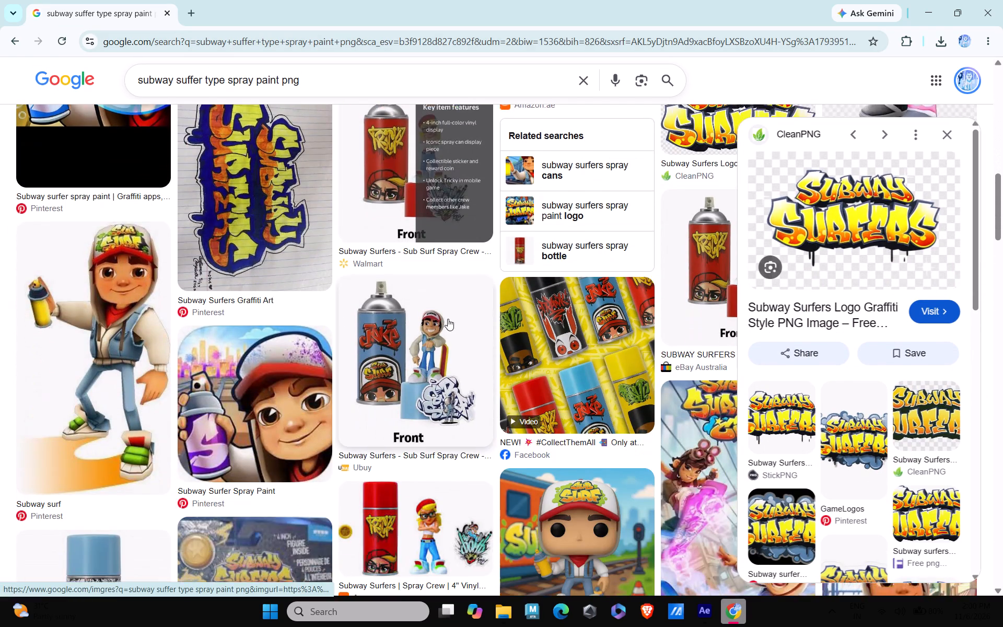
scroll(448, 319, "down", 8)
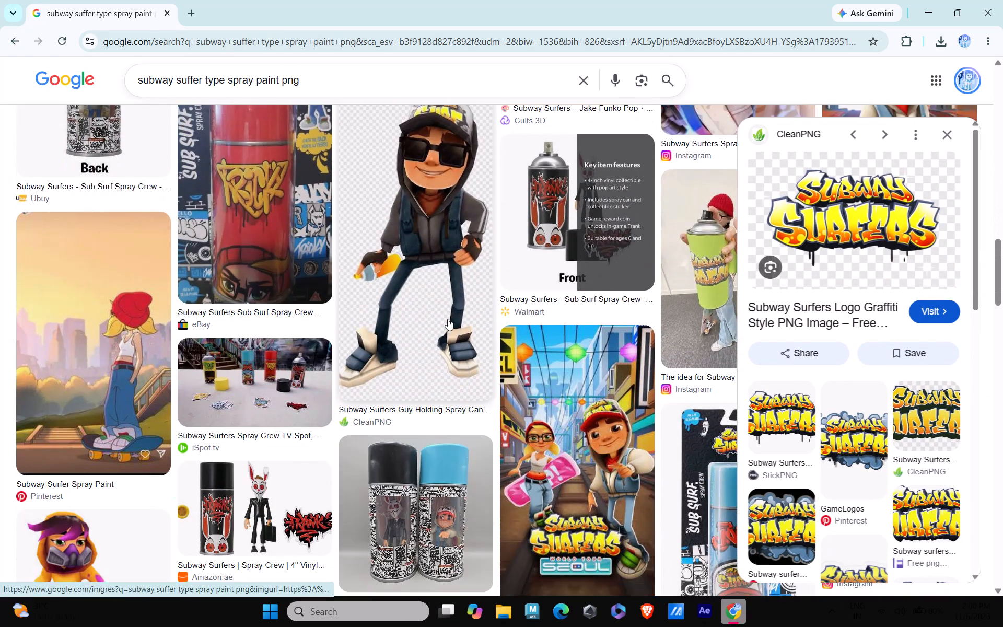
scroll(448, 319, "down", 3)
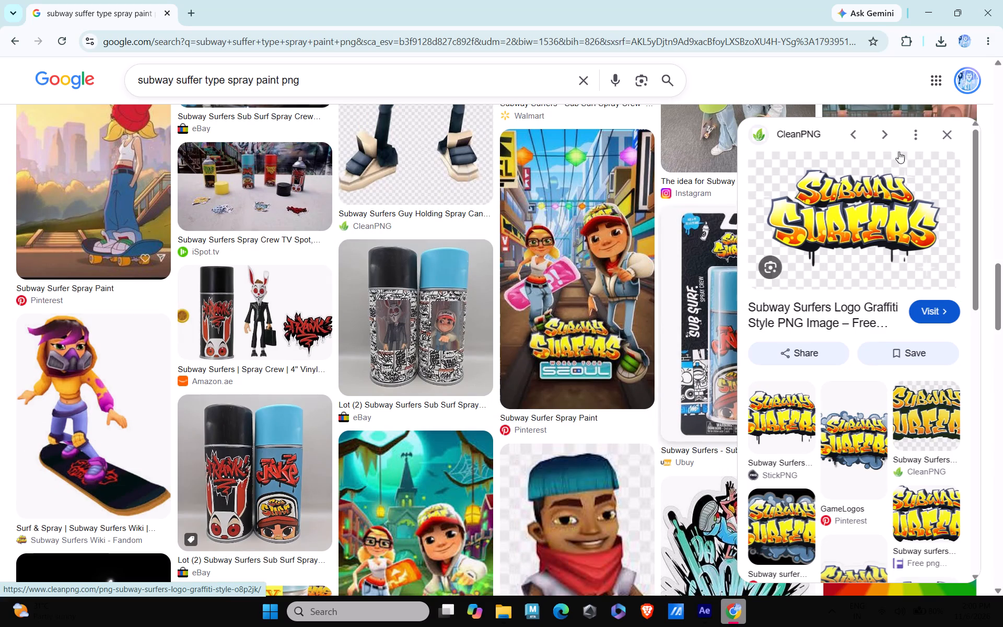
left_click(952, 135)
scroll(522, 353, "down", 2)
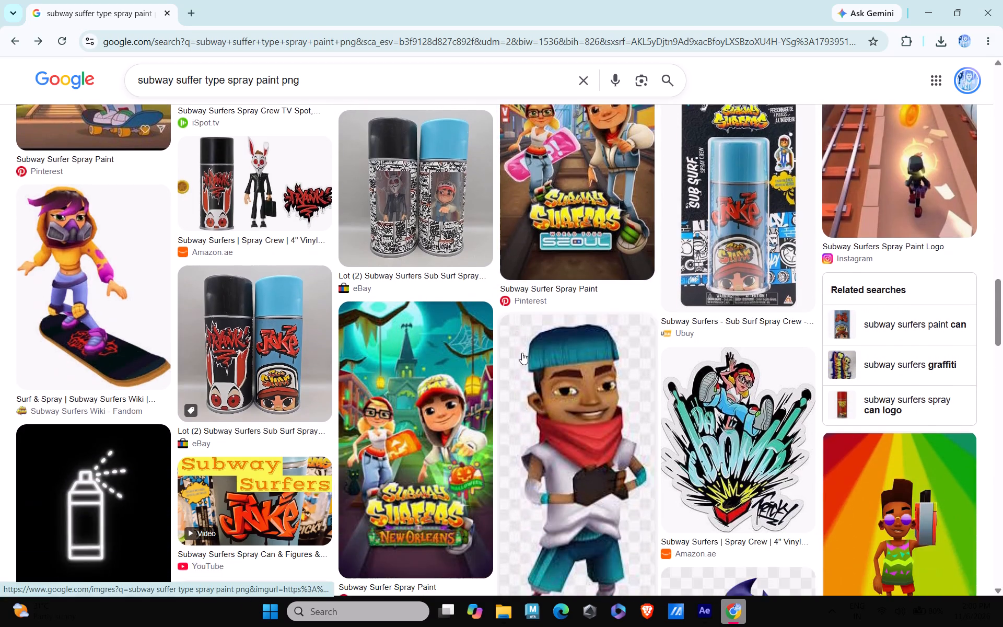
scroll(522, 353, "down", 17)
scroll(527, 355, "up", 2)
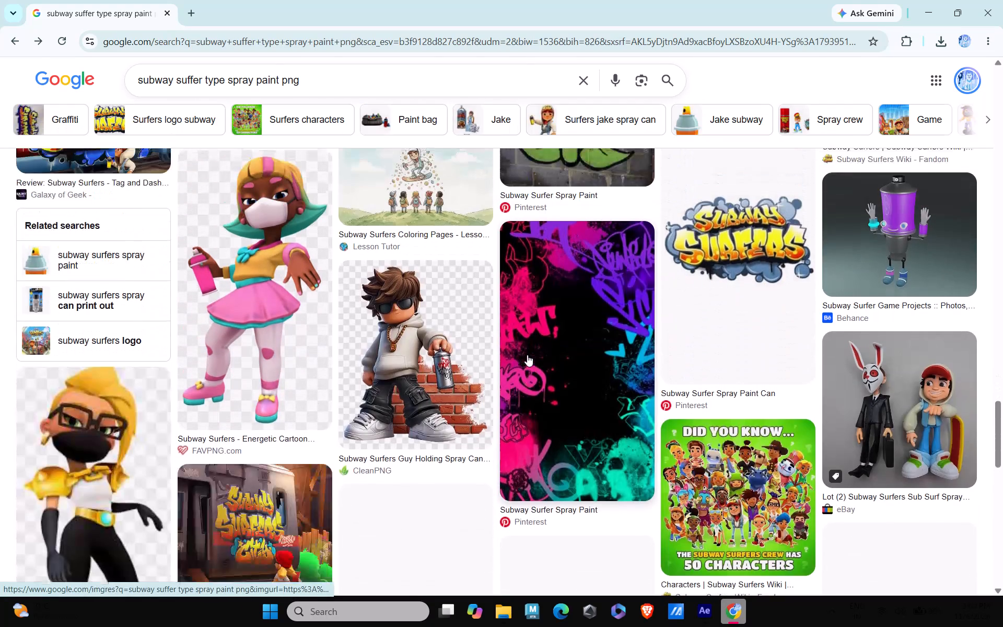
scroll(527, 355, "down", 2)
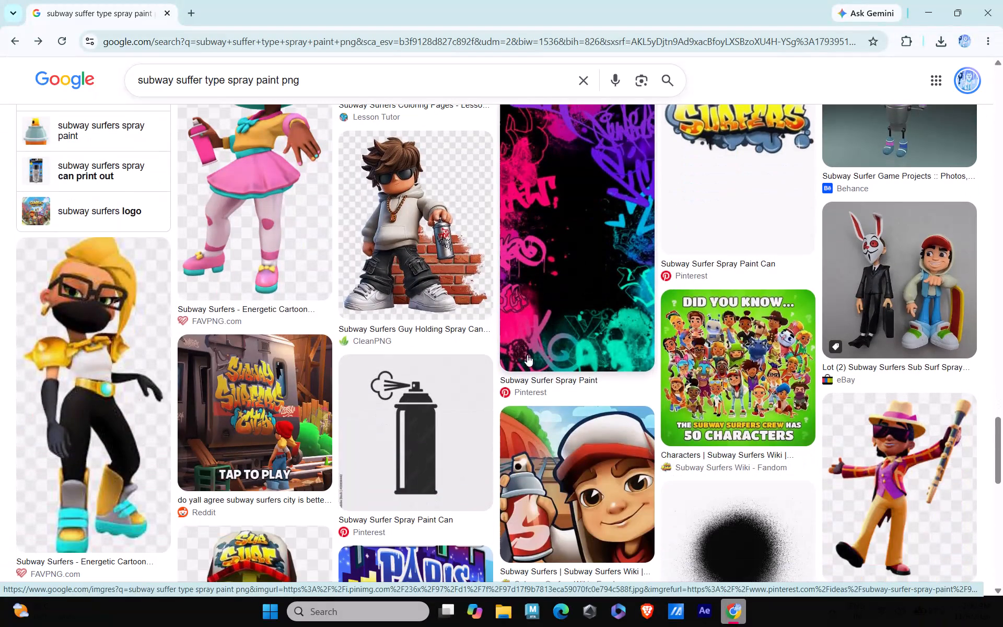
scroll(504, 349, "up", 2)
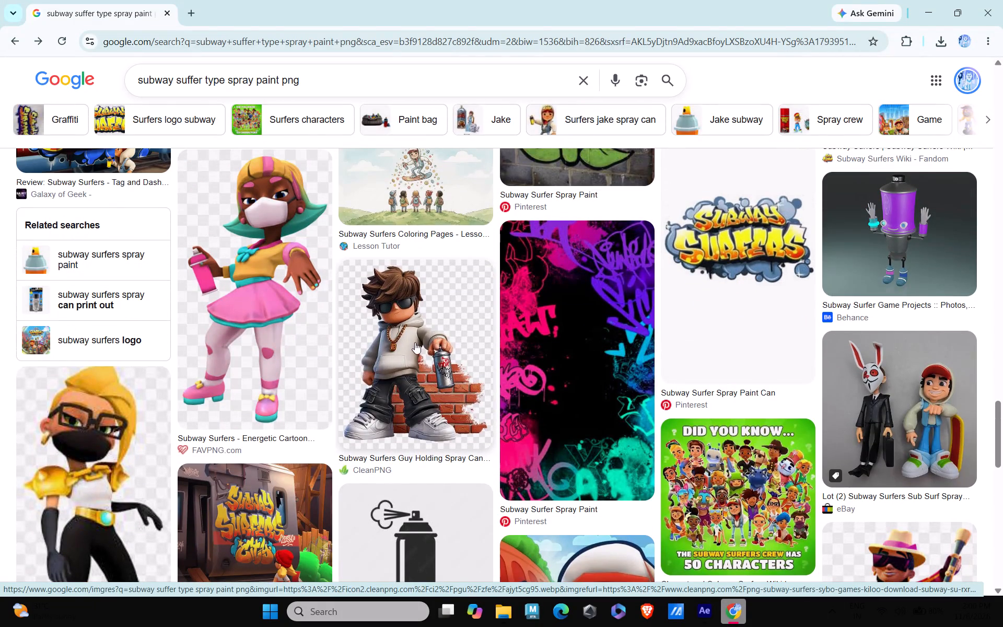
Request the free download of CleanPNG's Subway Surfers Guy Holding Spray Can image, passing the site's security check and starting the hCaptcha.
left_click(423, 347)
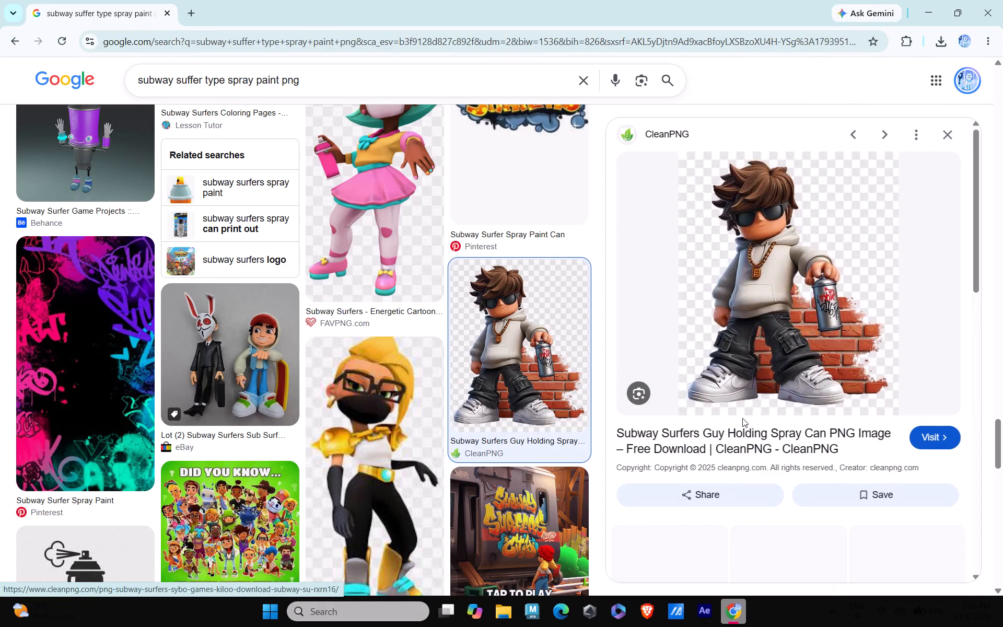
left_click(746, 349)
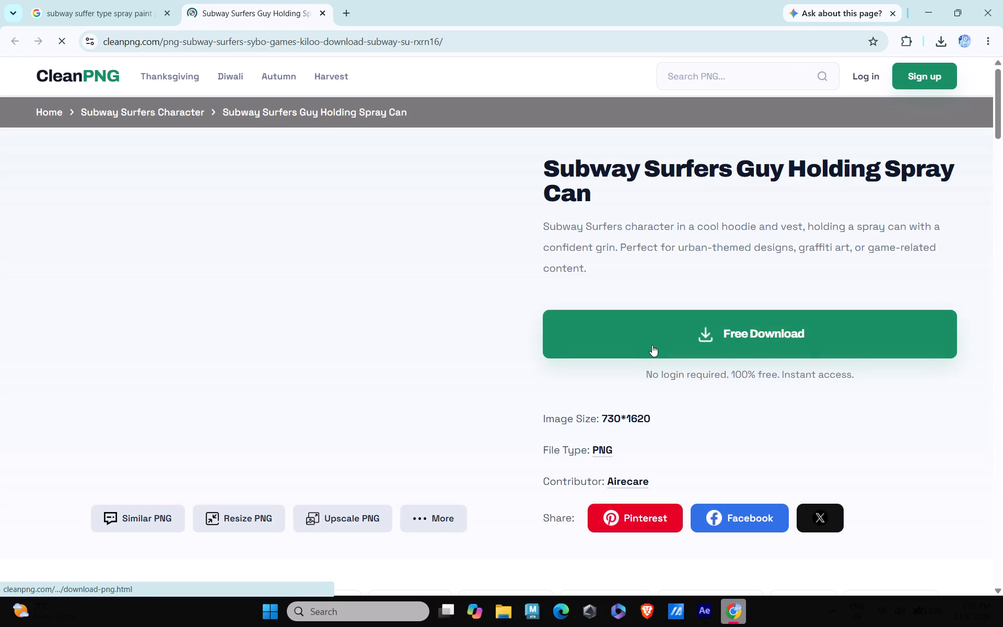
left_click(652, 345)
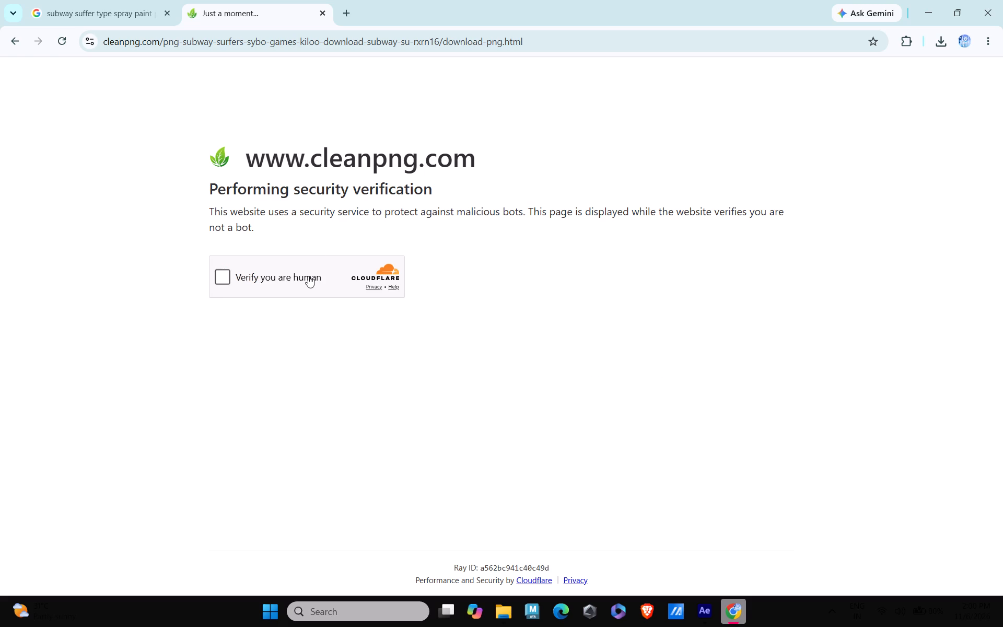
left_click(227, 273)
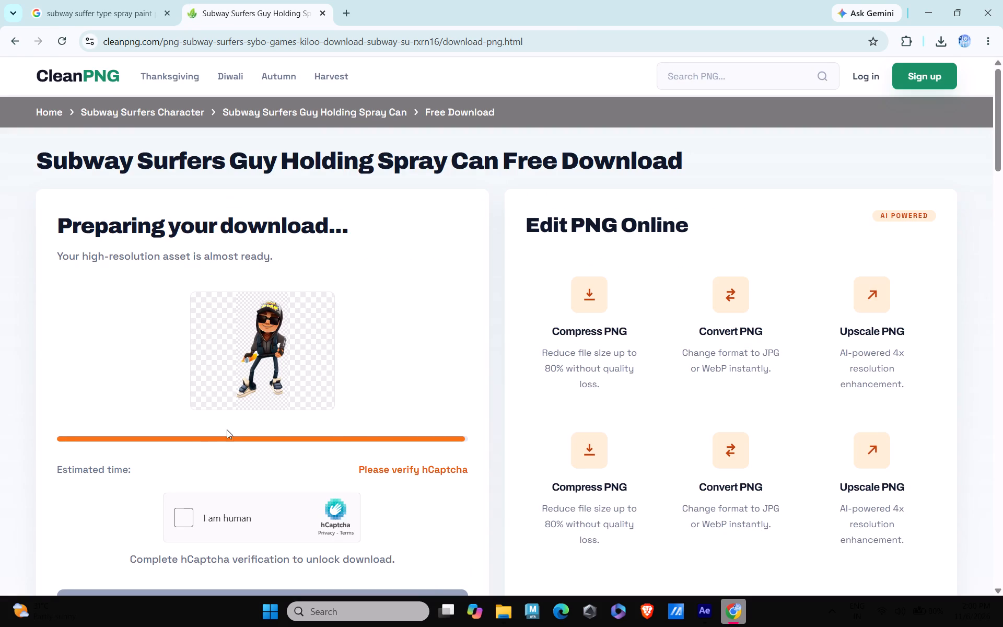
left_click(184, 526)
scroll(296, 401, "down", 3)
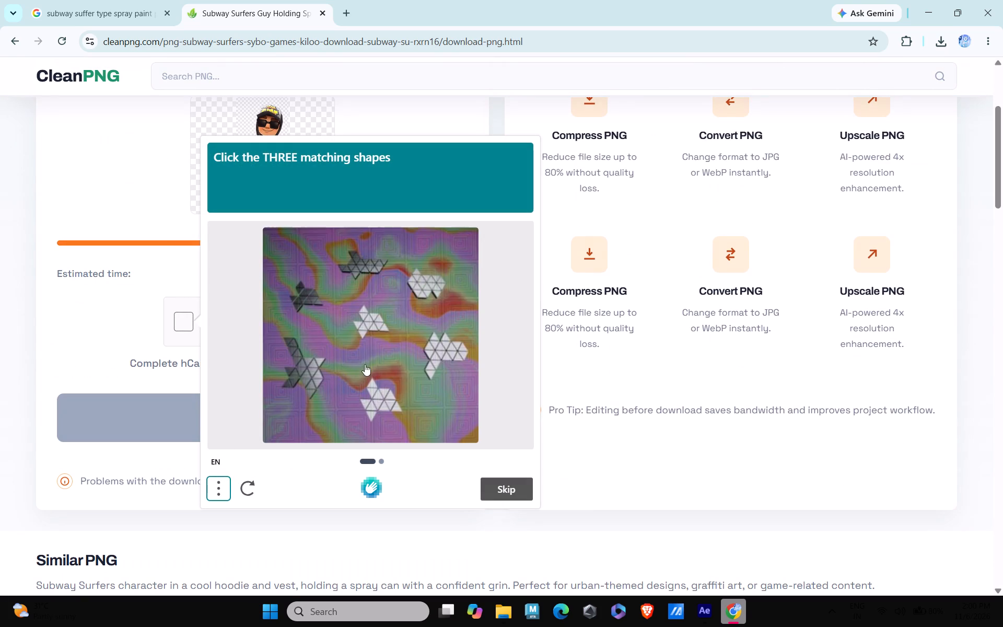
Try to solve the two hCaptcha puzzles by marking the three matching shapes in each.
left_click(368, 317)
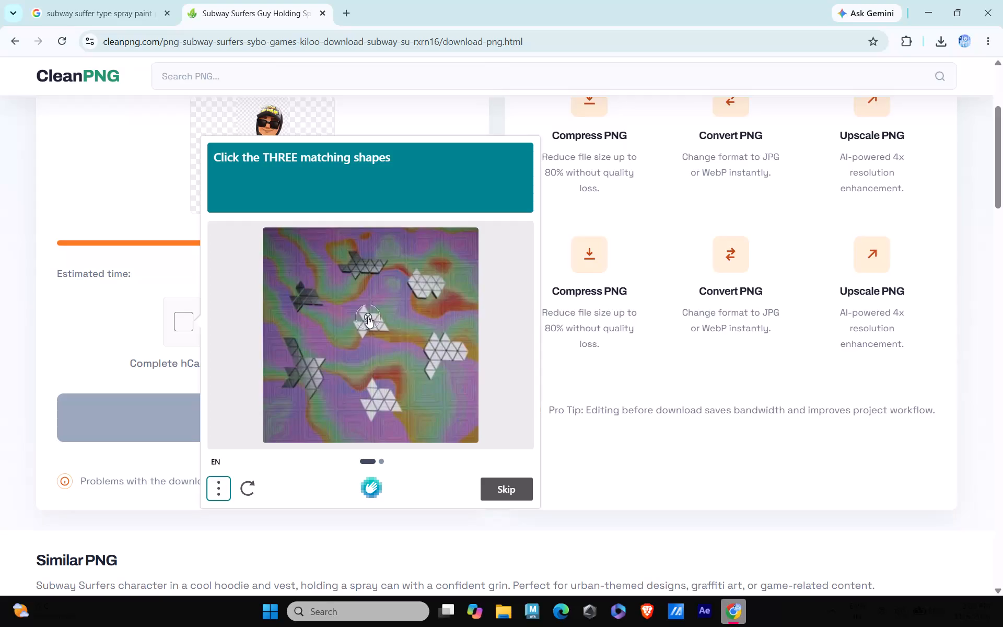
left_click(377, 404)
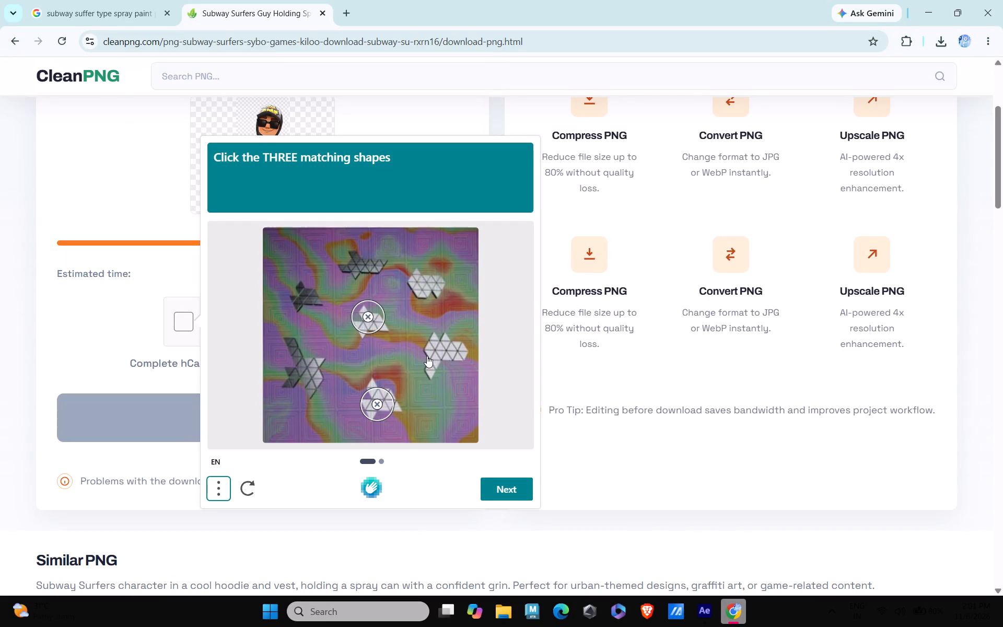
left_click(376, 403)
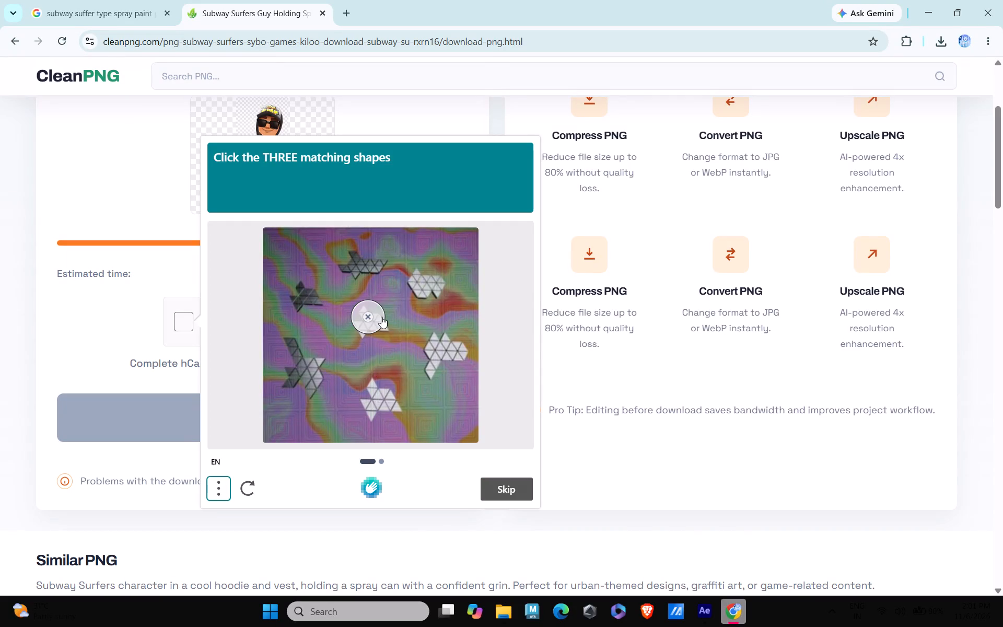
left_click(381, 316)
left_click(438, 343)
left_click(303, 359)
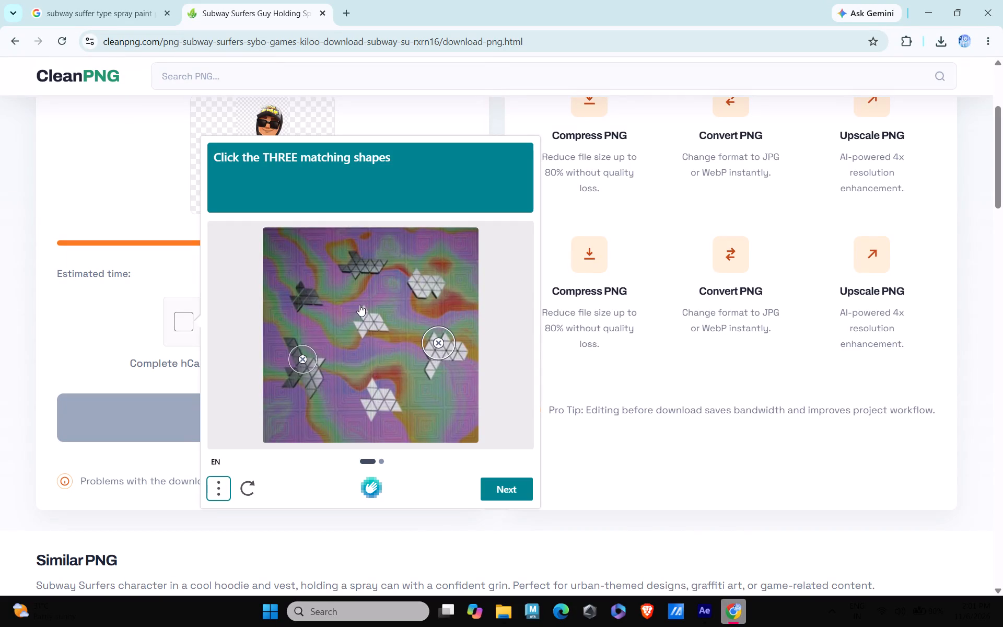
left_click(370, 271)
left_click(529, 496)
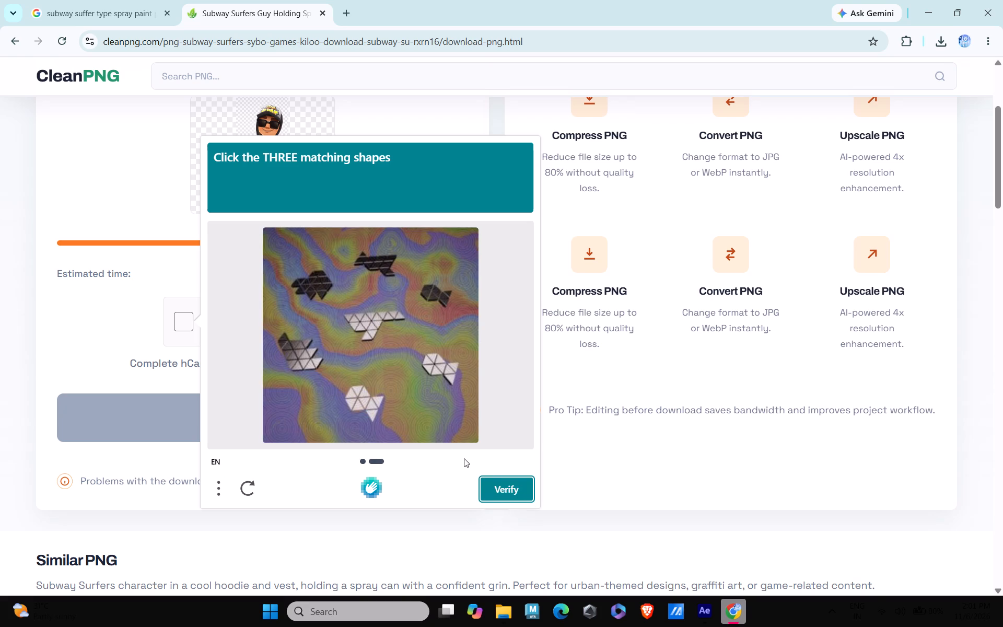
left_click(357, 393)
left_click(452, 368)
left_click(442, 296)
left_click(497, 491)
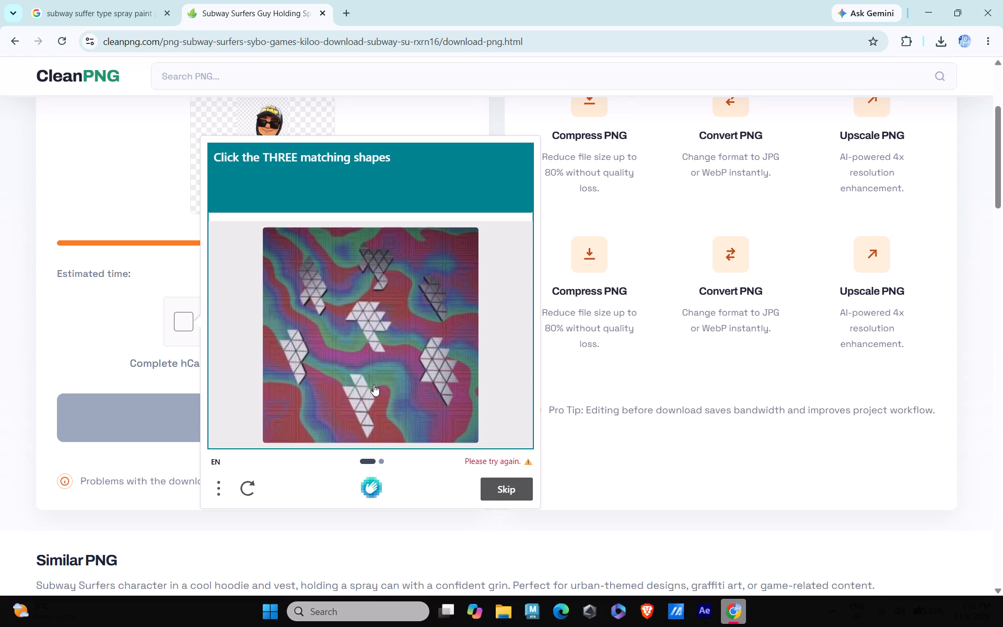
Mark the three matching shapes in both new hCaptcha puzzles and download the Subway Surfers character PNG.
left_click(358, 386)
left_click(311, 346)
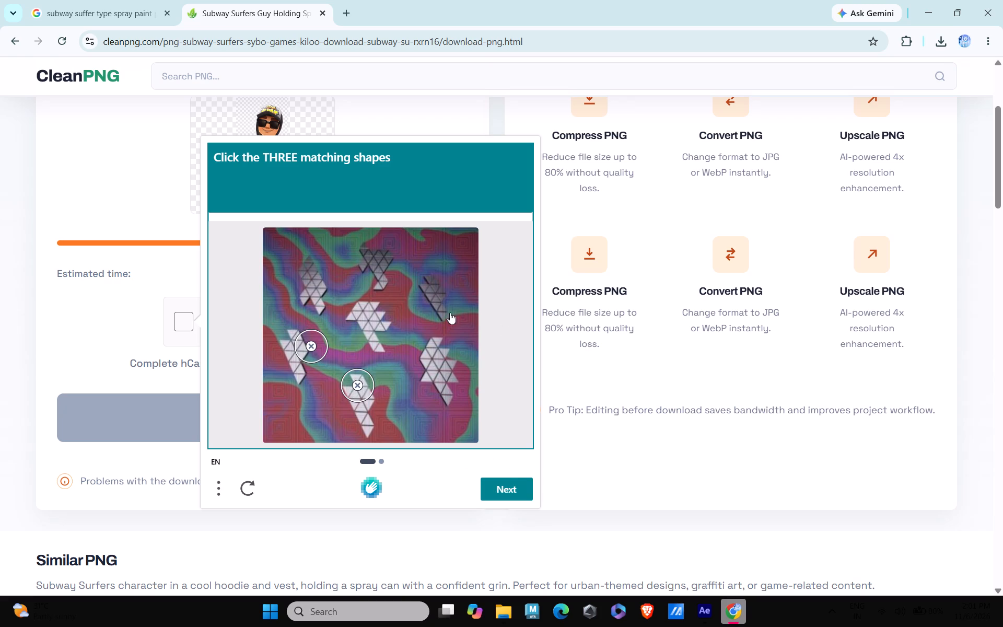
left_click(436, 309)
left_click(298, 352)
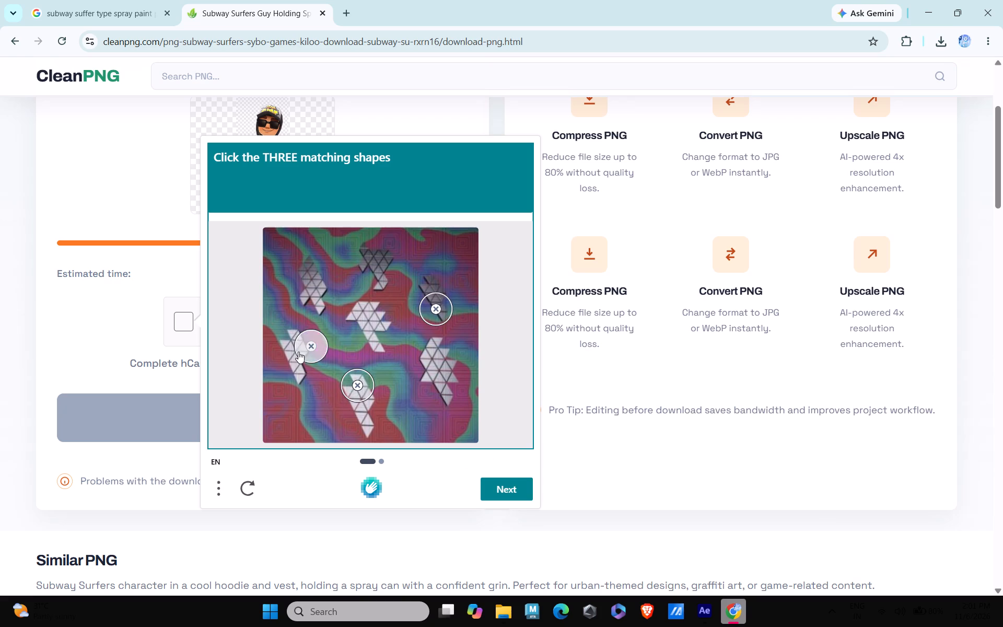
left_click(298, 355)
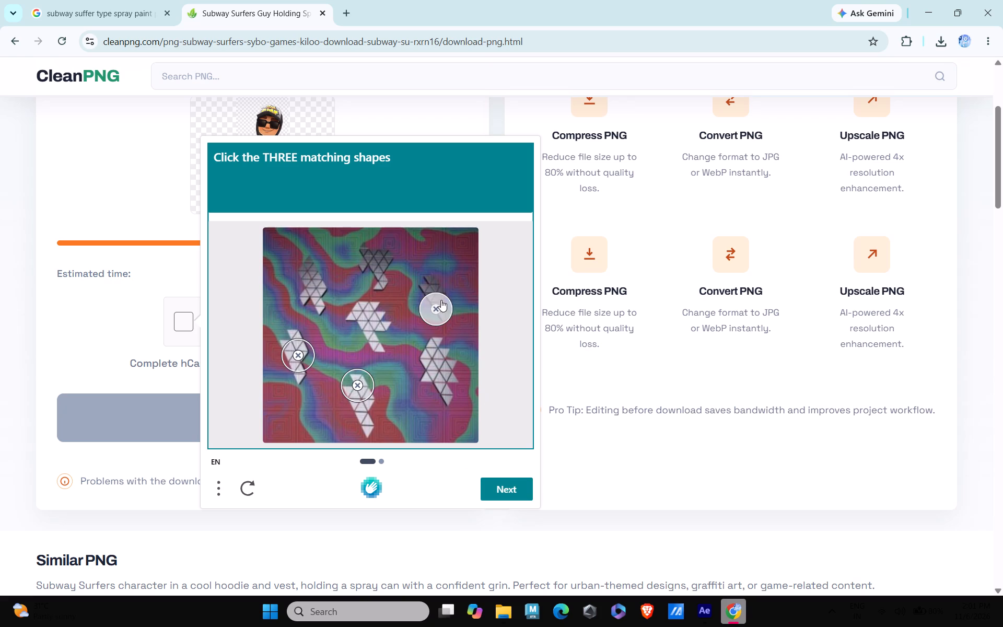
left_click(438, 296)
left_click(438, 296)
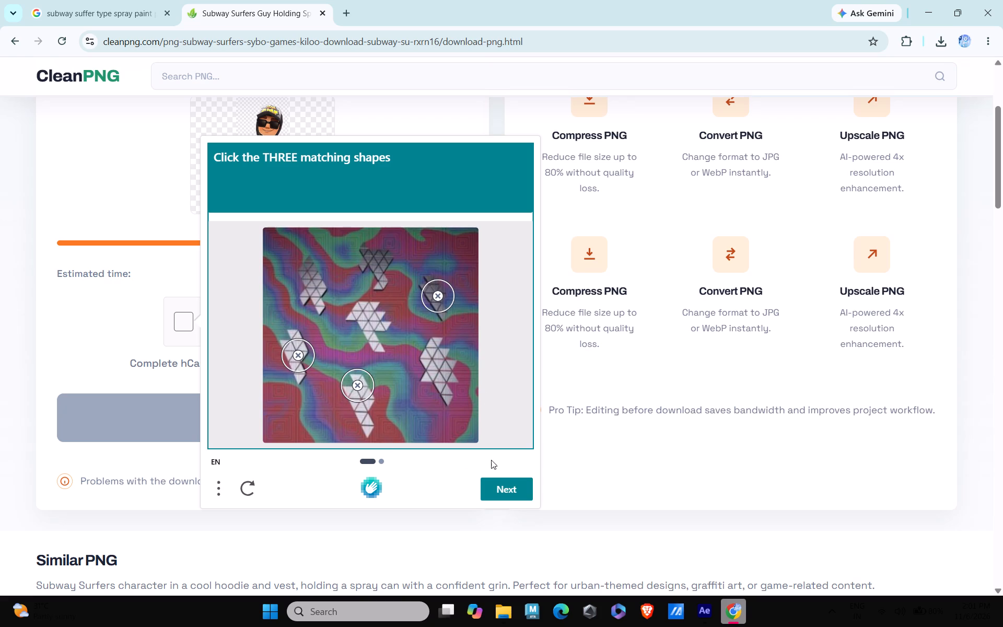
left_click(503, 481)
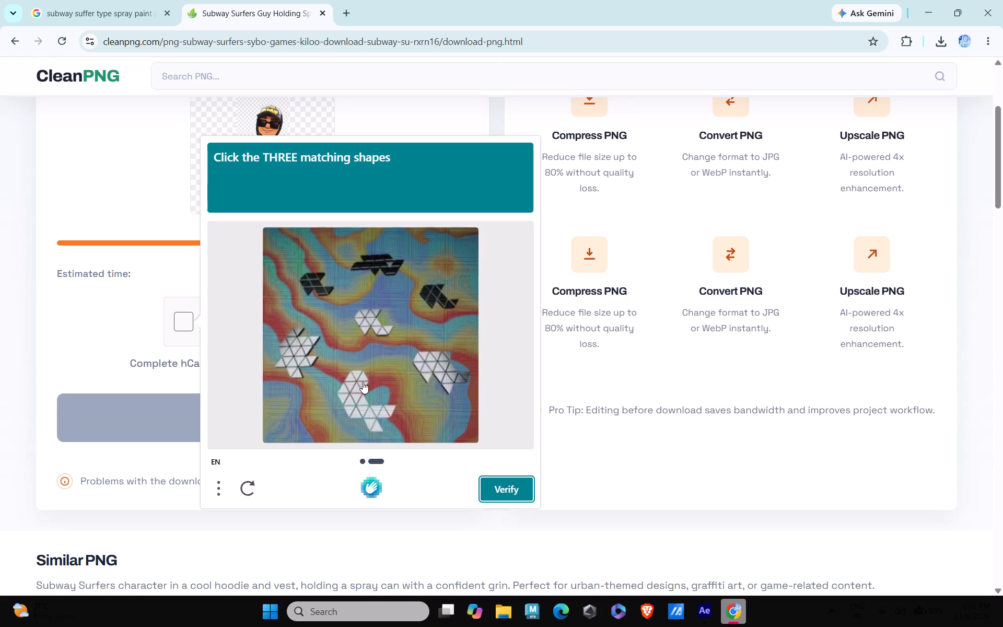
left_click(354, 379)
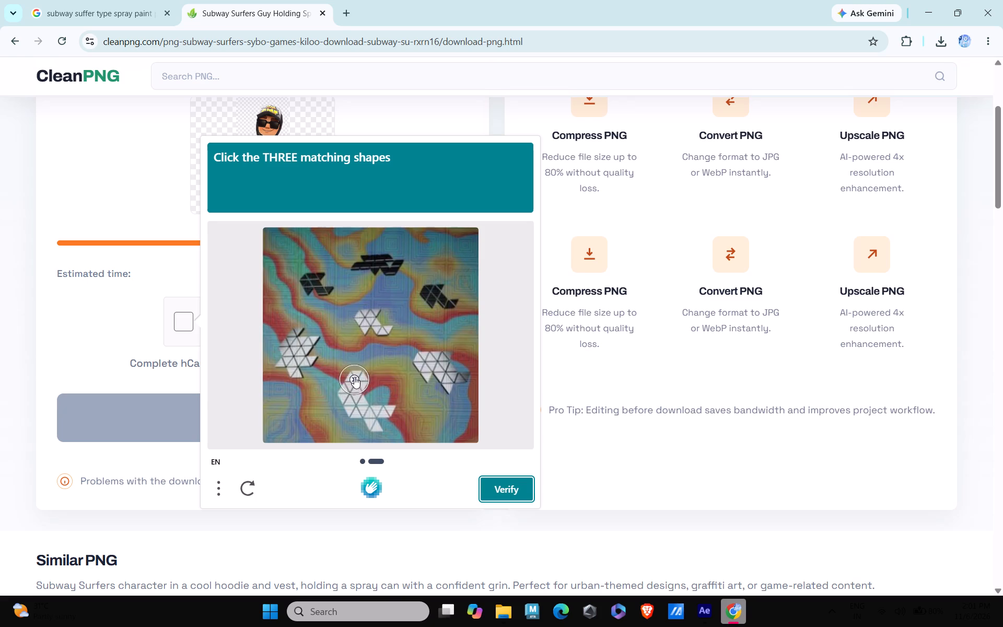
left_click(356, 379)
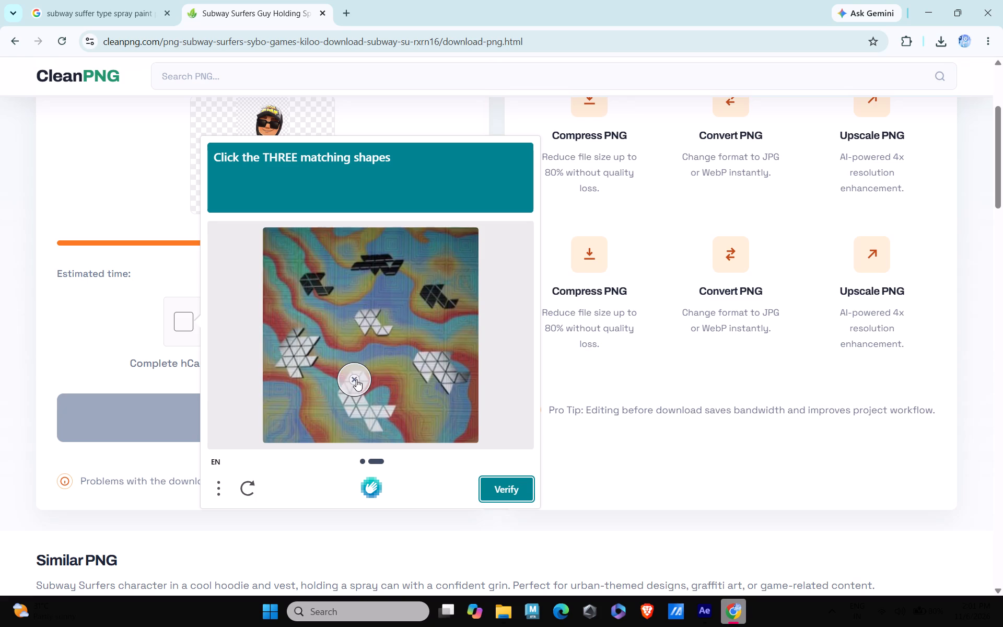
left_click(368, 319)
left_click(438, 294)
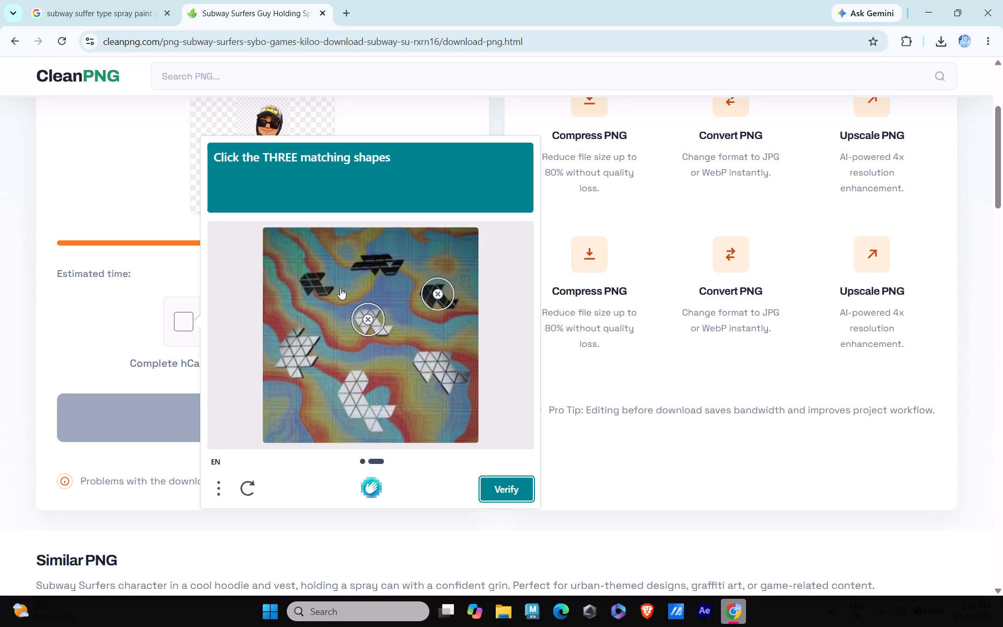
left_click(313, 280)
left_click(499, 486)
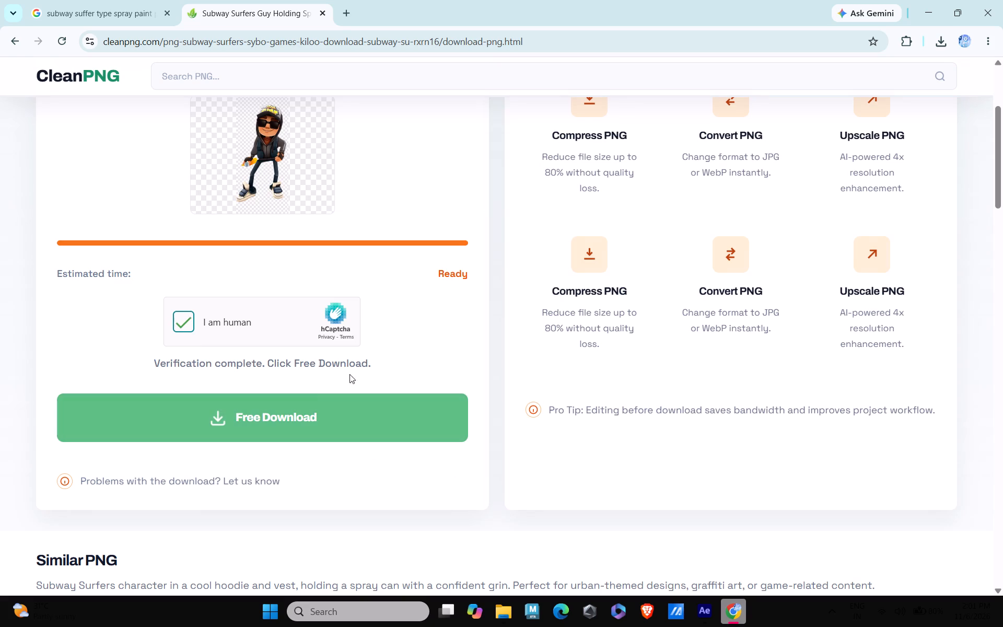
left_click(313, 420)
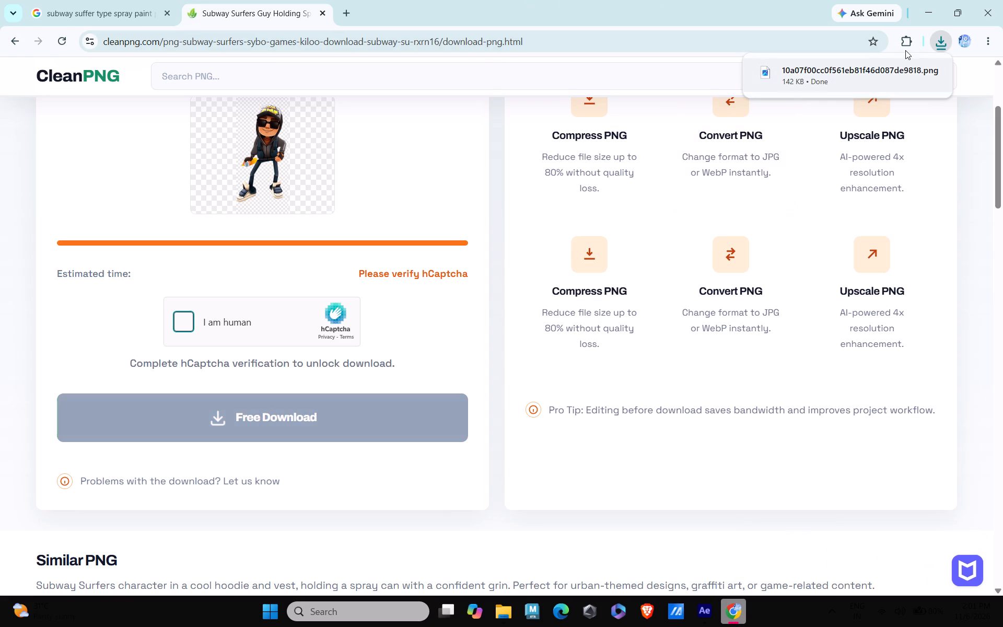
Show the downloaded character PNG in the Downloads folder and move it to the Desktop folder.
left_click(947, 36)
left_click(946, 37)
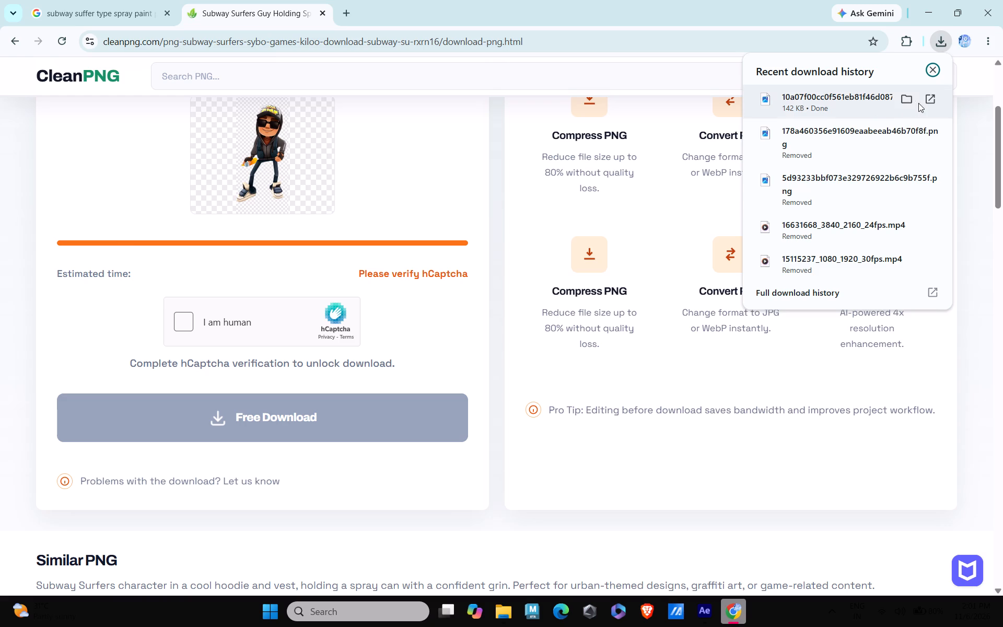
left_click(904, 98)
left_click_drag(131, 169, 129, 169)
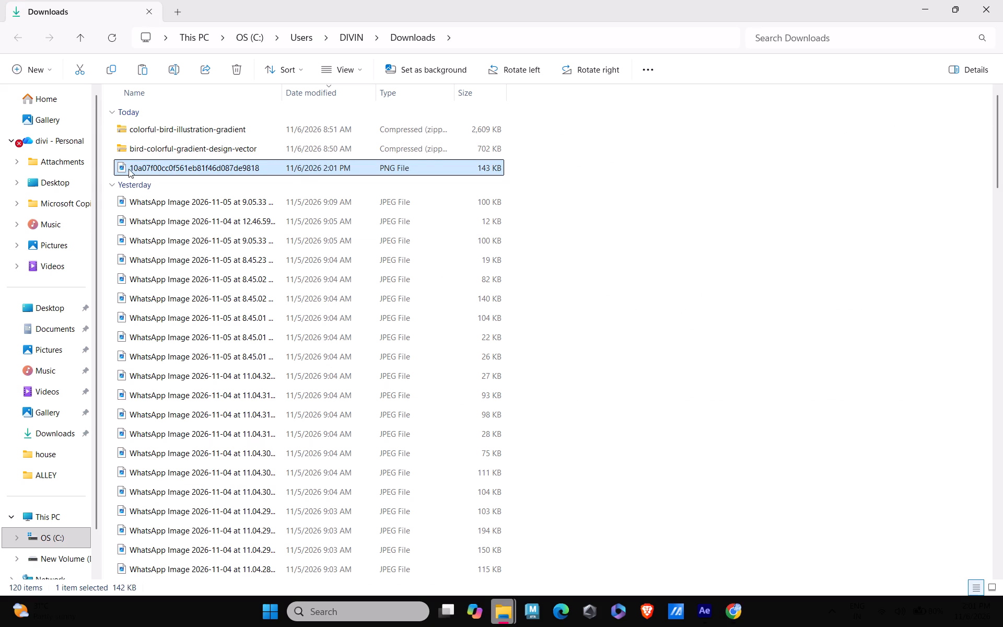
left_click_drag(129, 169, 54, 184)
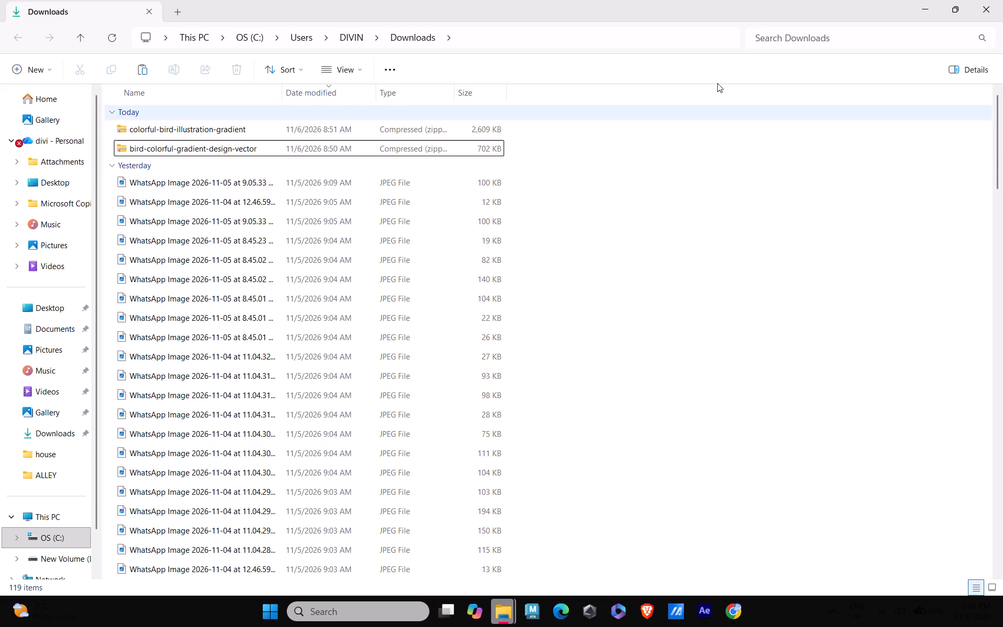
Switch to After Effects and pre-compose the pink Track Solid 1 layer as Track Solid 1 Comp 4, leaving all attributes in the alley composition.
left_click(699, 616)
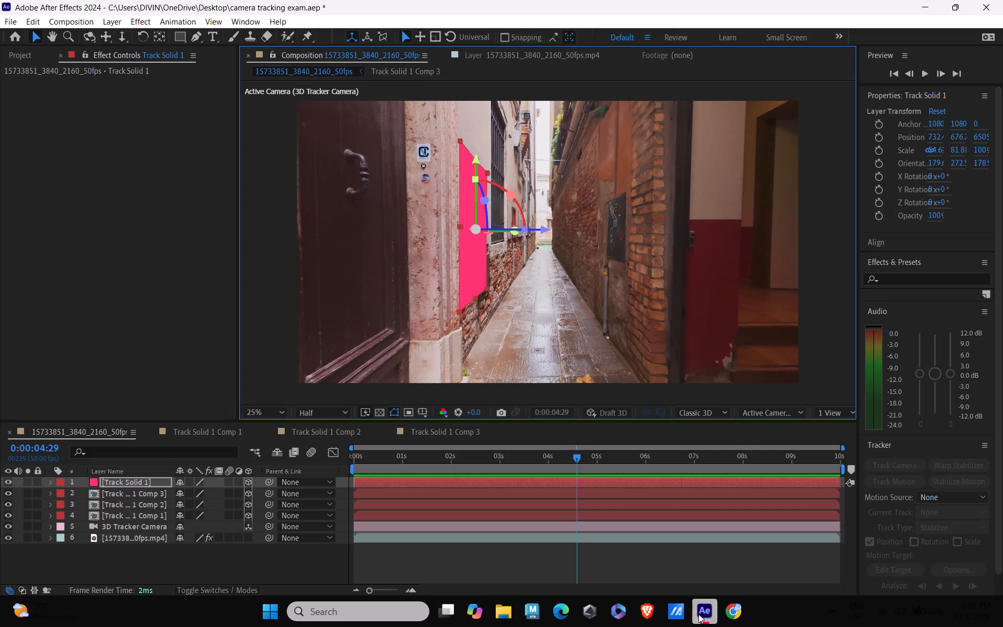
double_click(132, 483)
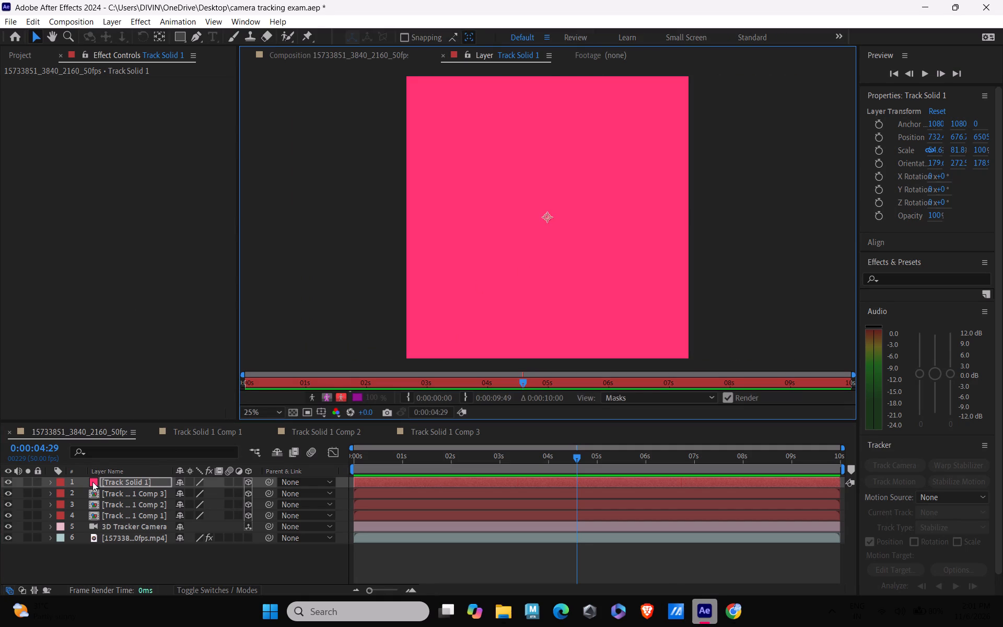
left_click(106, 482)
left_click(320, 53)
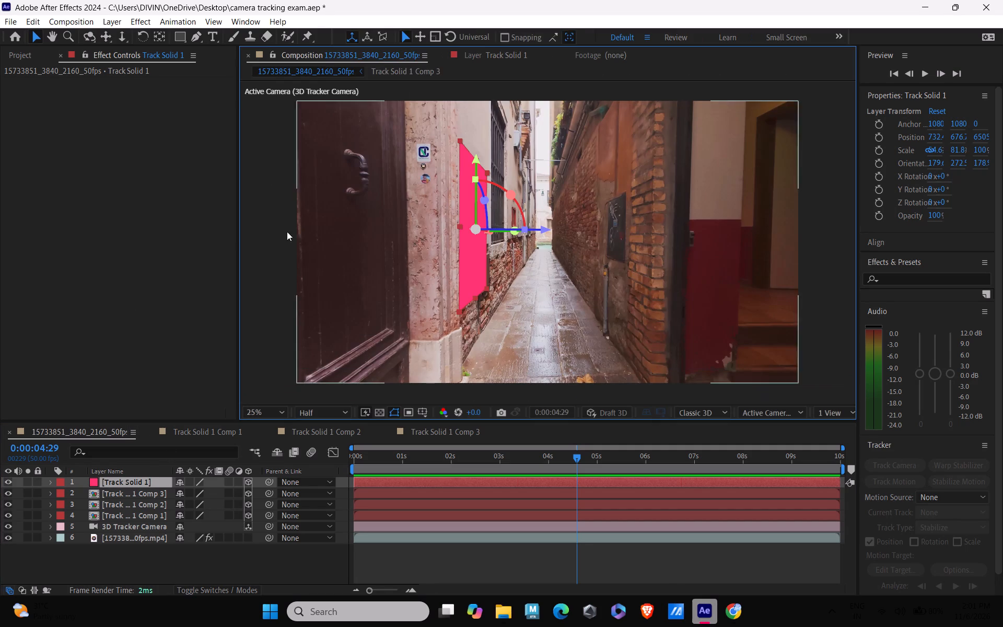
right_click(119, 484)
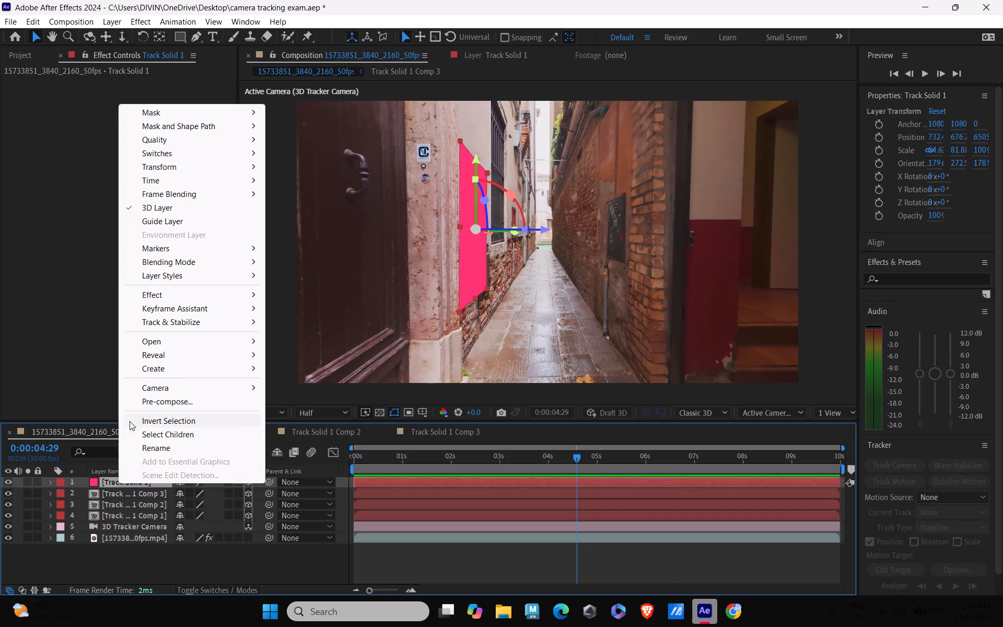
left_click(144, 403)
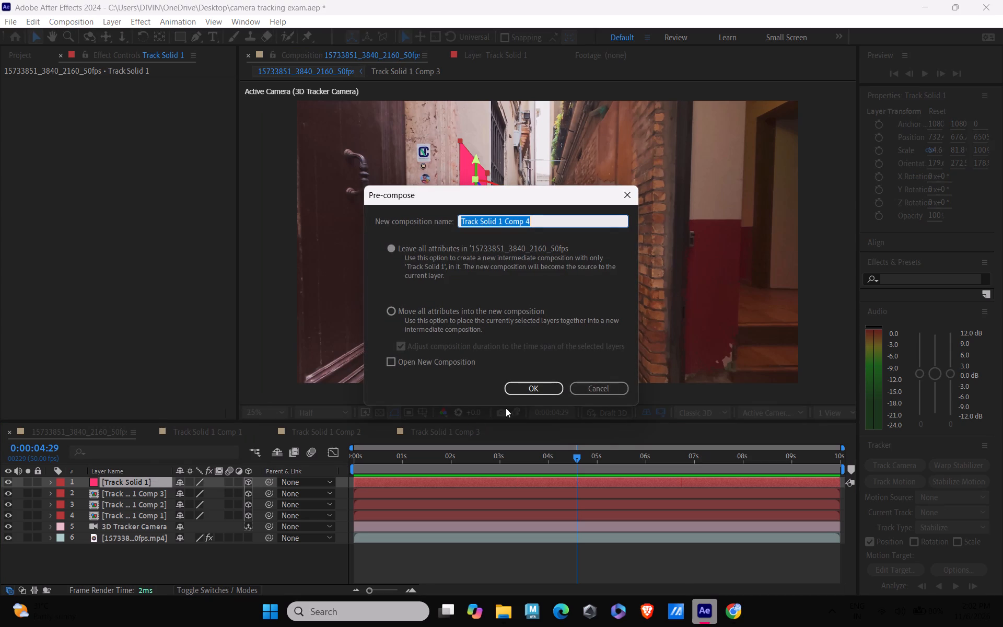
left_click(533, 388)
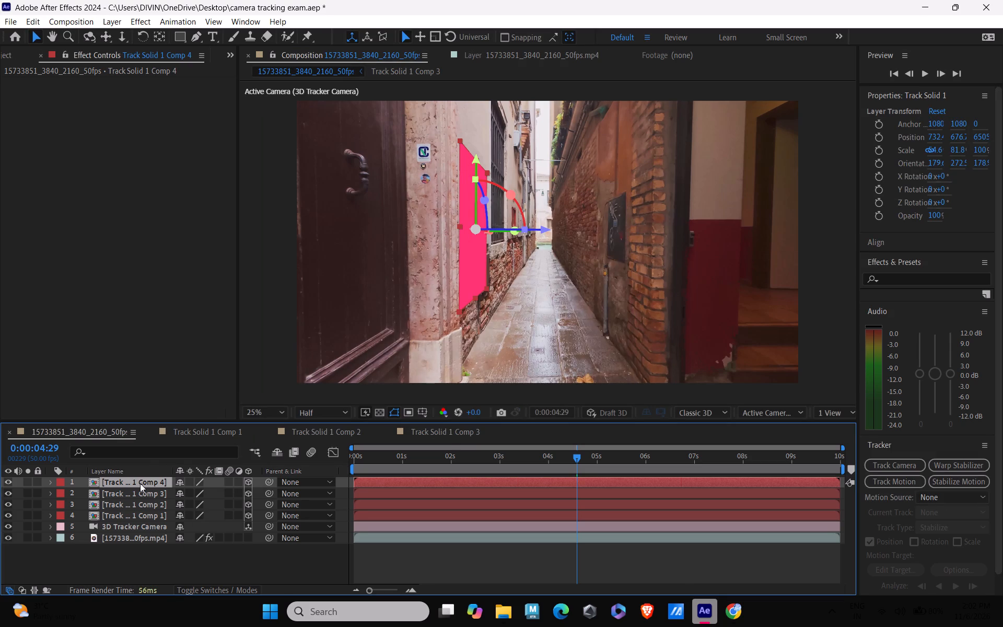
Open the Track Solid 1 Comp 4 pre-composition for editing.
right_click(140, 483)
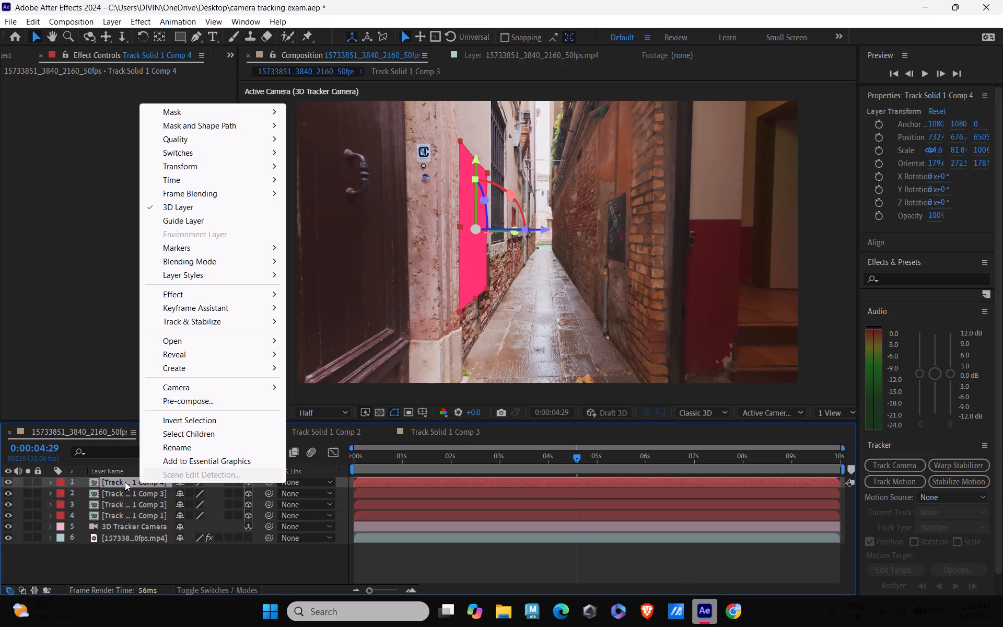
double_click(125, 482)
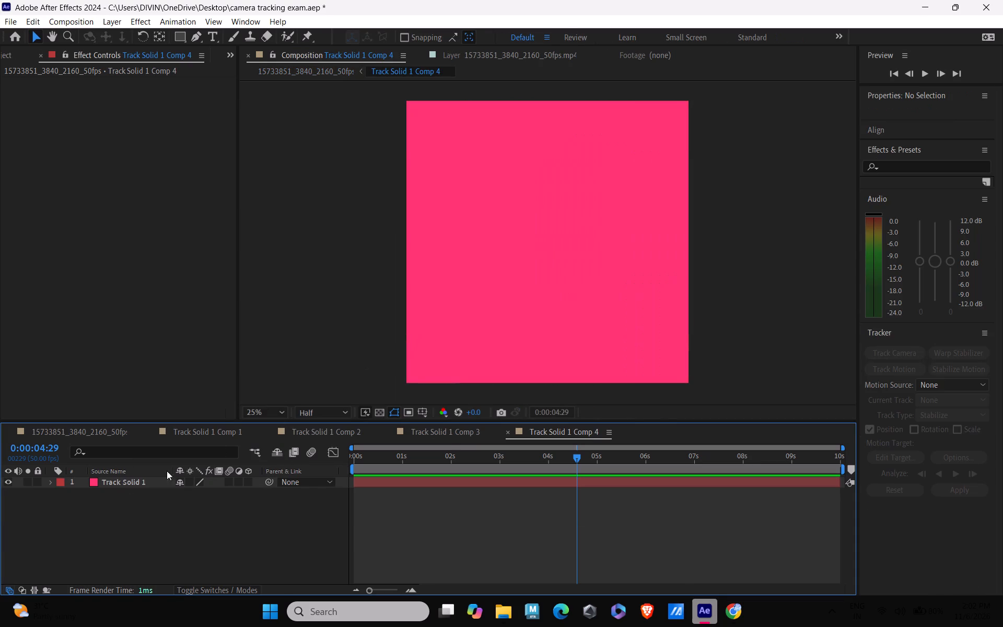
Add the Subway Surfers character PNG from the Desktop folder to the Track Solid 1 Comp 4 timeline, above Track Solid 1.
left_click(497, 611)
left_click(475, 545)
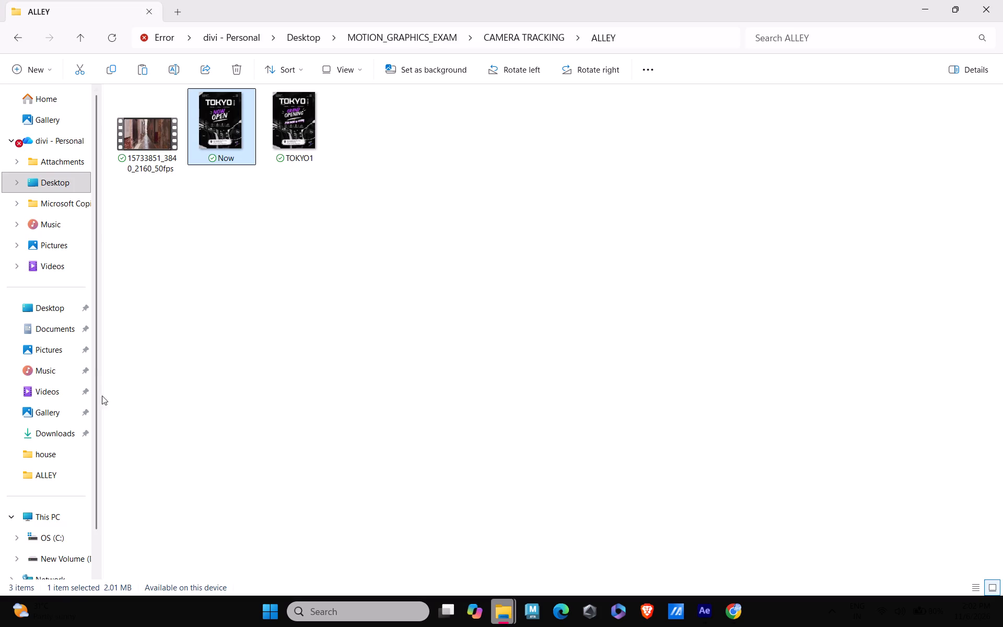
left_click(73, 180)
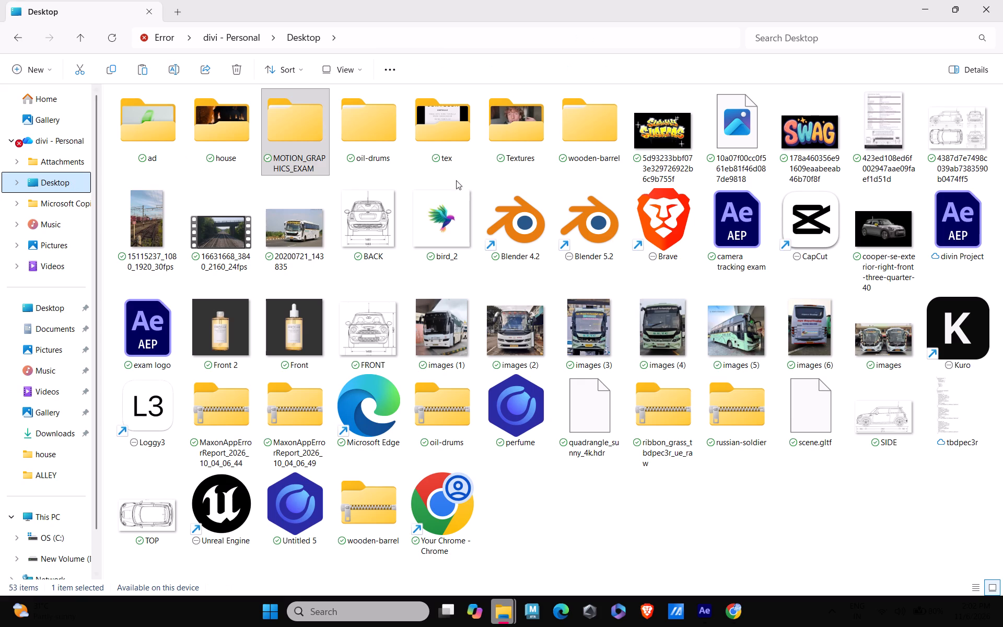
left_click_drag(736, 138, 759, 505)
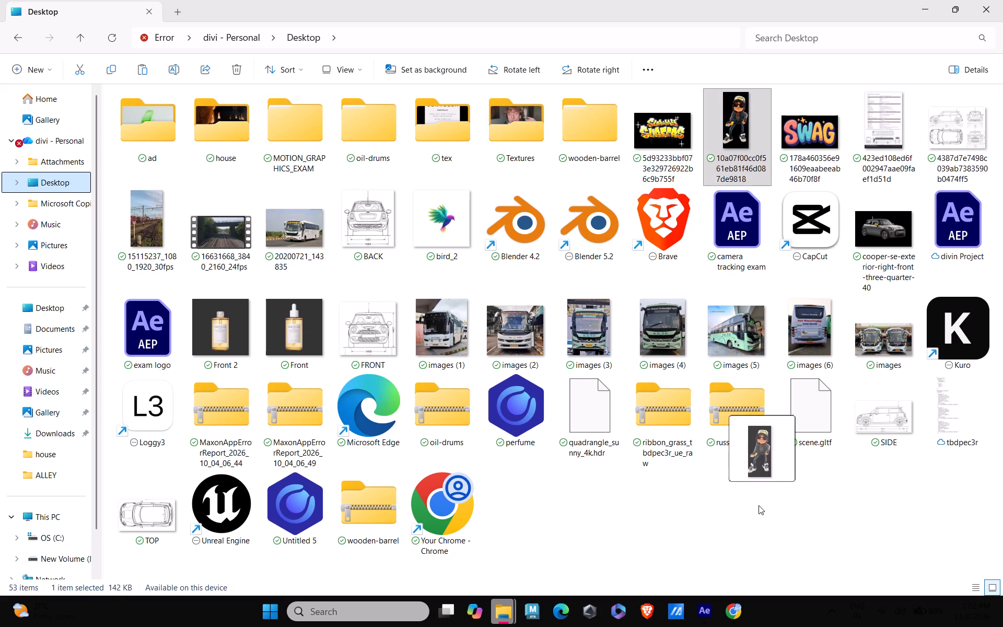
left_click_drag(759, 505, 436, 547)
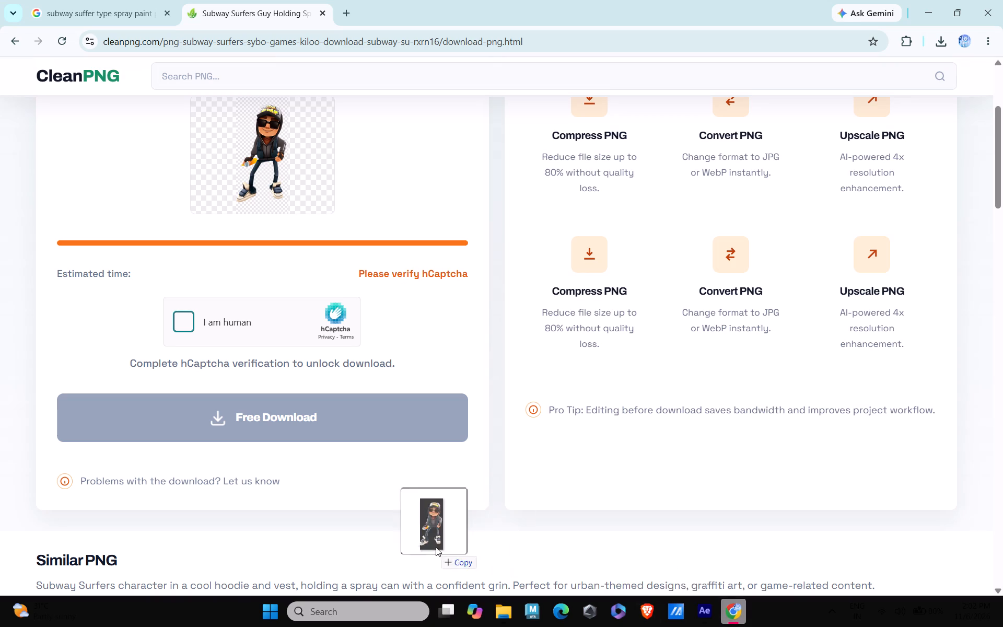
left_click_drag(436, 547, 709, 602)
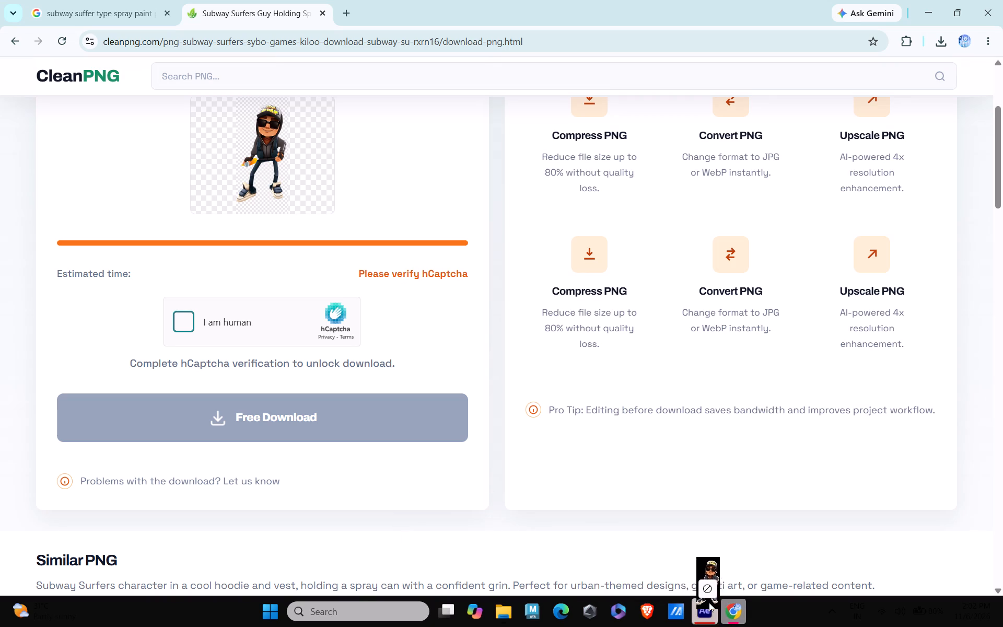
left_click_drag(709, 602, 519, 496)
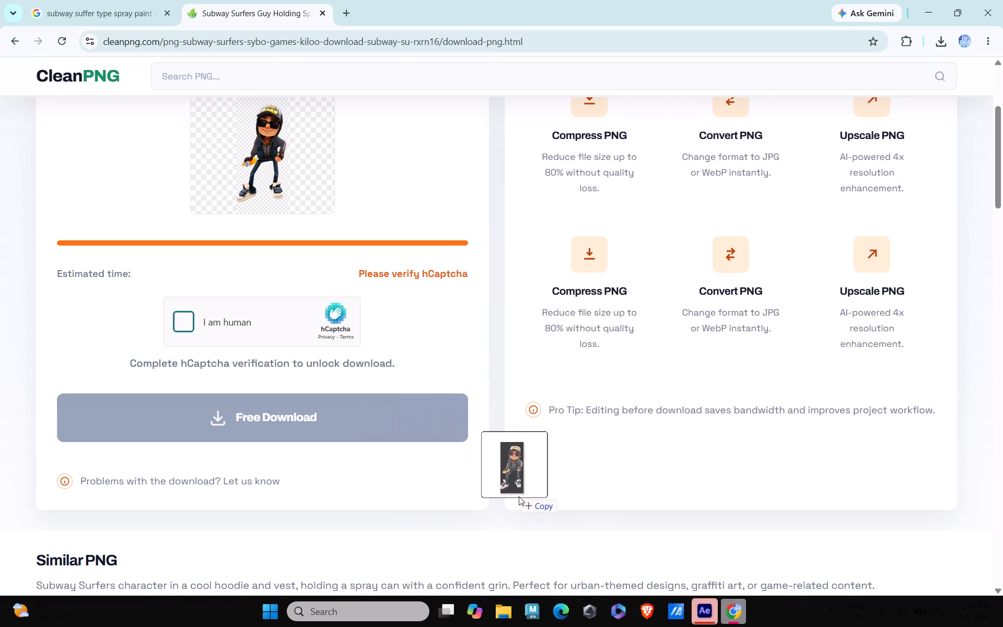
left_click_drag(519, 496, 704, 615)
left_click(704, 615)
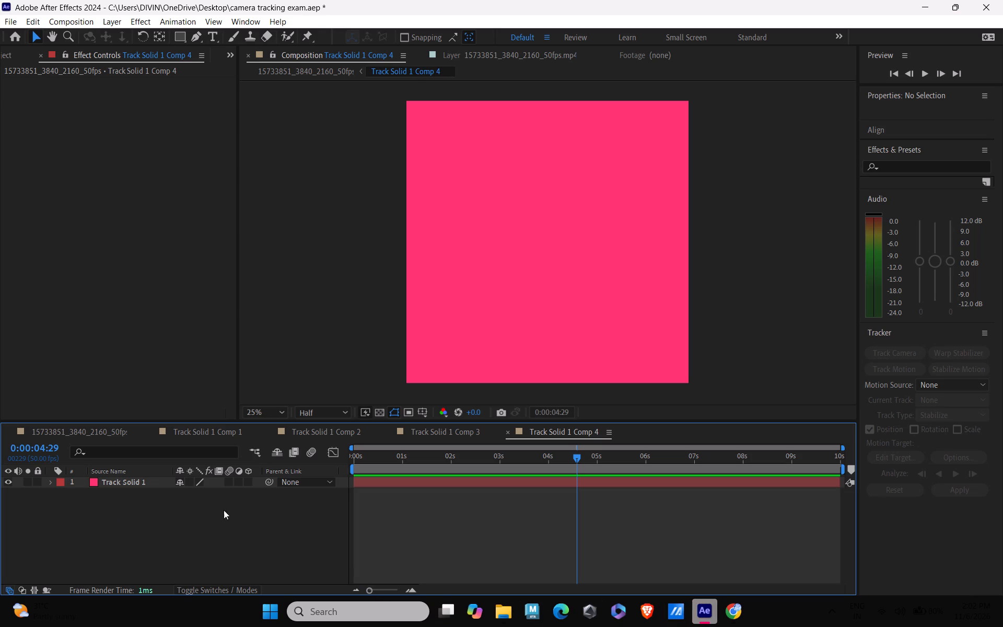
left_click(508, 614)
left_click(450, 561)
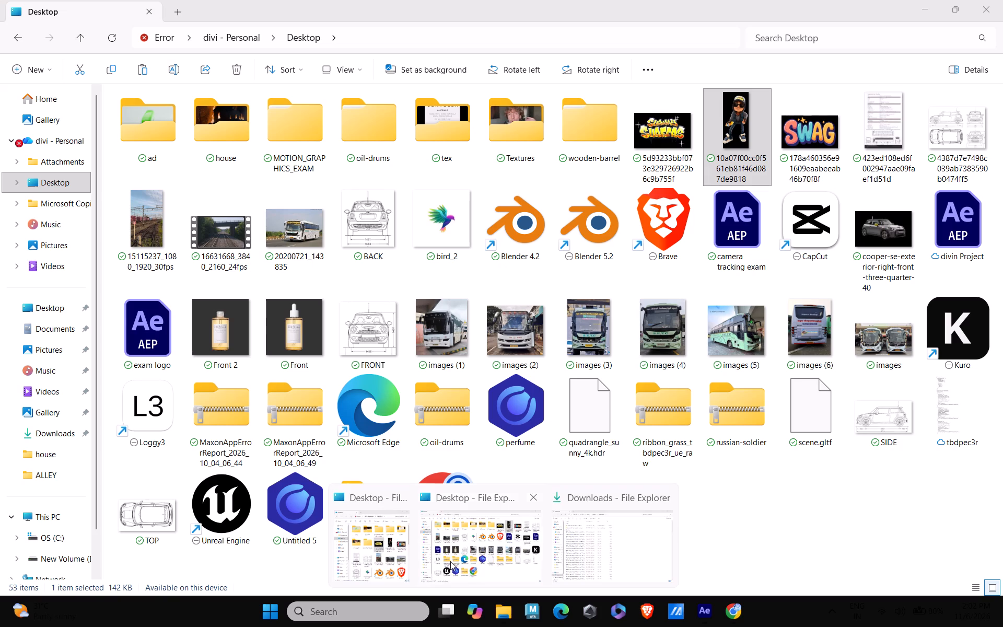
left_click_drag(730, 121, 705, 609)
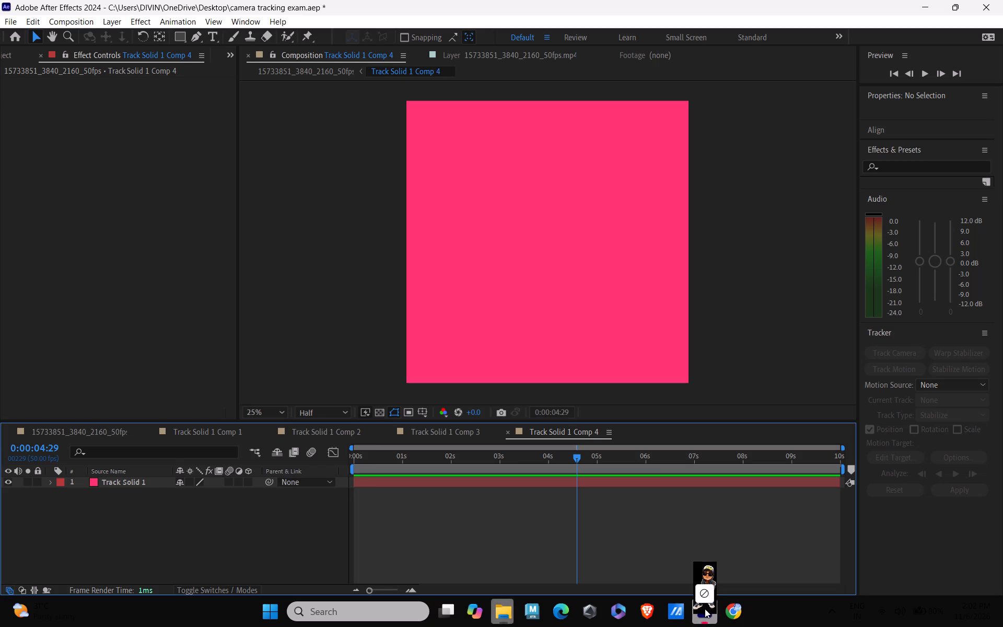
left_click_drag(705, 609, 214, 507)
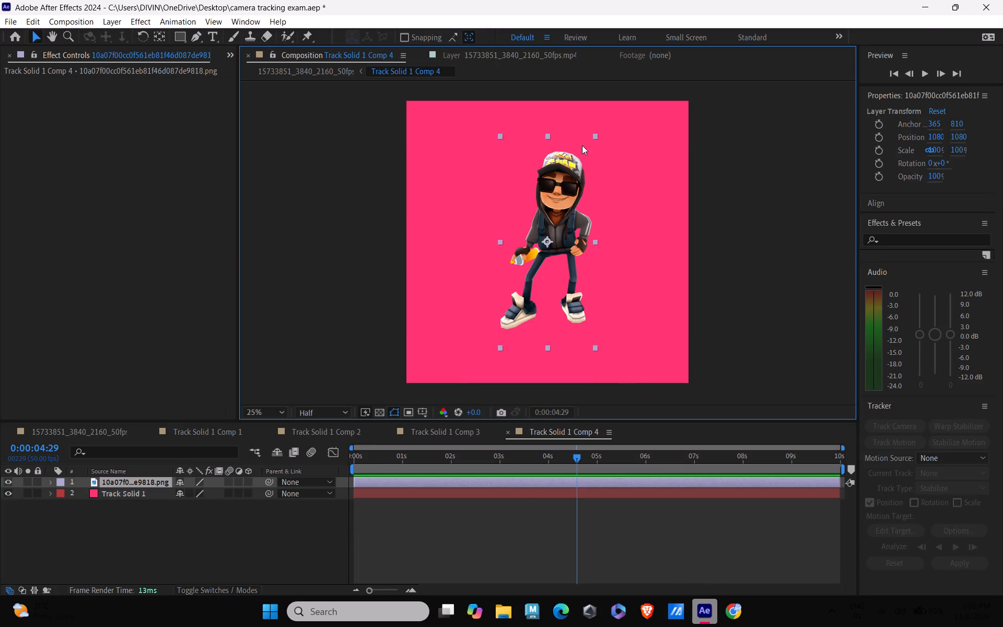
Stretch the character layer slightly wider and to about 104% height, and hide the pink Track Solid 1 layer.
left_click_drag(498, 238, 492, 240)
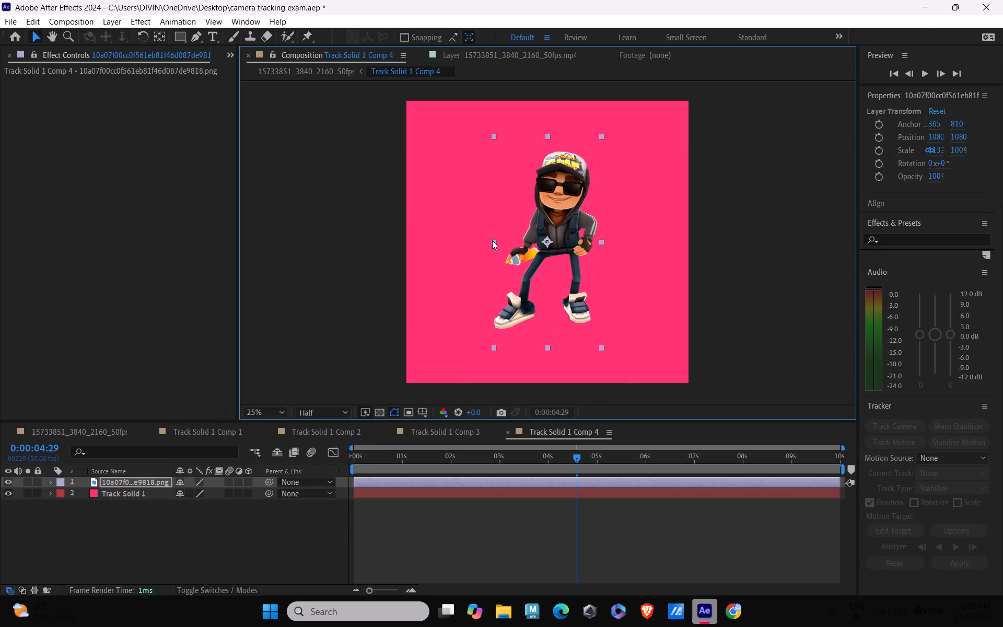
left_click_drag(492, 240, 492, 241)
left_click(548, 136)
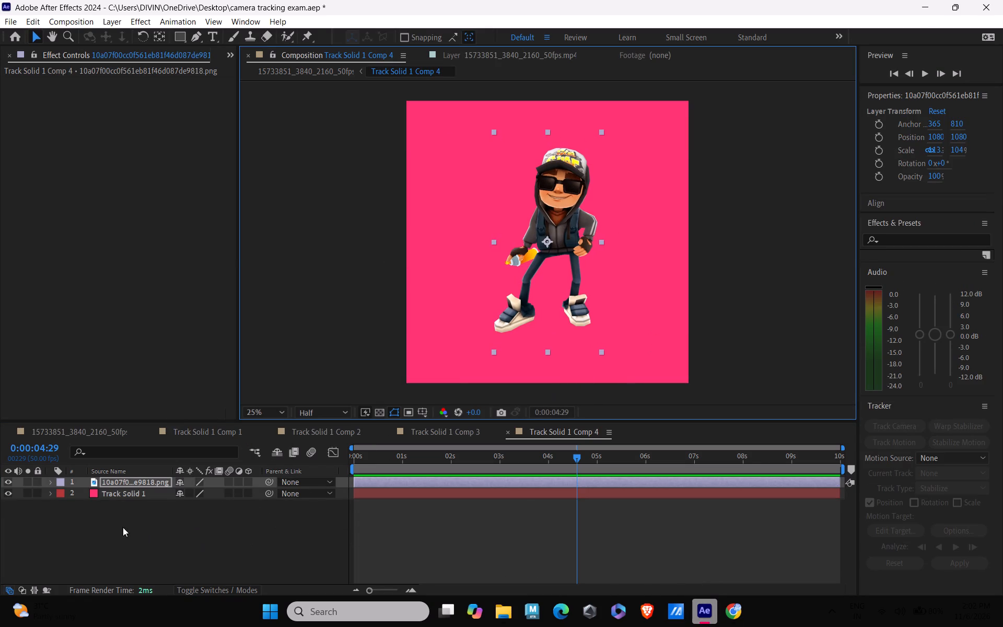
left_click(7, 495)
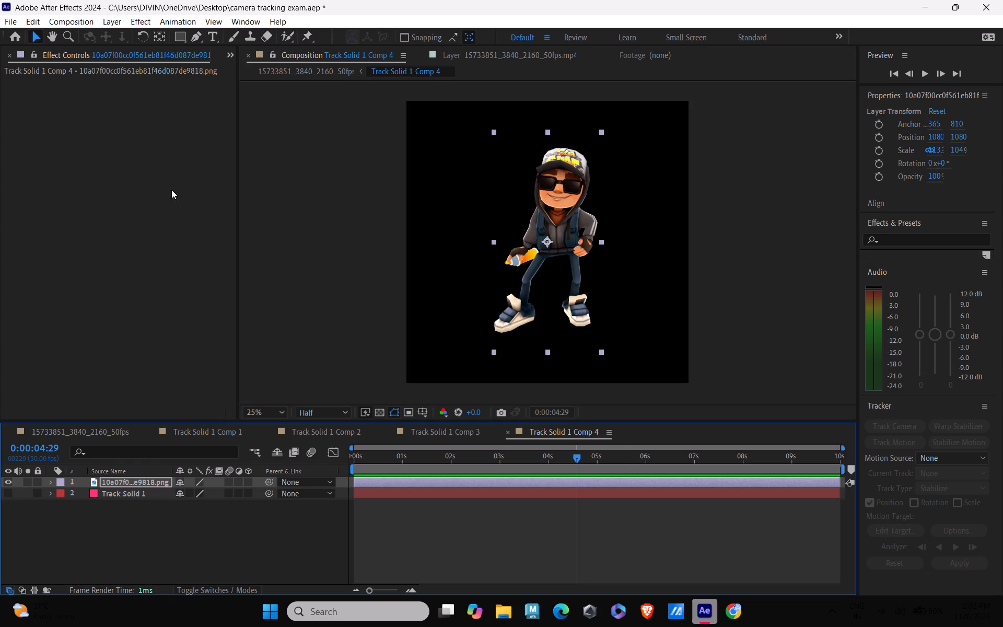
Return to the alley composition and play and scrub through it to check the character and other artwork on the walls.
left_click(444, 54)
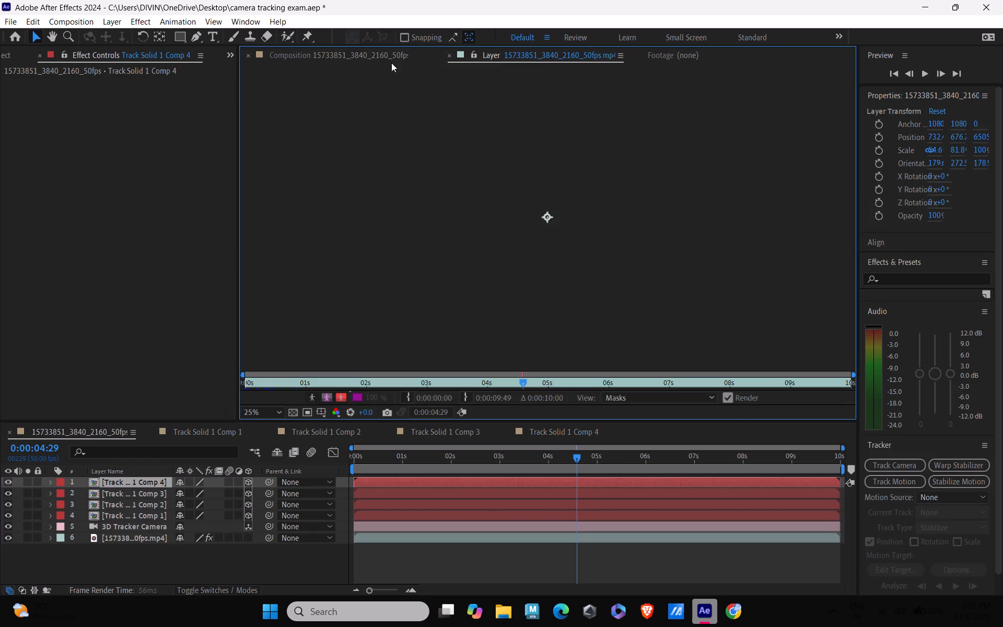
left_click(329, 51)
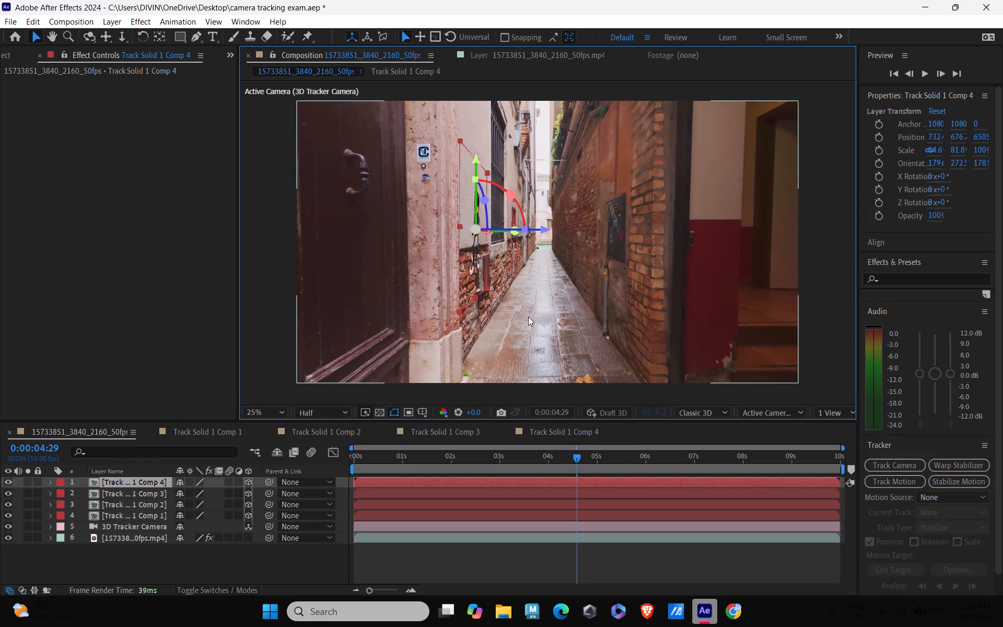
key("space")
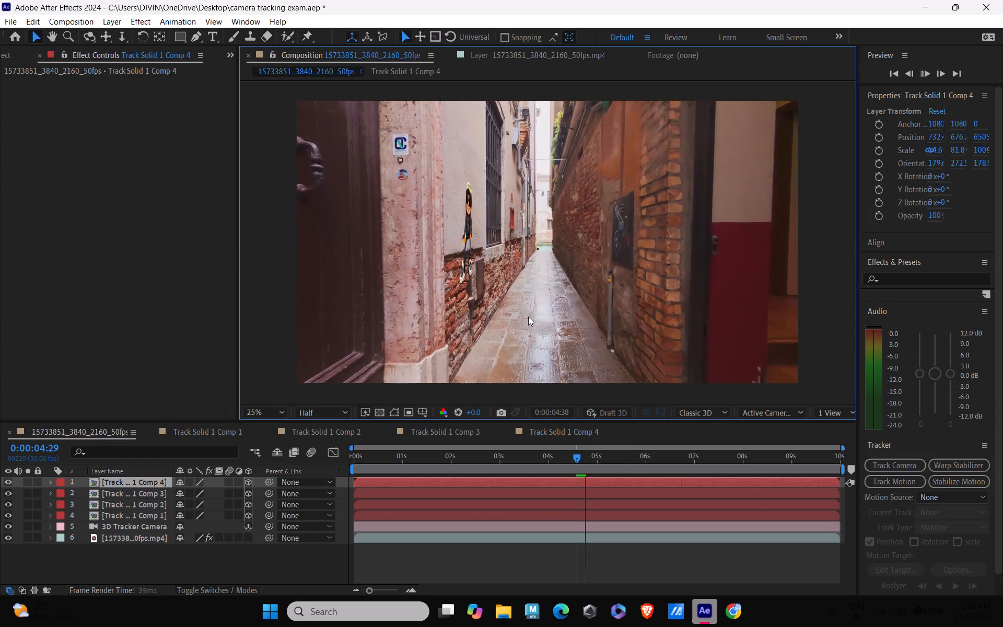
key("space")
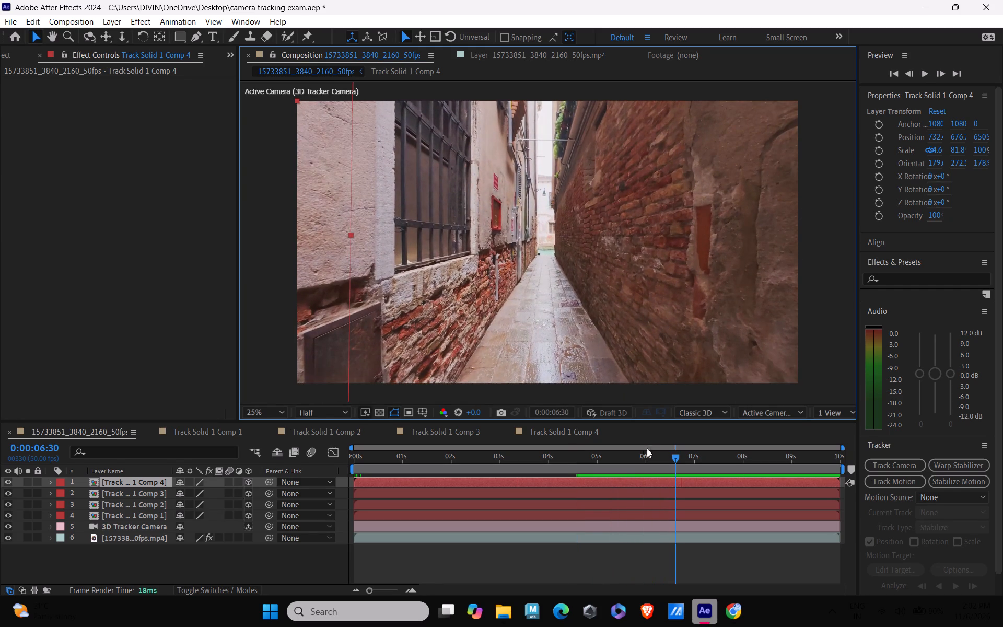
left_click_drag(675, 458, 484, 479)
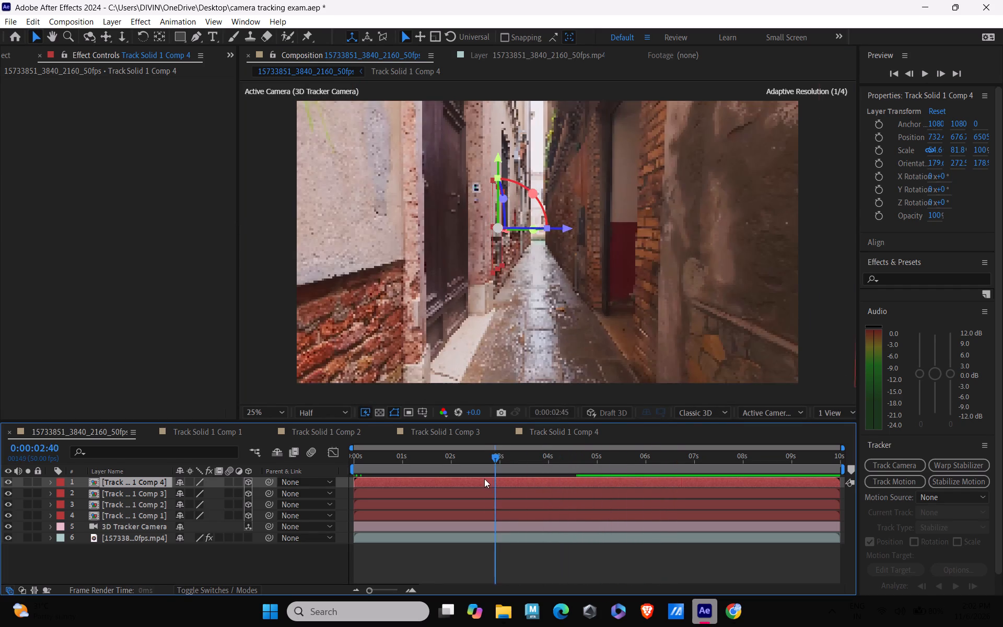
left_click_drag(484, 479, 380, 489)
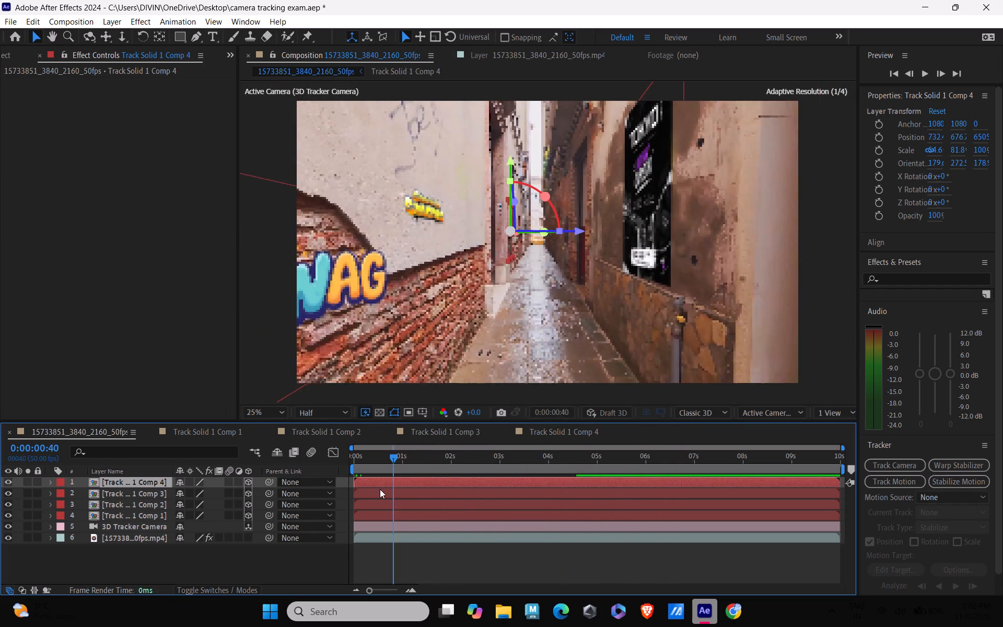
left_click_drag(380, 489, 379, 489)
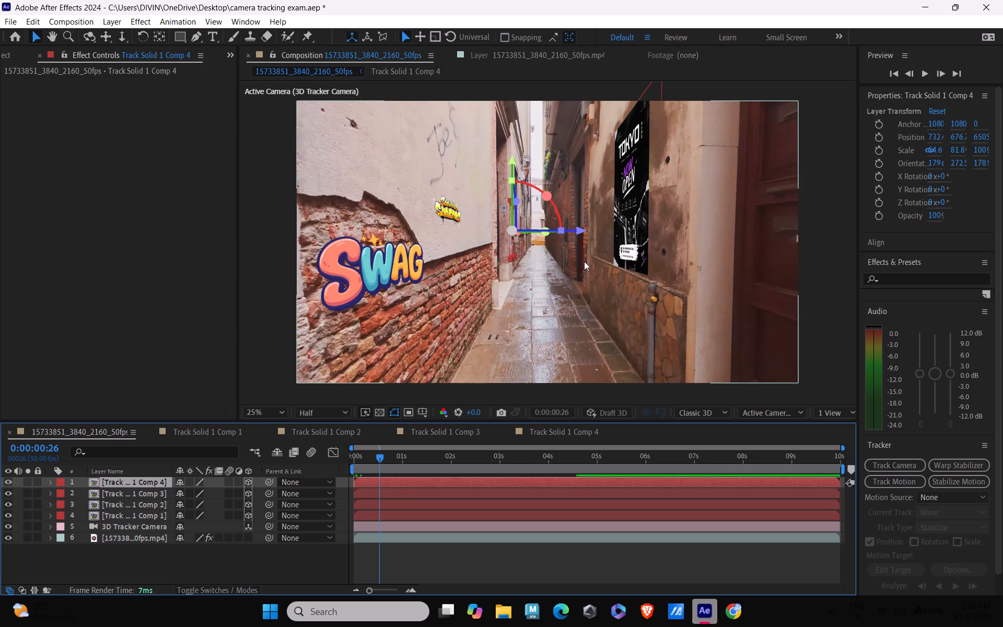
At about 0:00:01:47, select the 3D Camera Tracker points on the left brick and plaster wall and create a solid from them.
left_click_drag(377, 454, 441, 464)
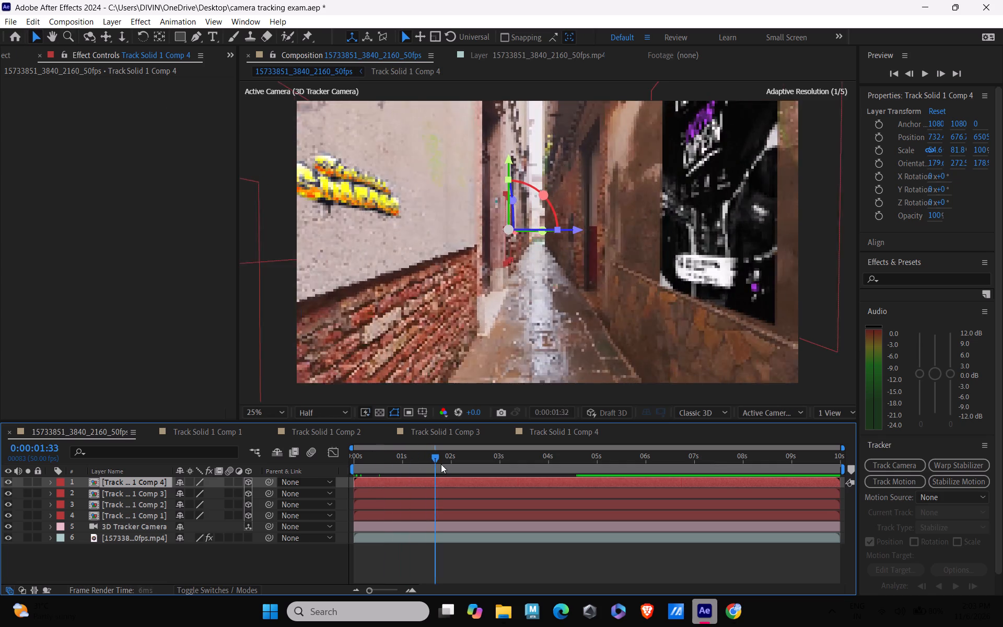
left_click_drag(441, 464, 447, 466)
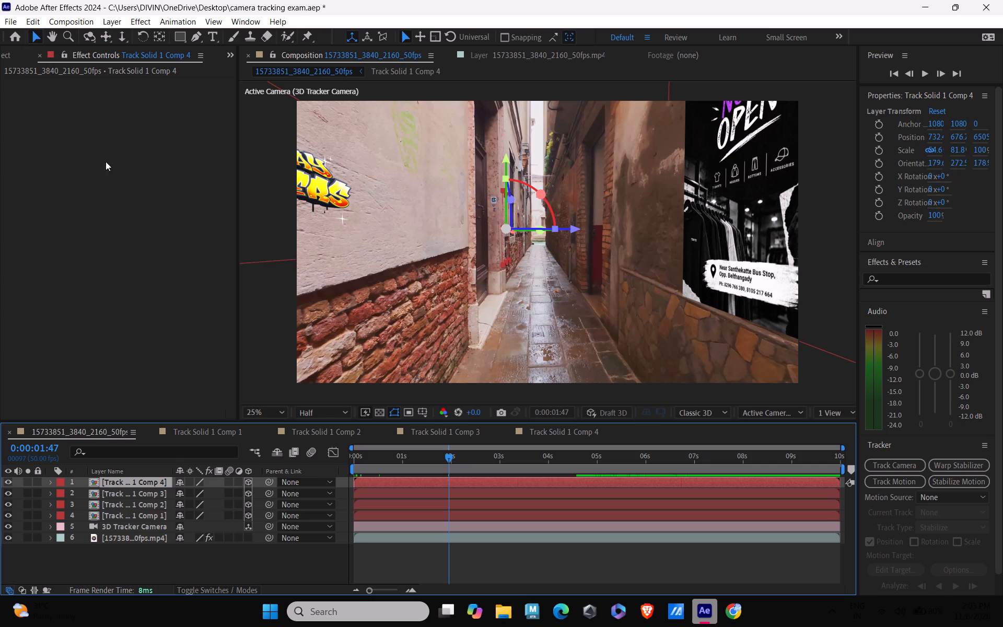
left_click(135, 540)
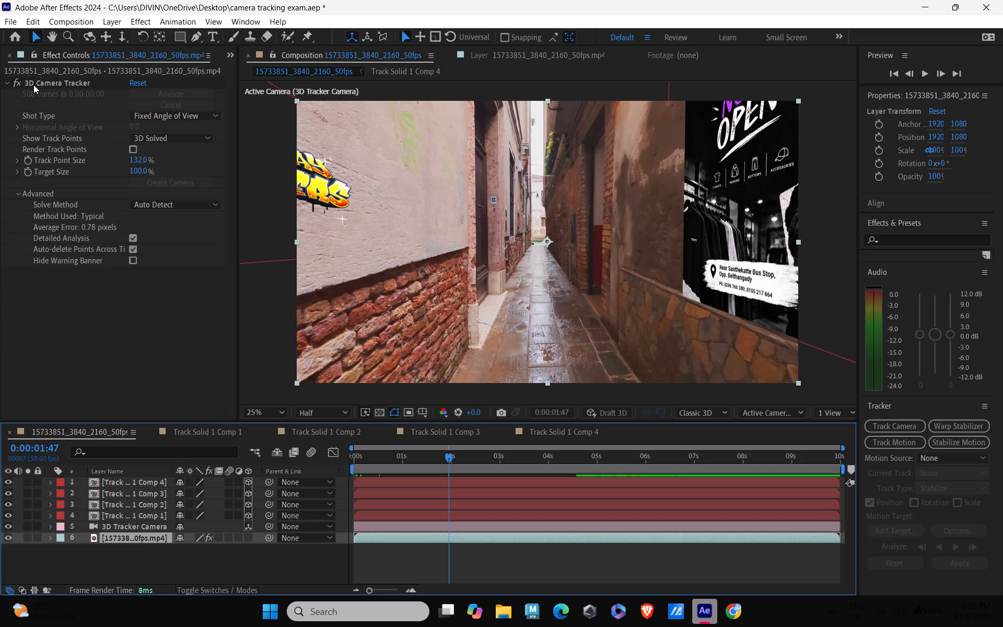
left_click(44, 79)
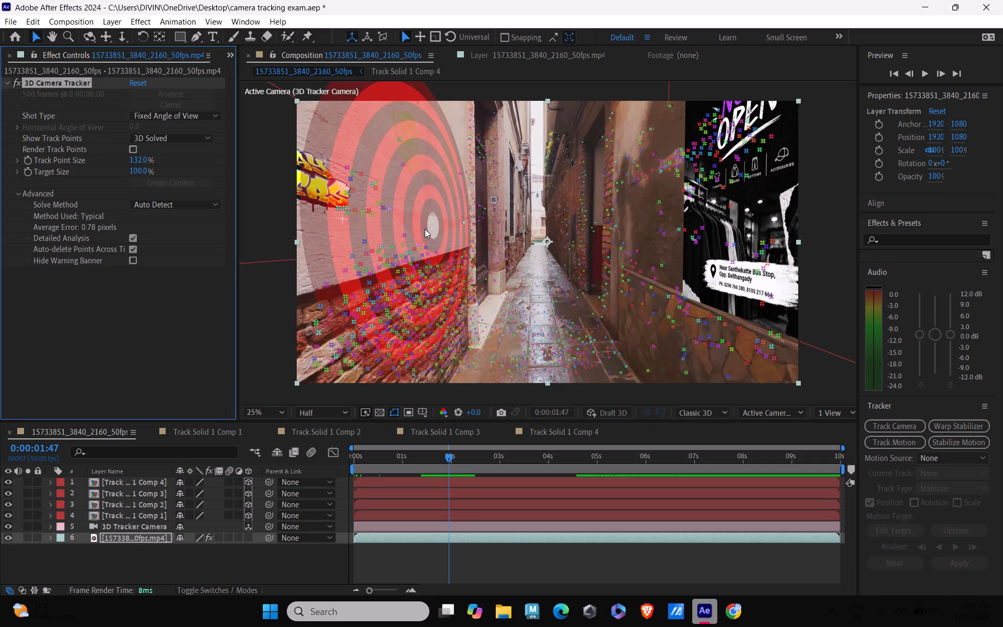
left_click_drag(425, 229, 378, 299)
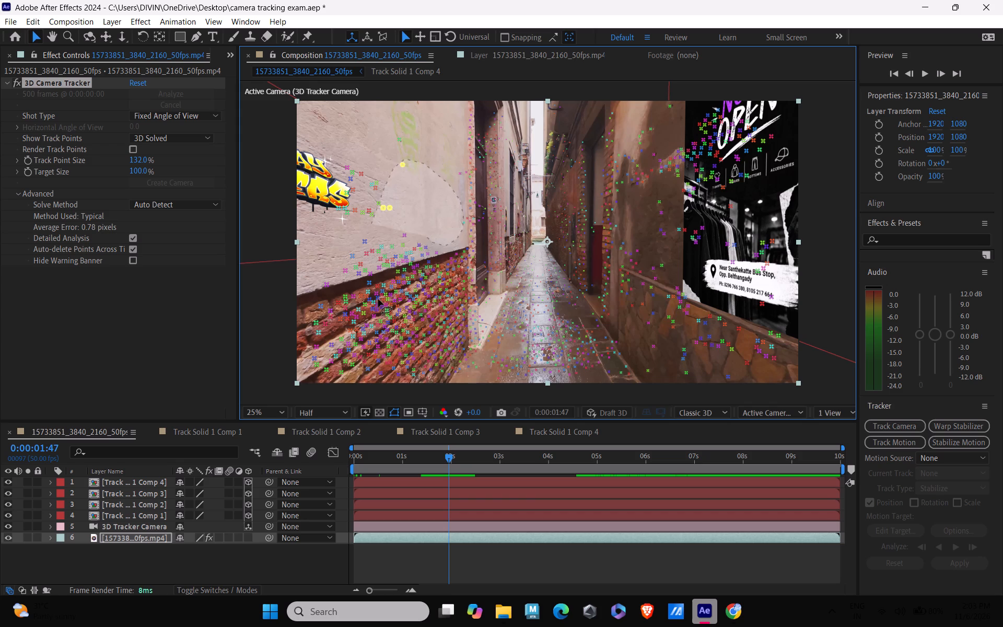
left_click_drag(378, 299, 462, 211)
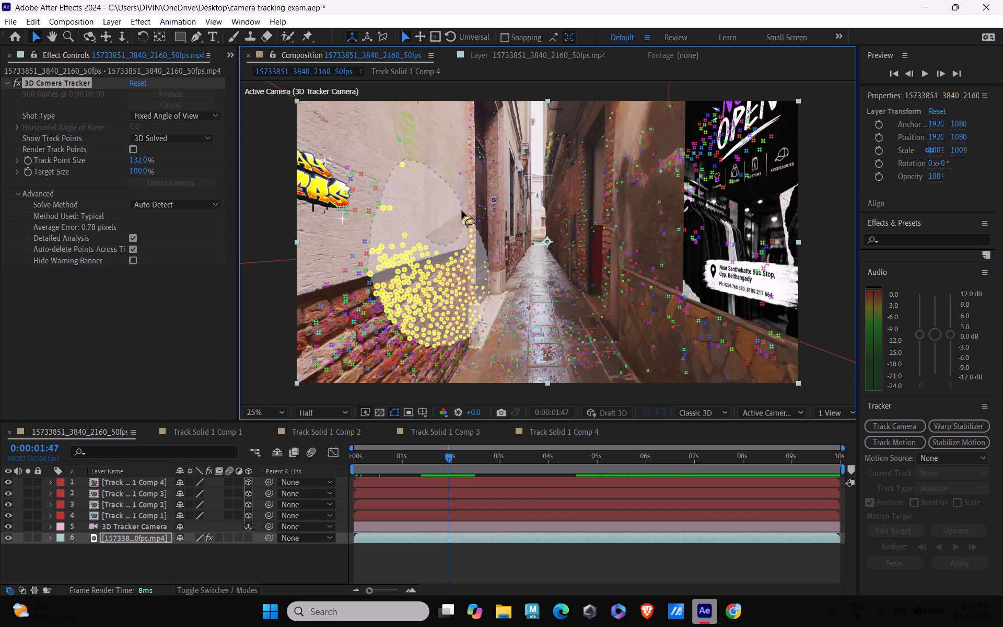
left_click_drag(462, 211, 461, 211)
right_click(429, 245)
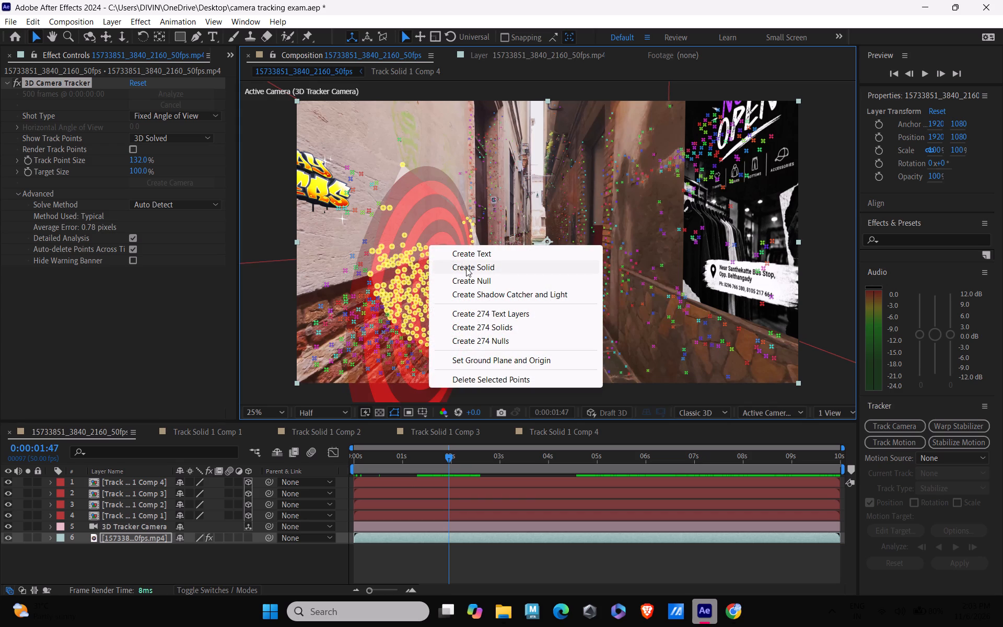
left_click(466, 268)
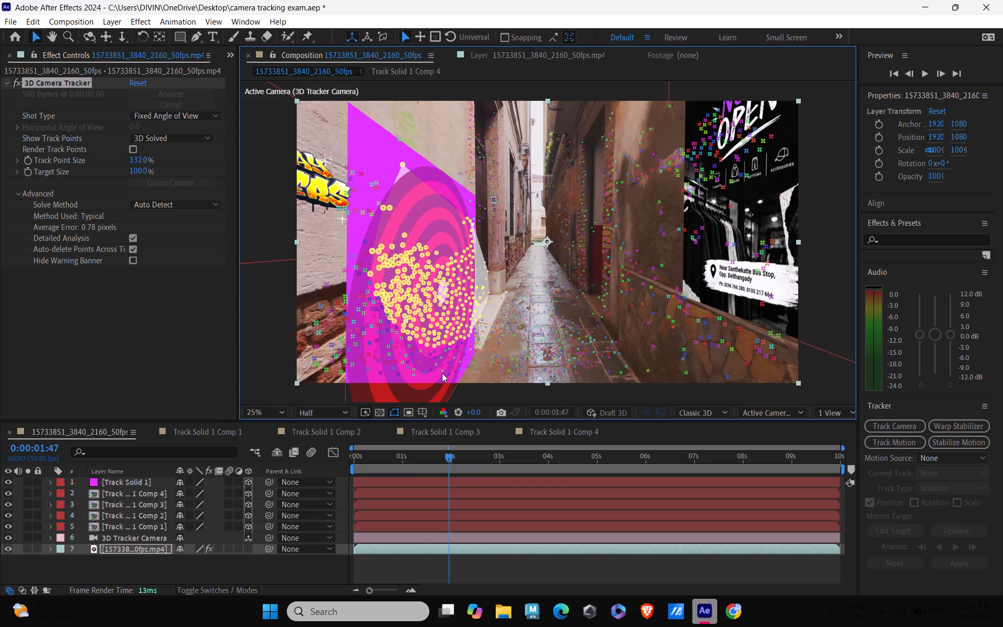
At about 0:00:01:07, narrow the new magenta Track Solid 1 and reduce its height to about 70% on the left wall.
left_click_drag(447, 458, 408, 462)
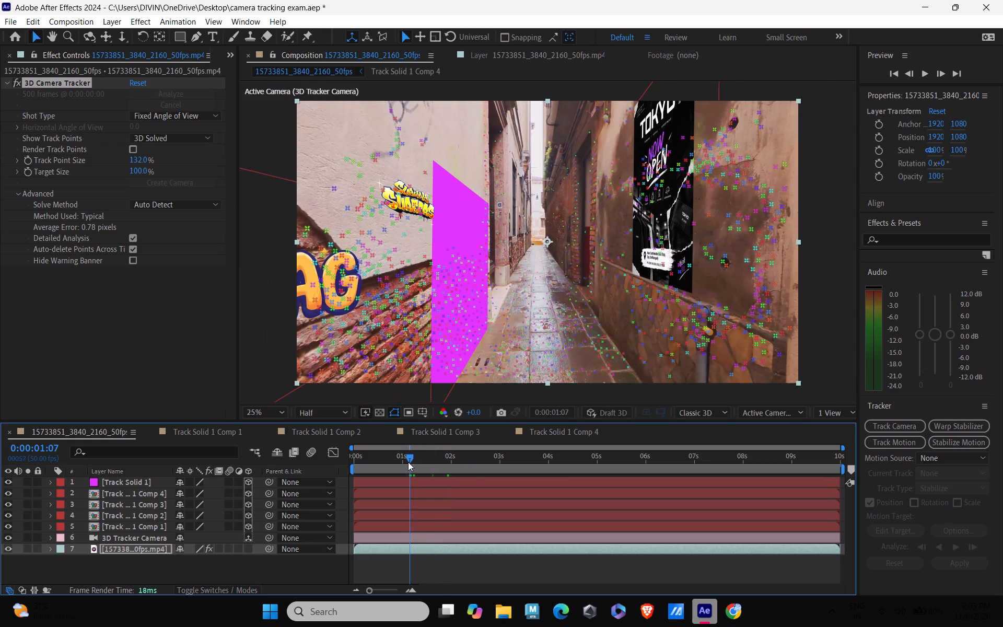
left_click(145, 478)
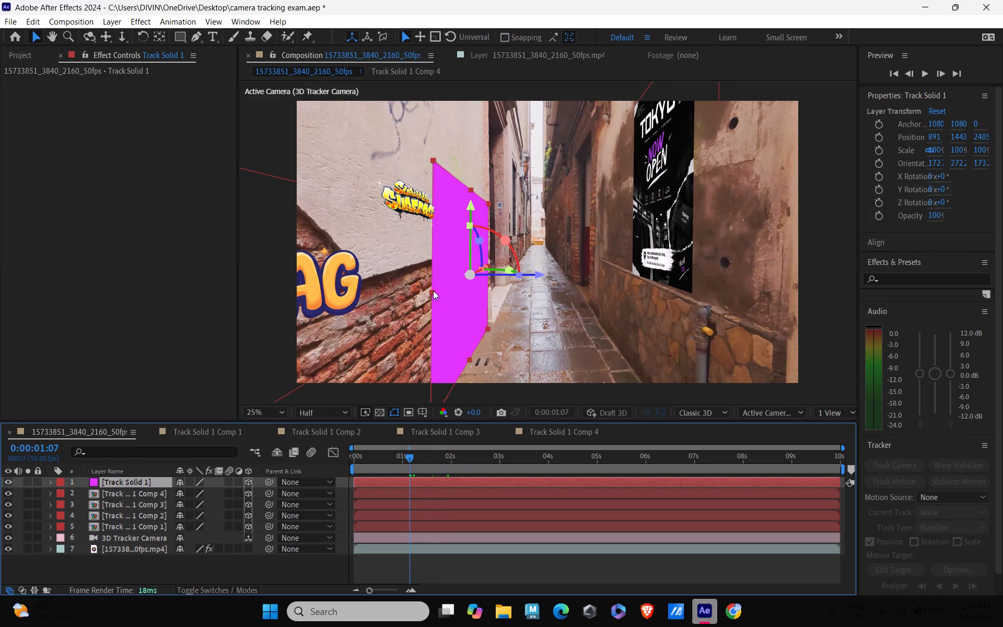
left_click_drag(433, 291, 449, 281)
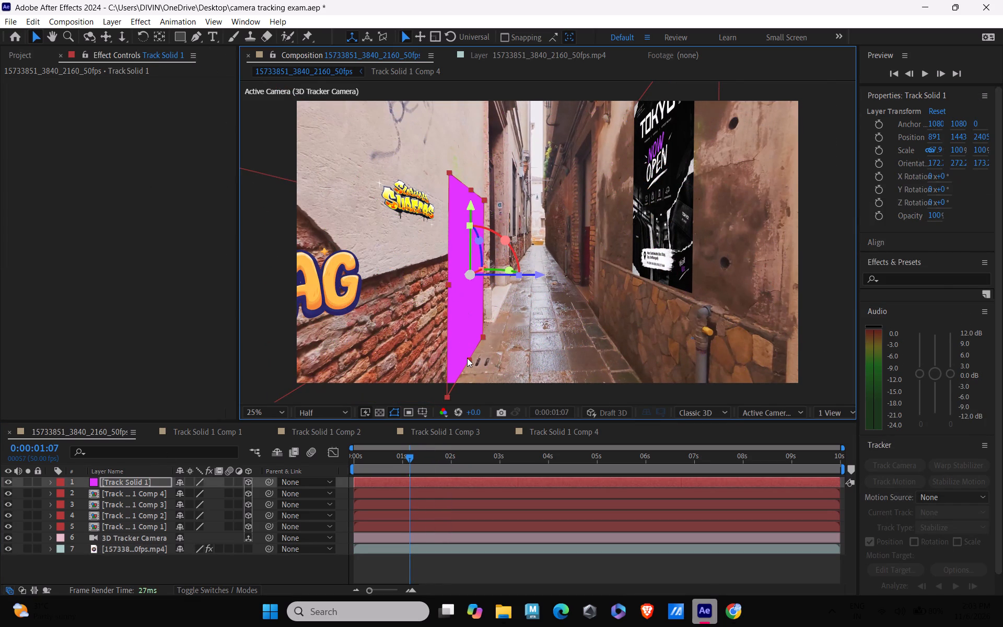
left_click_drag(467, 358, 483, 309)
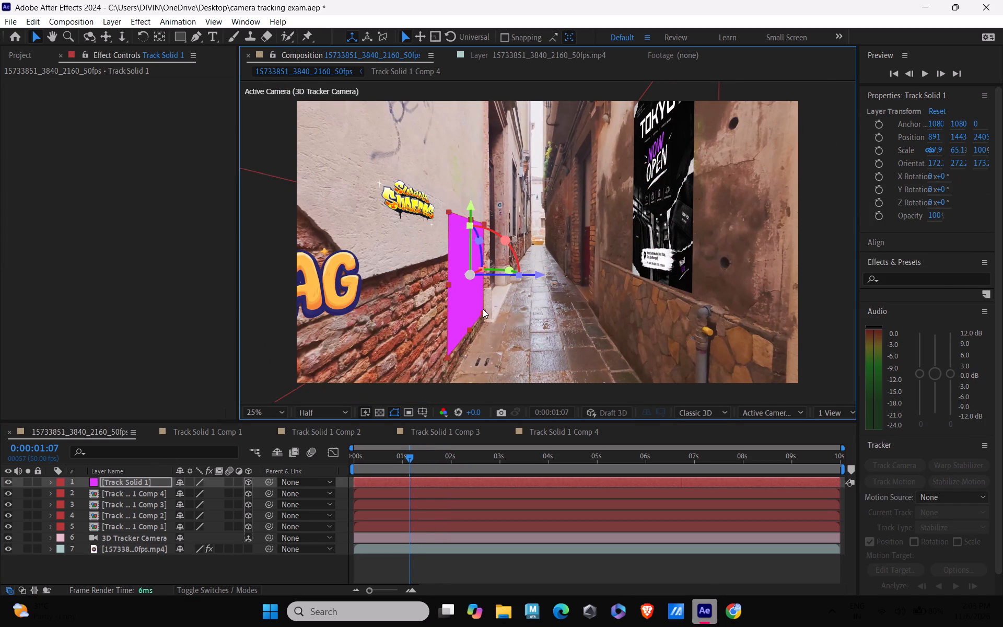
left_click_drag(483, 309, 483, 312)
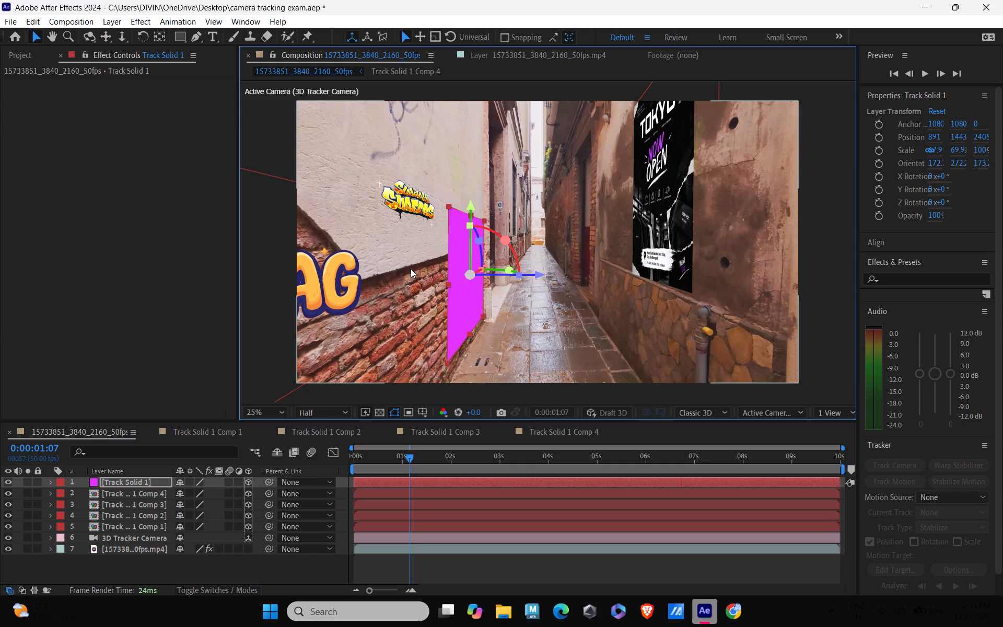
Switch to Chrome and look over the CleanPNG download page for the Subway Surfers spray can character.
left_click(736, 619)
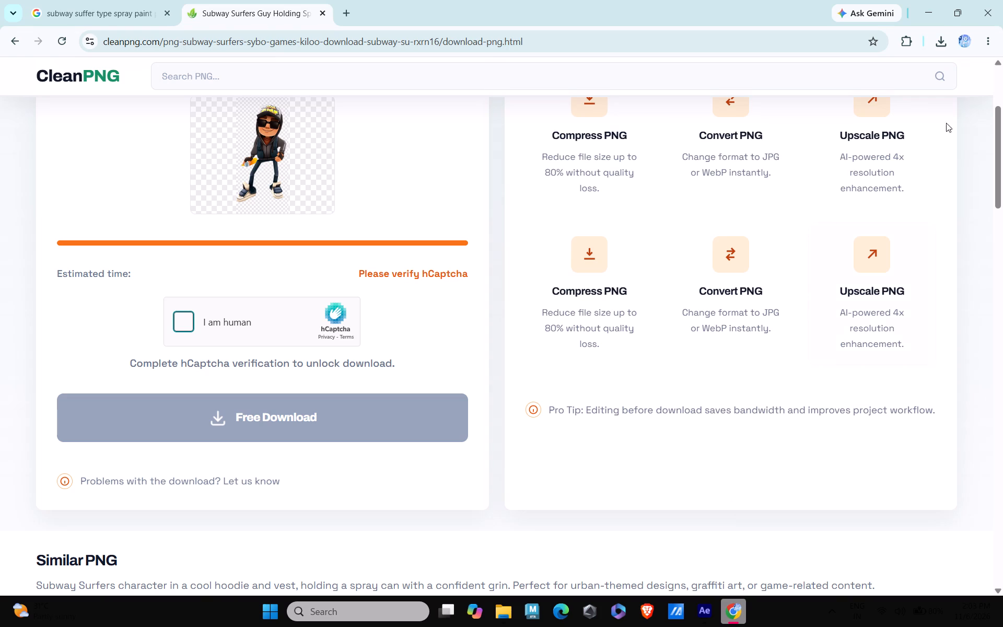
scroll(685, 204, "up", 4)
scroll(579, 282, "up", 1)
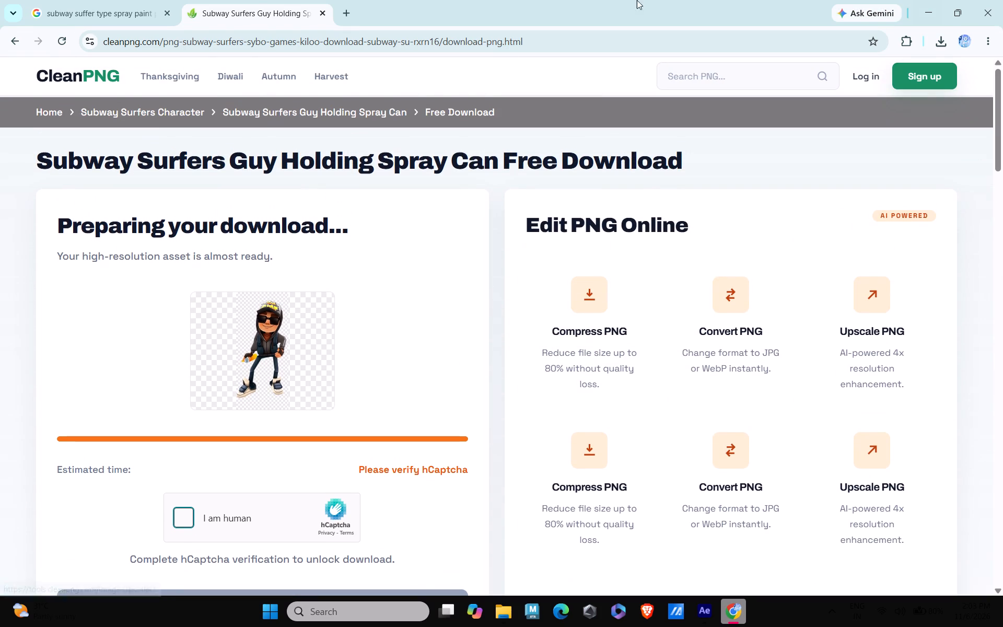
left_click(12, 39)
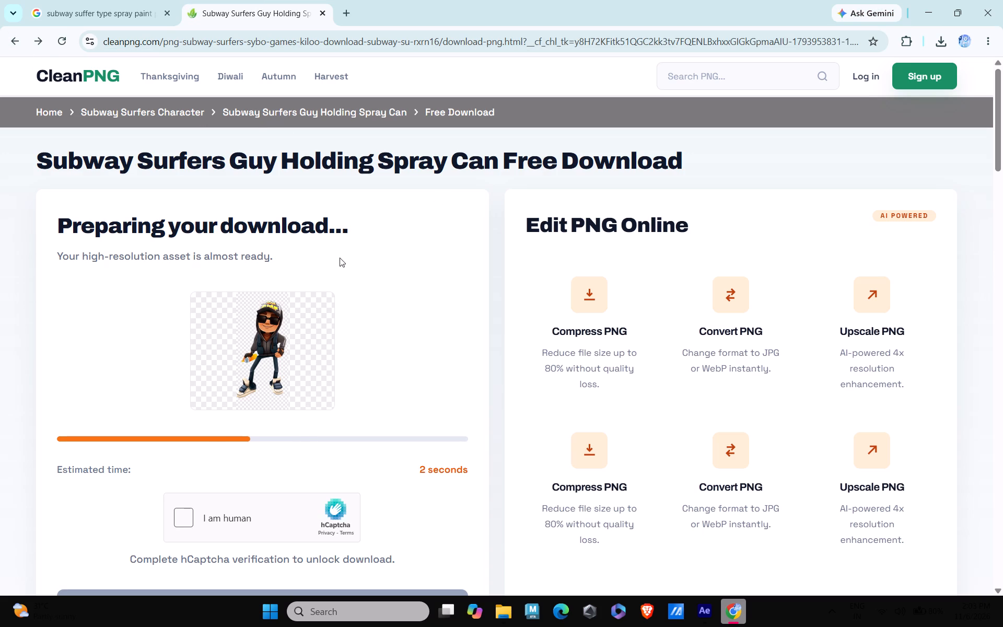
Switch to After Effects and save the camera tracking exam project.
left_click(702, 605)
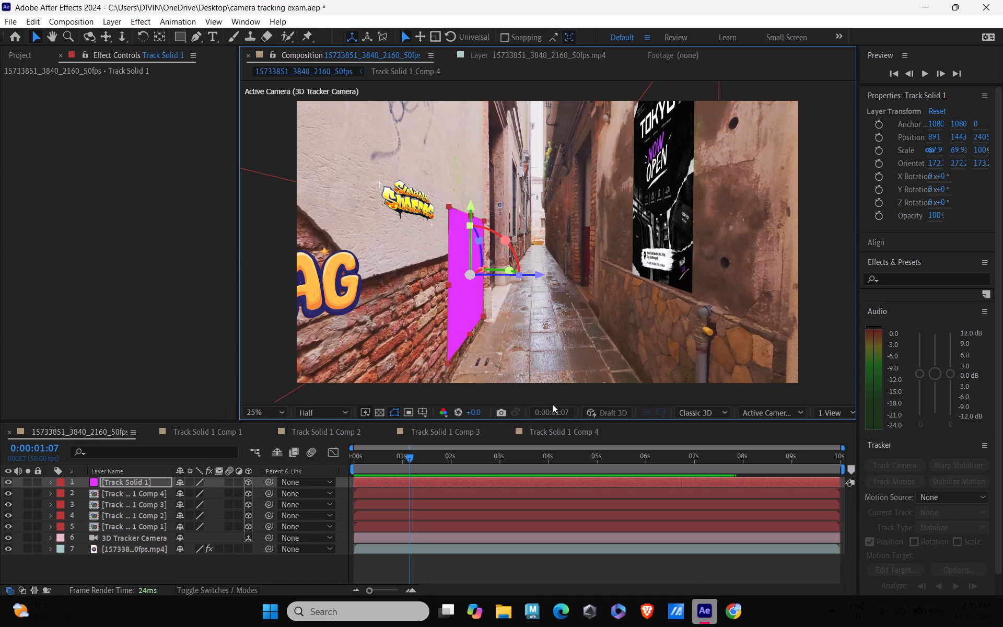
key("ctrl+s")
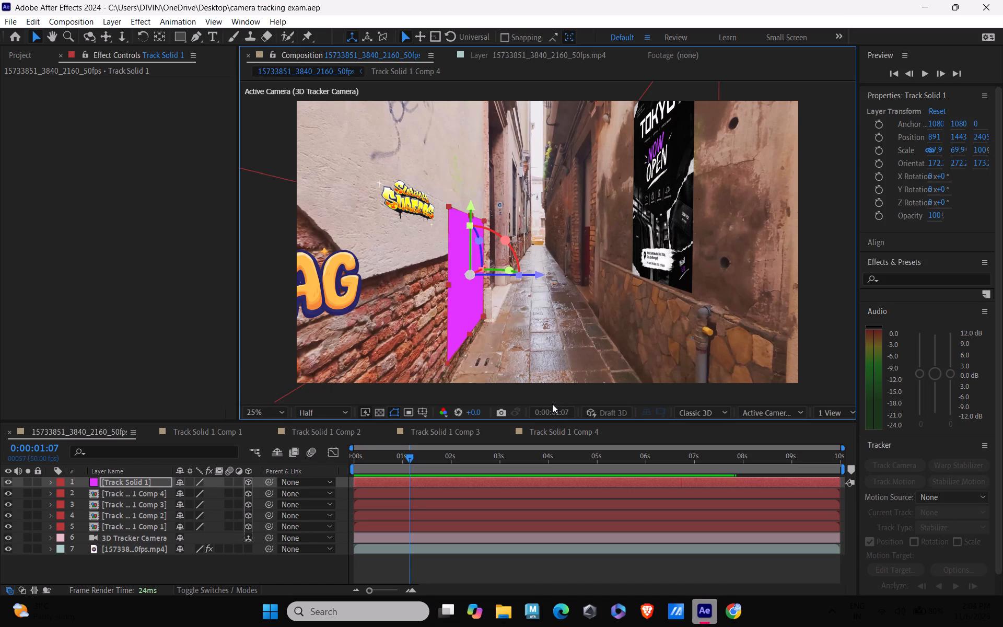
Return to Chrome, dismiss the advertisement and leave the CleanPNG spray can character page for the Google image results.
left_click(739, 615)
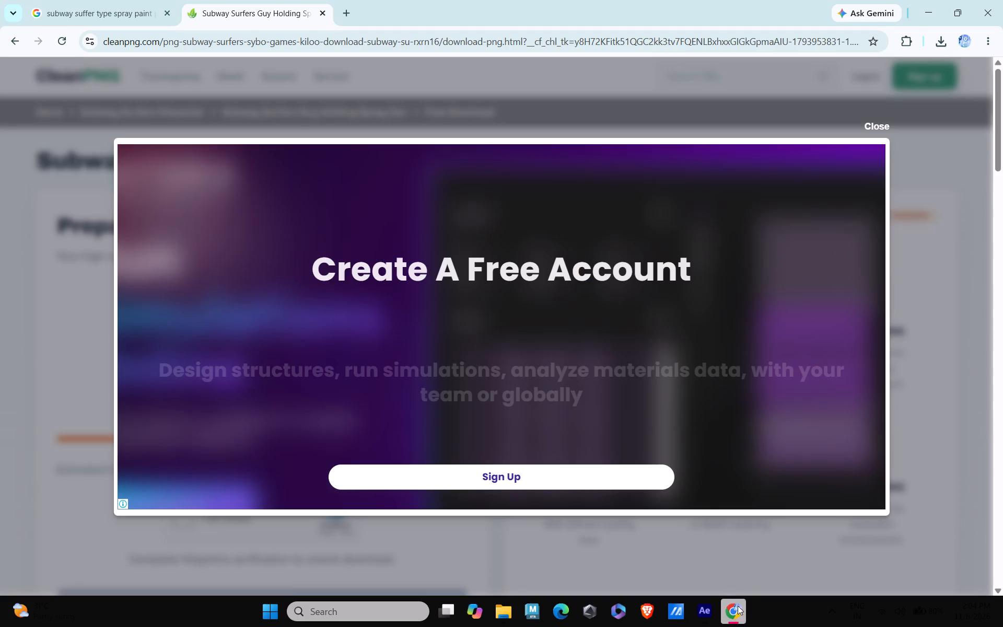
left_click(885, 121)
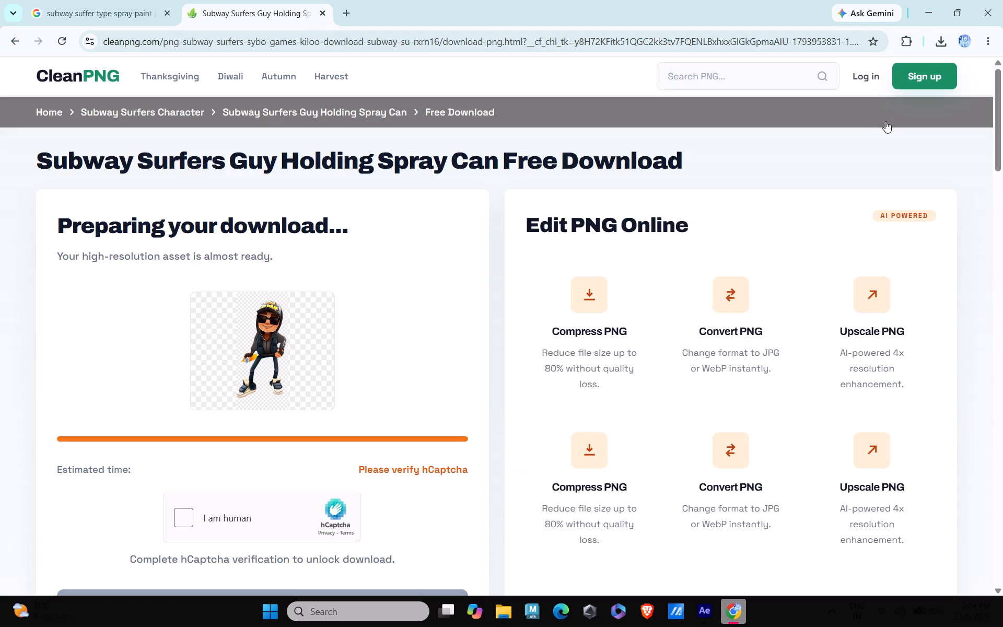
scroll(454, 294, "down", 2)
scroll(340, 225, "up", 1)
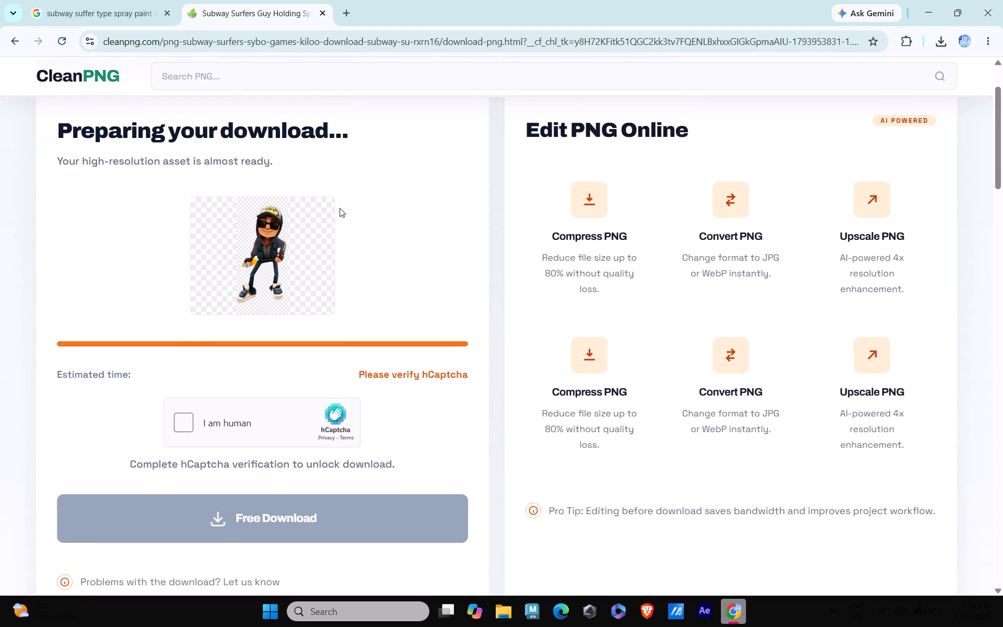
left_click(23, 41)
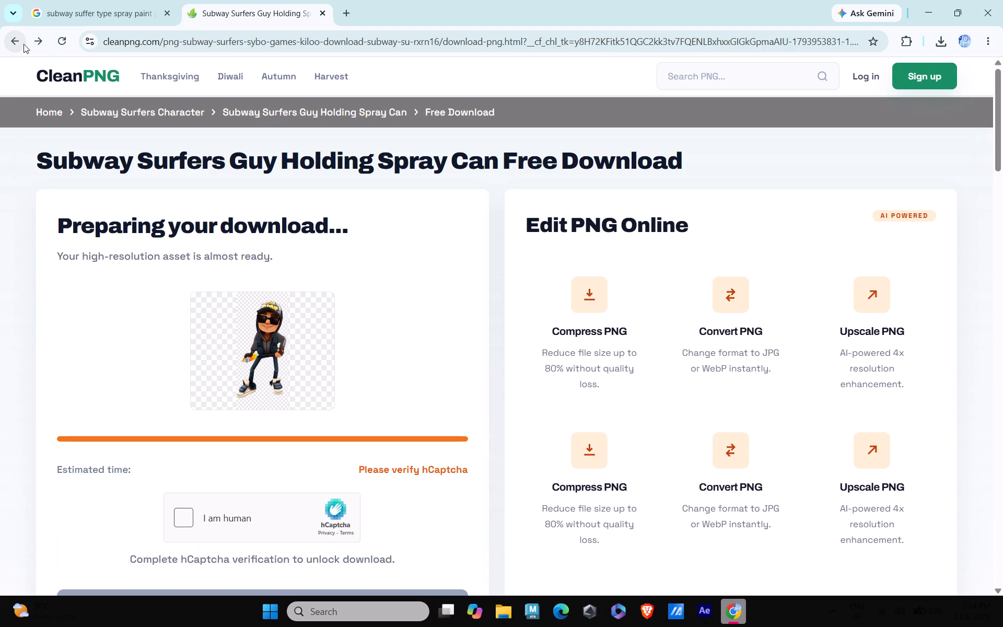
left_click(19, 44)
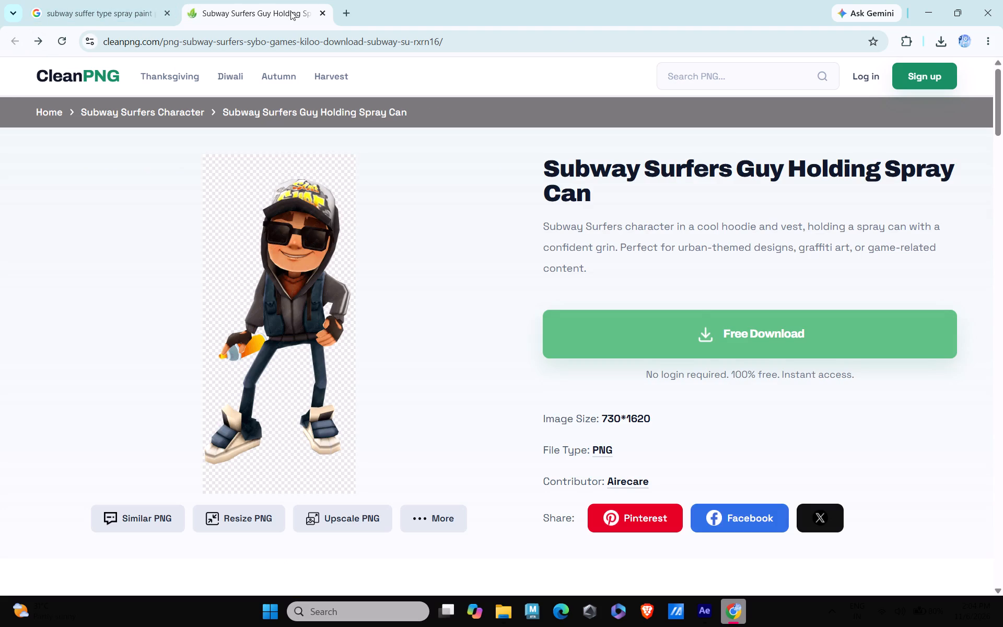
left_click(324, 9)
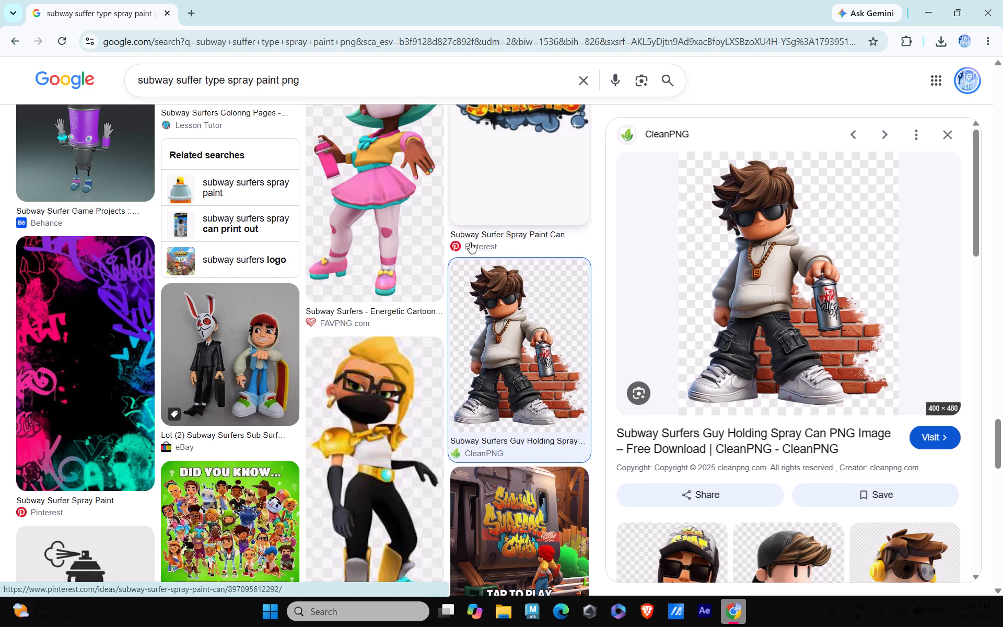
Open the CleanPNG page of the Subway Surfers guy holding a spray can, browse its similar PNGs and close the page.
left_click(524, 352)
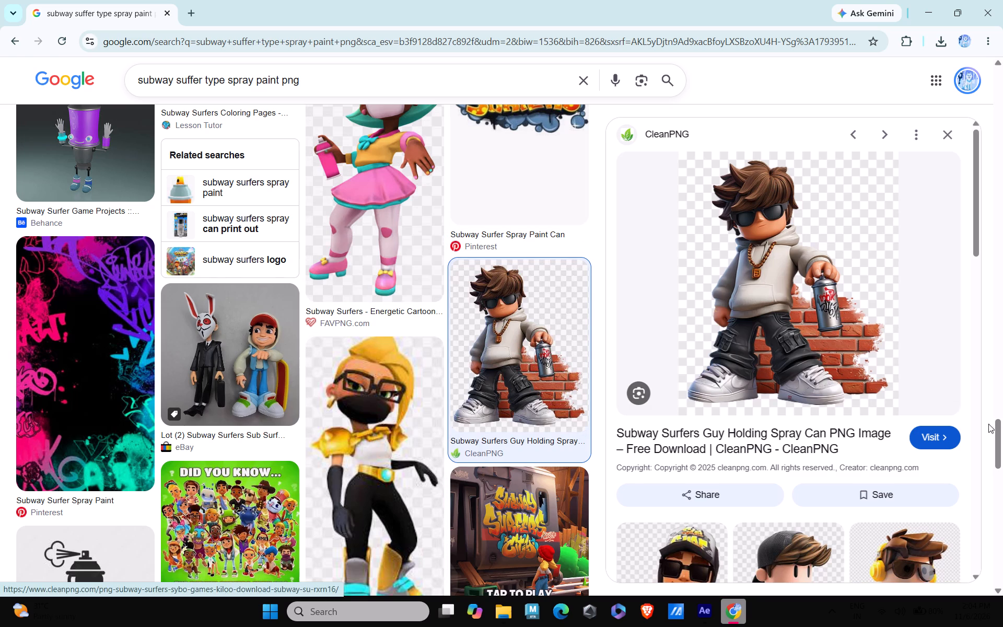
left_click(942, 436)
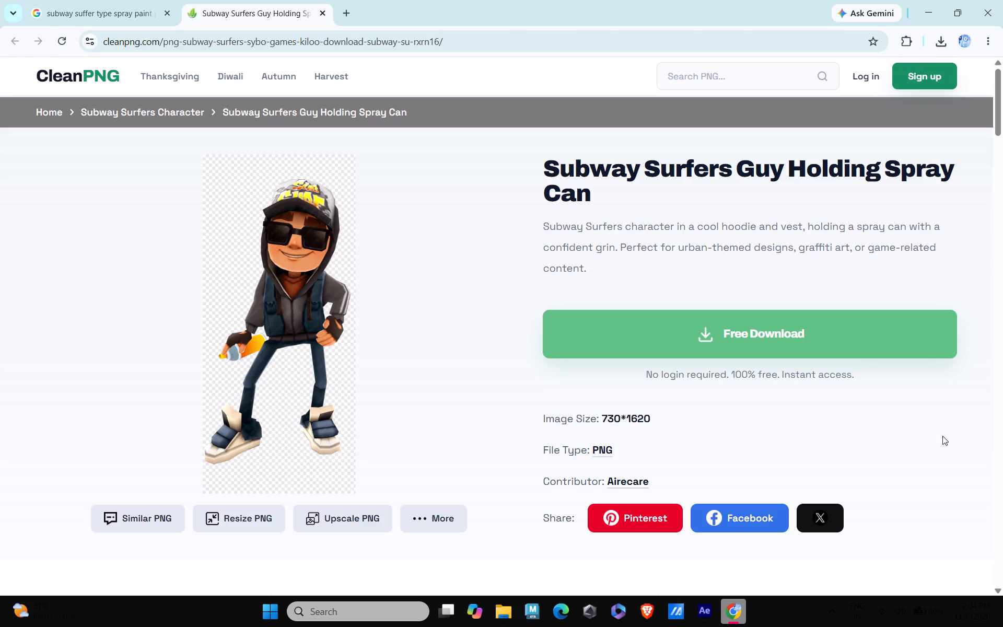
scroll(632, 364, "down", 7)
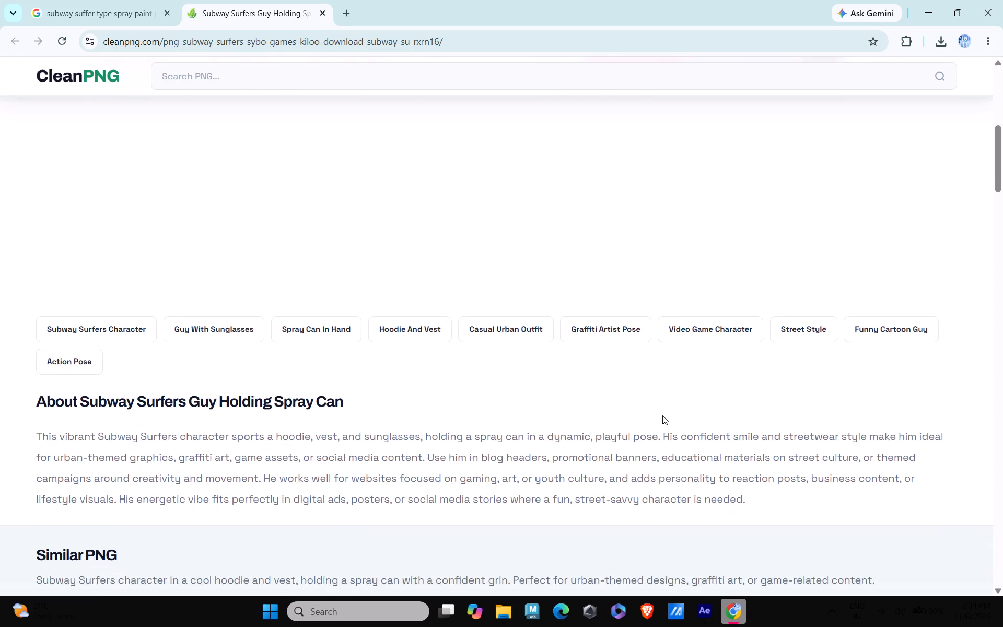
scroll(662, 415, "down", 6)
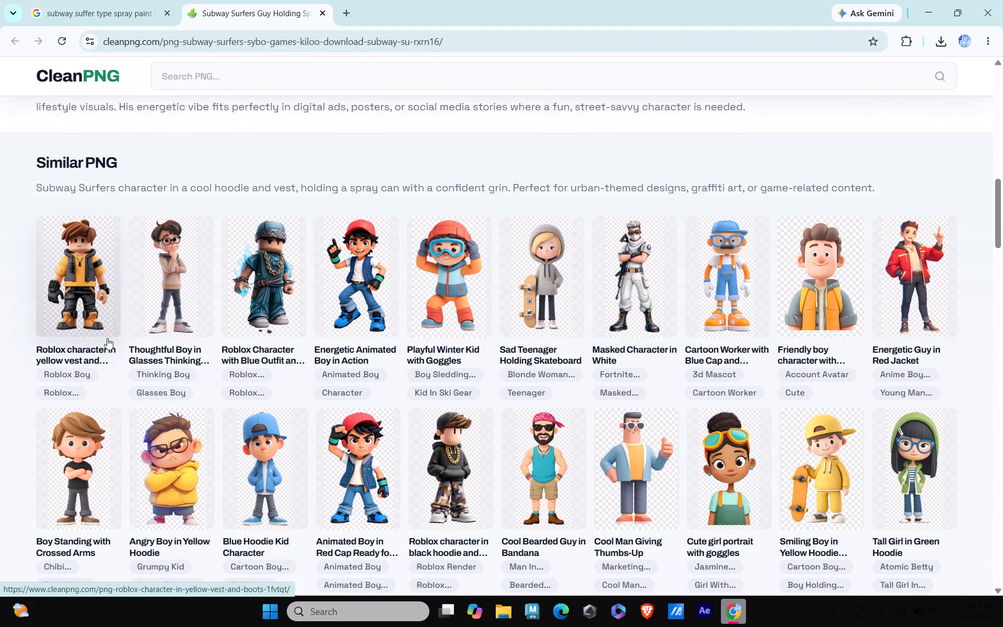
scroll(351, 381, "down", 6)
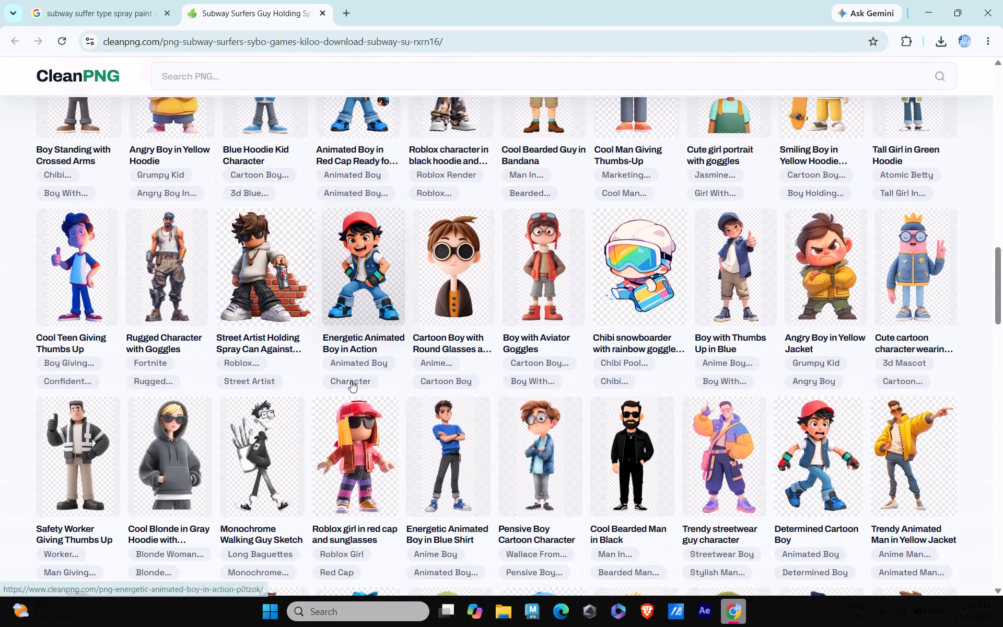
scroll(351, 381, "down", 9)
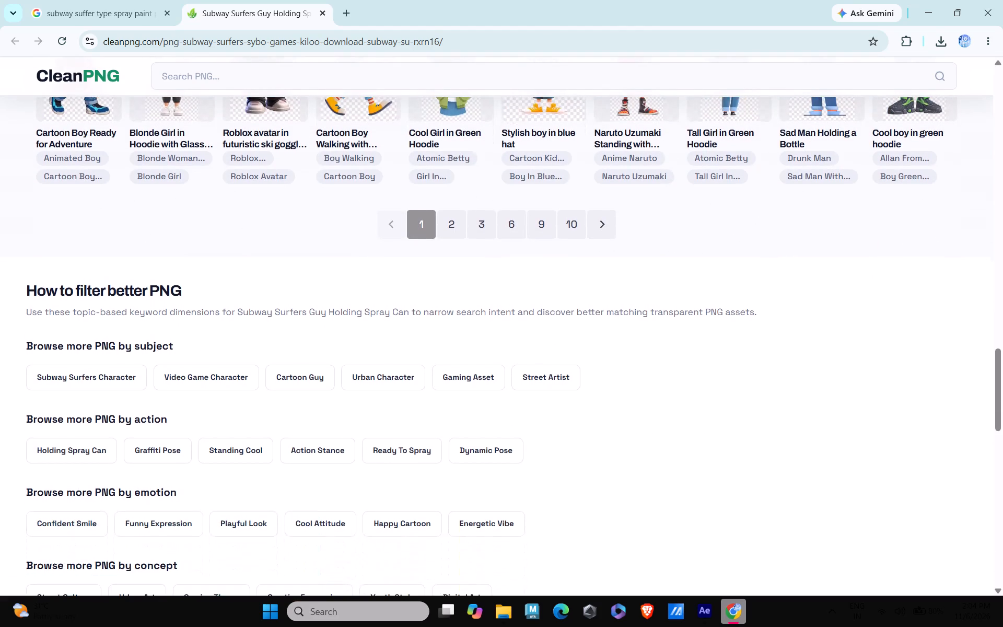
left_click(320, 19)
Browse the Google image results for "subway suffer type spray paint png" for artwork suited to the new tracked solid.
scroll(440, 300, "down", 4)
scroll(455, 299, "up", 5)
scroll(407, 273, "up", 4)
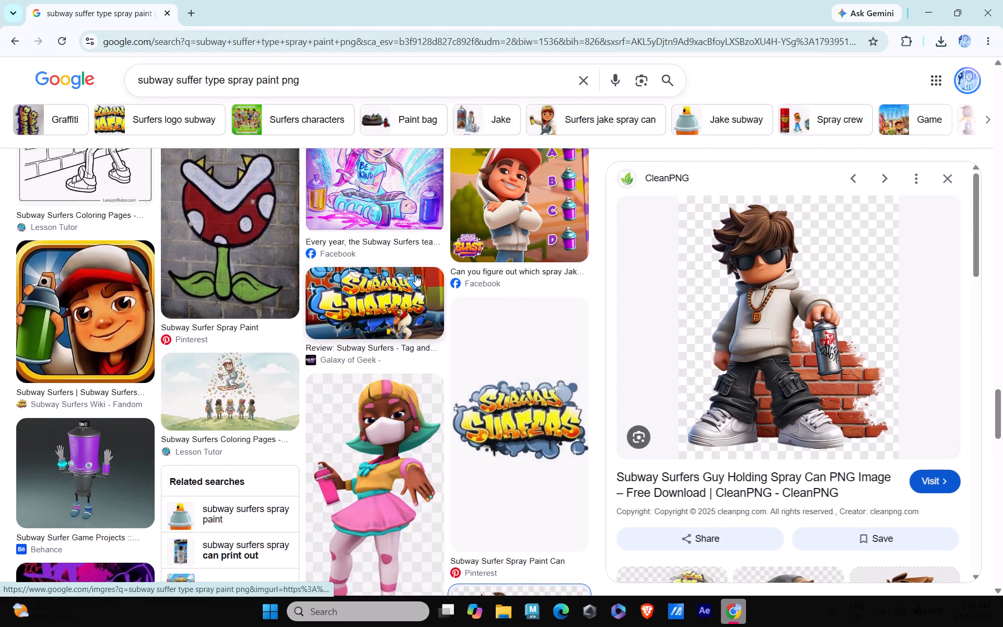
scroll(417, 276, "up", 2)
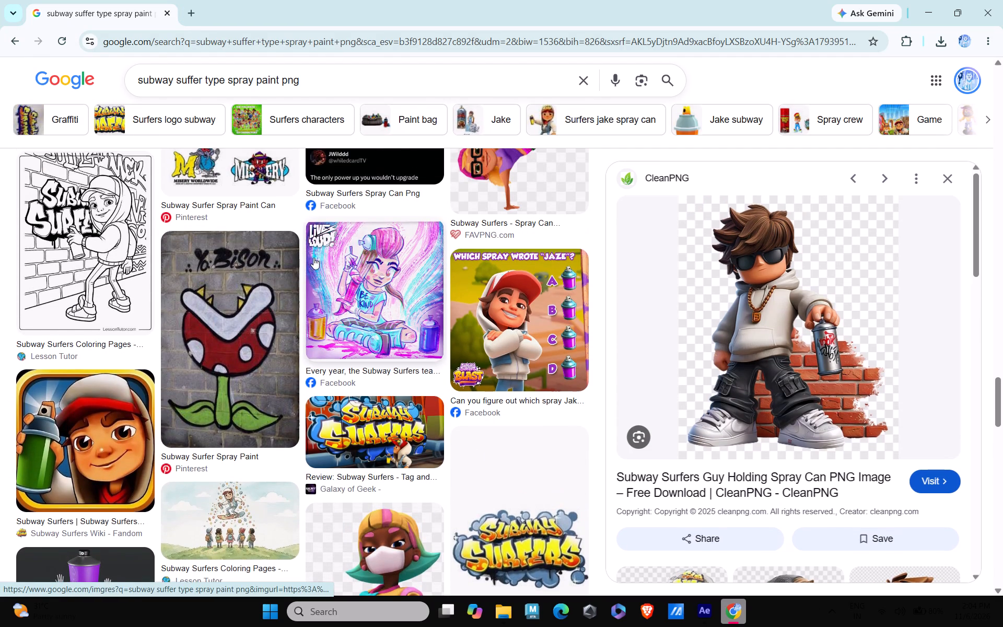
scroll(275, 247, "up", 1)
scroll(329, 241, "up", 1)
scroll(398, 226, "up", 2)
scroll(221, 268, "up", 2)
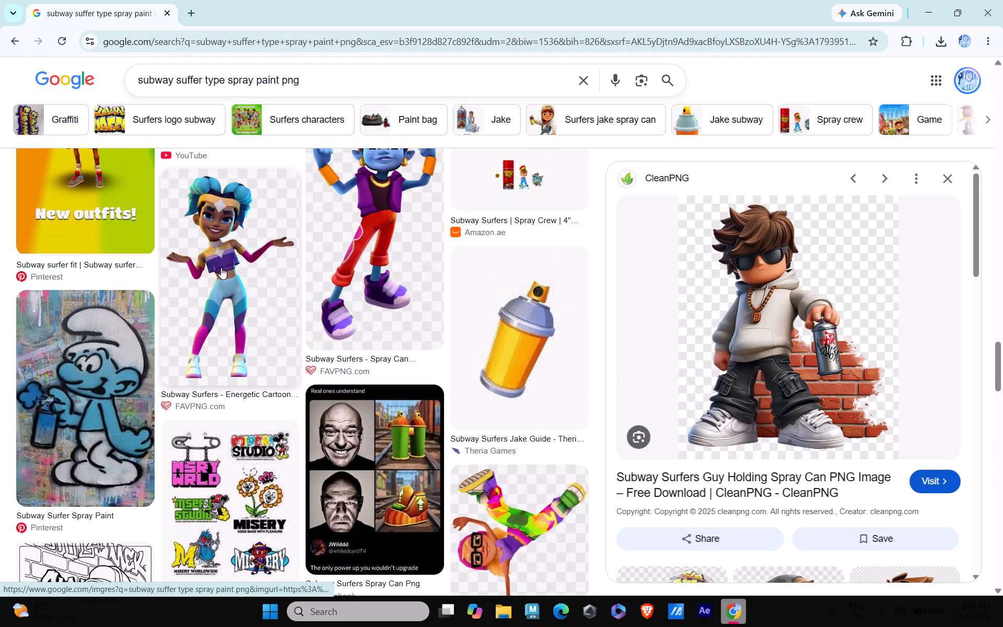
scroll(221, 268, "up", 2)
scroll(309, 277, "up", 7)
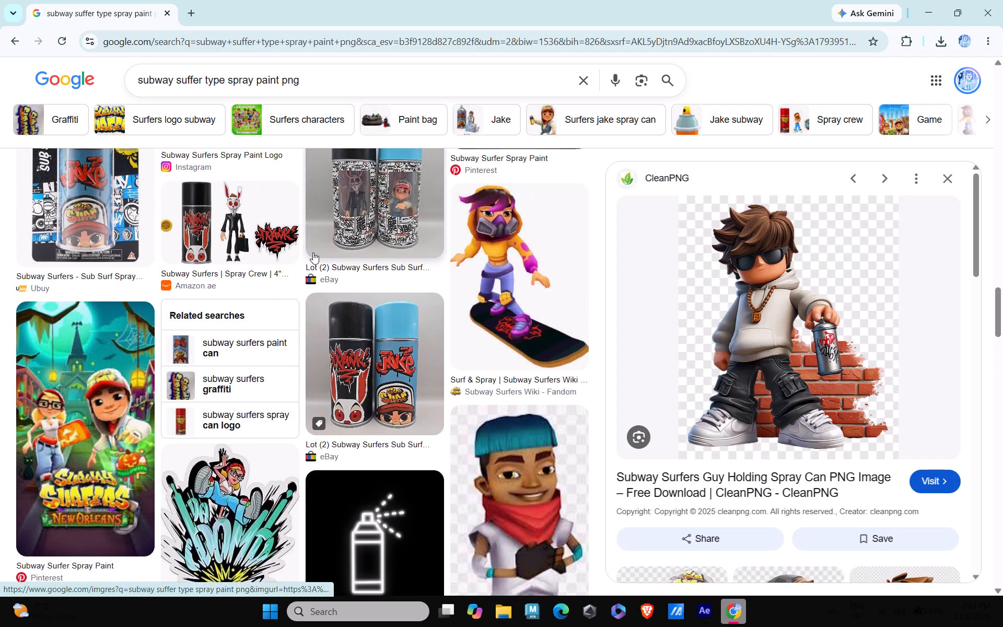
scroll(313, 252, "up", 1)
scroll(312, 248, "down", 8)
scroll(712, 375, "down", 2)
Examine the related images of the previewed CleanPNG spray can character for another suitable transparent character.
scroll(761, 409, "down", 4)
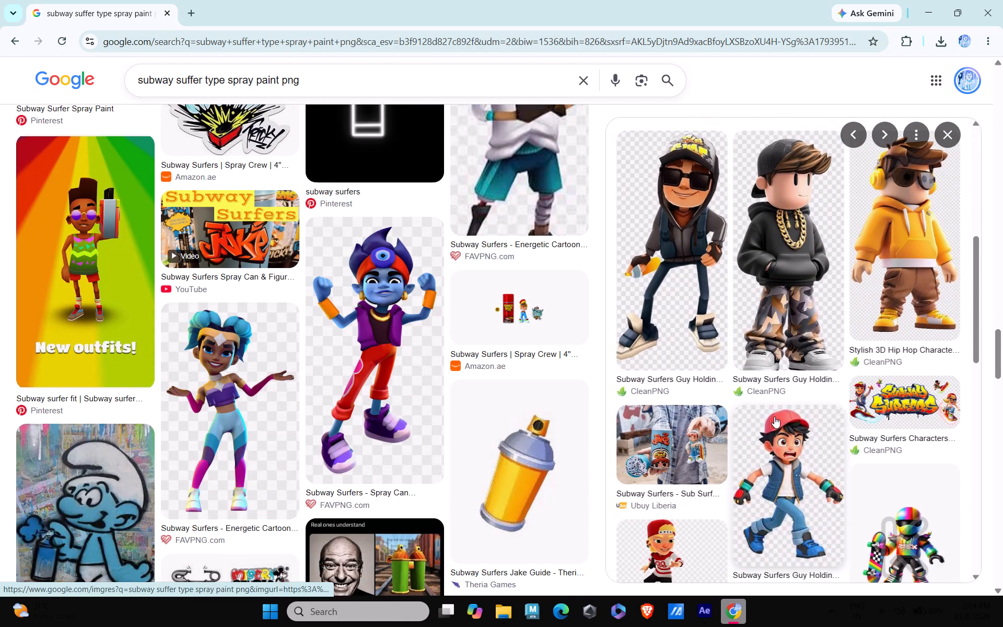
scroll(774, 415, "down", 3)
scroll(775, 414, "up", 1)
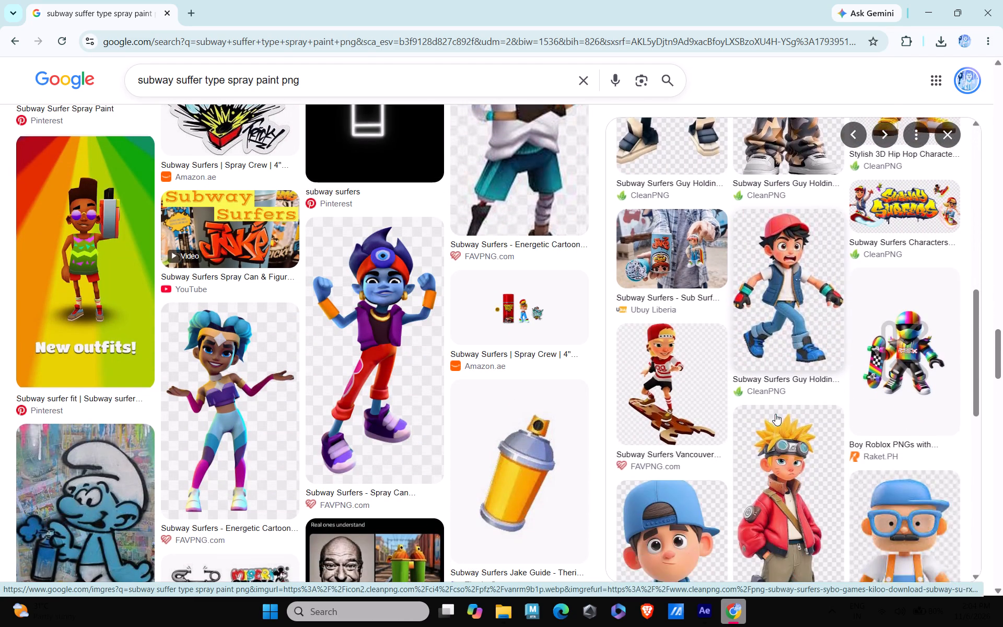
scroll(775, 414, "up", 2)
scroll(775, 414, "down", 11)
scroll(783, 370, "up", 1)
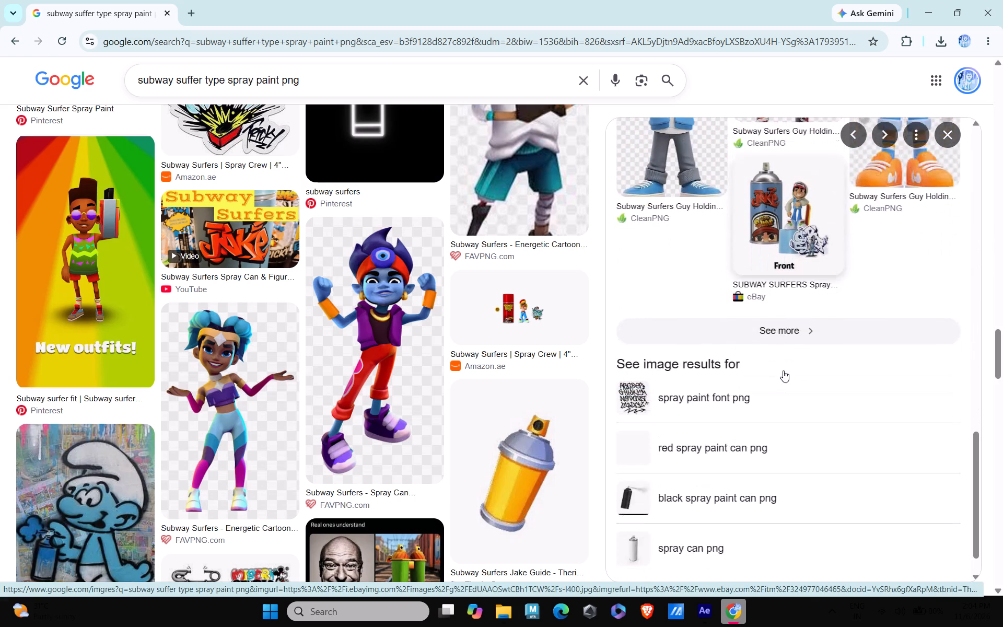
scroll(343, 298, "up", 4)
scroll(719, 310, "up", 2)
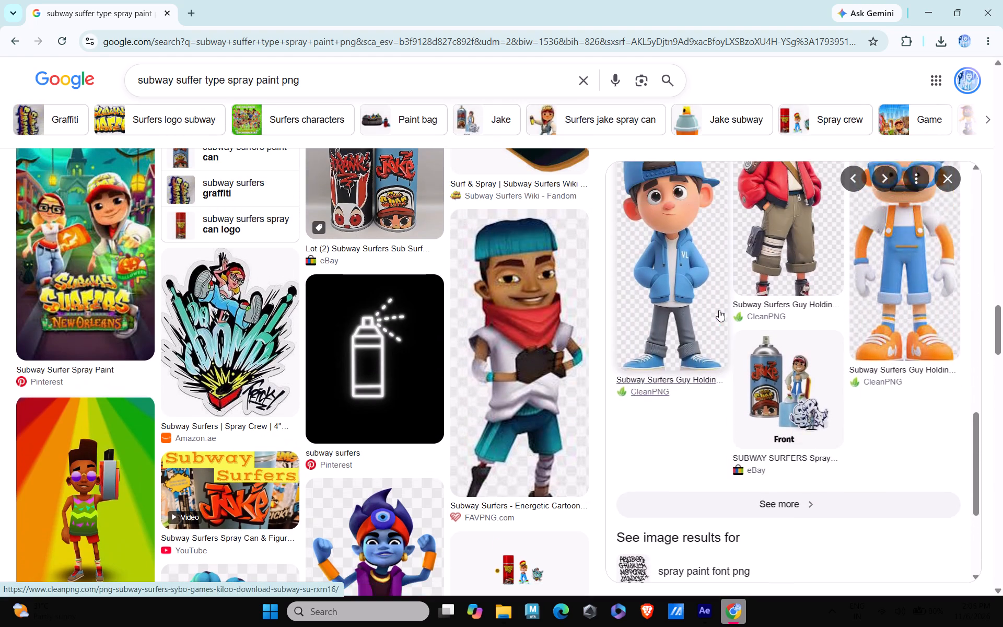
scroll(720, 338, "up", 4)
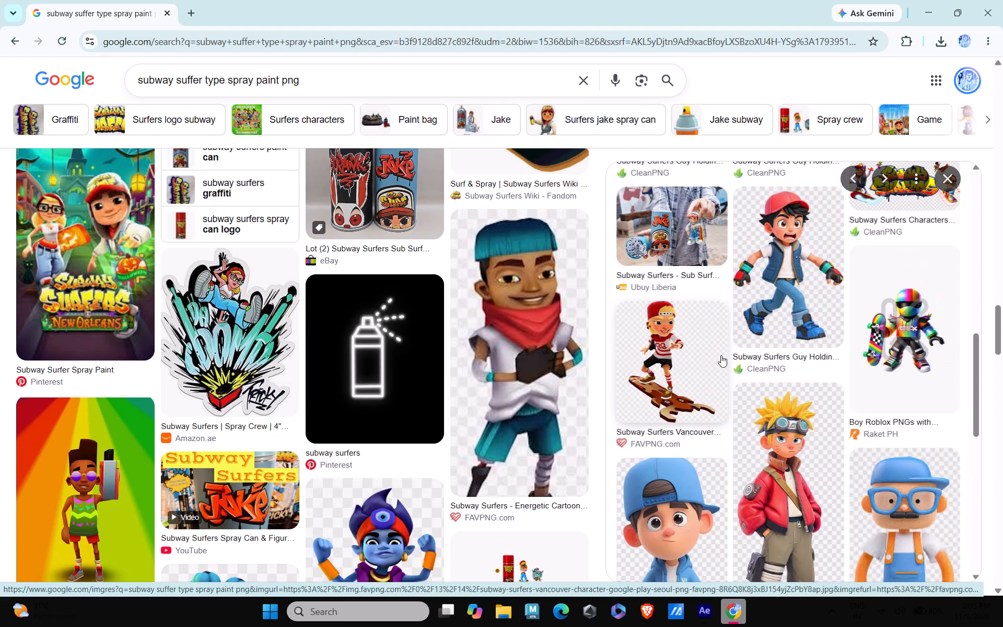
Examine the remaining Google image results for "subway suffer type spray paint png" for a character suited to the tracked solid.
scroll(544, 372, "down", 16)
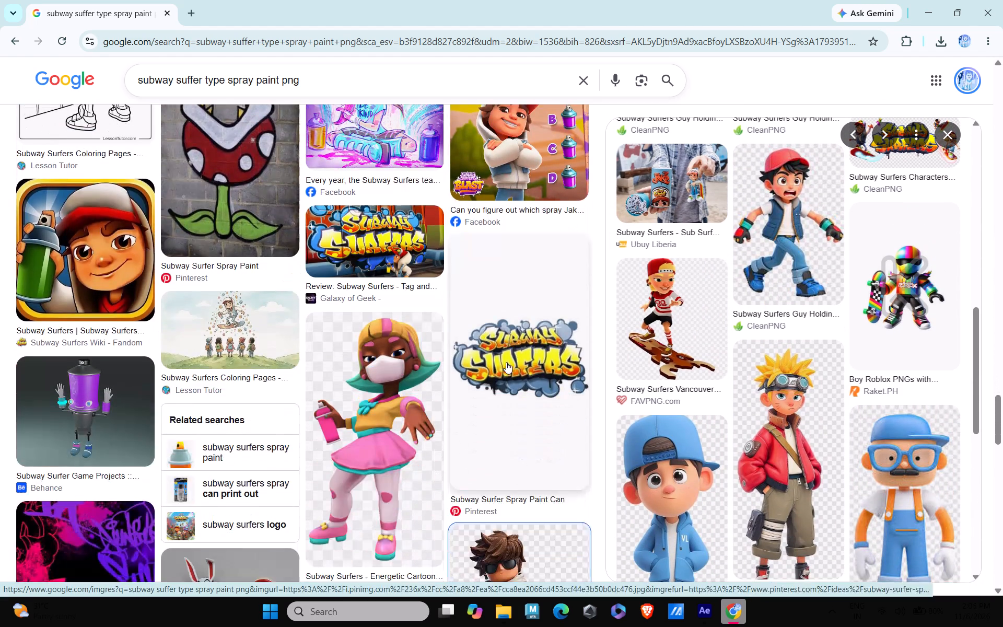
scroll(506, 362, "down", 16)
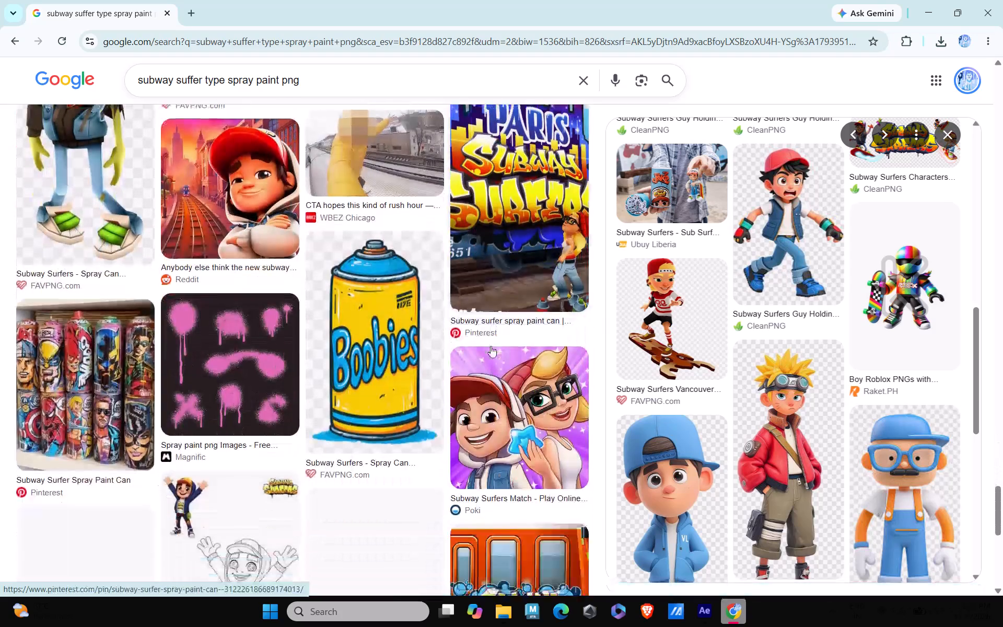
scroll(491, 346, "down", 14)
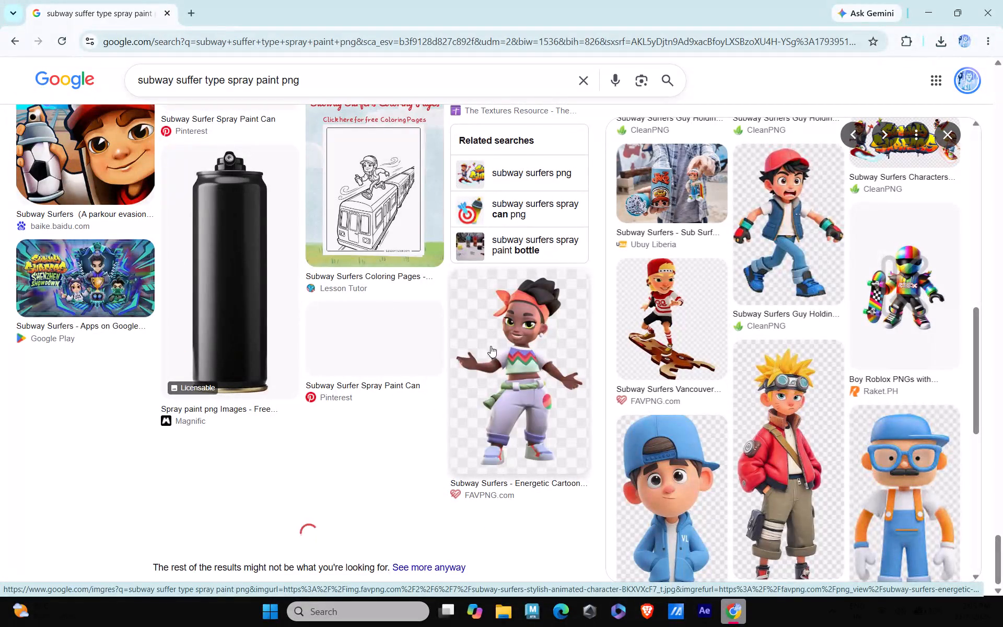
scroll(507, 321, "down", 1)
scroll(436, 355, "down", 2)
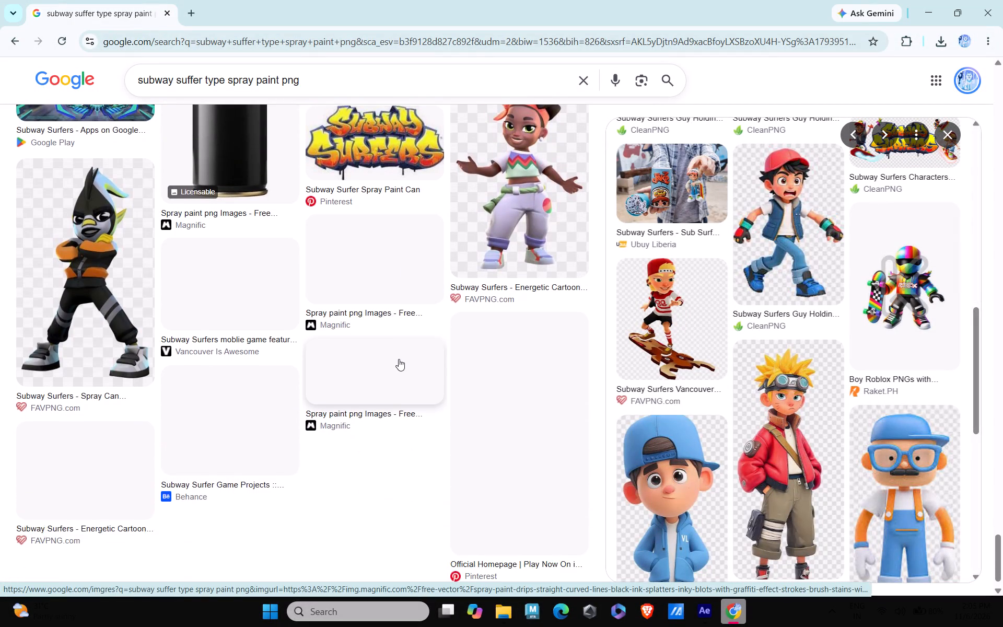
scroll(399, 359, "down", 4)
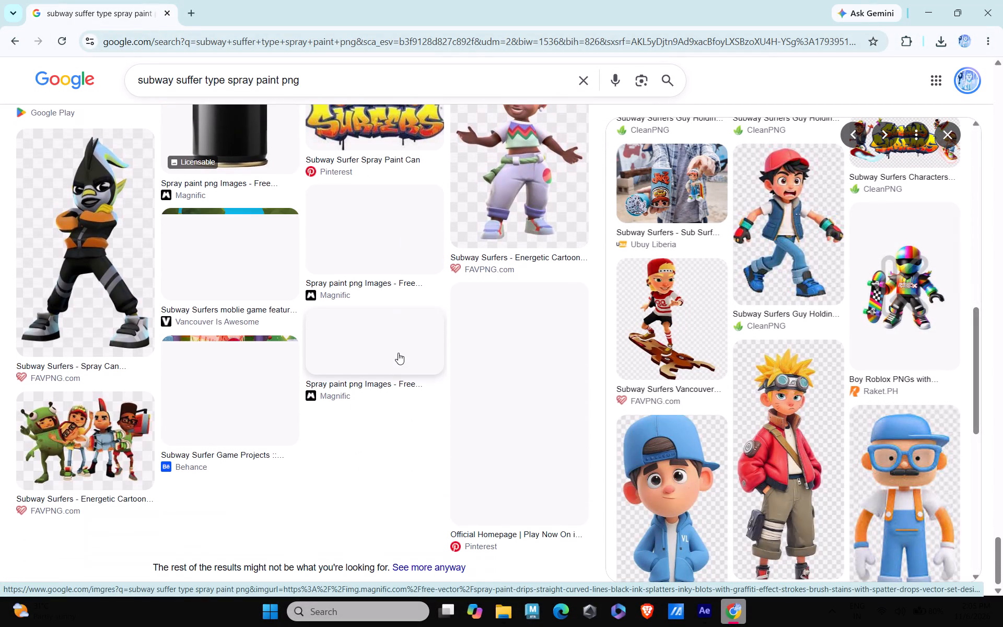
scroll(398, 353, "down", 2)
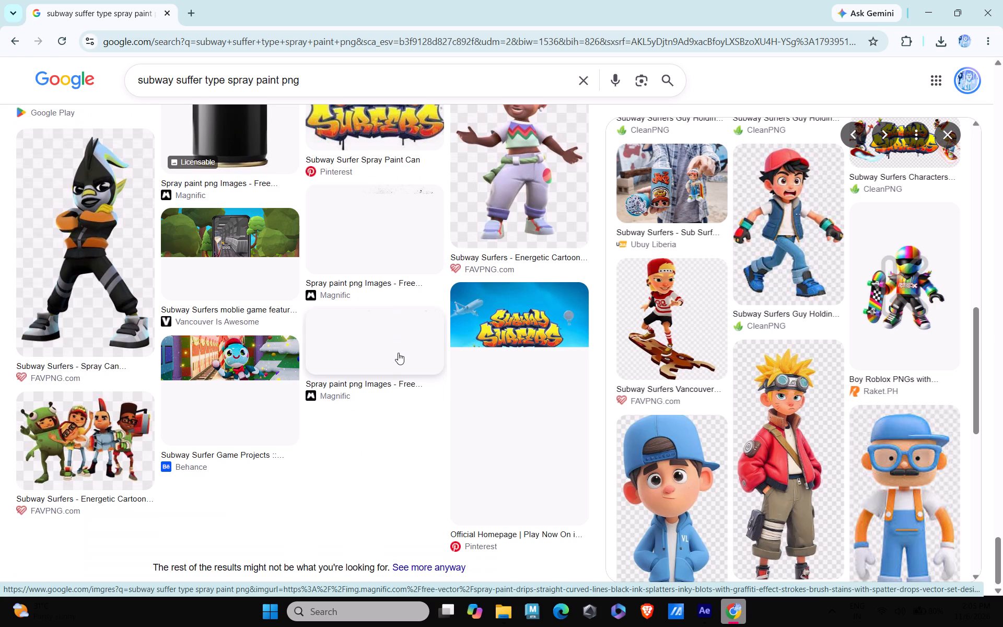
Examine the related images of the previewed CleanPNG spray can guy for a usable transparent character.
scroll(624, 364, "down", 4)
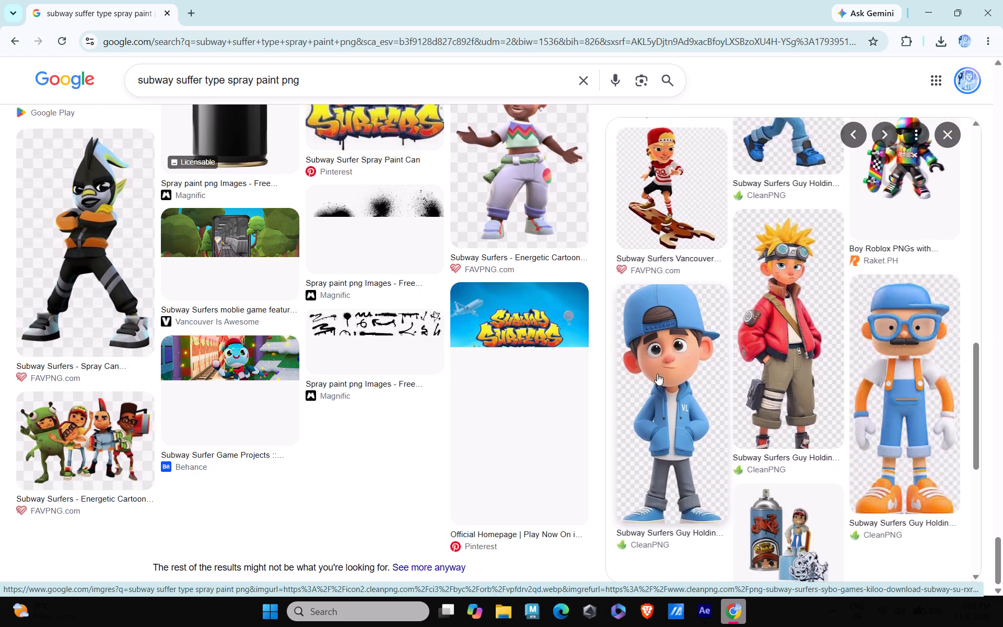
scroll(657, 374, "down", 1)
scroll(657, 371, "up", 6)
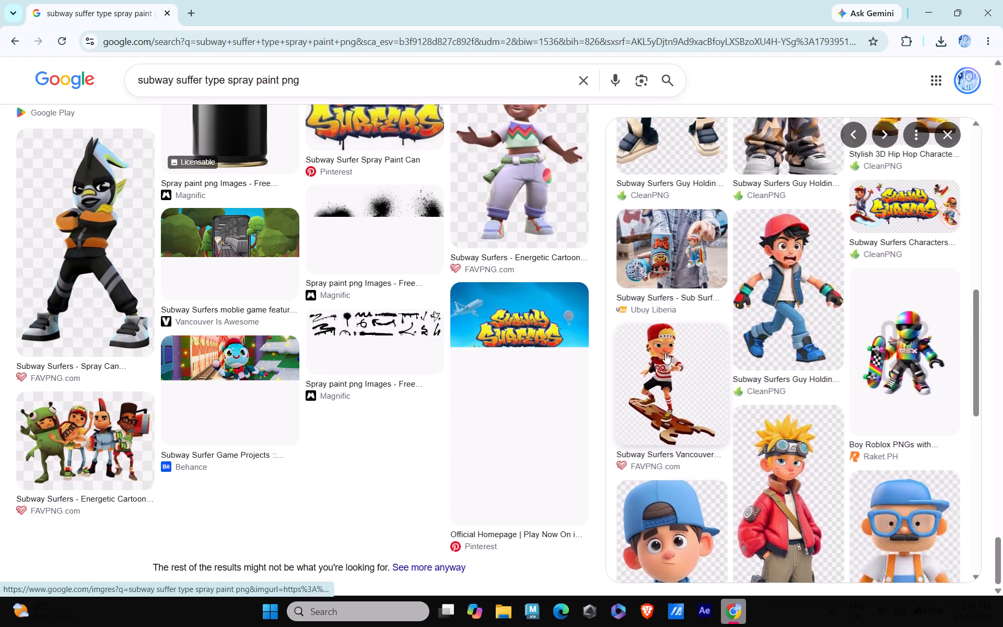
scroll(667, 359, "up", 8)
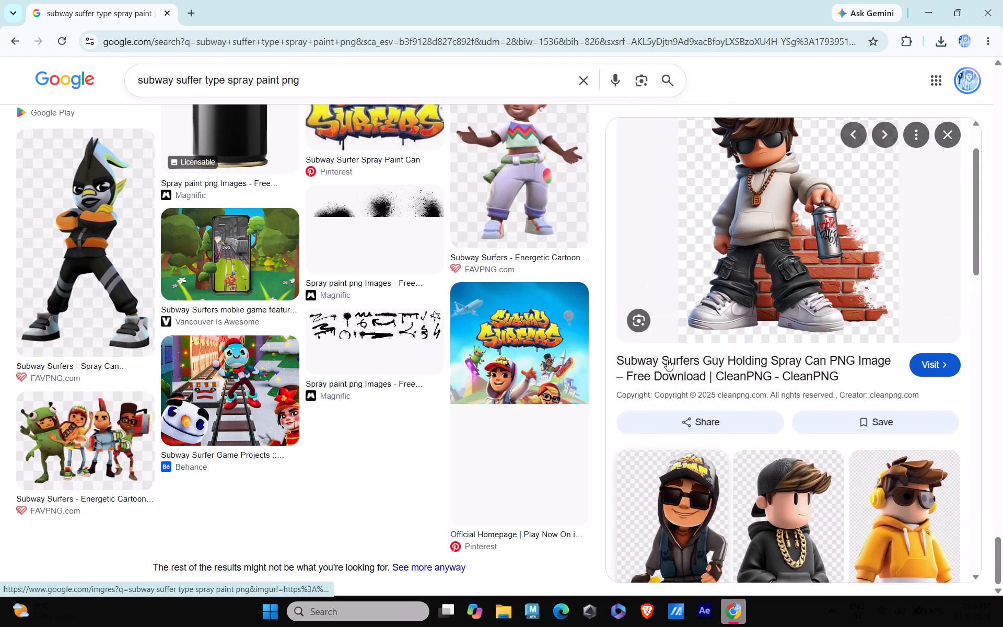
scroll(667, 359, "up", 2)
scroll(667, 359, "down", 1)
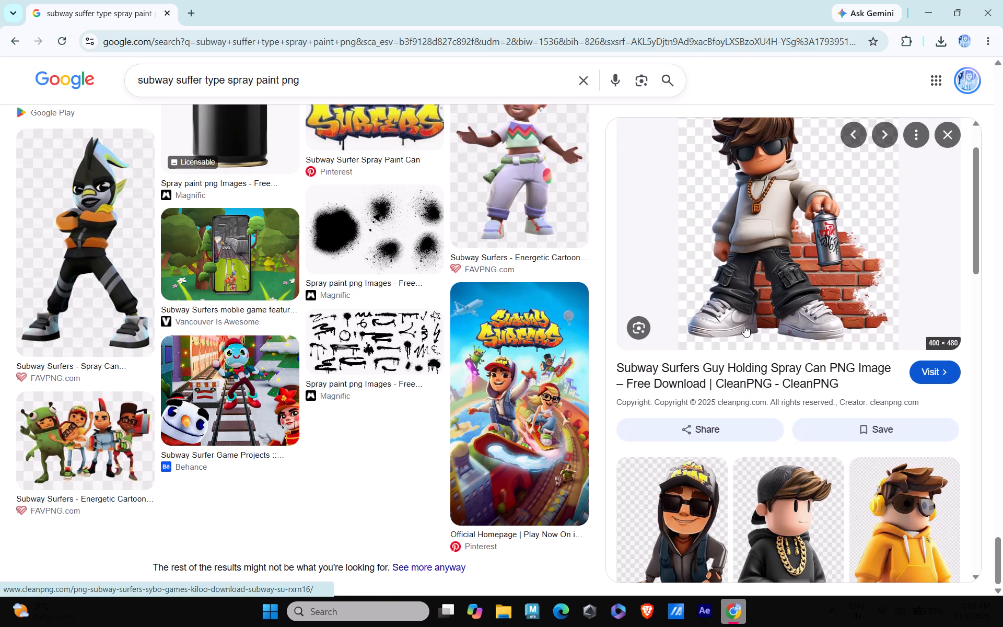
Visit the previewed CleanPNG spray can guy page and open the download page of its similar PNG "Roblox Character with Blue Outfit and Accessories".
left_click(929, 374)
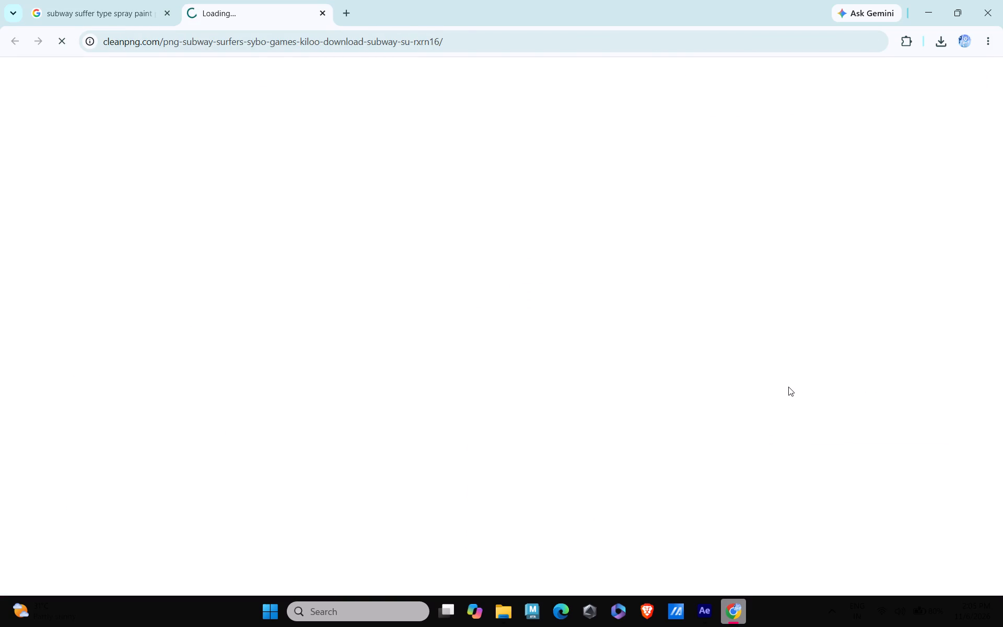
scroll(566, 319, "down", 3)
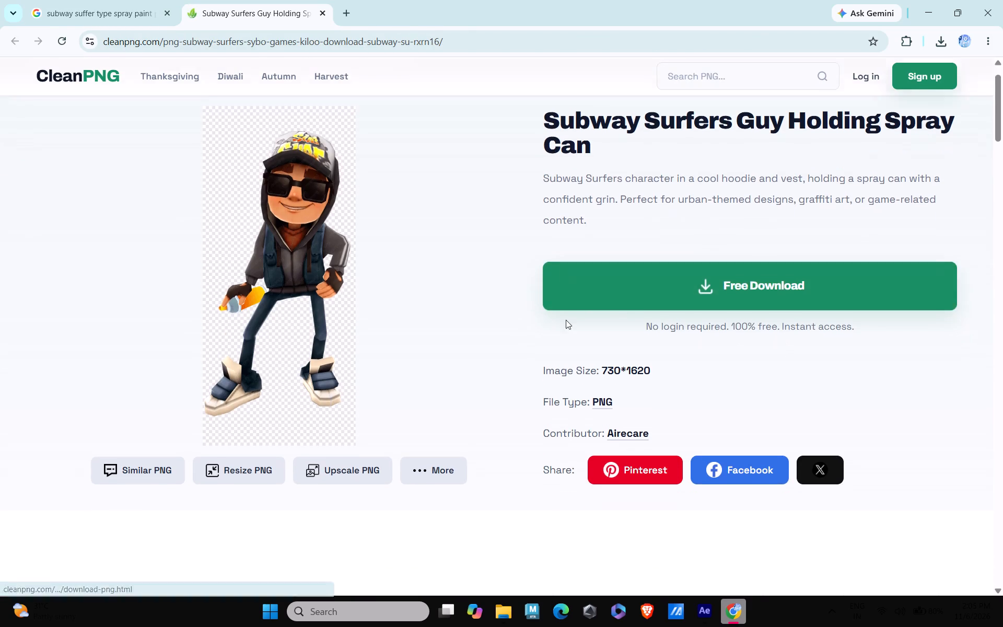
scroll(566, 320, "down", 11)
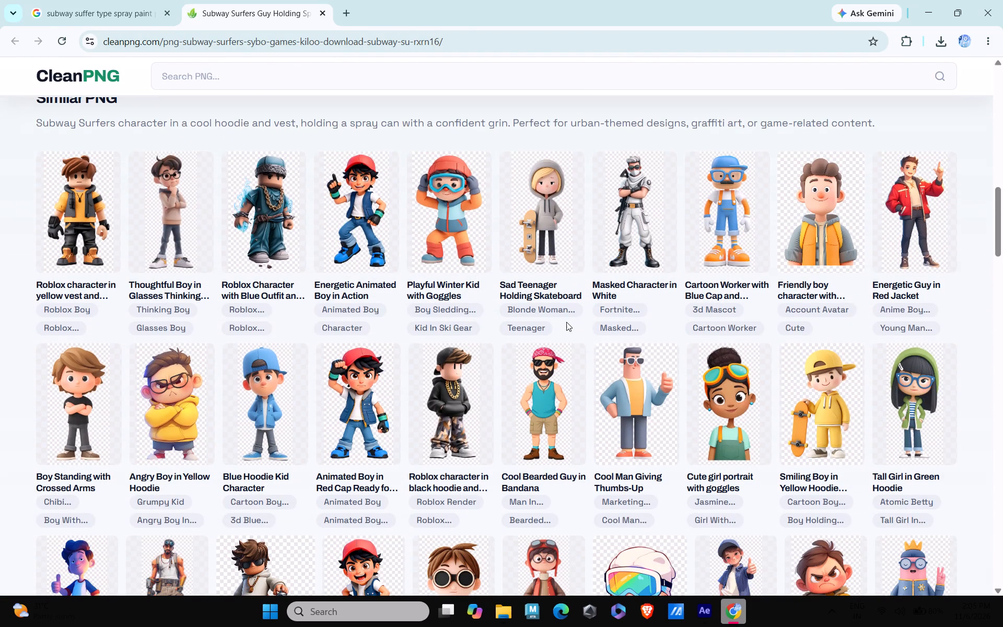
left_click(259, 234)
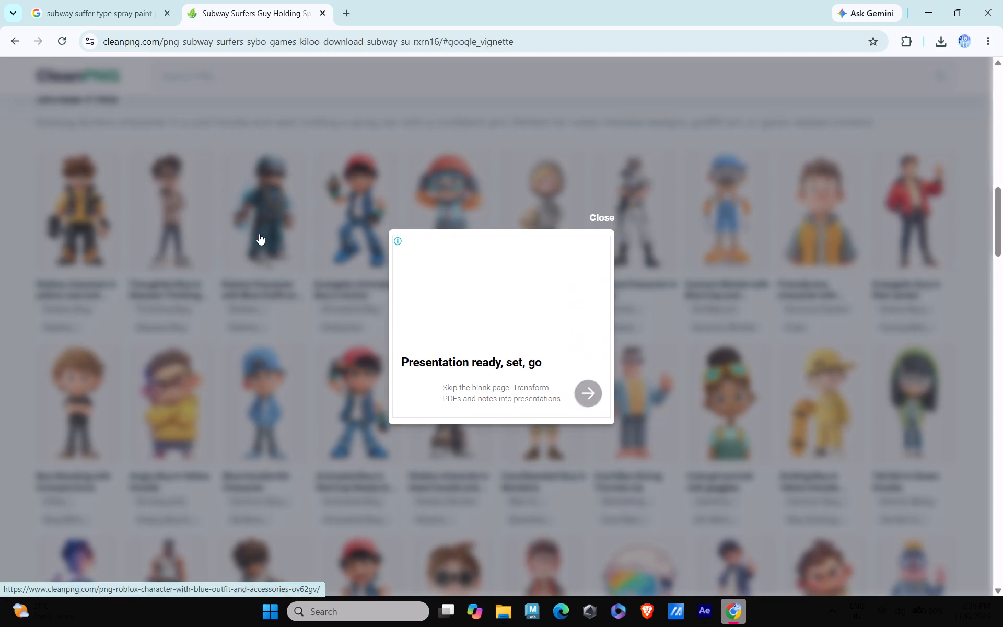
left_click(603, 216)
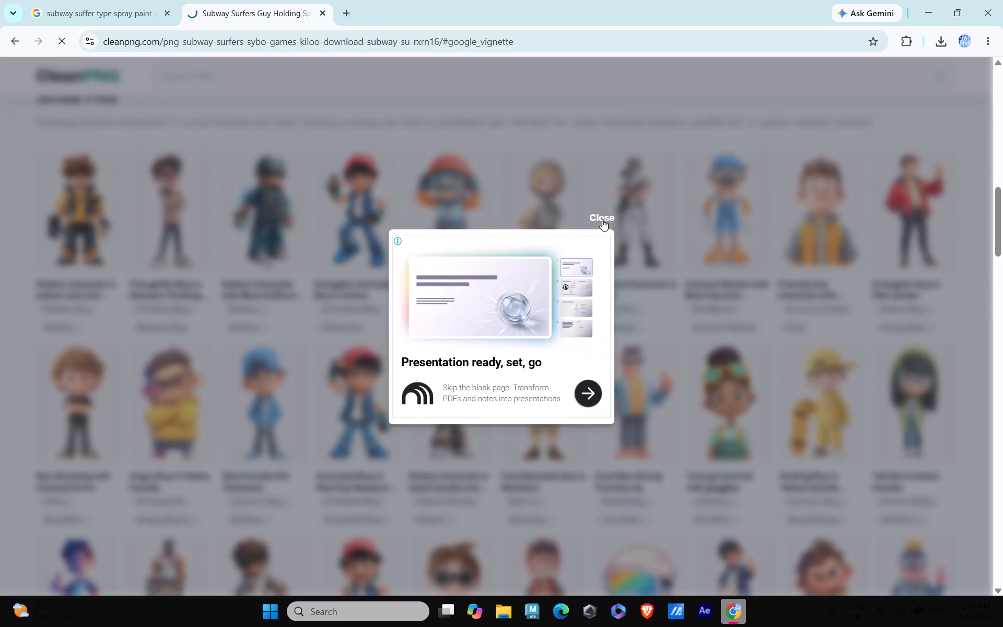
left_click(624, 364)
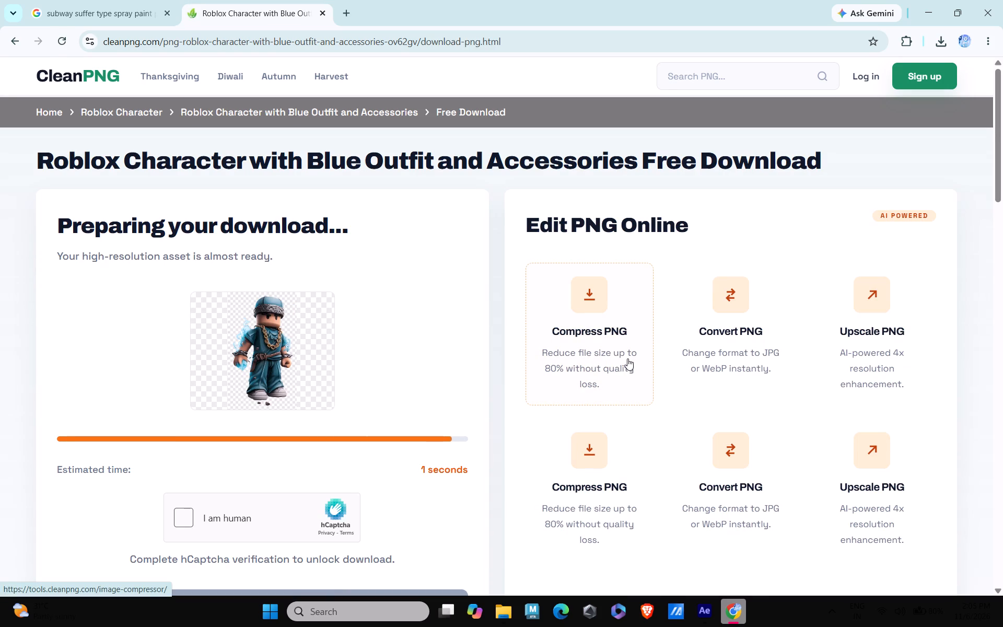
Complete the hCaptcha verification and download the Roblox Character with Blue Outfit and Accessories PNG.
left_click(182, 520)
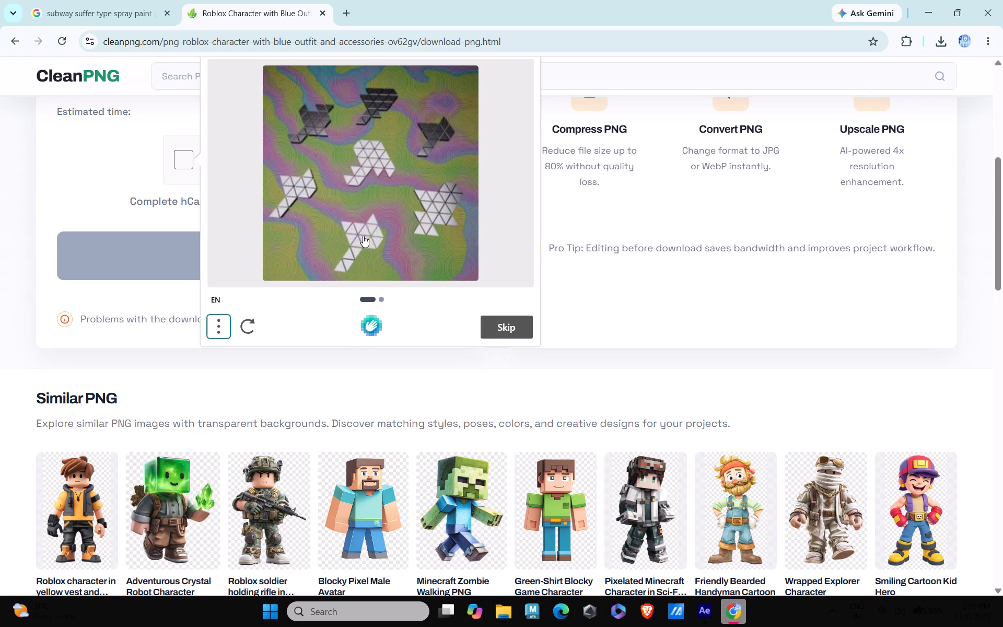
left_click(309, 182)
left_click(324, 111)
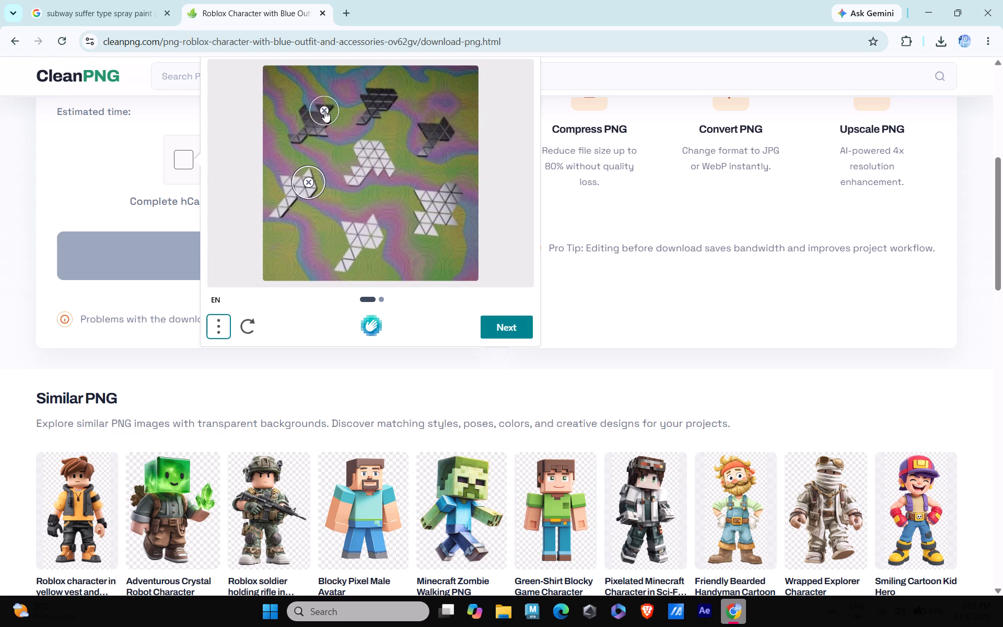
left_click(324, 111)
left_click(425, 136)
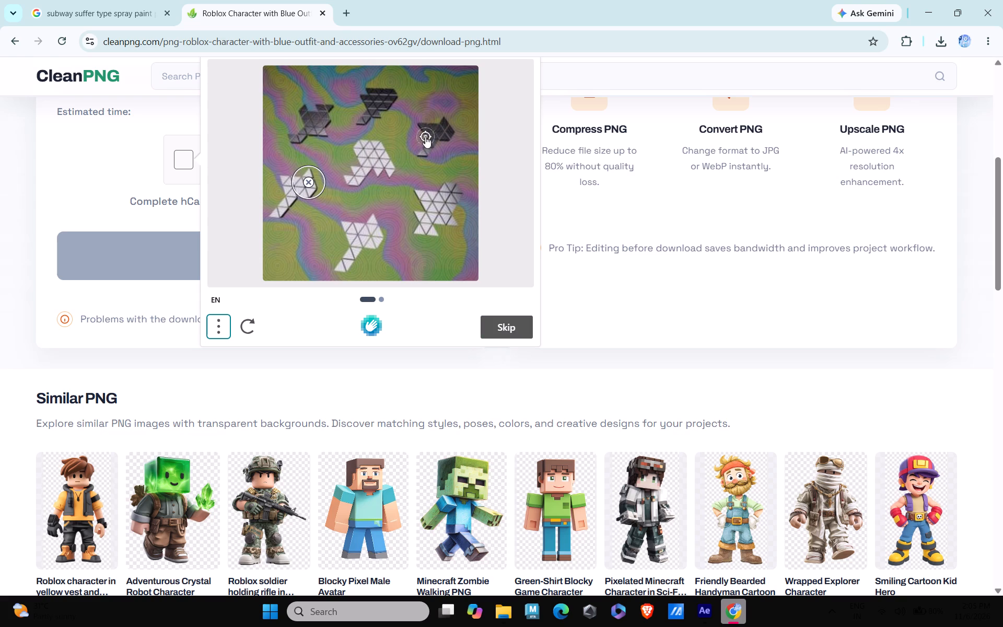
left_click(438, 130)
left_click(438, 130)
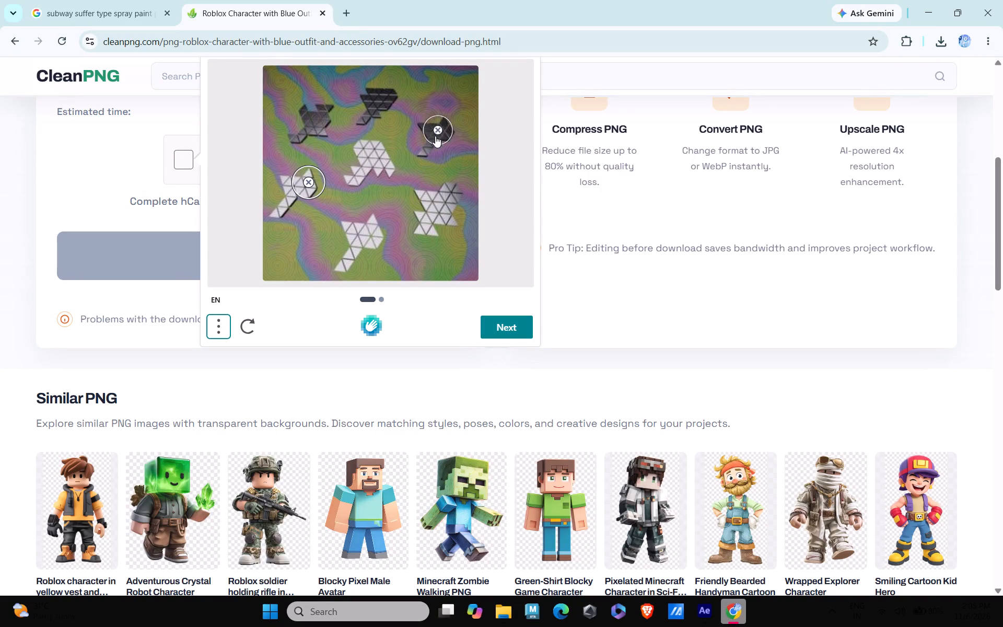
left_click(365, 227)
left_click(507, 324)
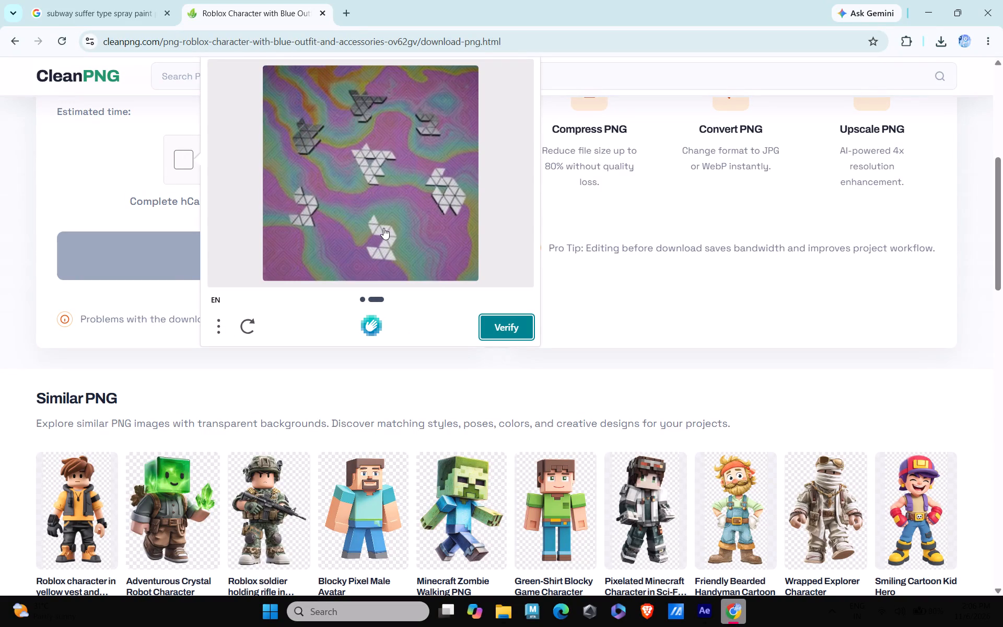
left_click(384, 235)
left_click(307, 210)
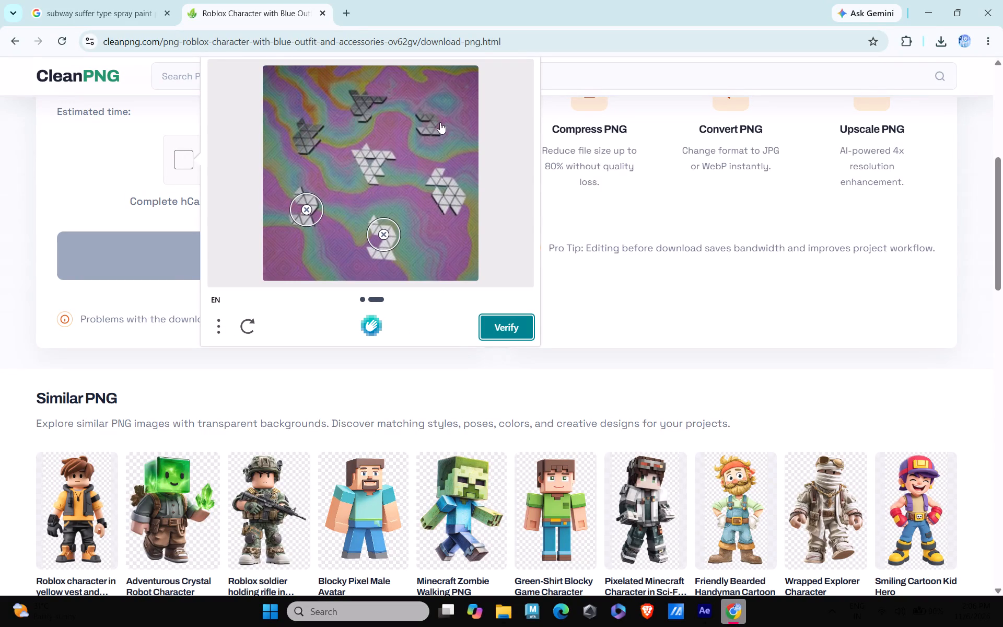
left_click(433, 120)
left_click(504, 331)
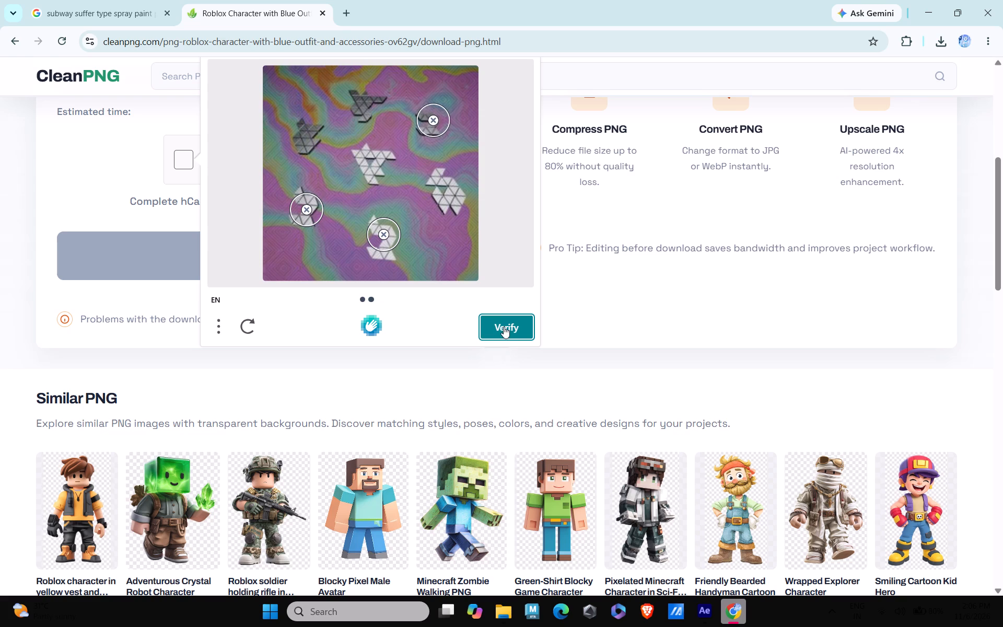
left_click(504, 326)
left_click(328, 259)
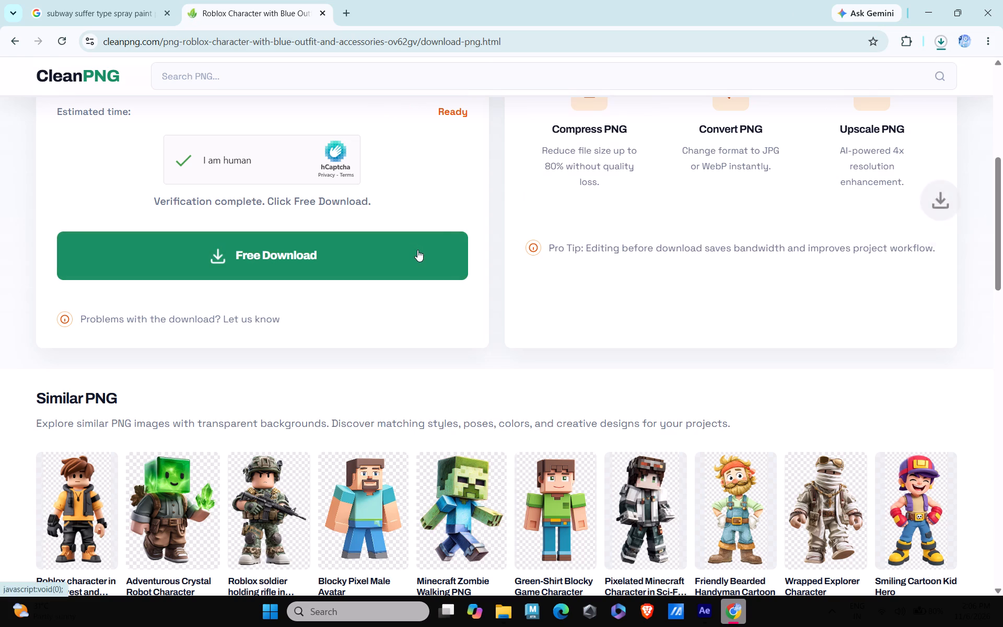
Show the downloaded Roblox character PNG in its folder and move it from Downloads to the Desktop folder.
left_click(939, 43)
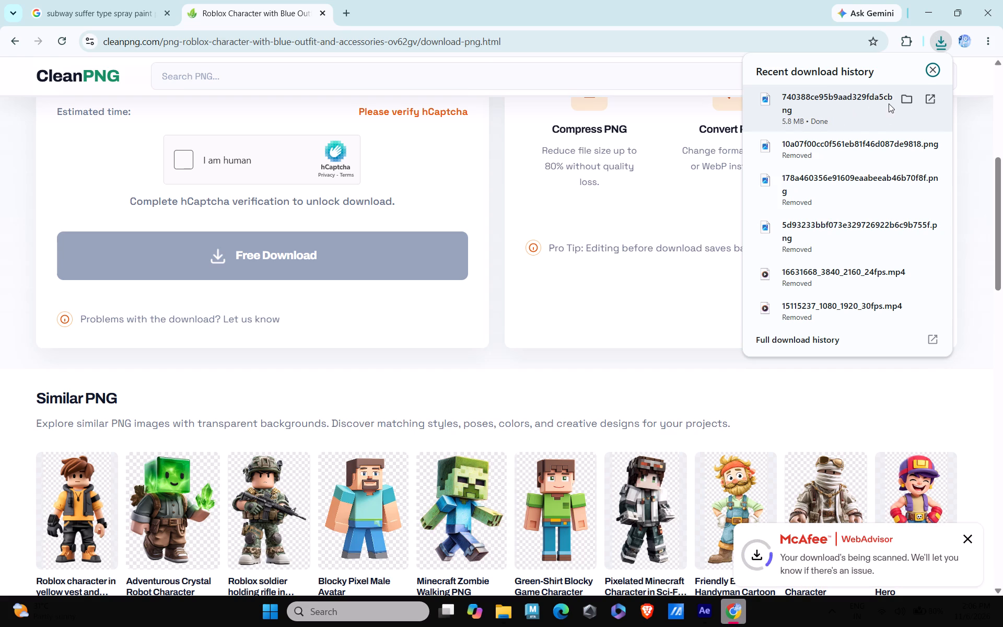
left_click(904, 98)
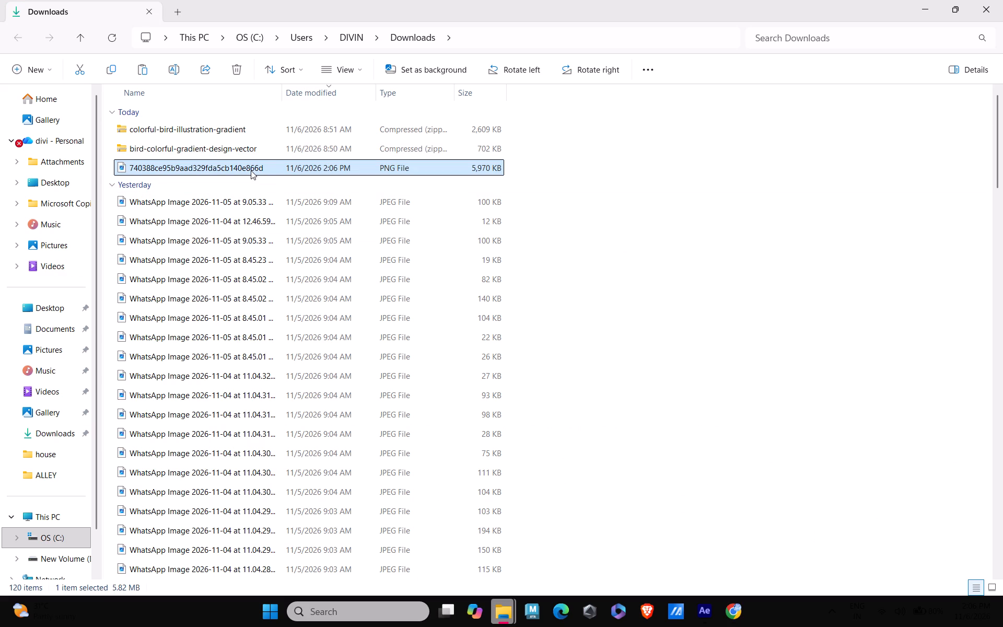
left_click_drag(251, 170, 88, 181)
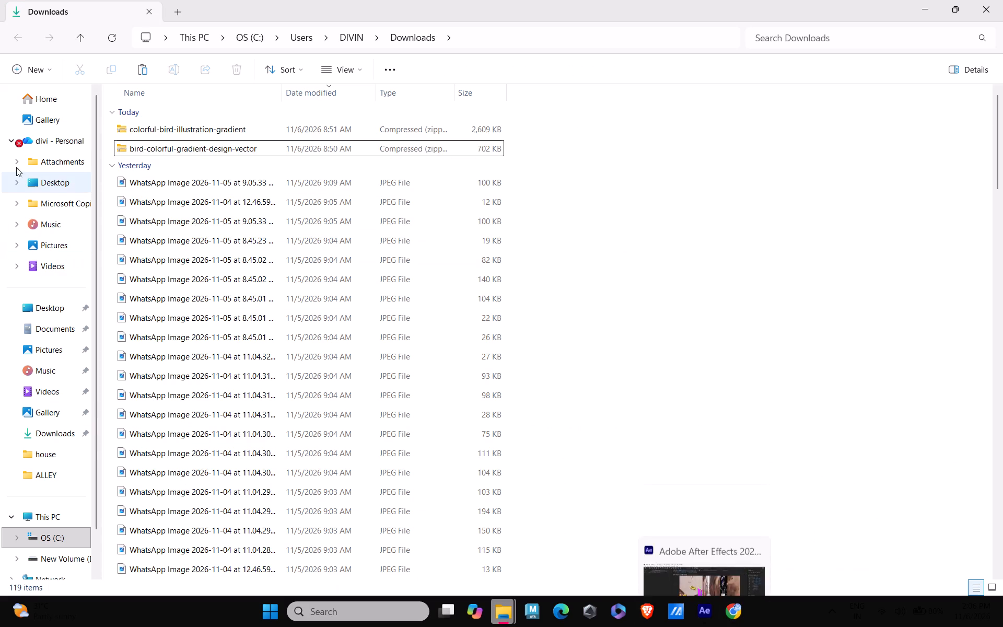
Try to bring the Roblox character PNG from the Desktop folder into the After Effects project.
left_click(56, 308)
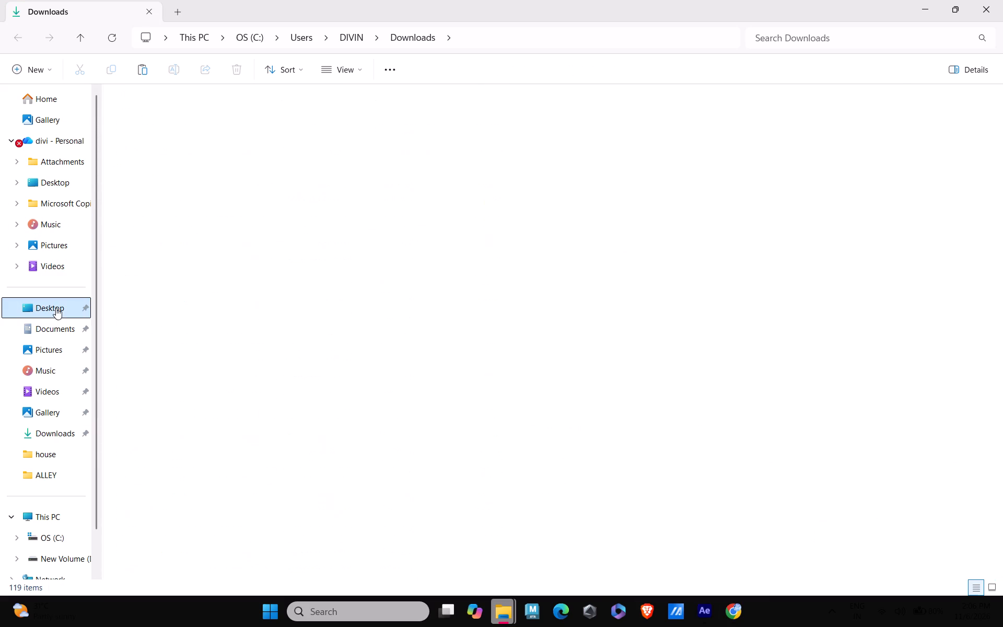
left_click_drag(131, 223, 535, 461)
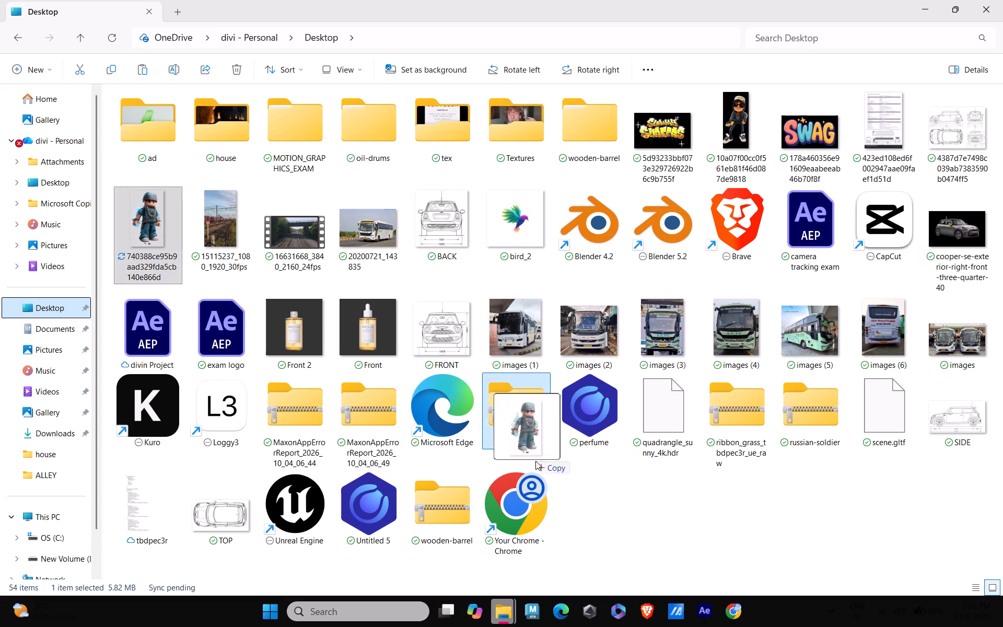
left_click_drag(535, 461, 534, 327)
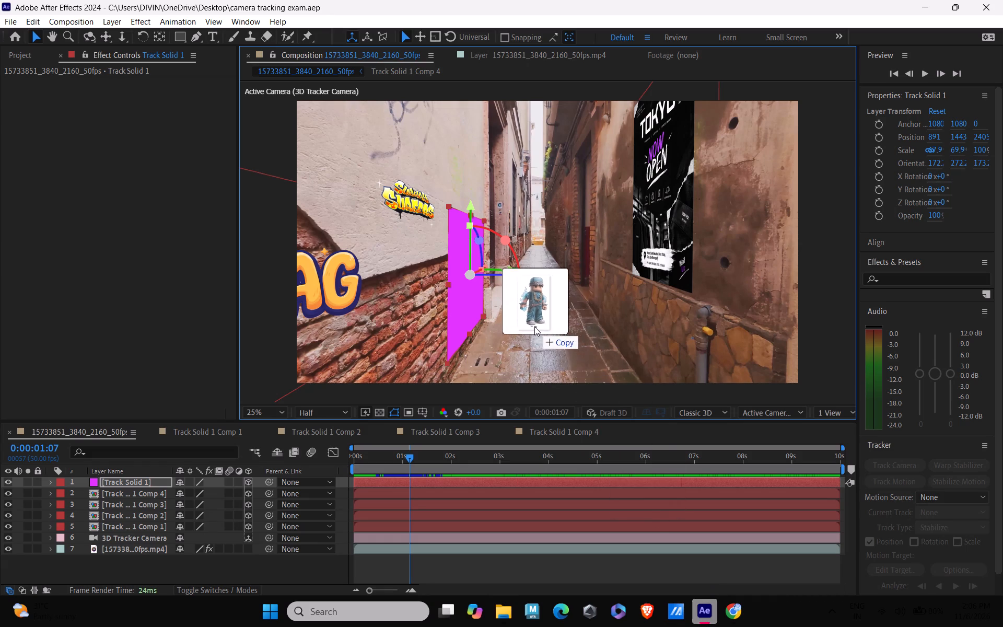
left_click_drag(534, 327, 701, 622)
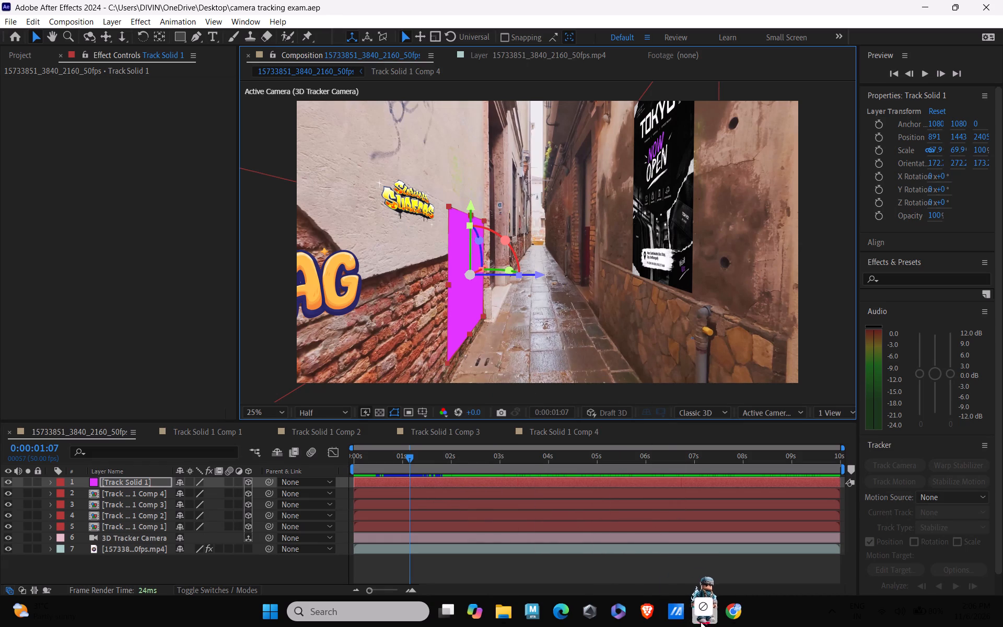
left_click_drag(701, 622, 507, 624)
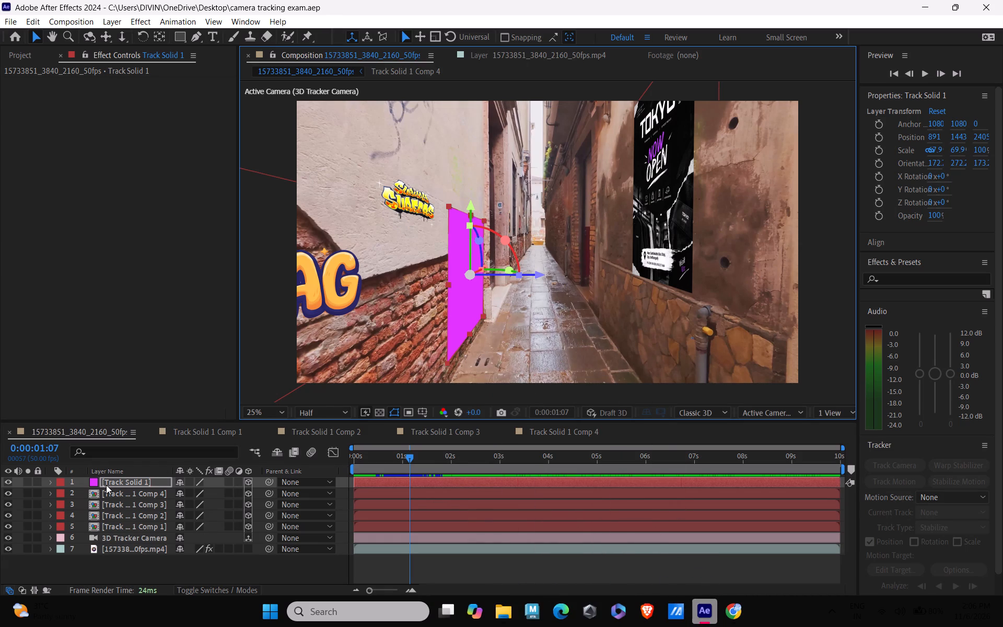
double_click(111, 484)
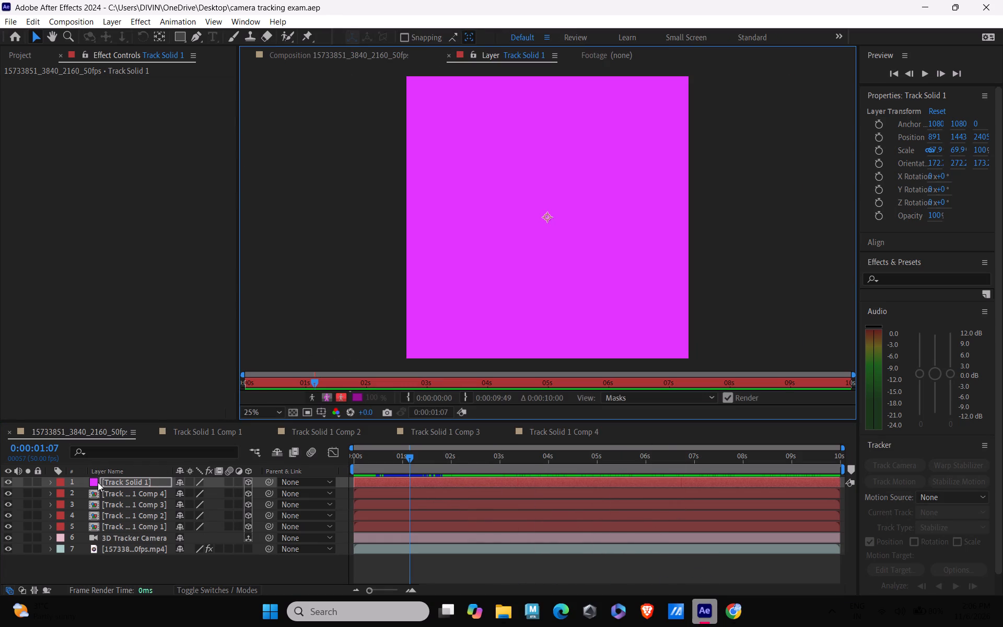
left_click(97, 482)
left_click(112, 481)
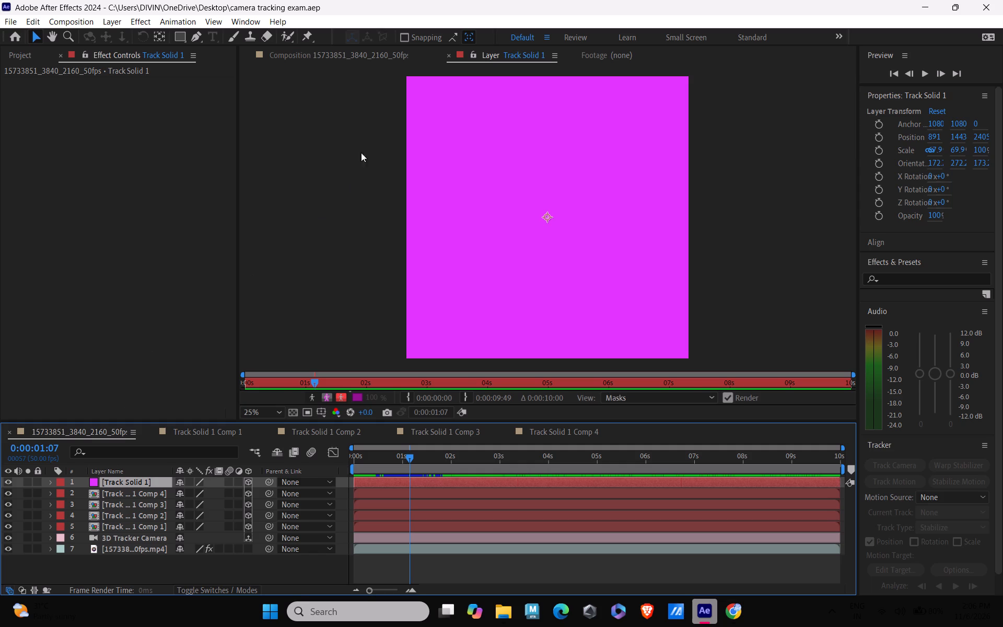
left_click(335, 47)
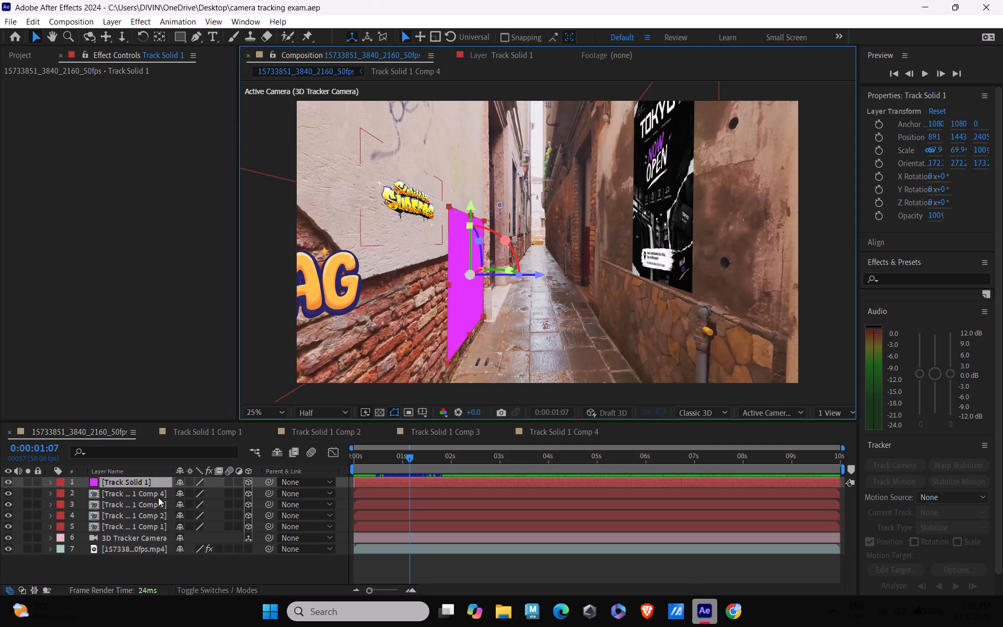
Pre-compose the magenta Track Solid 1 layer, leaving all attributes in the main composition.
right_click(127, 482)
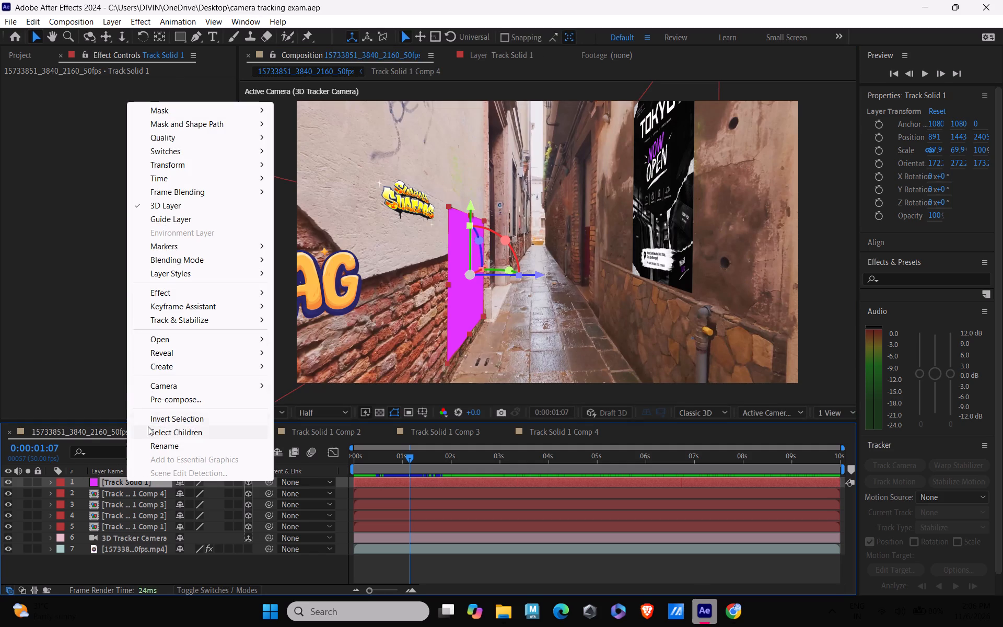
left_click(157, 397)
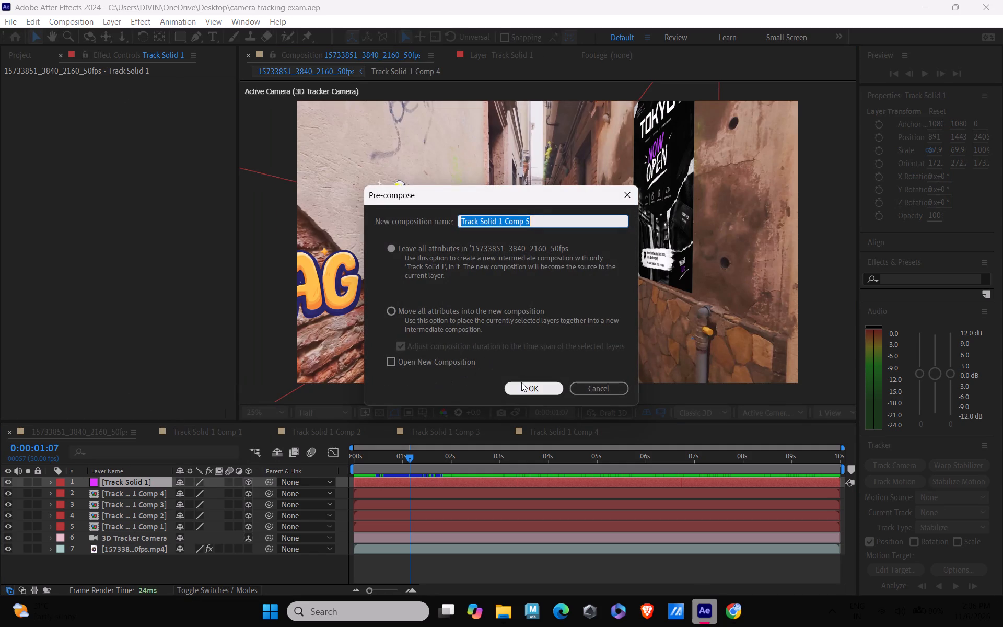
left_click(521, 383)
Open the fifth tracked solid's new pre-composition and add the Roblox character PNG from the Desktop folder above the solid.
double_click(110, 483)
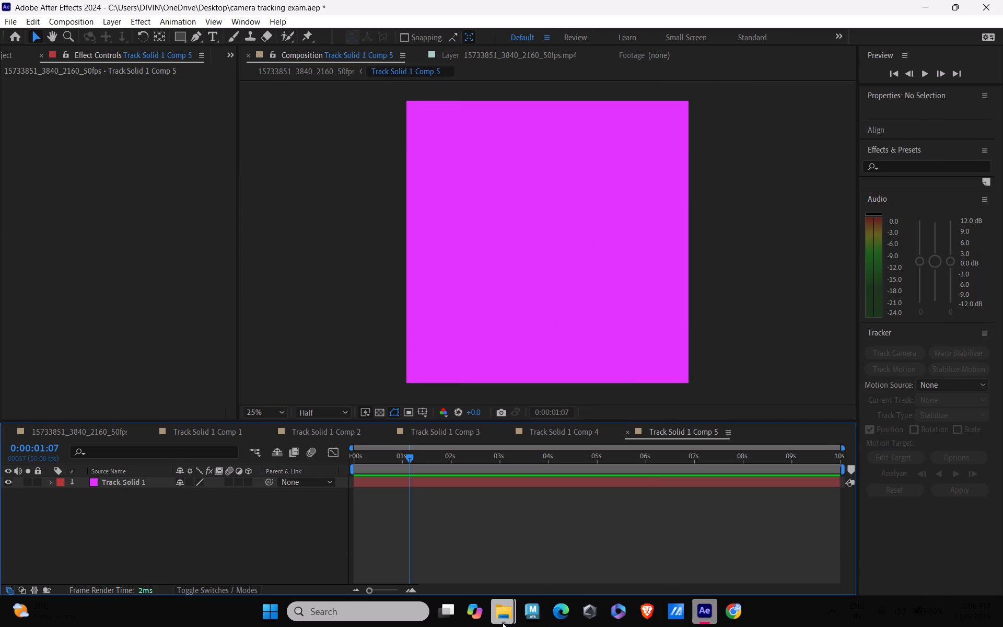
left_click(503, 623)
left_click(588, 554)
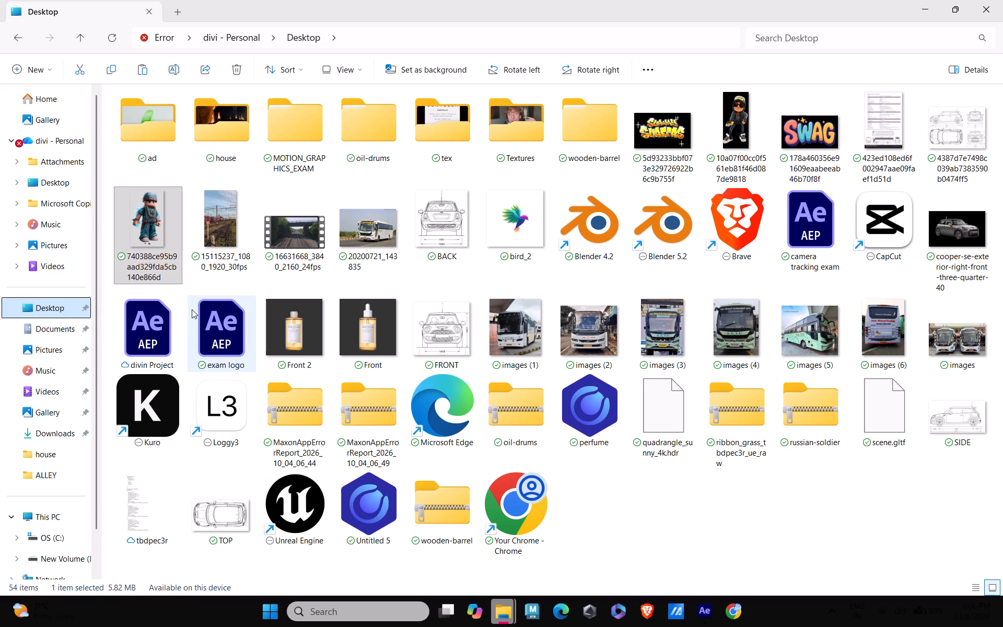
left_click_drag(154, 233, 714, 610)
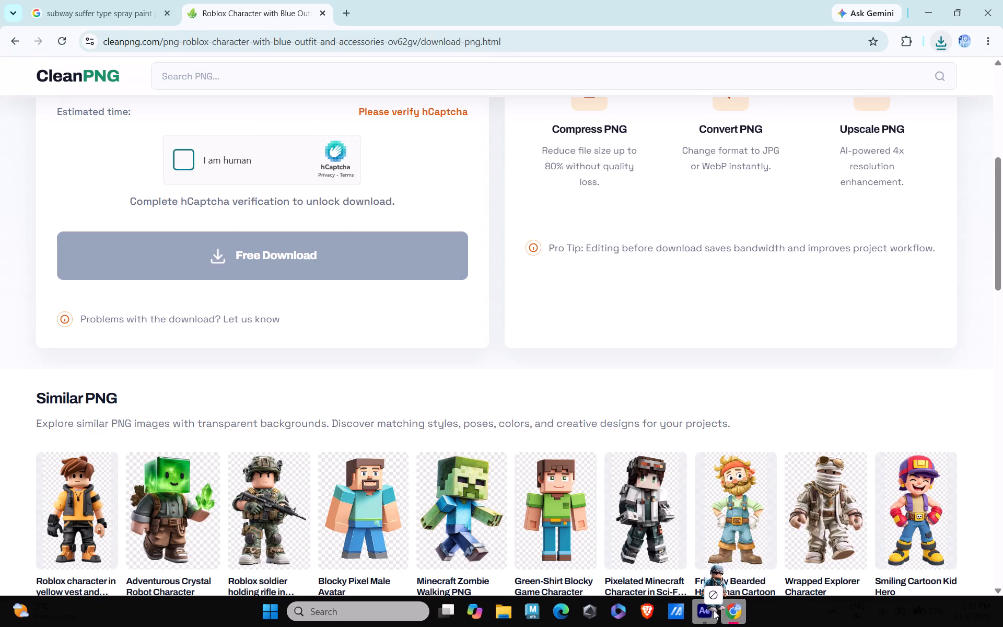
left_click_drag(714, 610, 125, 512)
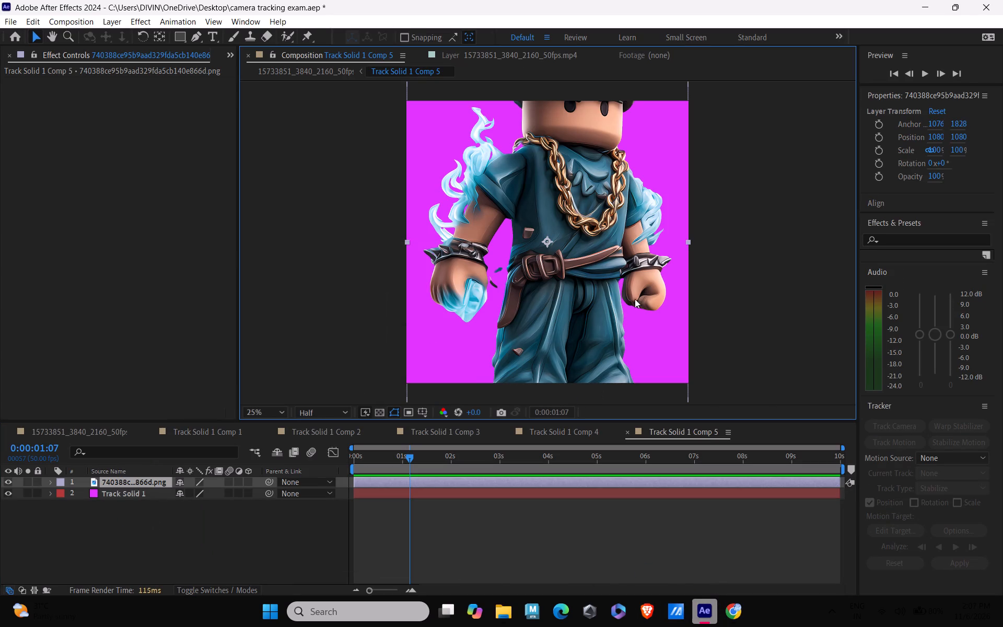
Scale the Roblox character down to about 57% in height and narrow its width so the full figure fits inside the magenta solid.
scroll(664, 287, "down", 2)
scroll(661, 290, "up", 2)
scroll(610, 317, "down", 1)
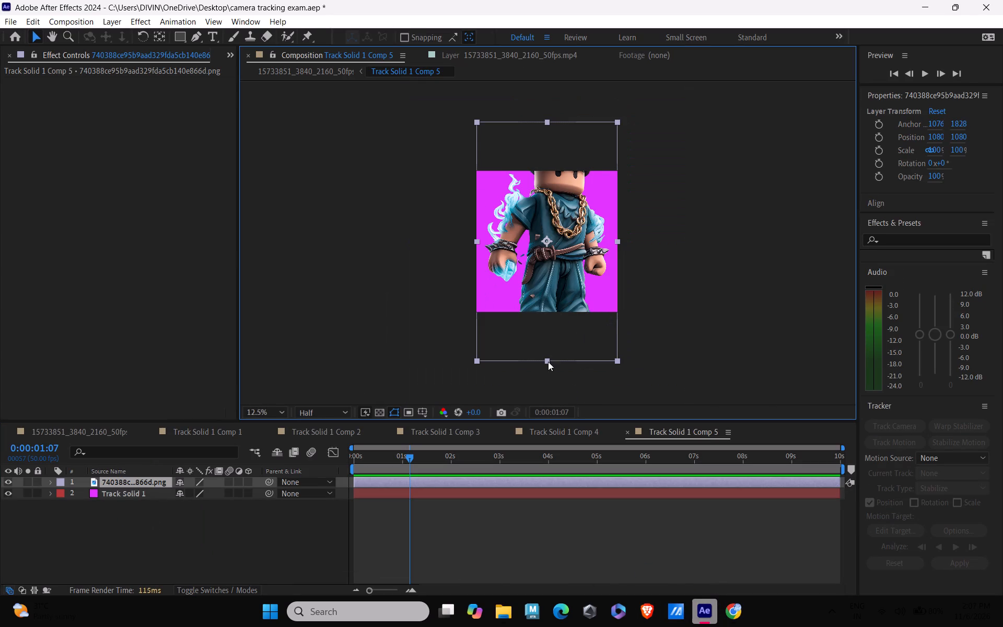
left_click_drag(548, 362, 549, 313)
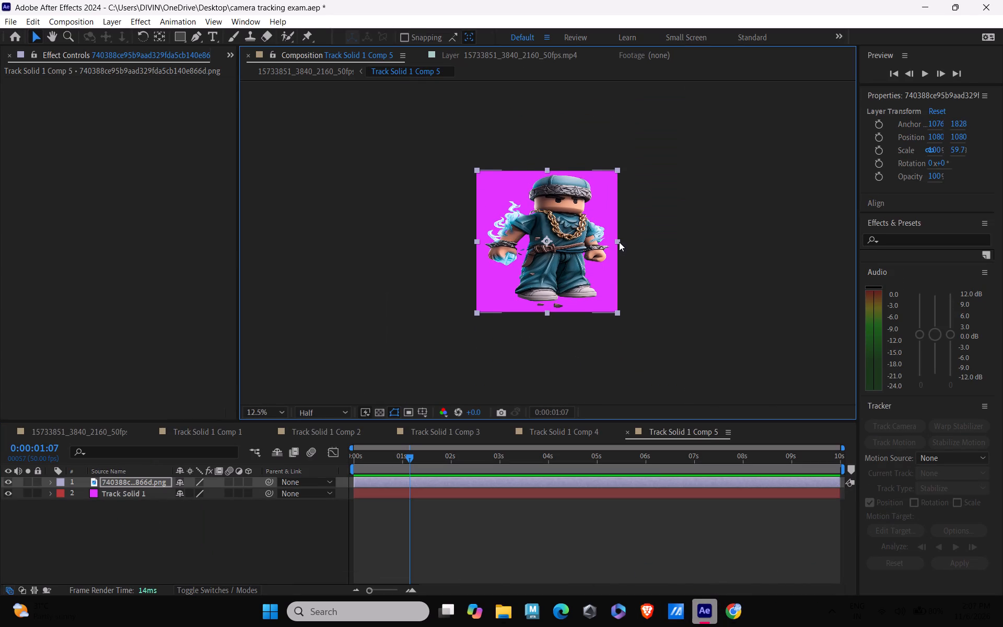
left_click_drag(619, 241, 598, 245)
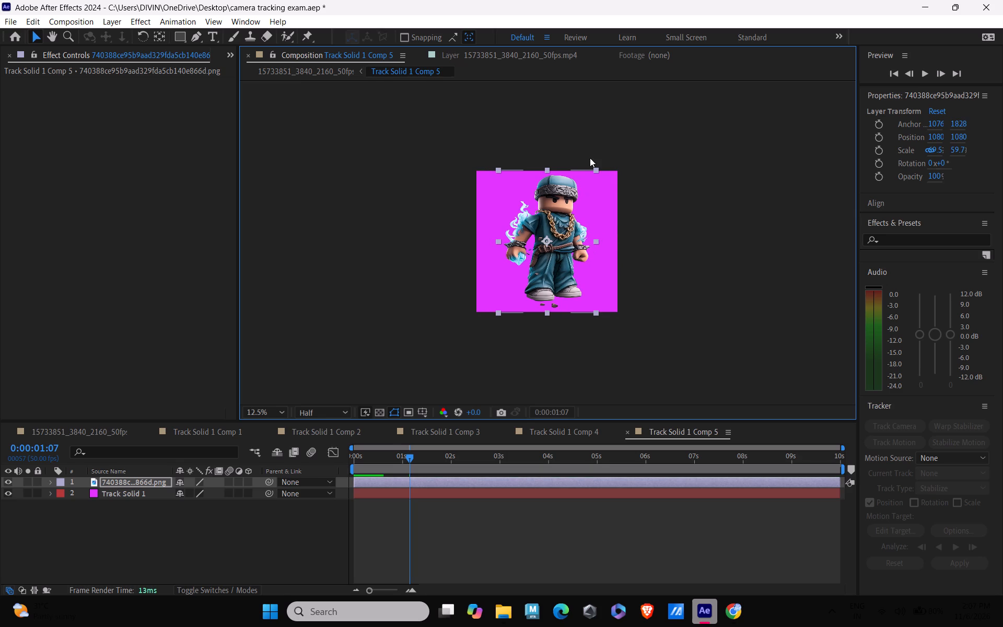
left_click_drag(543, 169, 543, 173)
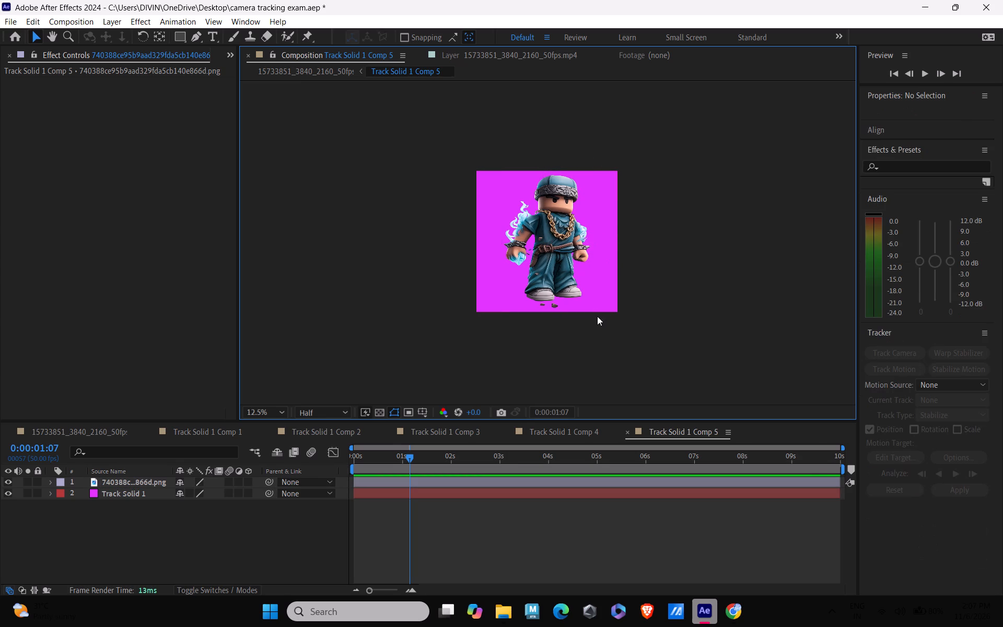
left_click(585, 306)
left_click(548, 311)
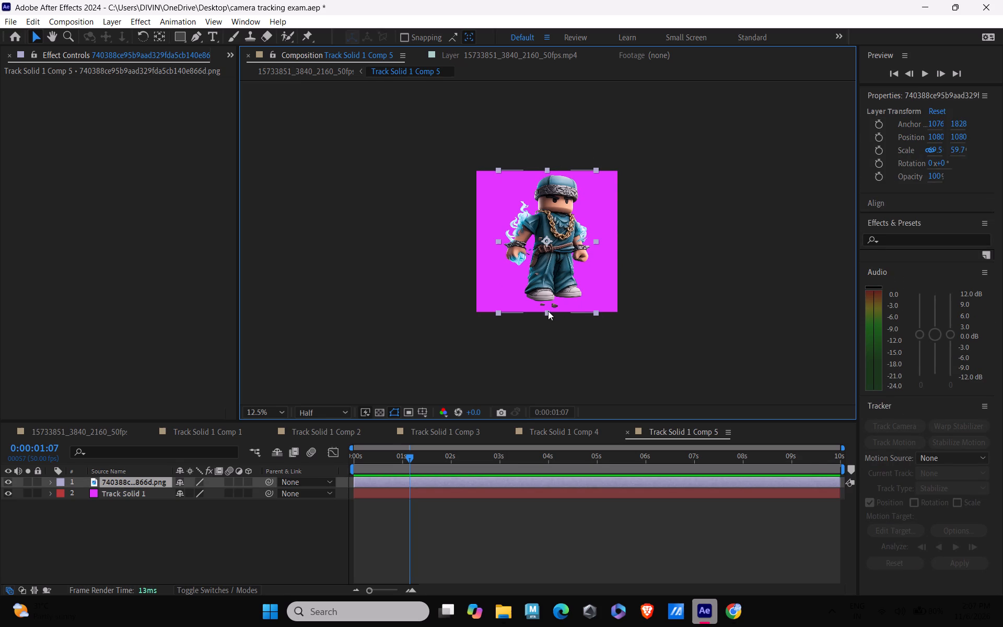
left_click(594, 239)
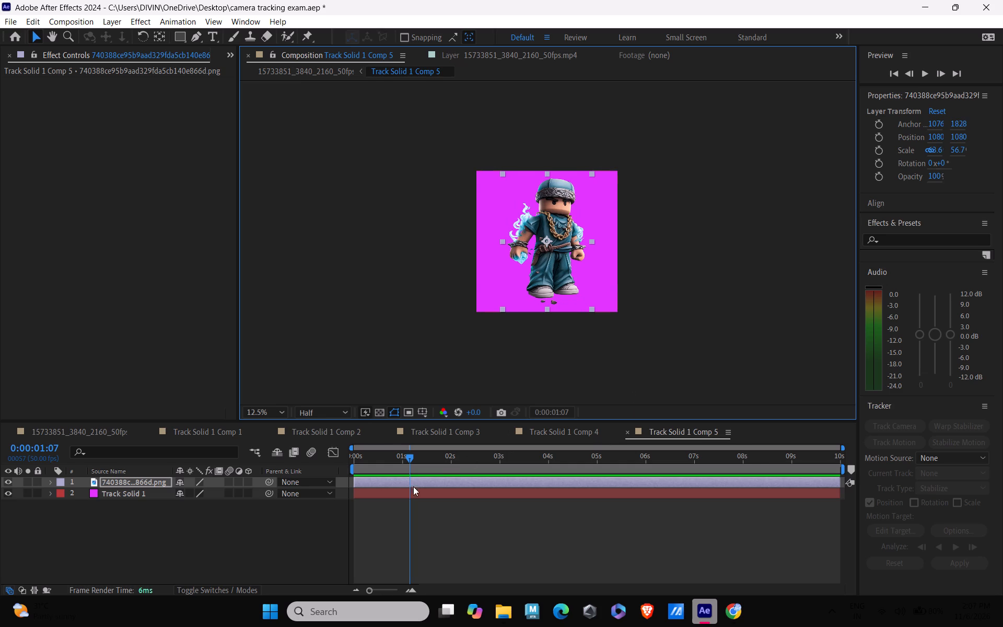
Hide the magenta solid behind the Roblox character and return to the main alley composition.
left_click(7, 495)
left_click(492, 55)
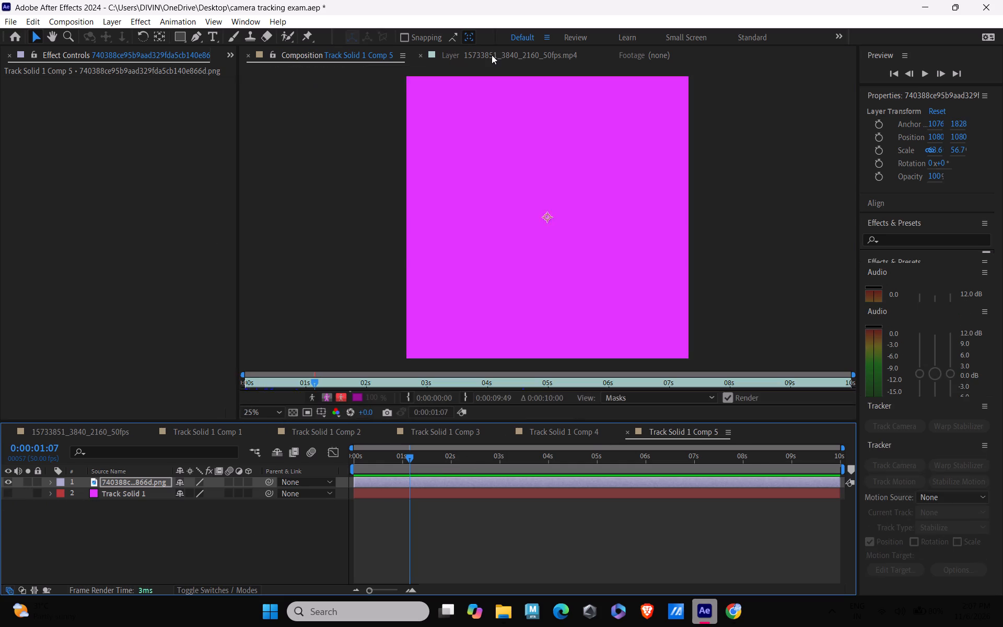
left_click(357, 57)
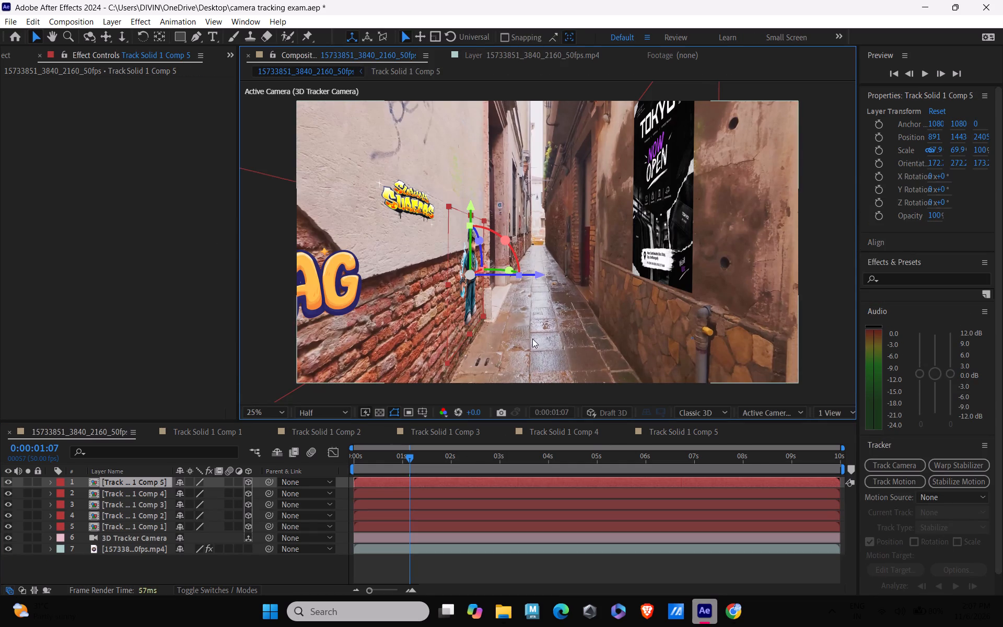
Preview the alley footage and scrub through the timeline to examine how the tracked artwork and Roblox character sit on the walls.
left_click(128, 547)
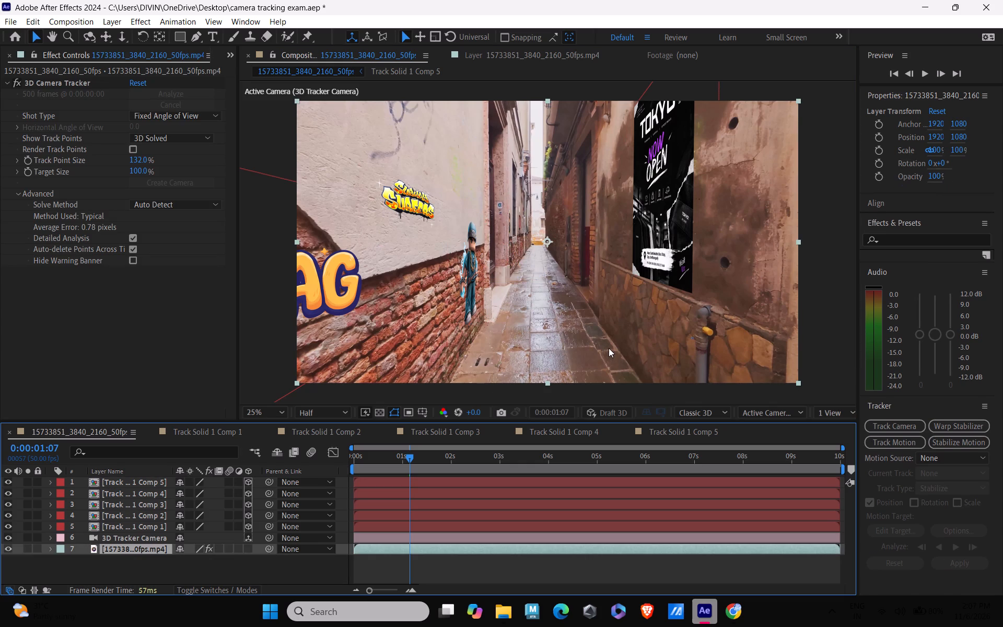
key("space")
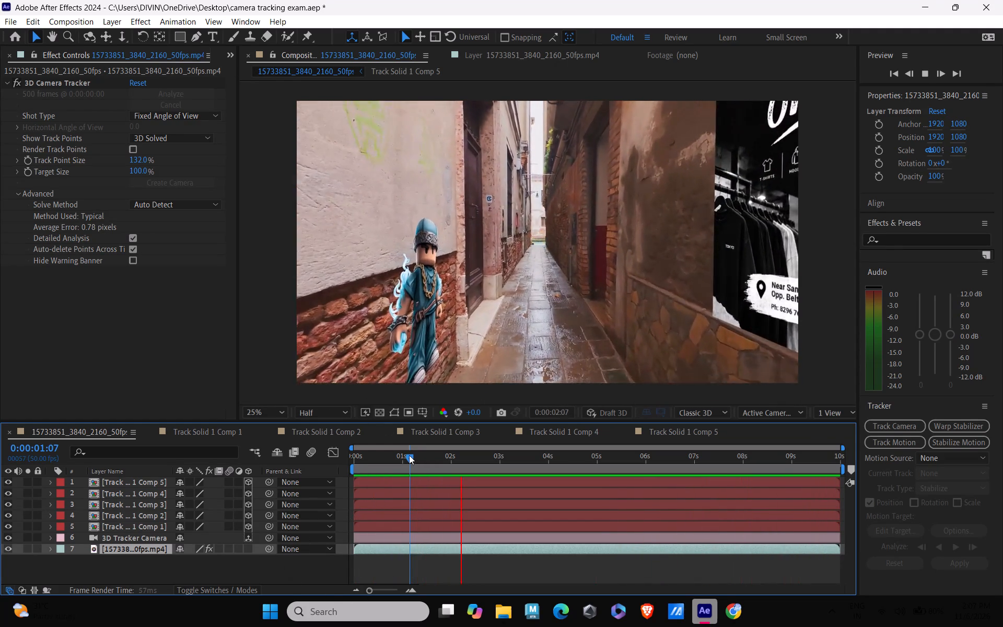
left_click_drag(397, 459, 307, 482)
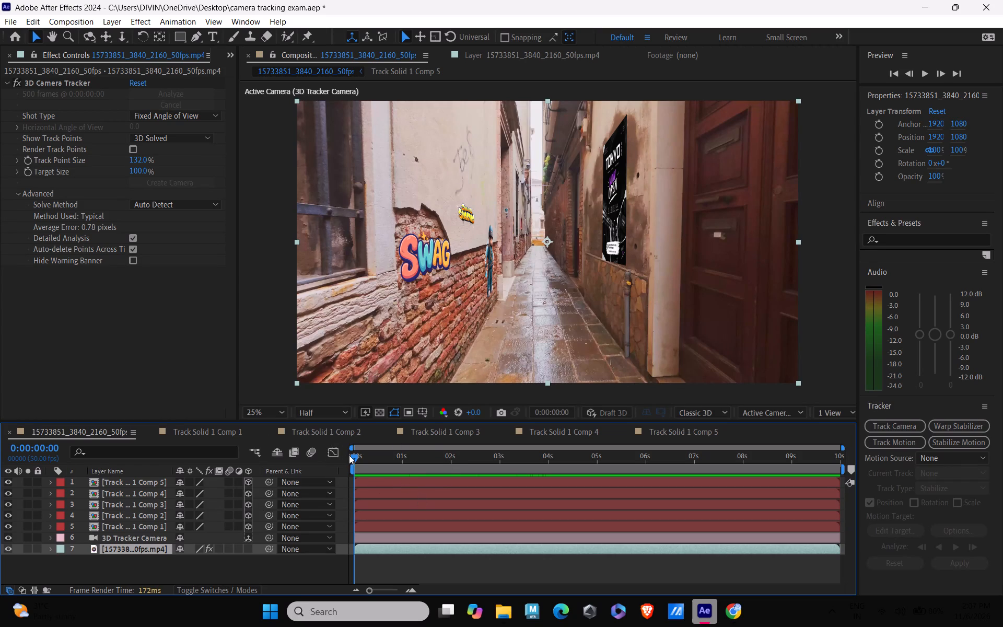
left_click_drag(354, 455, 397, 468)
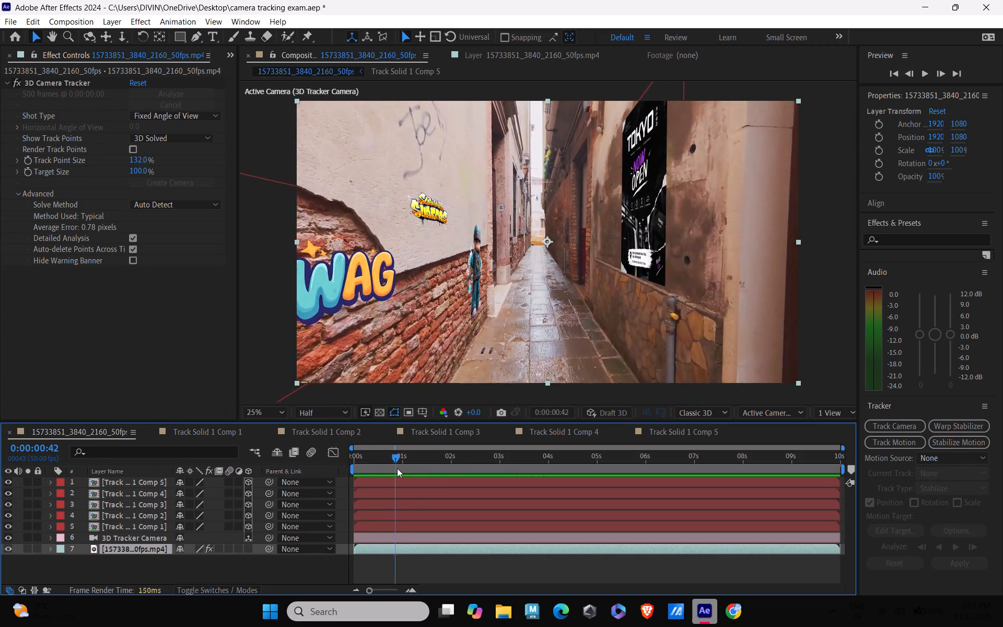
left_click_drag(397, 468, 503, 509)
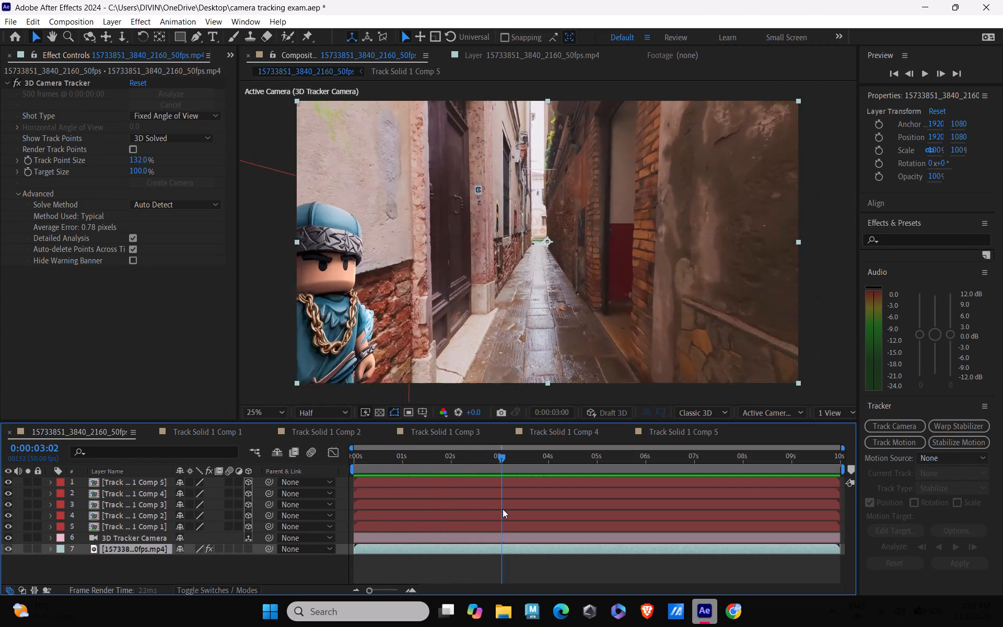
left_click_drag(503, 509, 619, 526)
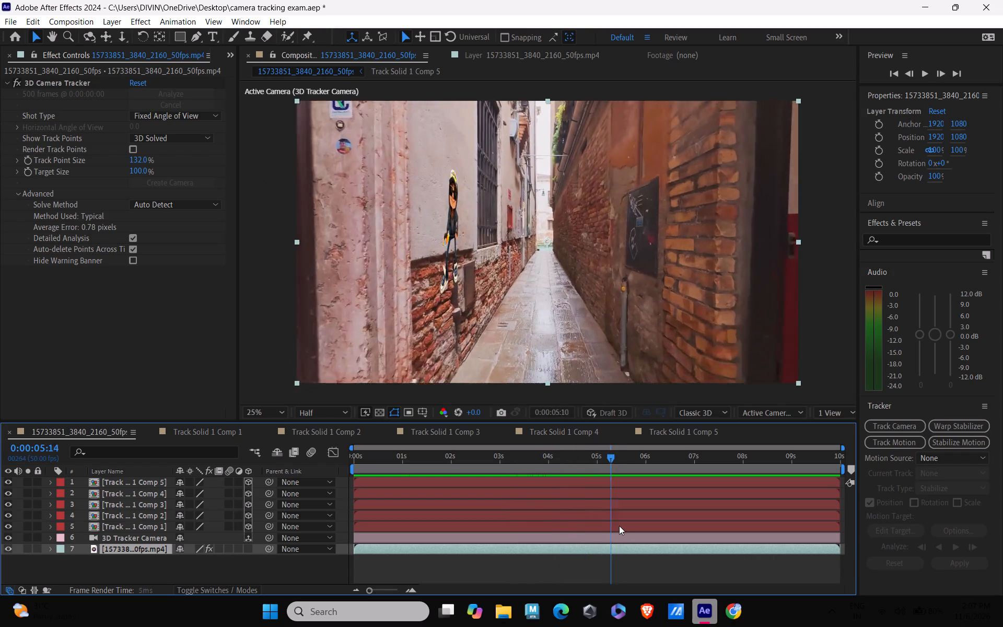
left_click_drag(619, 526, 482, 500)
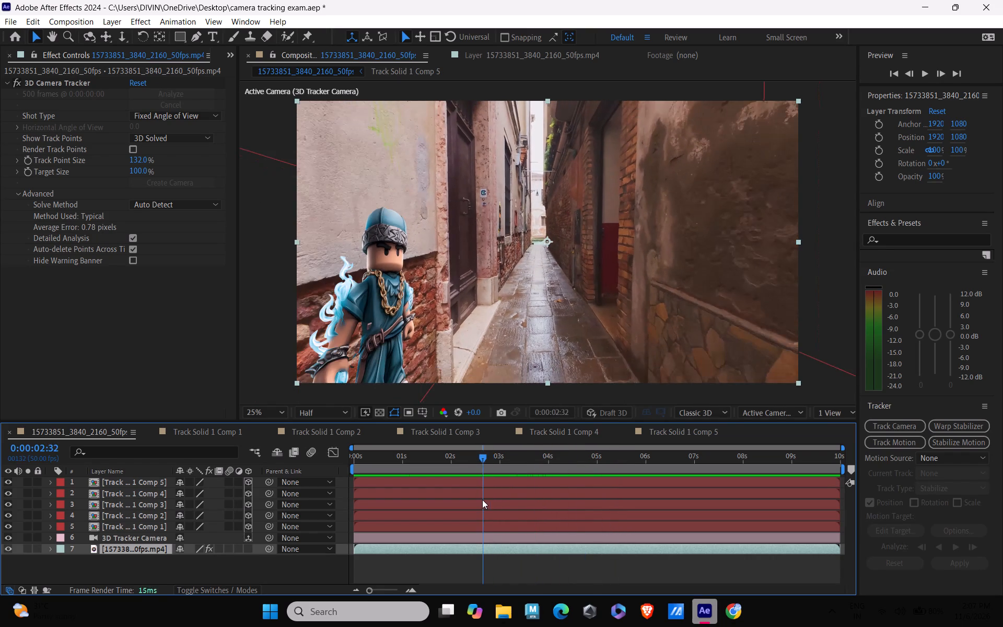
left_click_drag(482, 500, 506, 516)
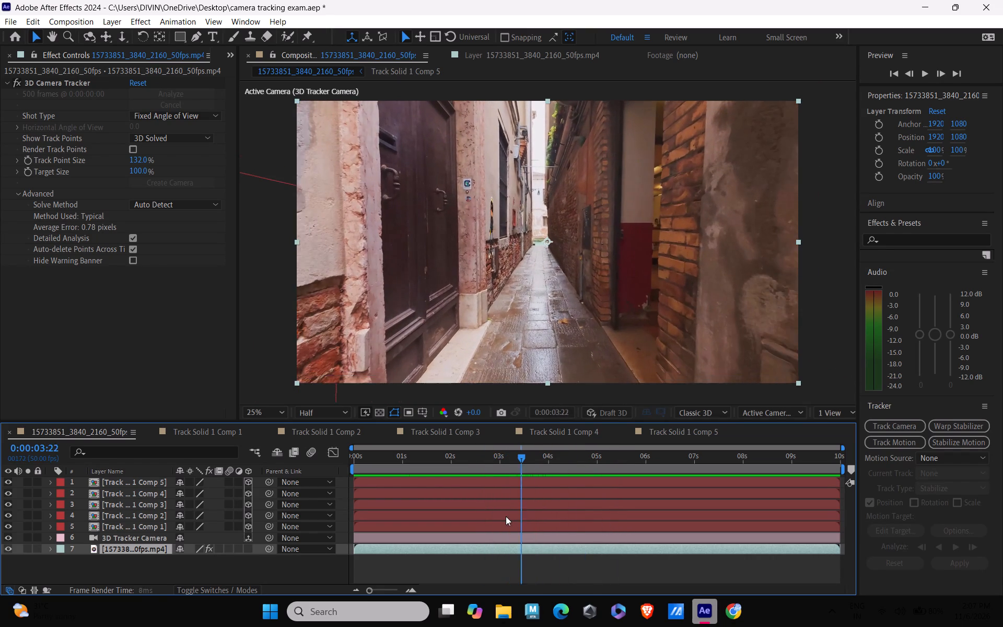
left_click_drag(506, 516, 489, 519)
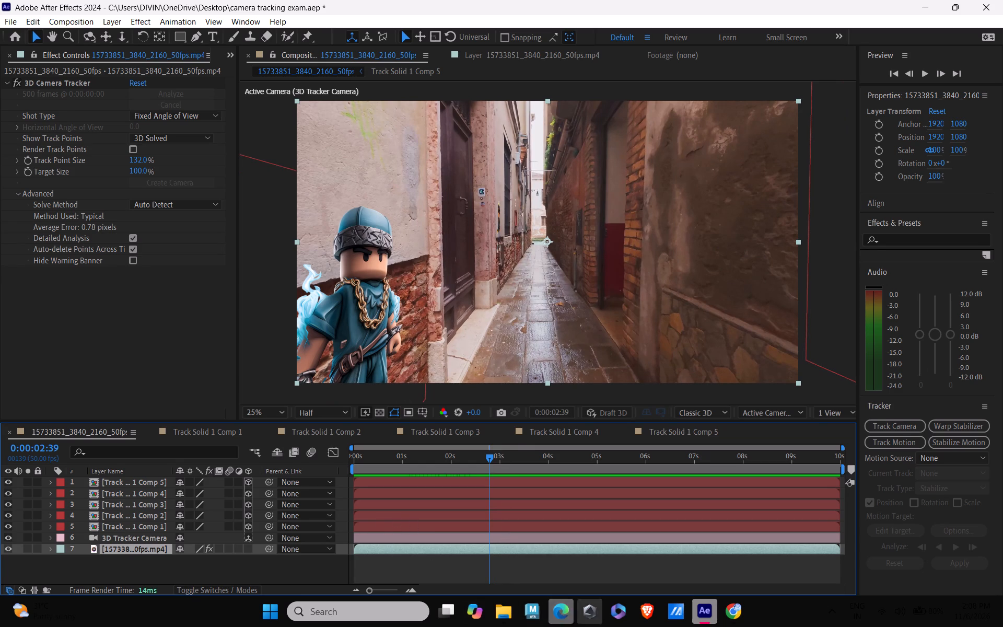
Switch to Chrome, close the Roblox character download page, and search Google Images for "hole in wall png".
left_click(730, 613)
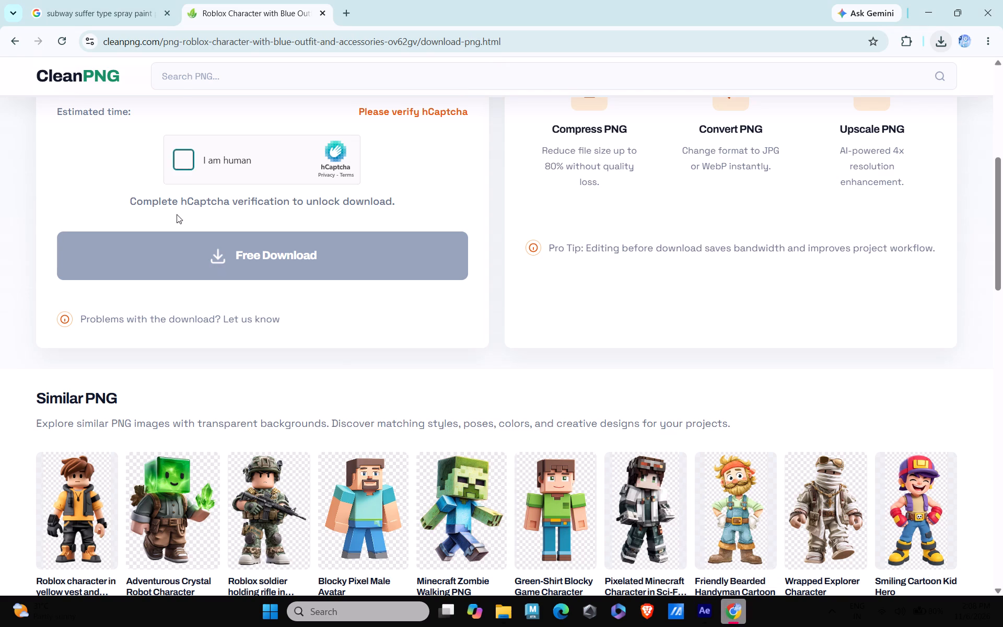
left_click(318, 15)
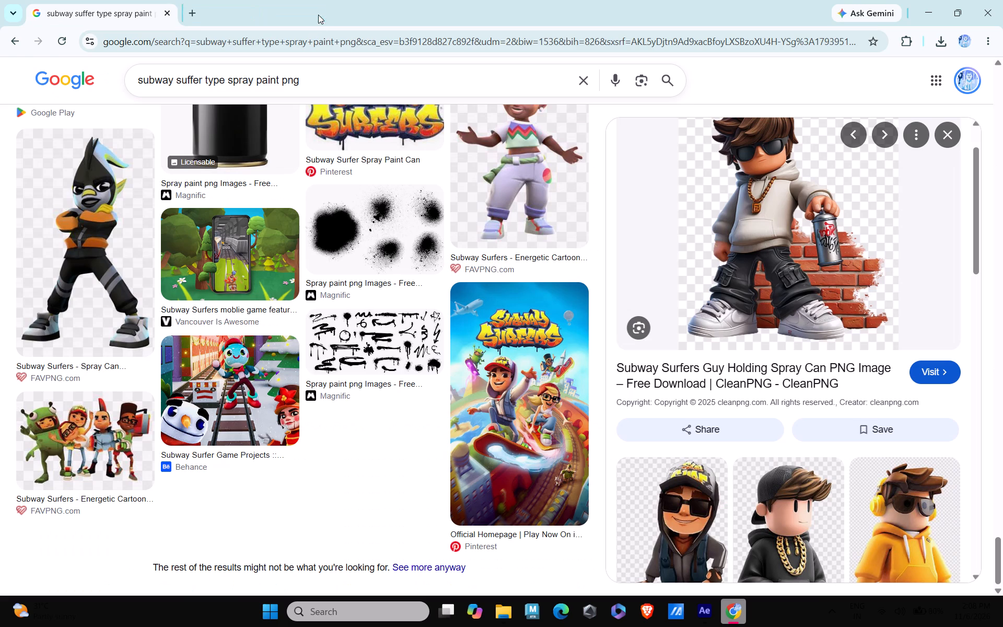
left_click(308, 75)
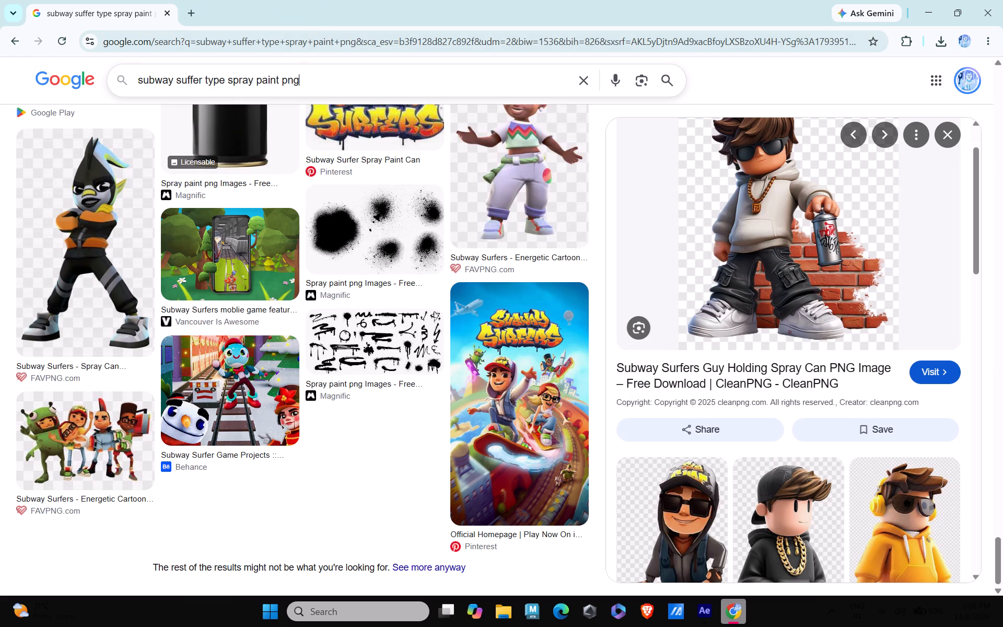
left_click(279, 79)
key("BackSpace")
key("BackSpace")
key("BackSpace")
key("BackSpace")
key("BackSpace")
key("BackSpace")
key("BackSpace")
key("BackSpace")
key("BackSpace")
key("BackSpace")
key("BackSpace")
key("BackSpace")
key("BackSpace")
key("BackSpace")
key("BackSpace")
key("BackSpace")
key("BackSpace")
key("BackSpace")
key("BackSpace")
key("BackSpace")
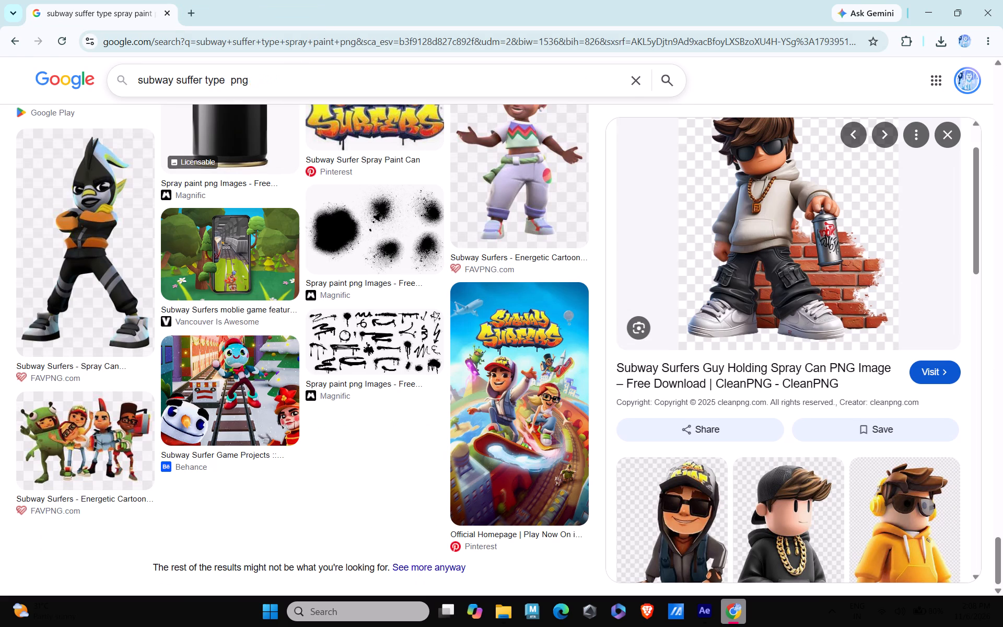
type("hole")
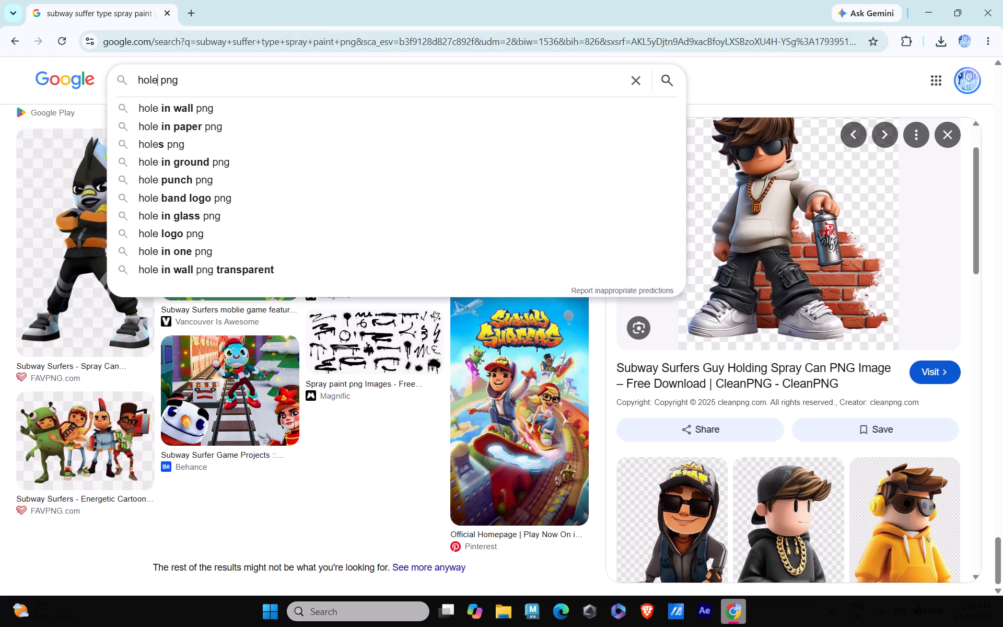
left_click(201, 110)
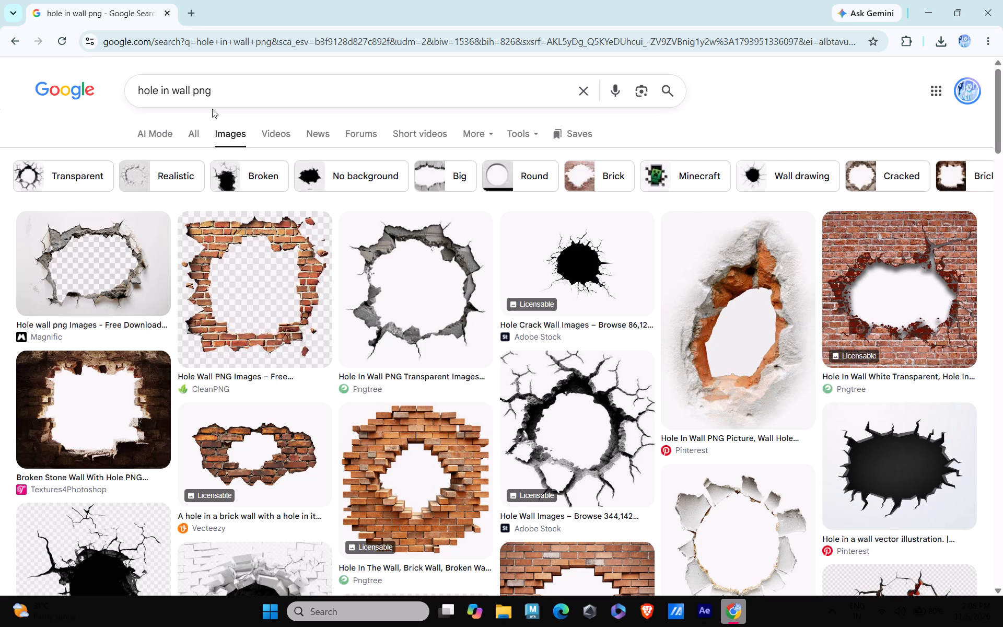
Change the Google Images search to "hole in door png".
left_click(190, 93)
key("BackSpace")
key("BackSpace")
key("BackSpace")
key("BackSpace")
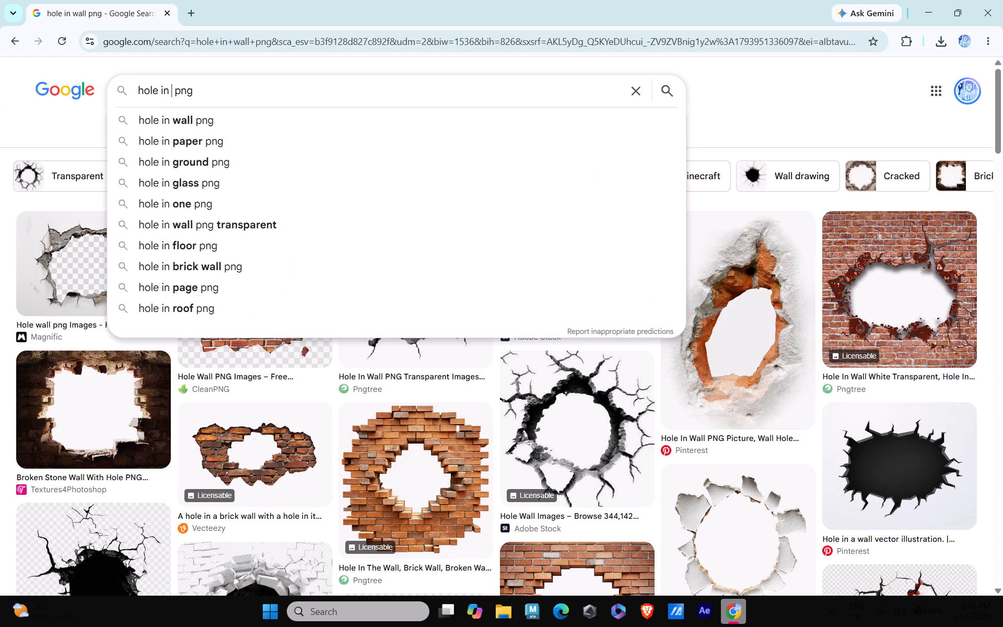
type("do")
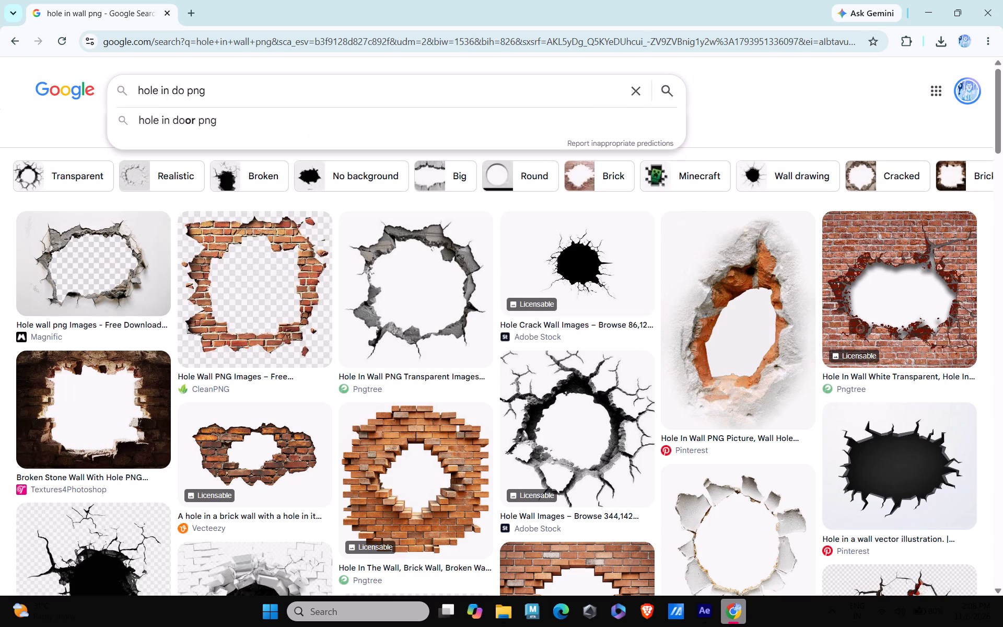
left_click(148, 116)
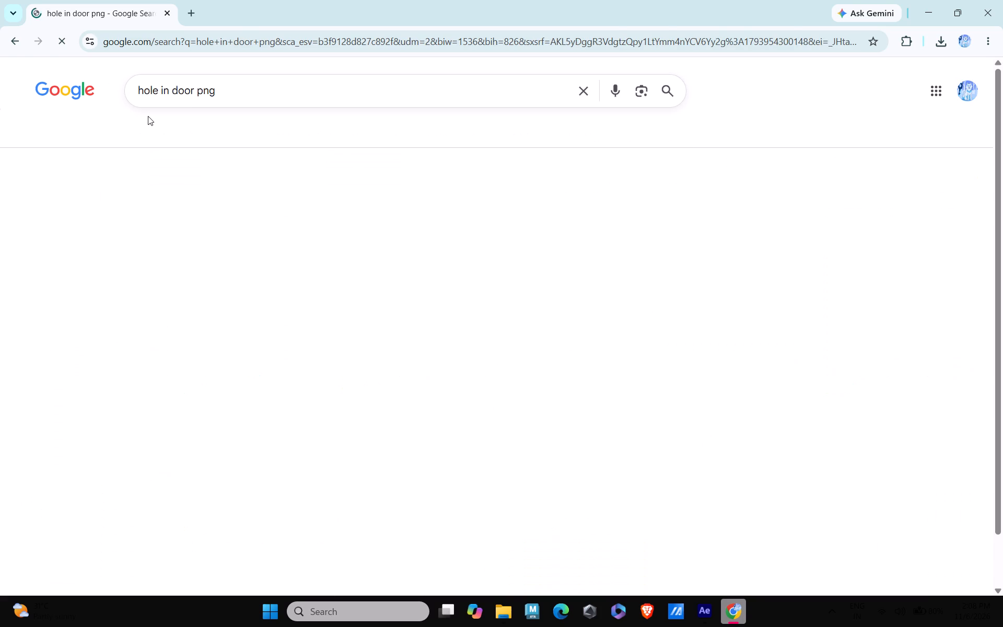
Browse the door-hole image results for a transparent hole graphic that would suit the alley scene.
scroll(342, 230, "down", 3)
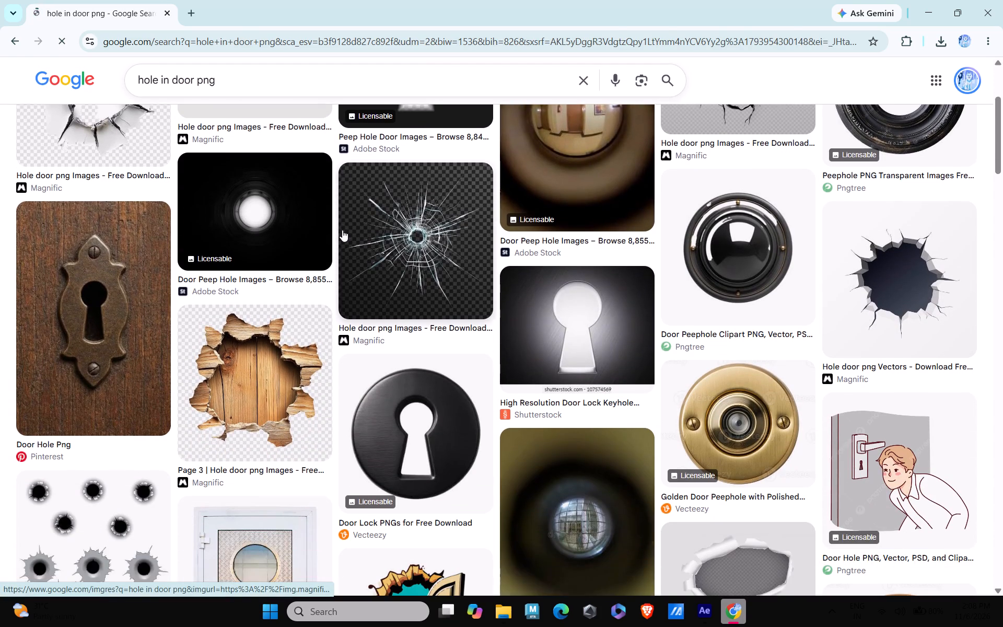
scroll(342, 230, "down", 8)
scroll(342, 230, "up", 3)
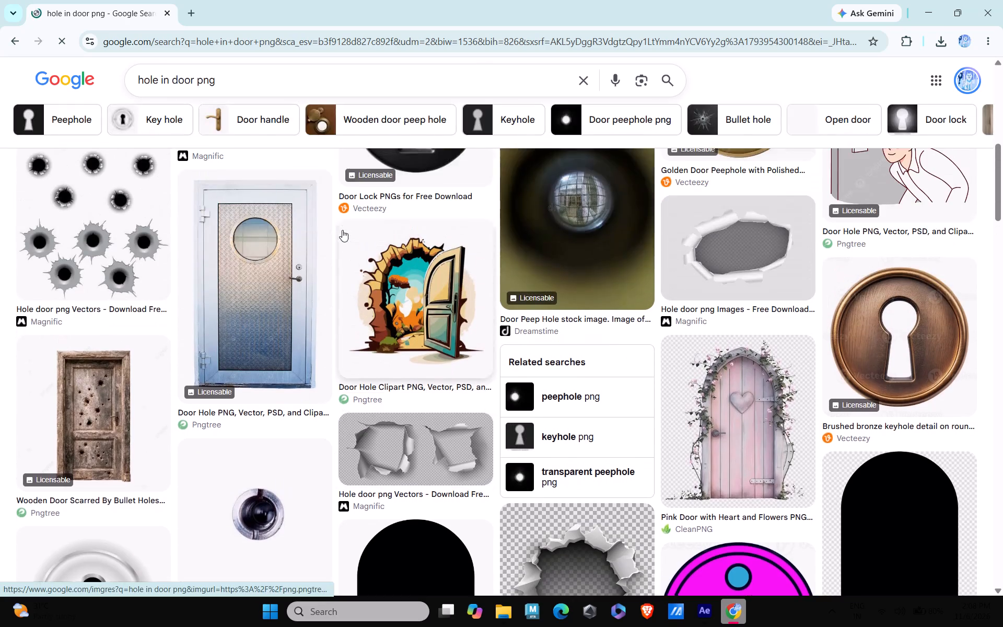
scroll(342, 230, "up", 6)
scroll(251, 184, "up", 5)
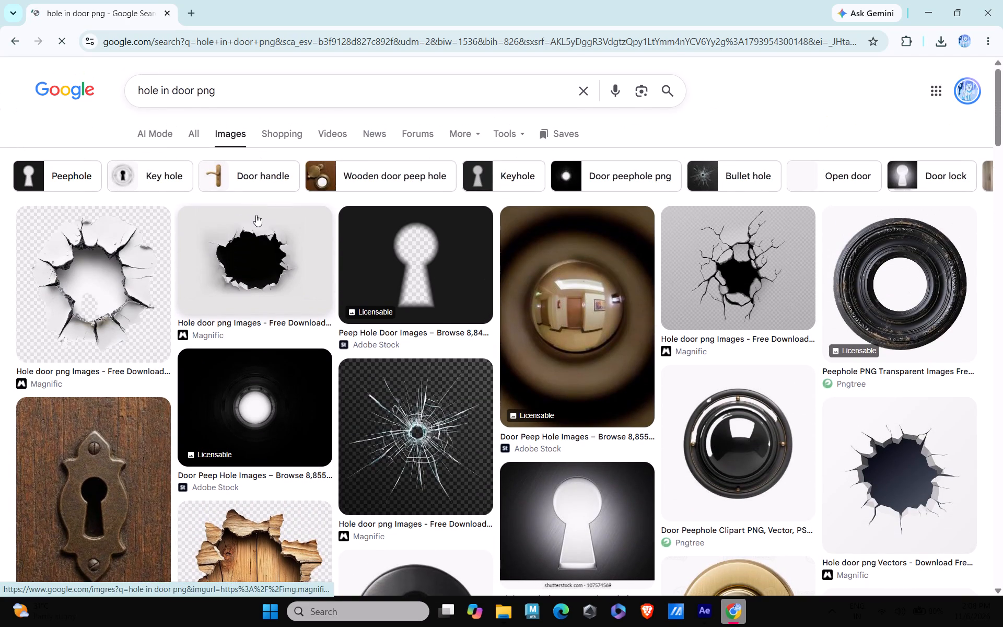
scroll(272, 273, "down", 19)
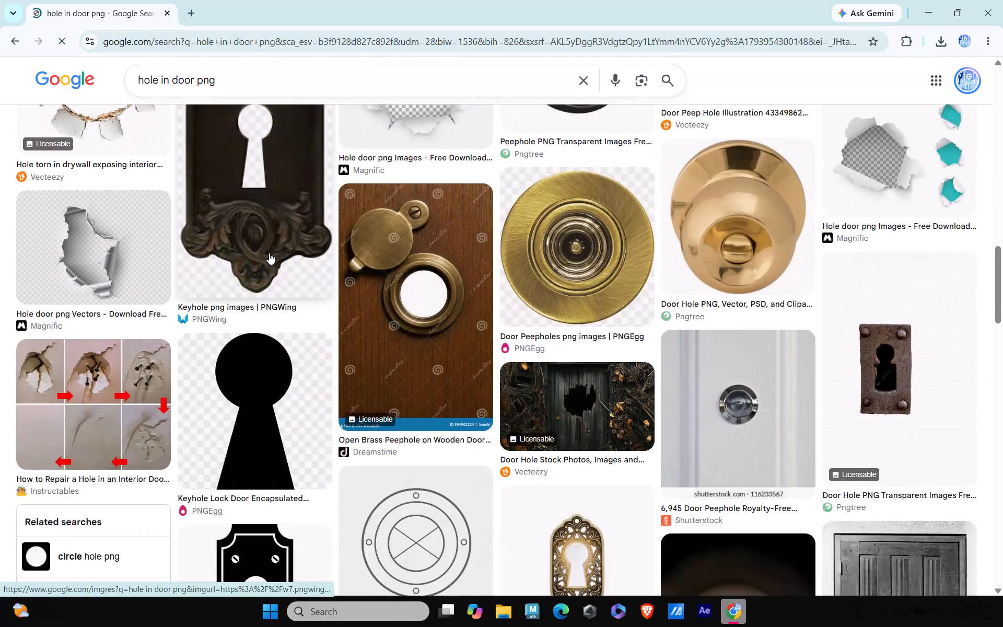
scroll(269, 253, "up", 4)
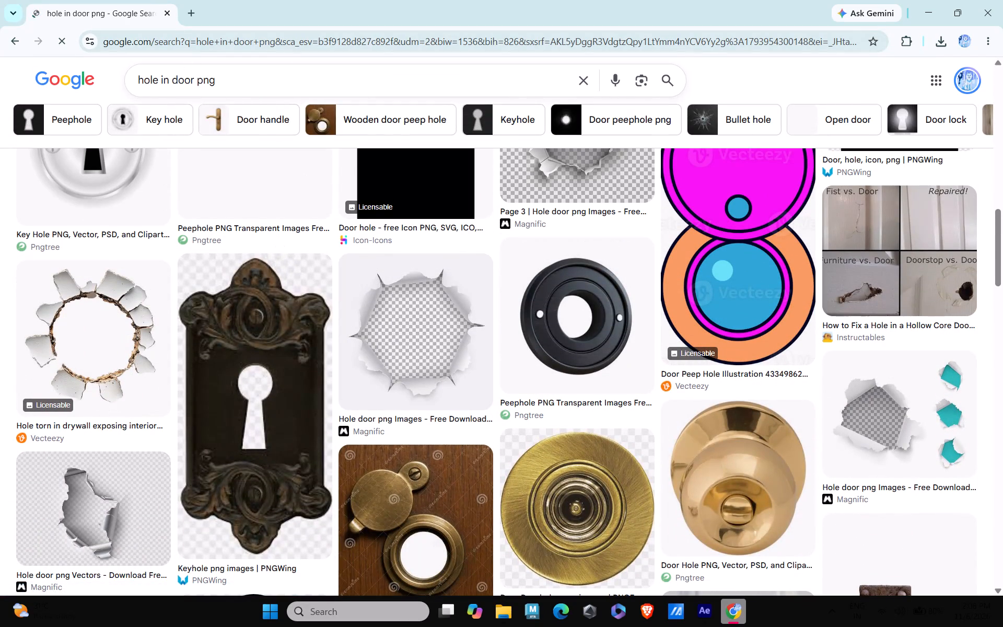
Change the image search back to "hole in wall png".
left_click(194, 81)
key("BackSpace")
key("BackSpace")
key("BackSpace")
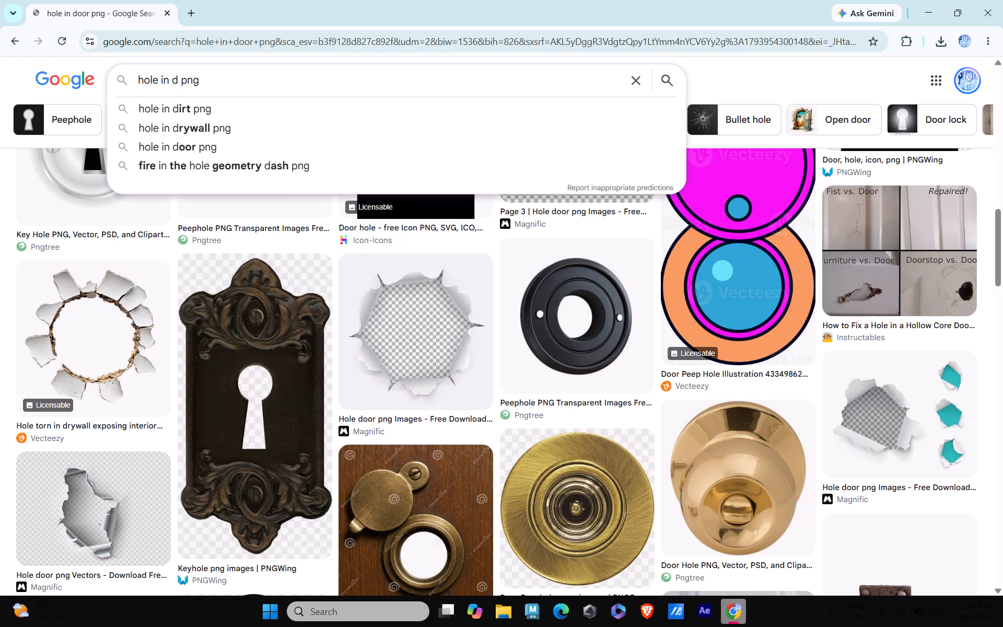
key("BackSpace")
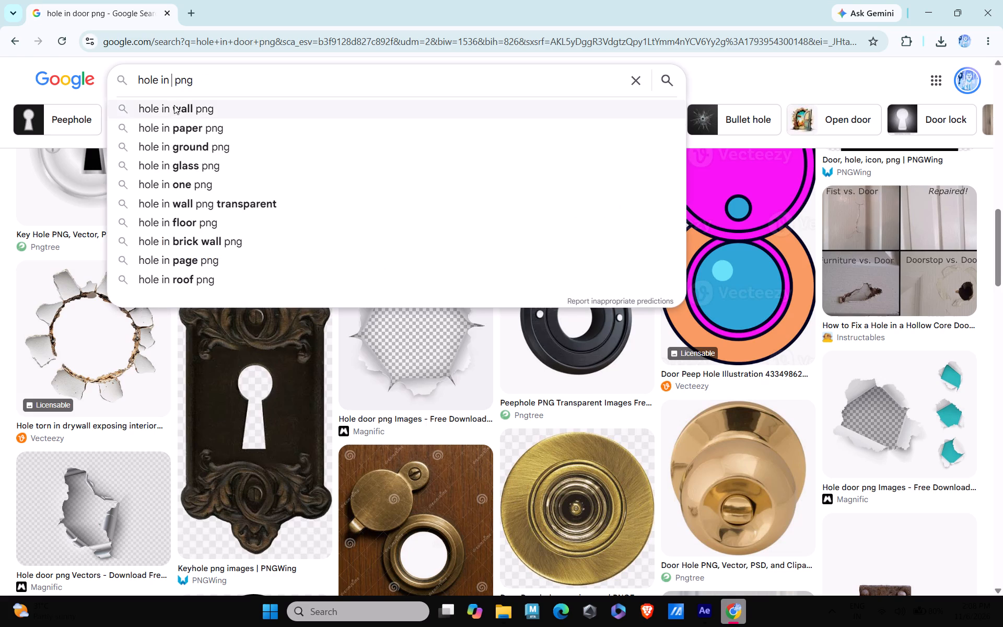
left_click(174, 105)
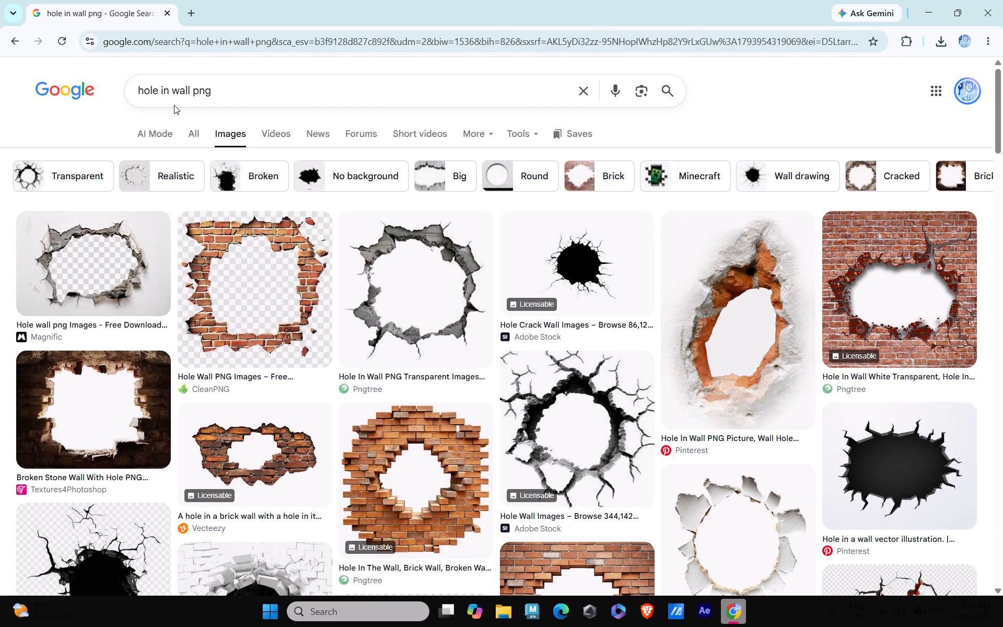
Browse the wall-hole image results for a broken-wall graphic that would suit the alley walls.
scroll(197, 308, "down", 1)
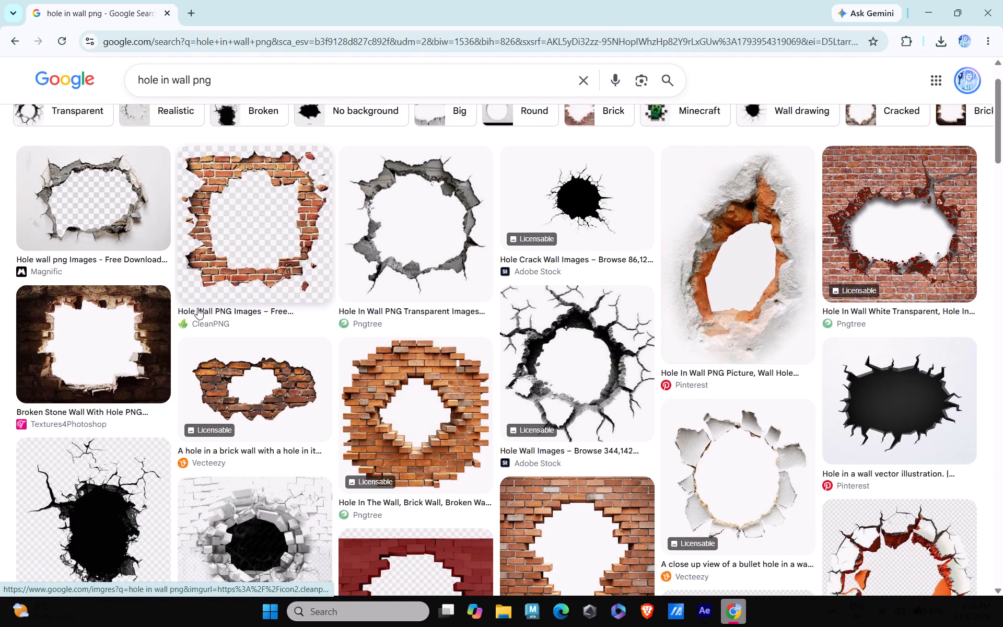
scroll(197, 308, "down", 6)
scroll(201, 307, "up", 1)
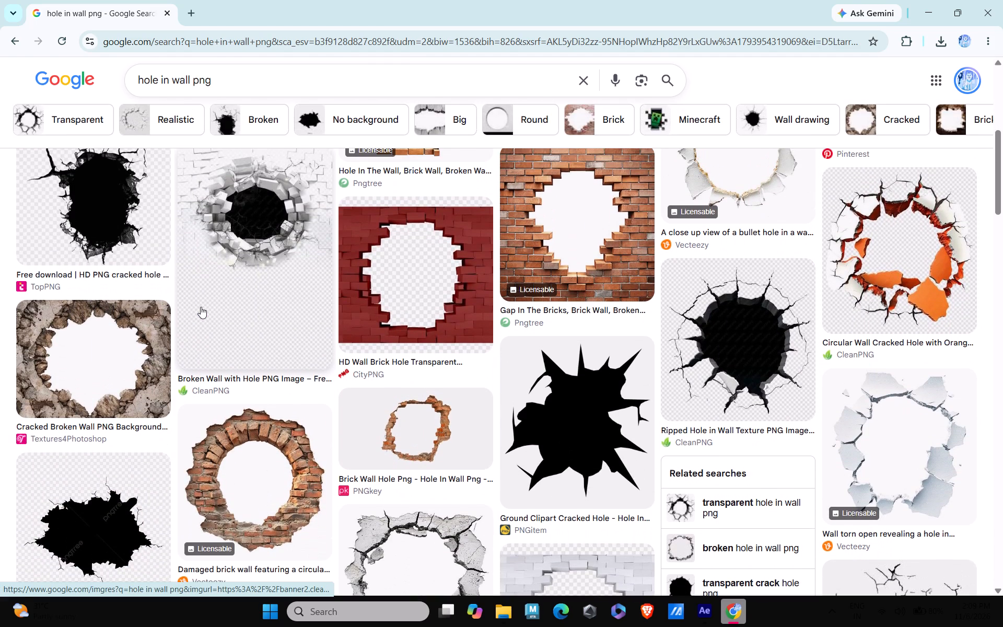
scroll(201, 307, "down", 4)
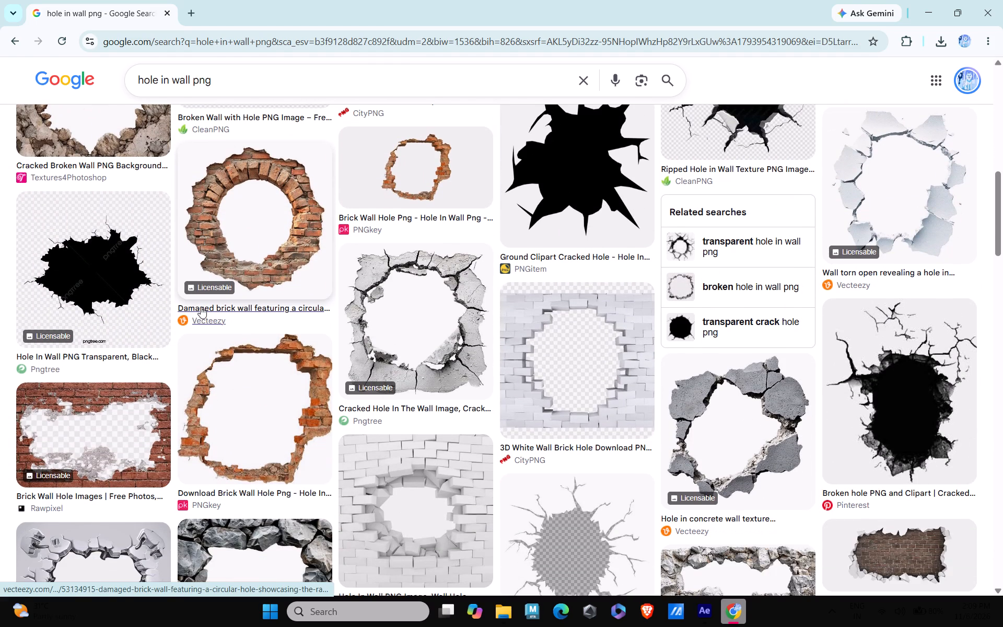
scroll(201, 307, "up", 2)
scroll(201, 307, "down", 6)
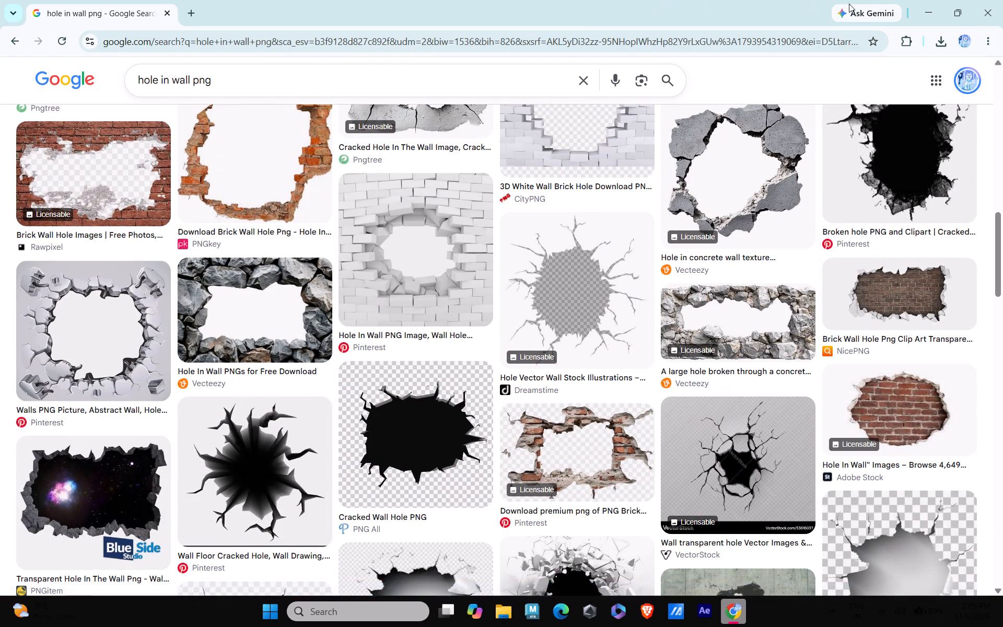
Switch back to After Effects and save the camera tracking exam project.
left_click(923, 9)
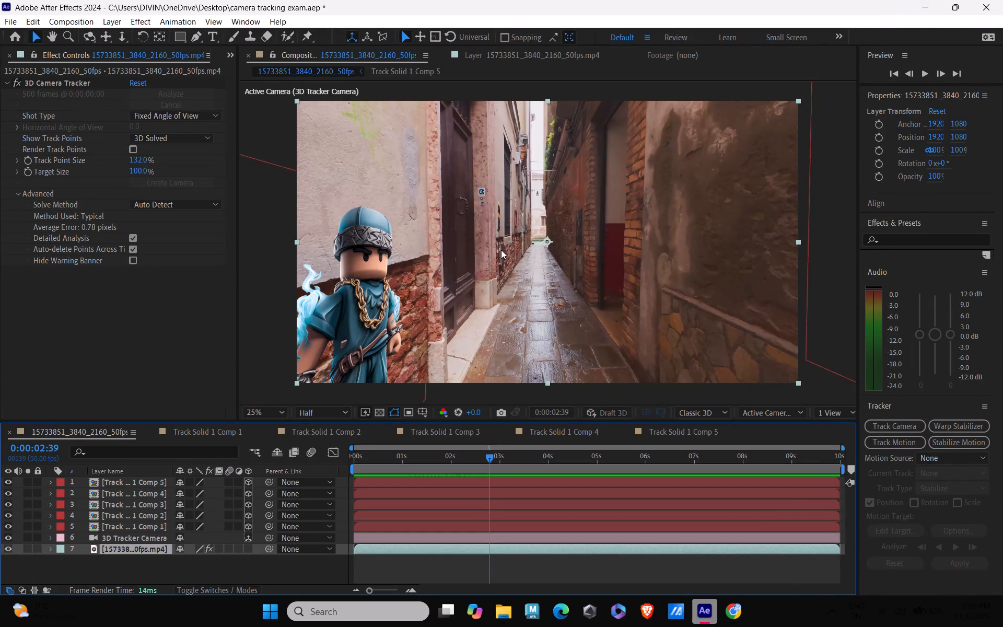
key("ctrl+s")
key("ctrl+s")
Preview the alley composition from the start and scrub through the first five seconds to examine the placed artwork and the bare wall areas.
left_click_drag(492, 456, 353, 491)
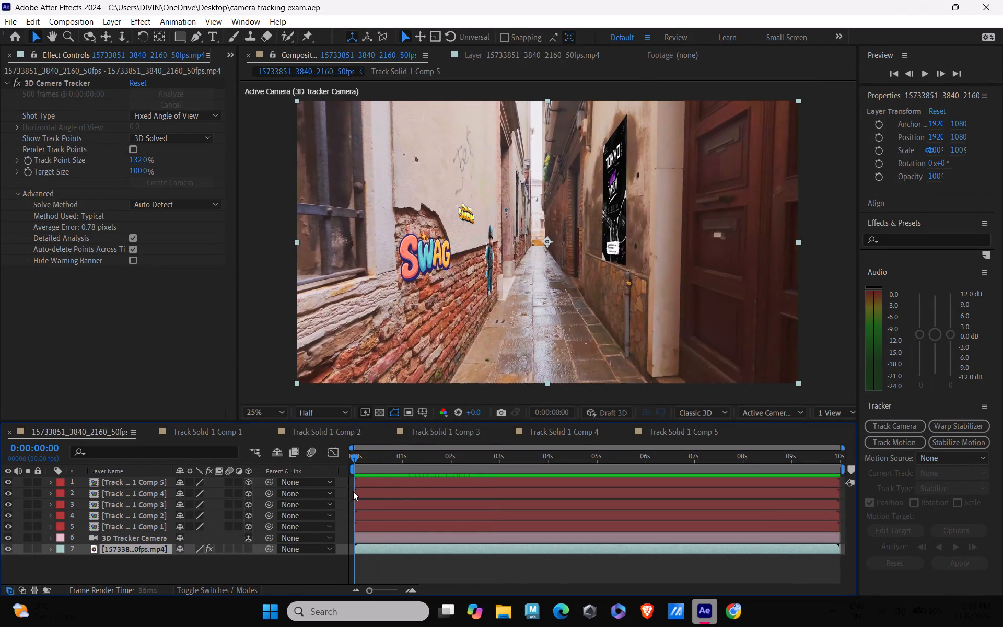
left_click_drag(353, 491, 341, 491)
key("space")
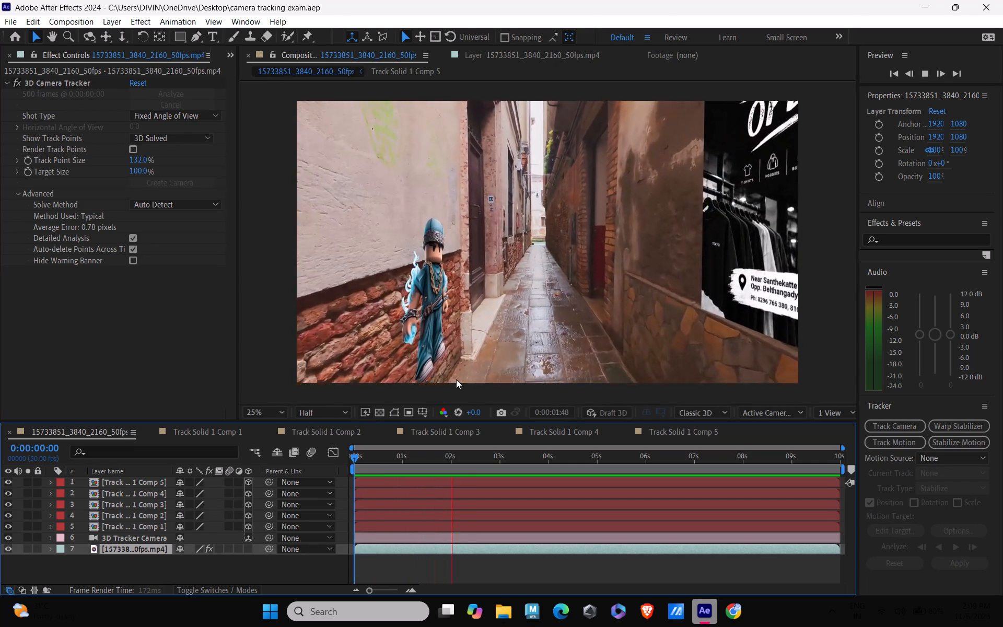
key("space")
left_click_drag(483, 457, 477, 459)
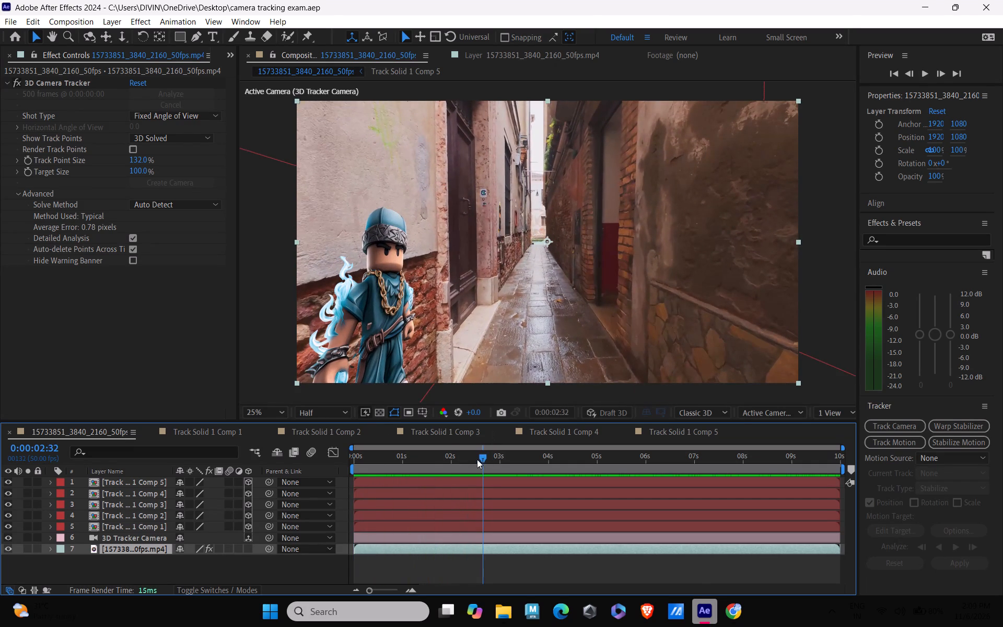
left_click_drag(477, 459, 304, 462)
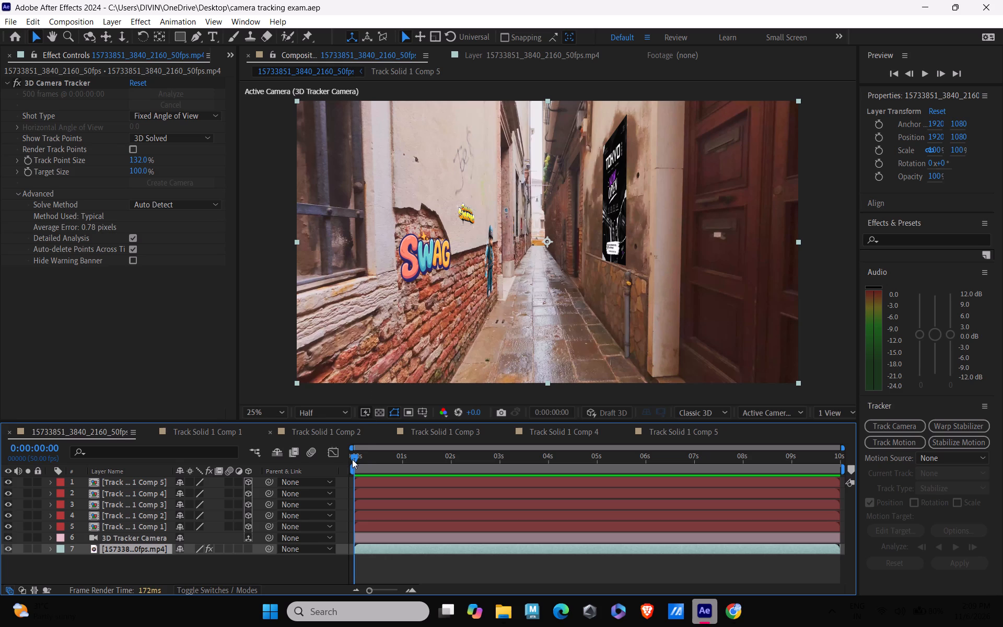
left_click_drag(352, 459, 472, 468)
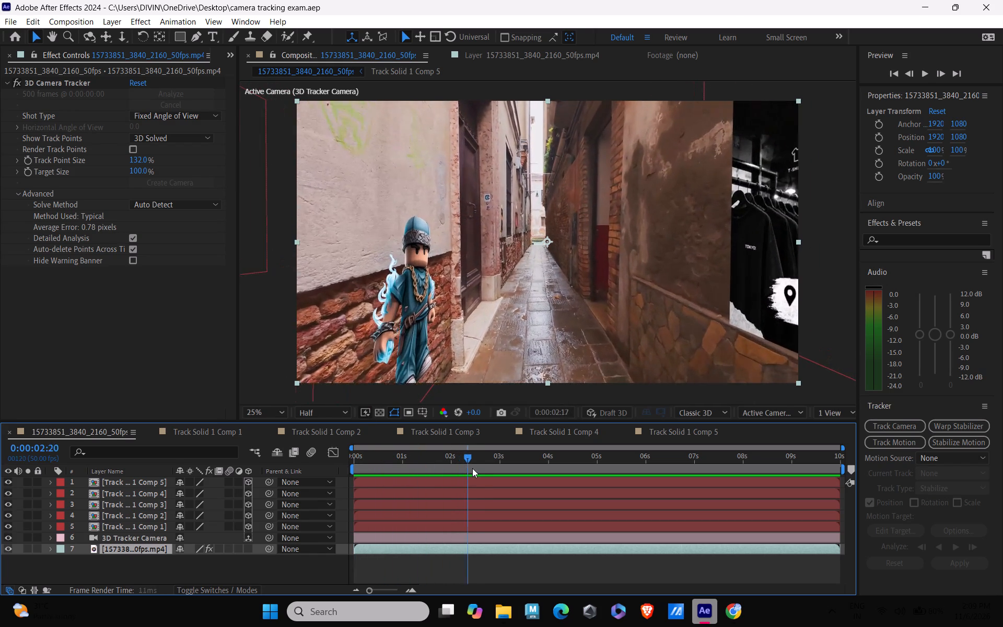
left_click_drag(472, 468, 613, 487)
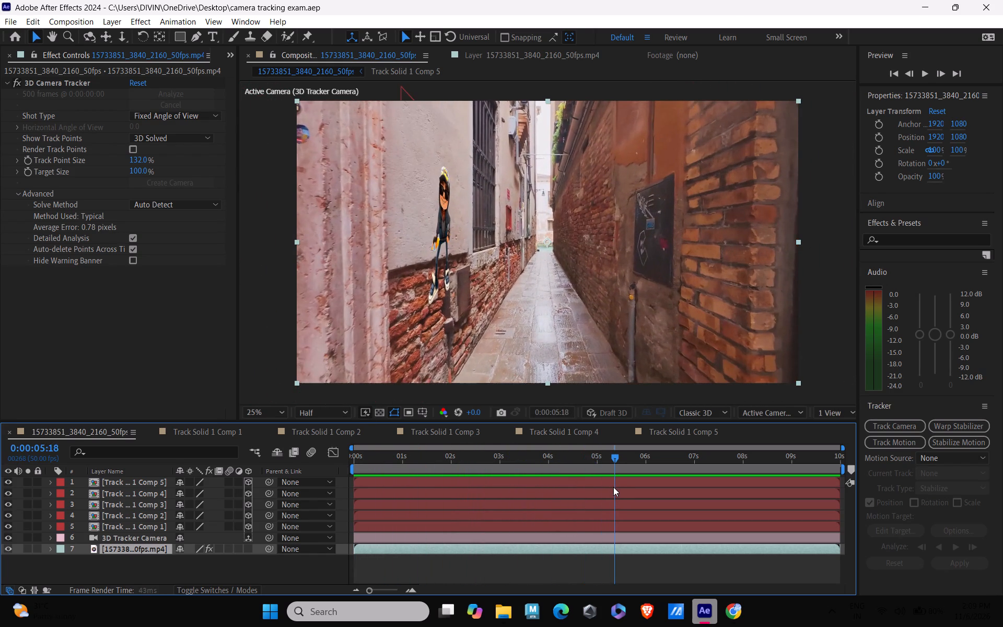
left_click_drag(613, 487, 527, 484)
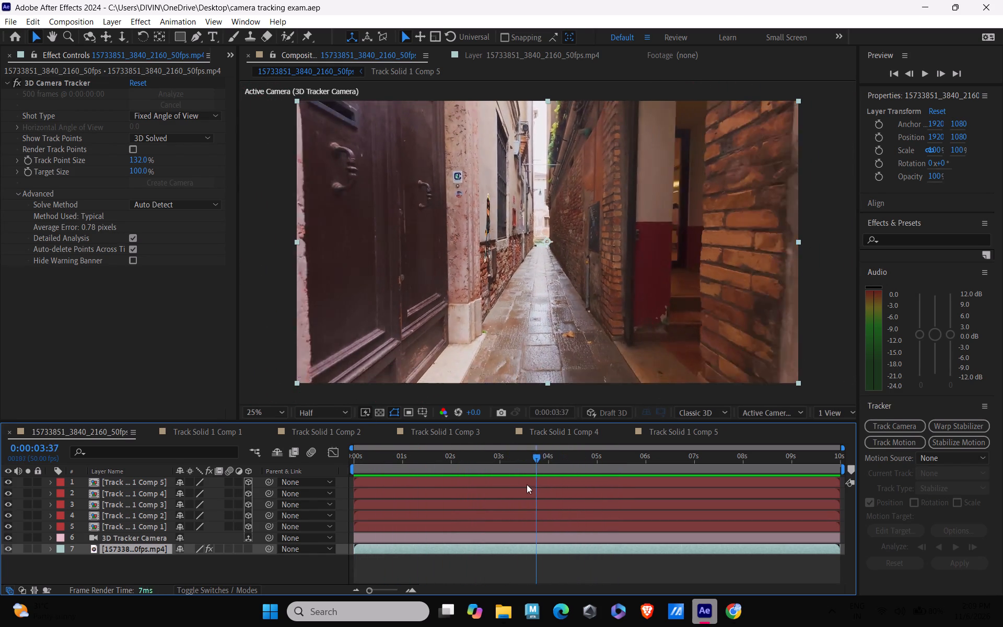
left_click_drag(527, 484, 513, 485)
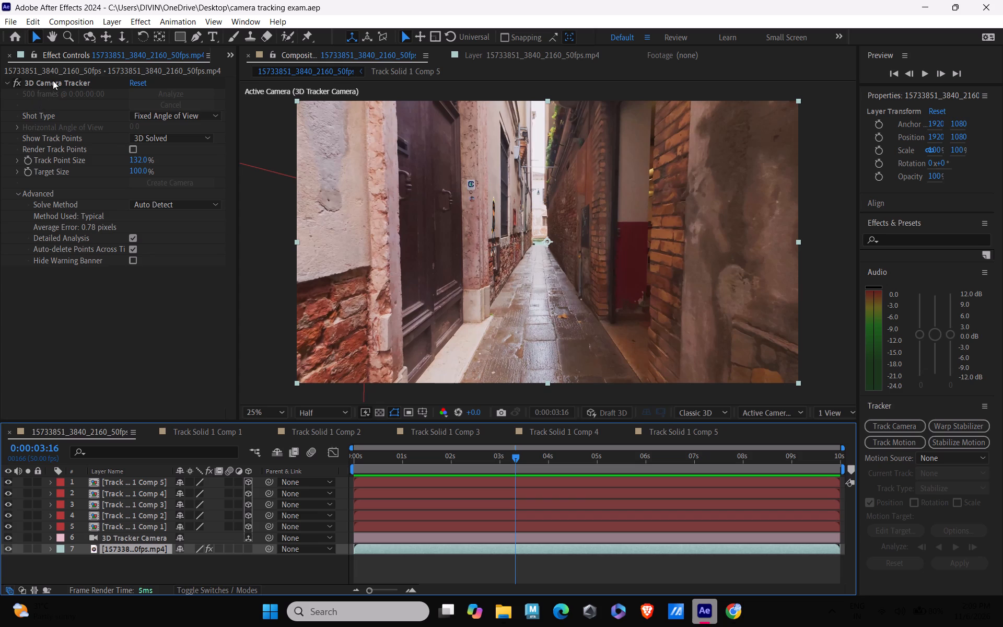
Display the 3D Camera Tracker points and scrub through the first six seconds to examine the alley walls for a free spot.
left_click(53, 80)
left_click_drag(516, 455, 513, 456)
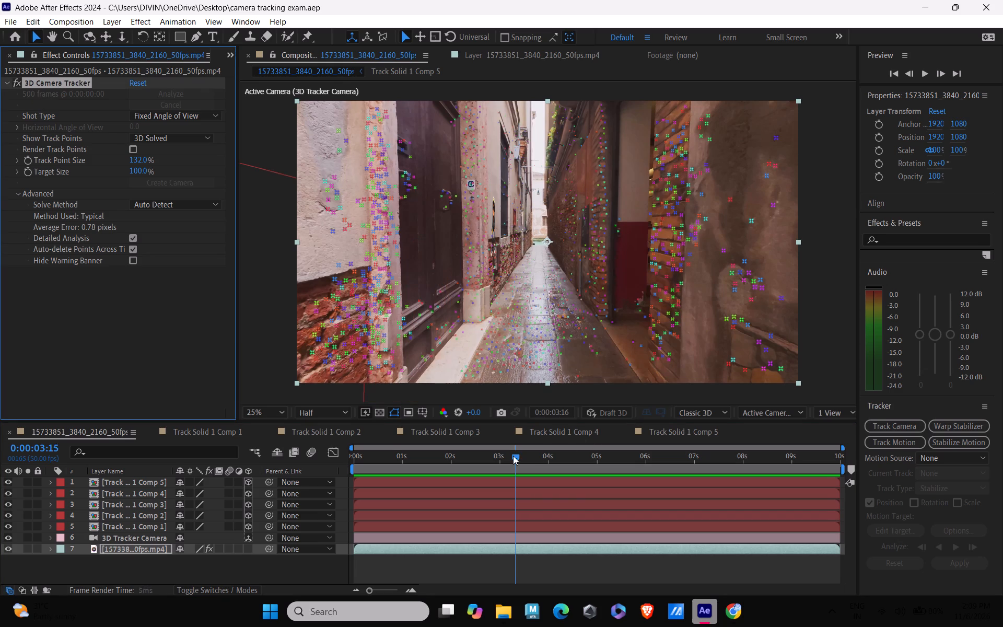
left_click_drag(513, 456, 347, 449)
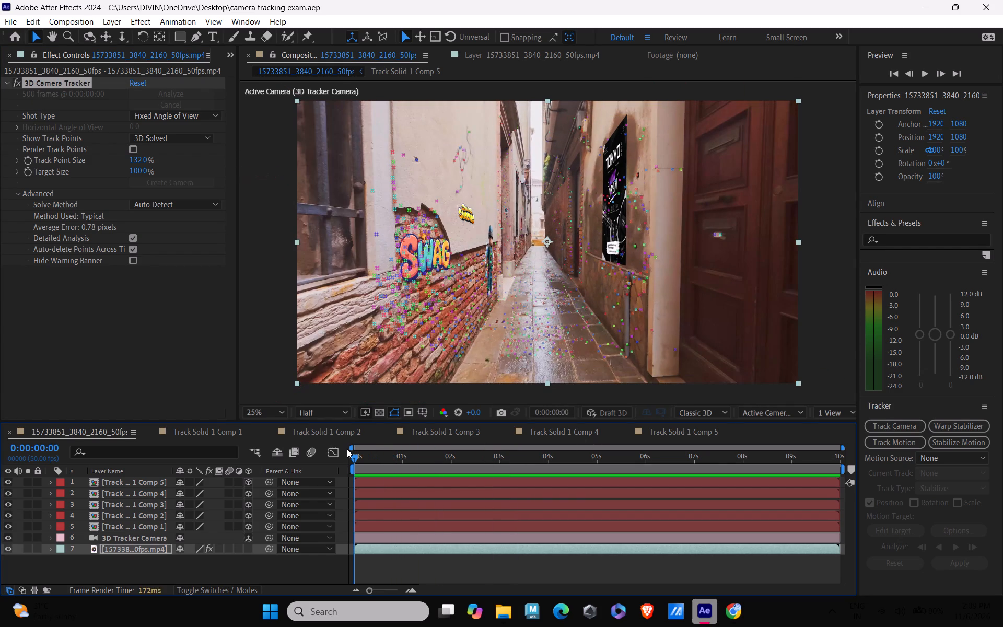
left_click_drag(347, 449, 319, 455)
left_click_drag(354, 456, 482, 449)
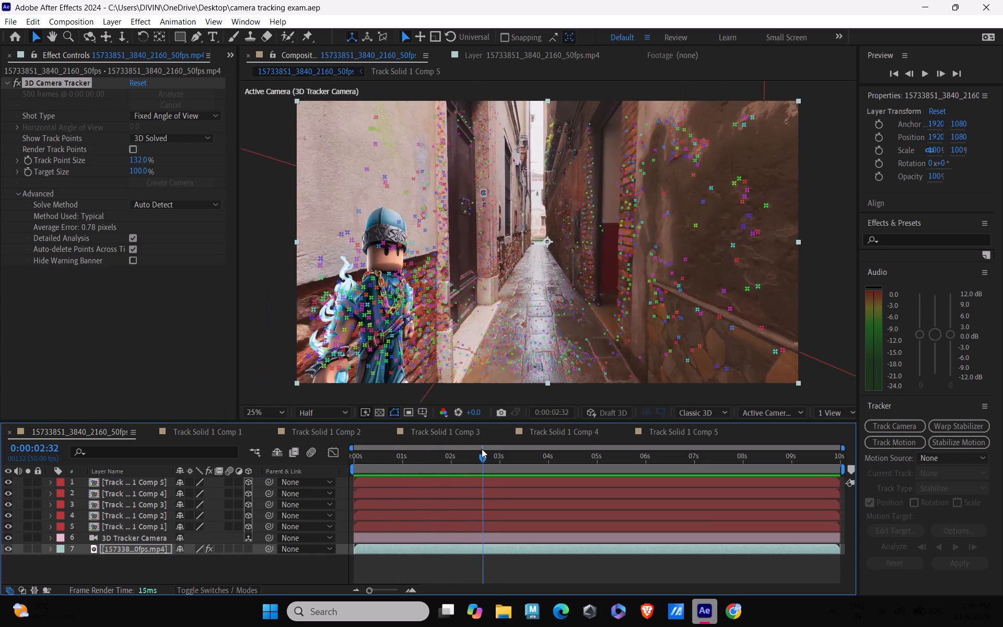
left_click_drag(482, 449, 440, 450)
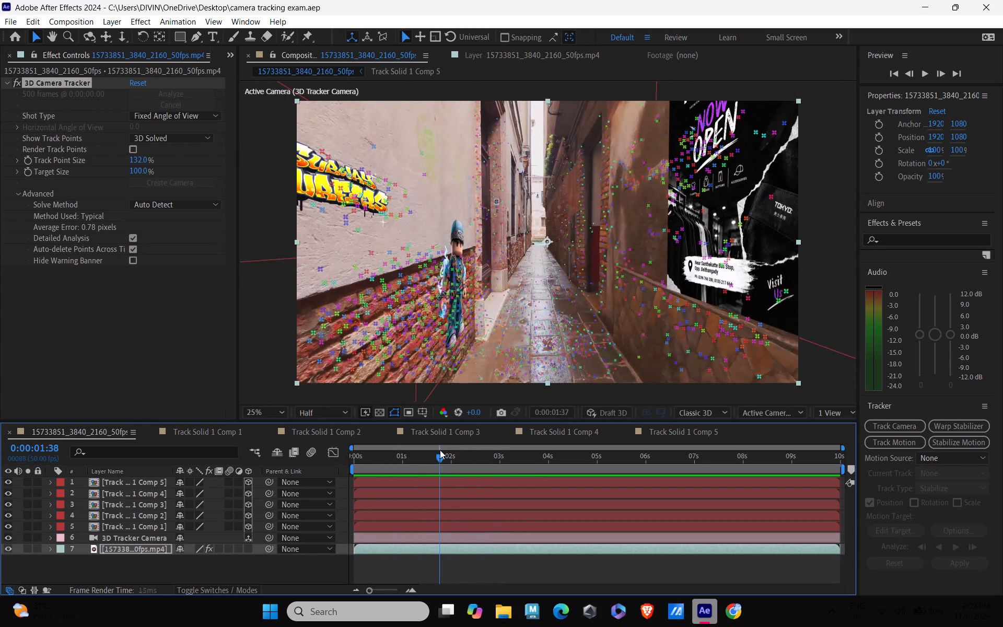
left_click_drag(440, 450, 463, 456)
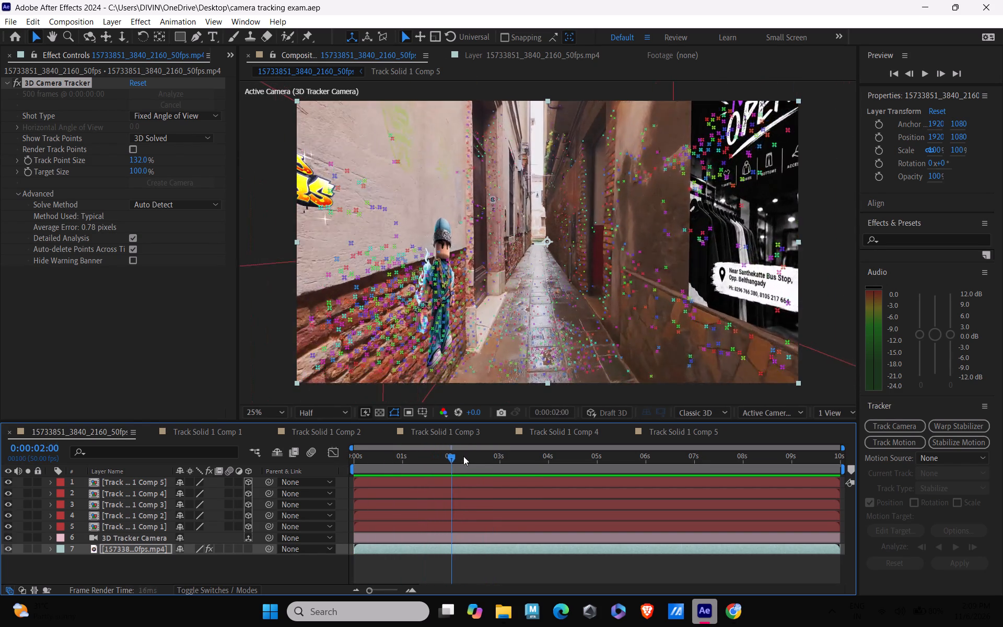
left_click_drag(463, 456, 552, 460)
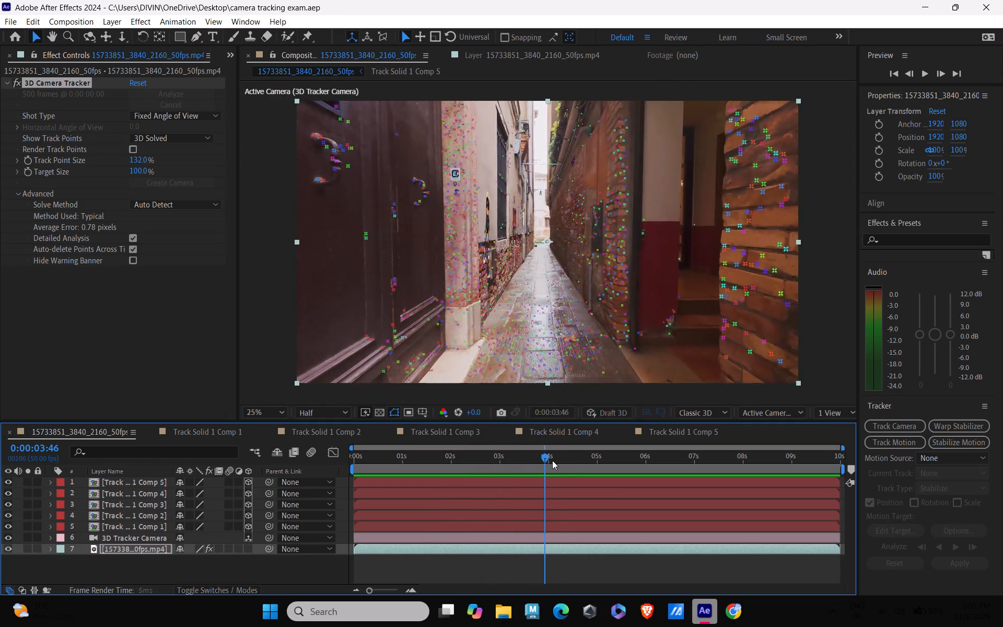
left_click_drag(552, 460, 626, 467)
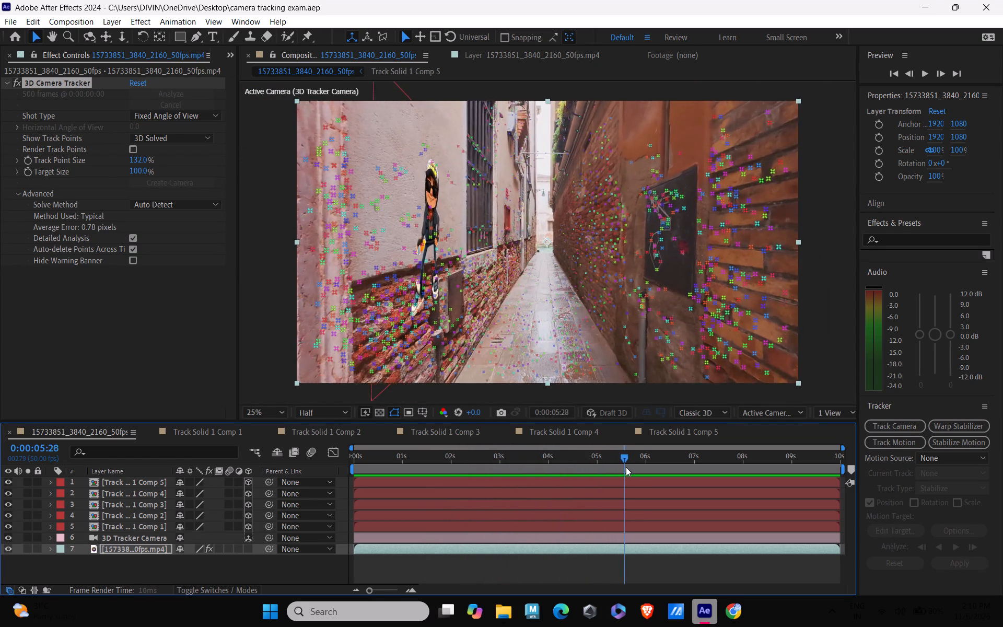
left_click_drag(626, 467, 639, 461)
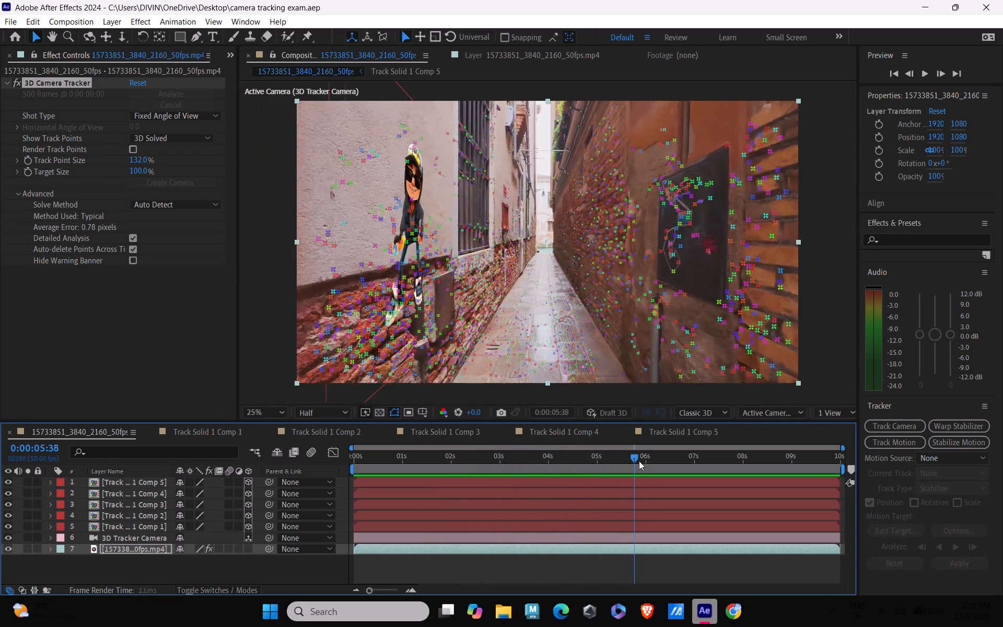
At 0:00:06:25, select the cluster of track points on the brick wall on the alley's right side and create a solid there.
left_click_drag(639, 461, 671, 467)
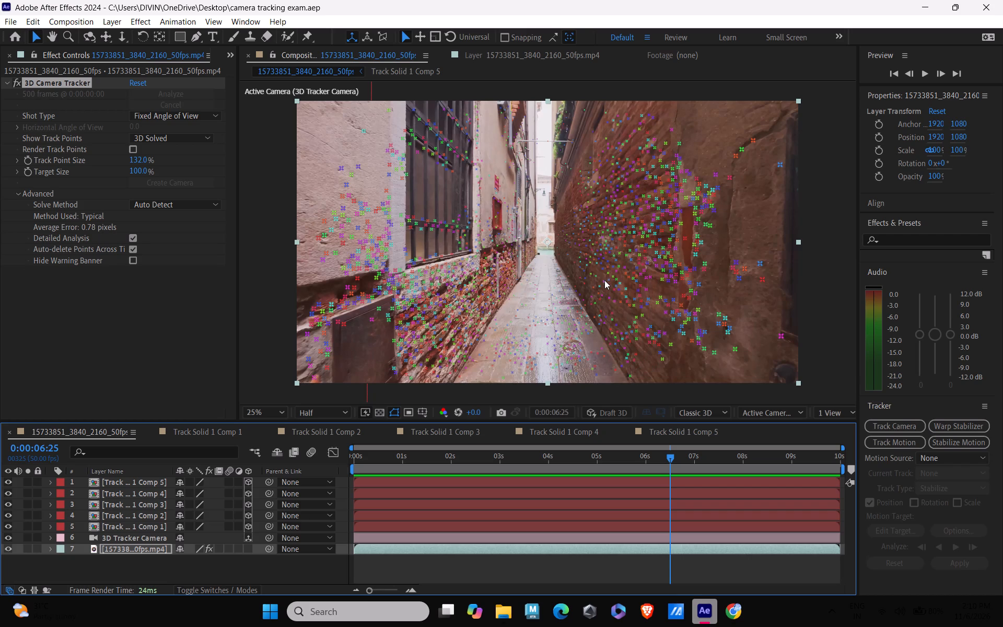
left_click_drag(614, 294, 661, 283)
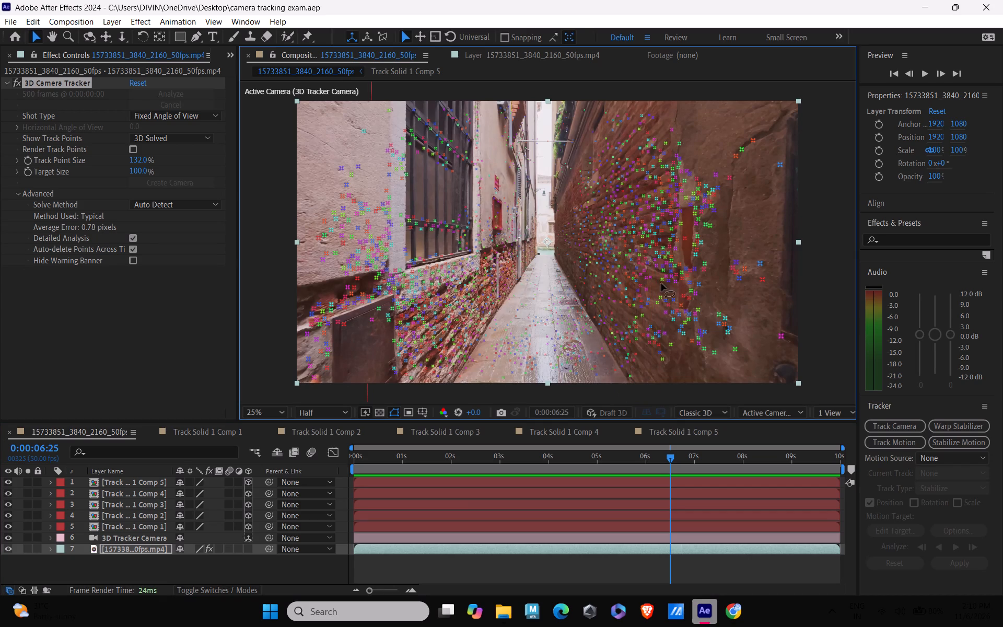
left_click_drag(661, 283, 681, 234)
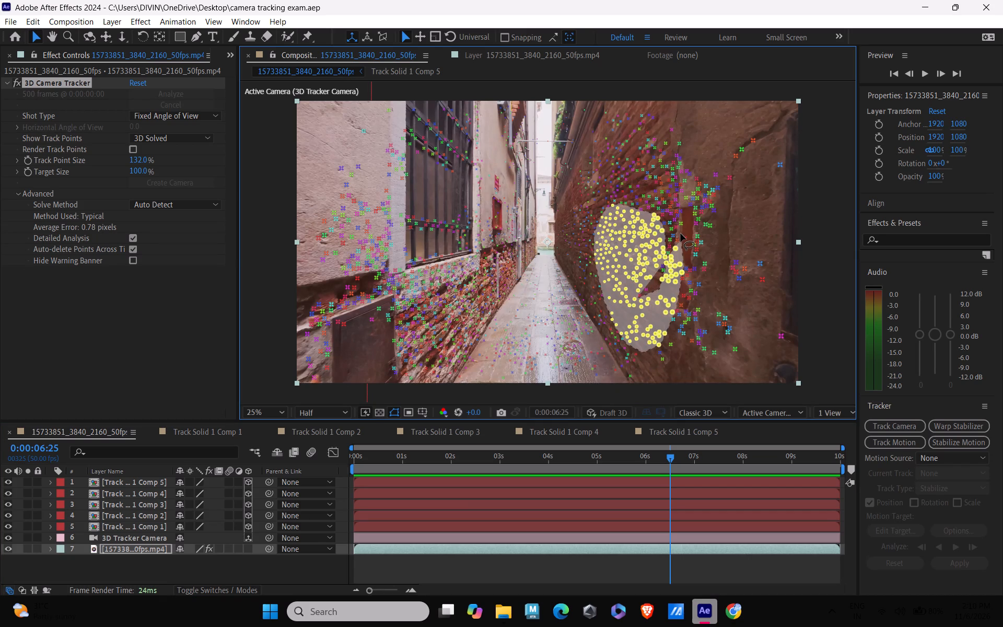
left_click_drag(681, 234, 679, 259)
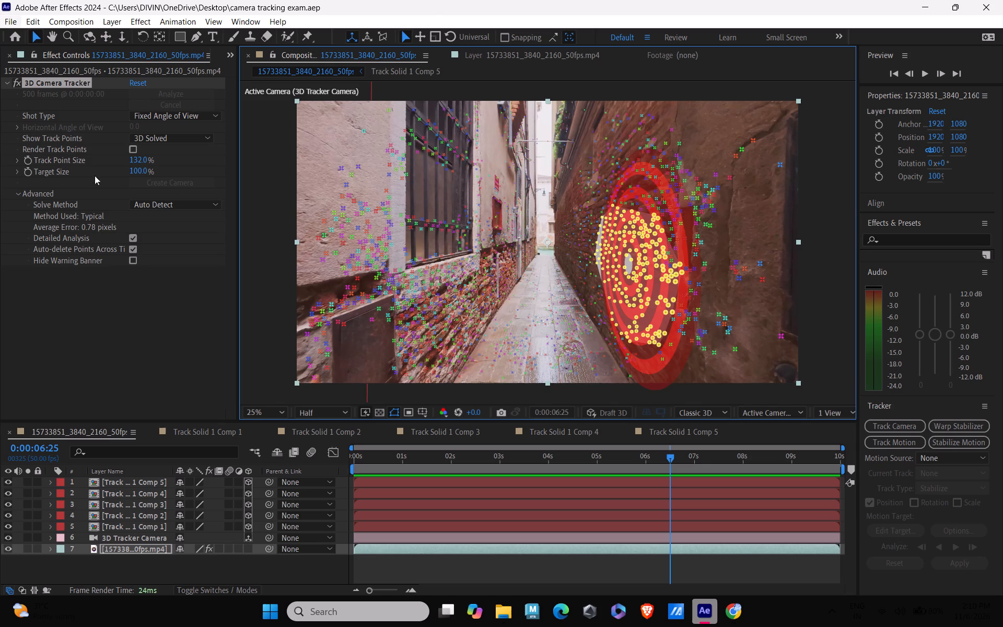
right_click(648, 227)
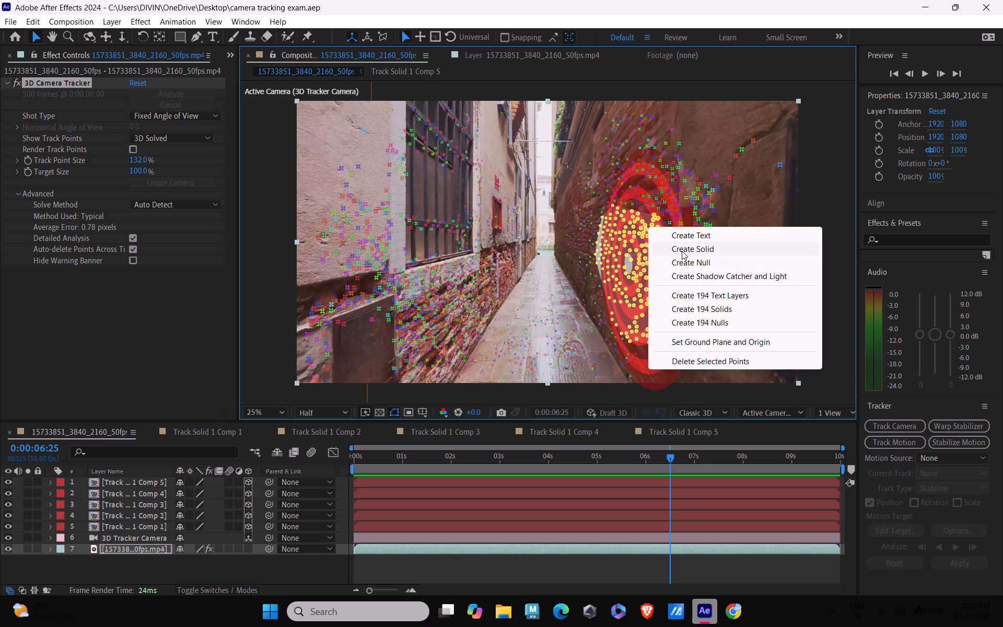
left_click(682, 251)
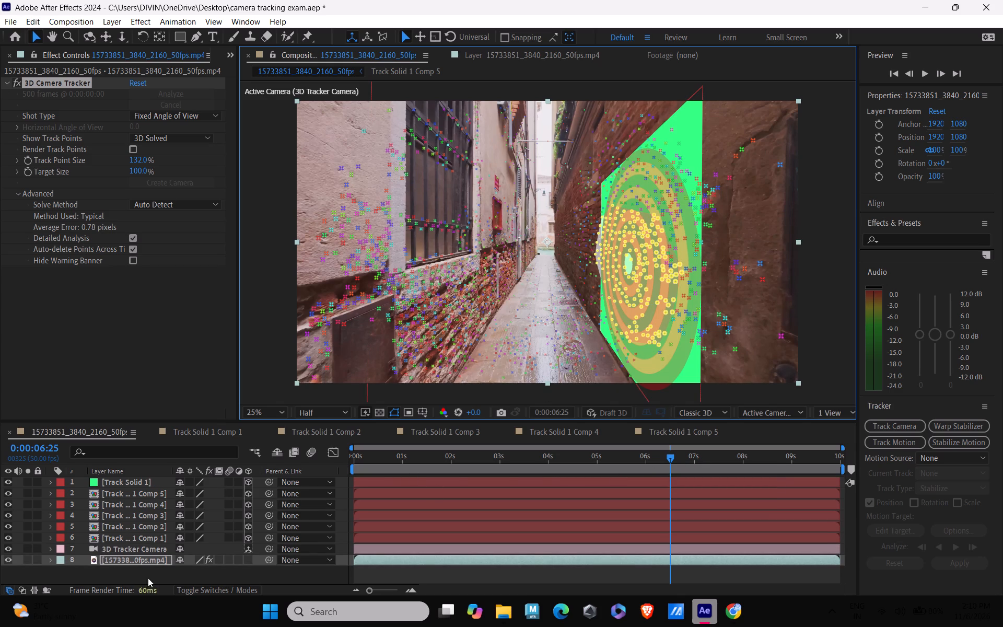
Narrow the new green track solid along the wall so it spans less of the brickwork.
left_click(92, 481)
right_click(92, 481)
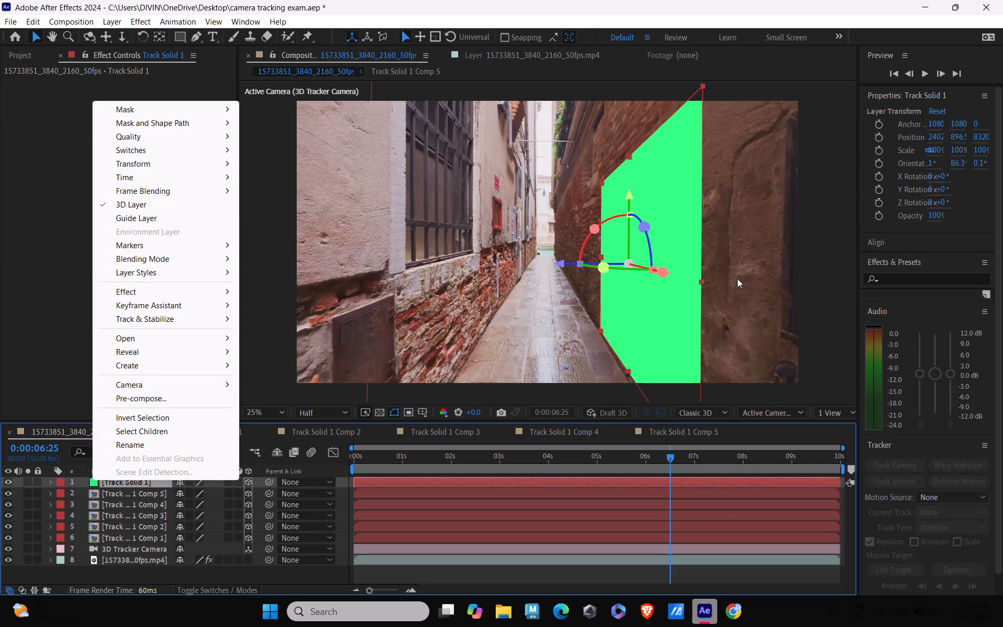
left_click(704, 283)
left_click_drag(700, 283, 689, 283)
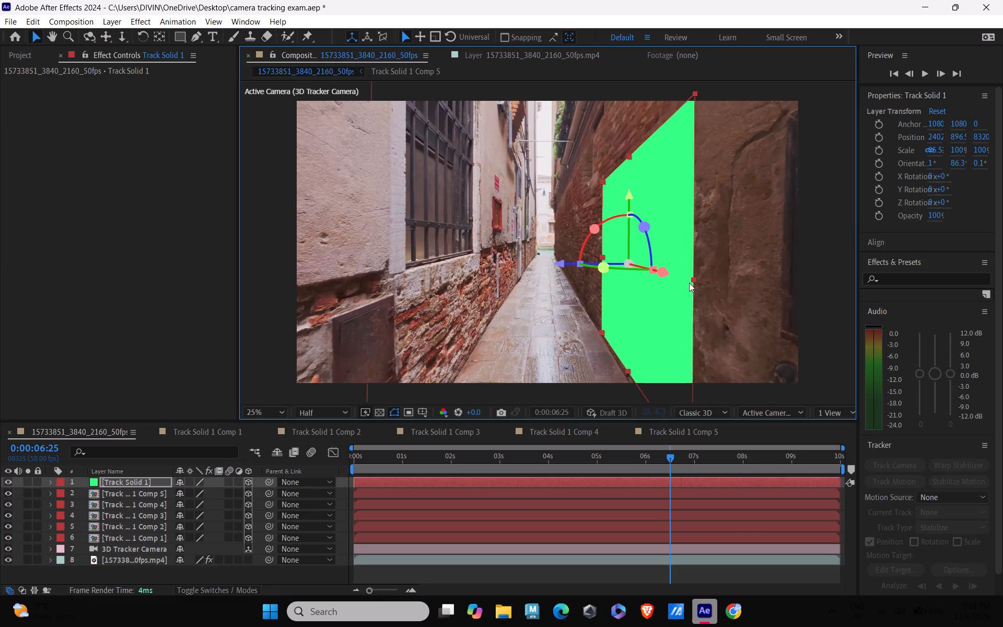
left_click_drag(689, 283, 669, 279)
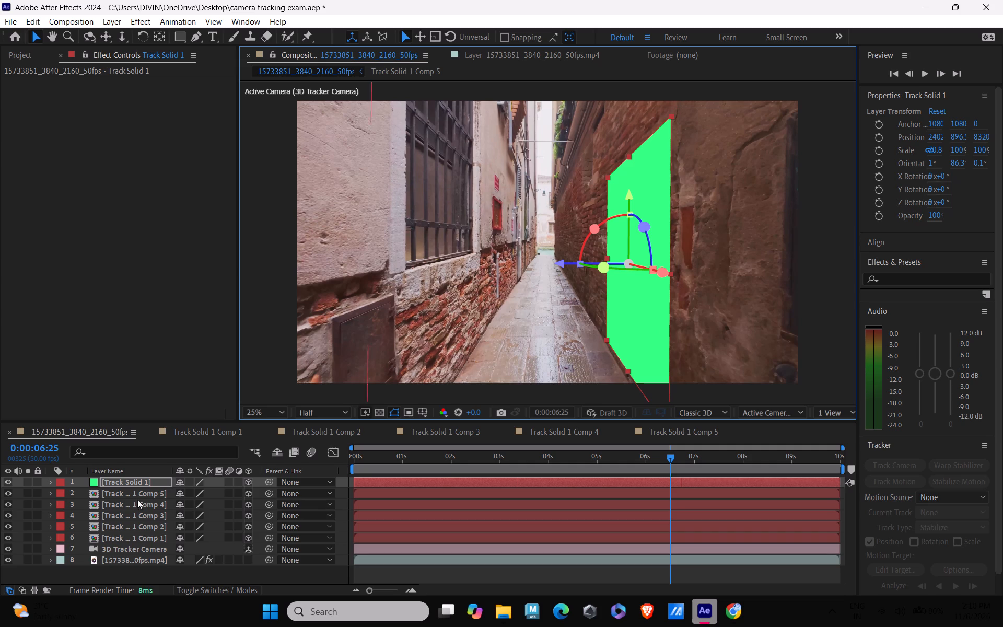
Pre-compose the green track solid under its default name and open the resulting composition.
right_click(135, 479)
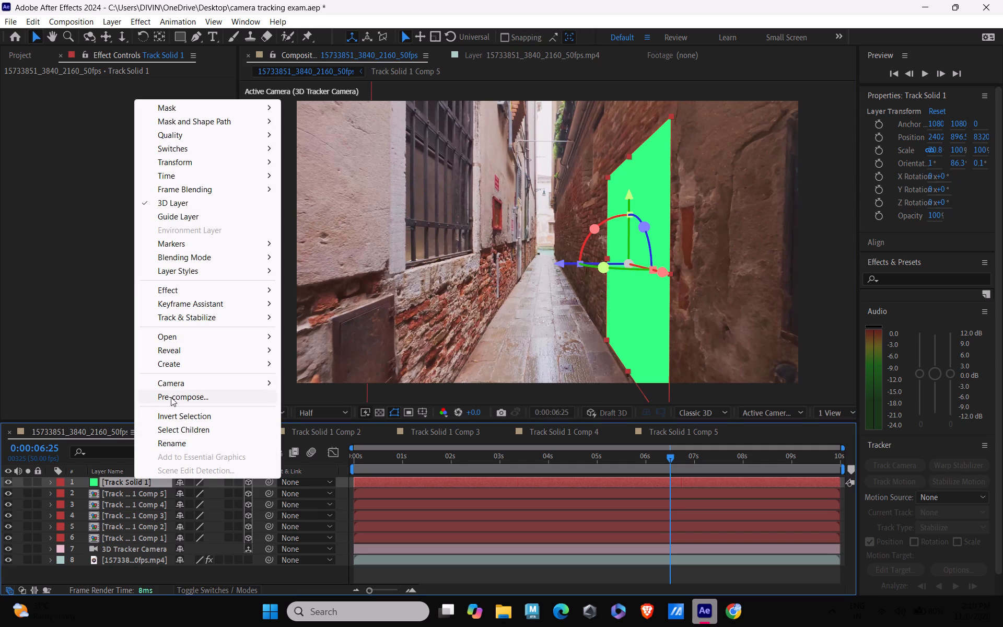
left_click(171, 397)
left_click(523, 390)
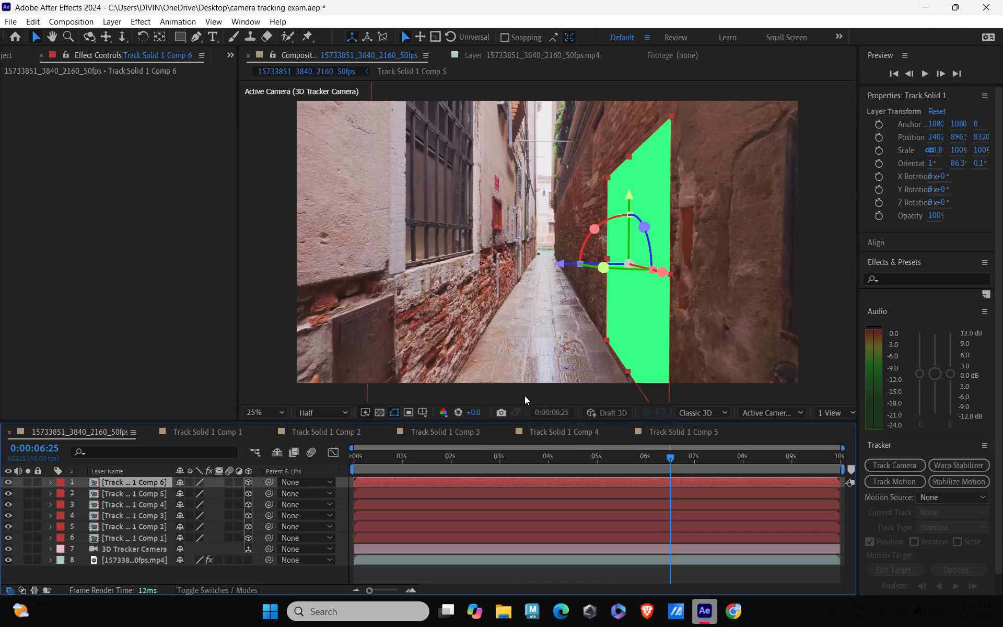
double_click(96, 482)
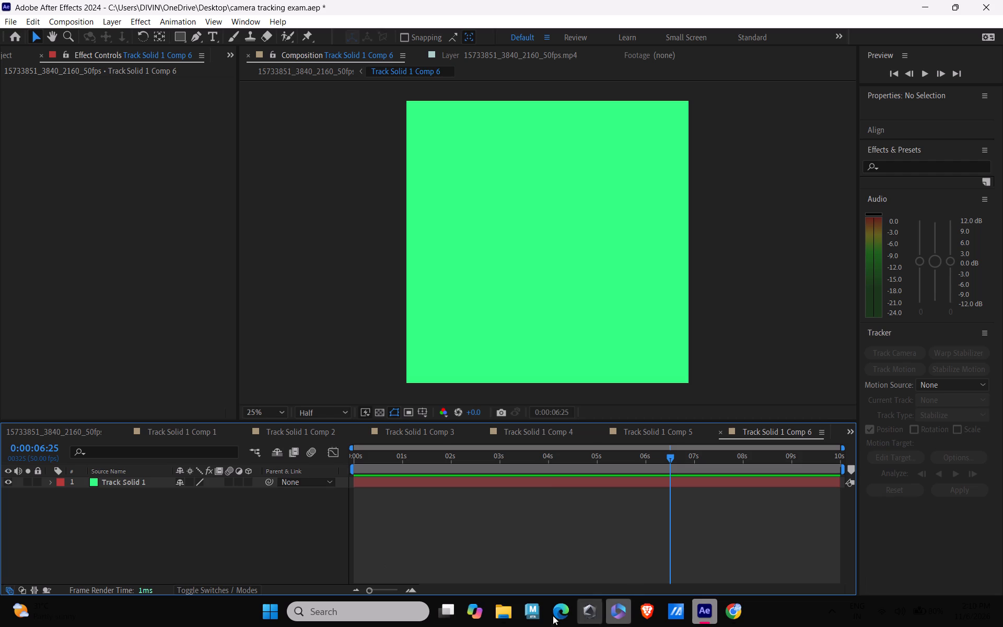
Switch to Chrome and open the Rawpixel source page of the red brick wall hole image from the search results.
left_click(500, 613)
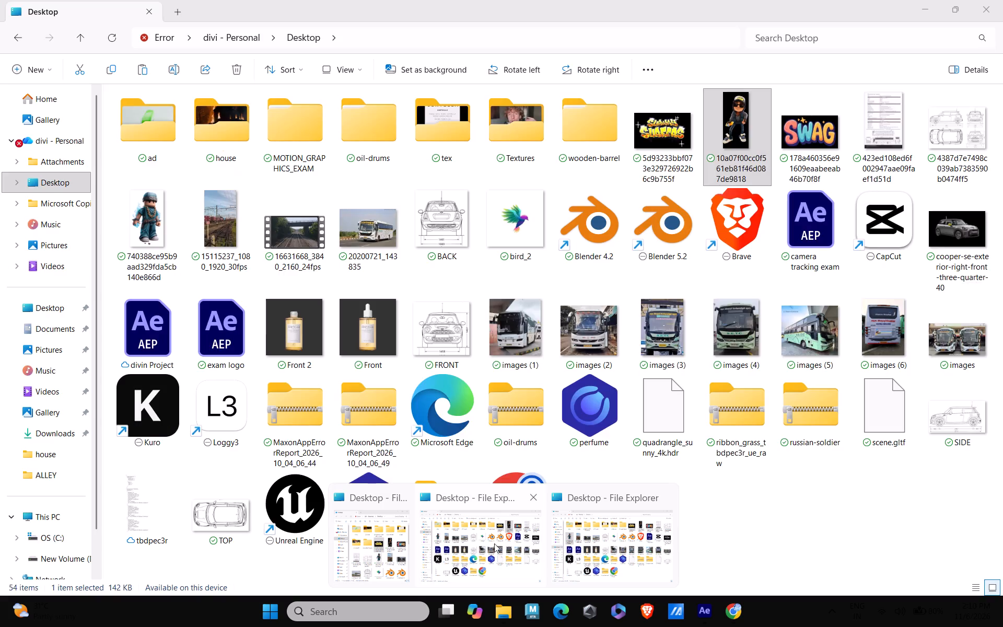
left_click(728, 609)
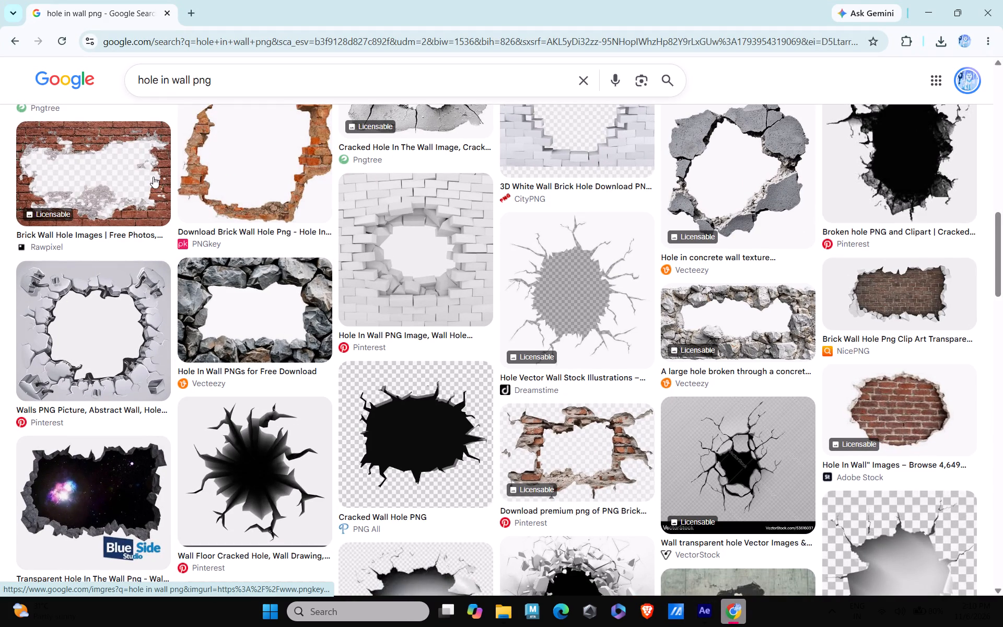
left_click(120, 189)
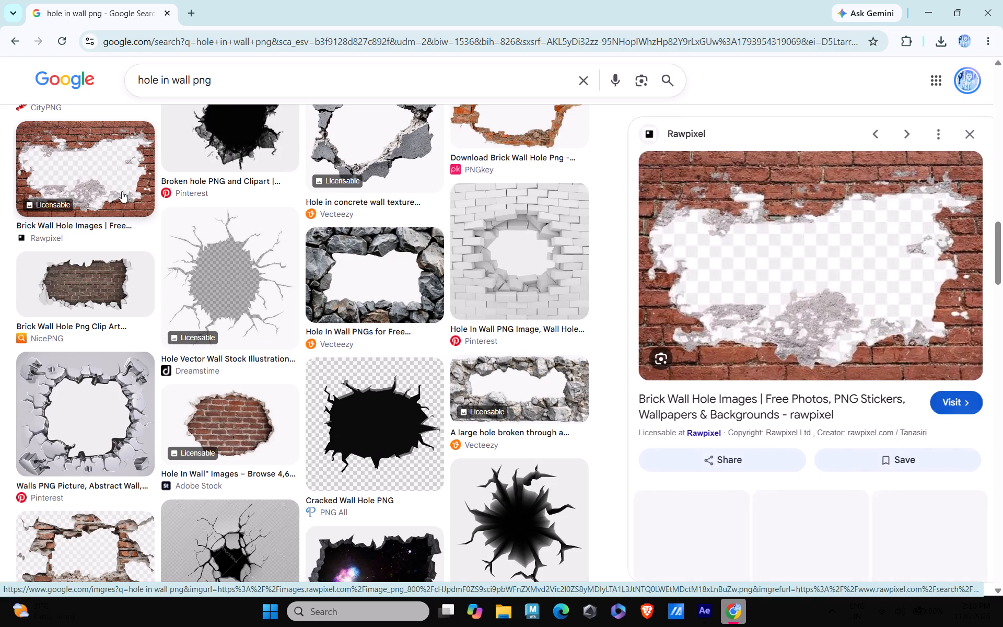
left_click(918, 405)
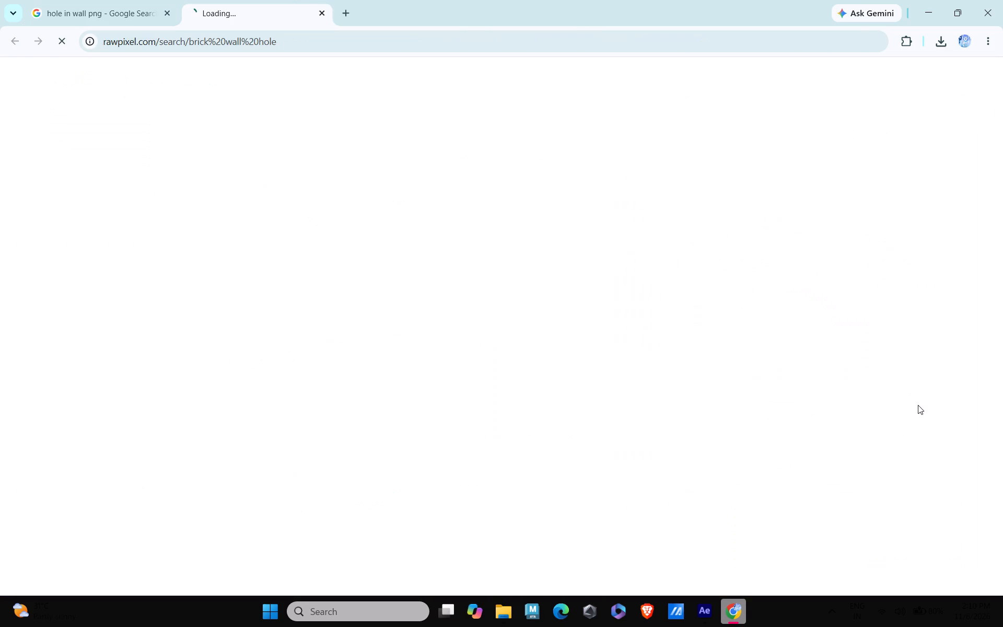